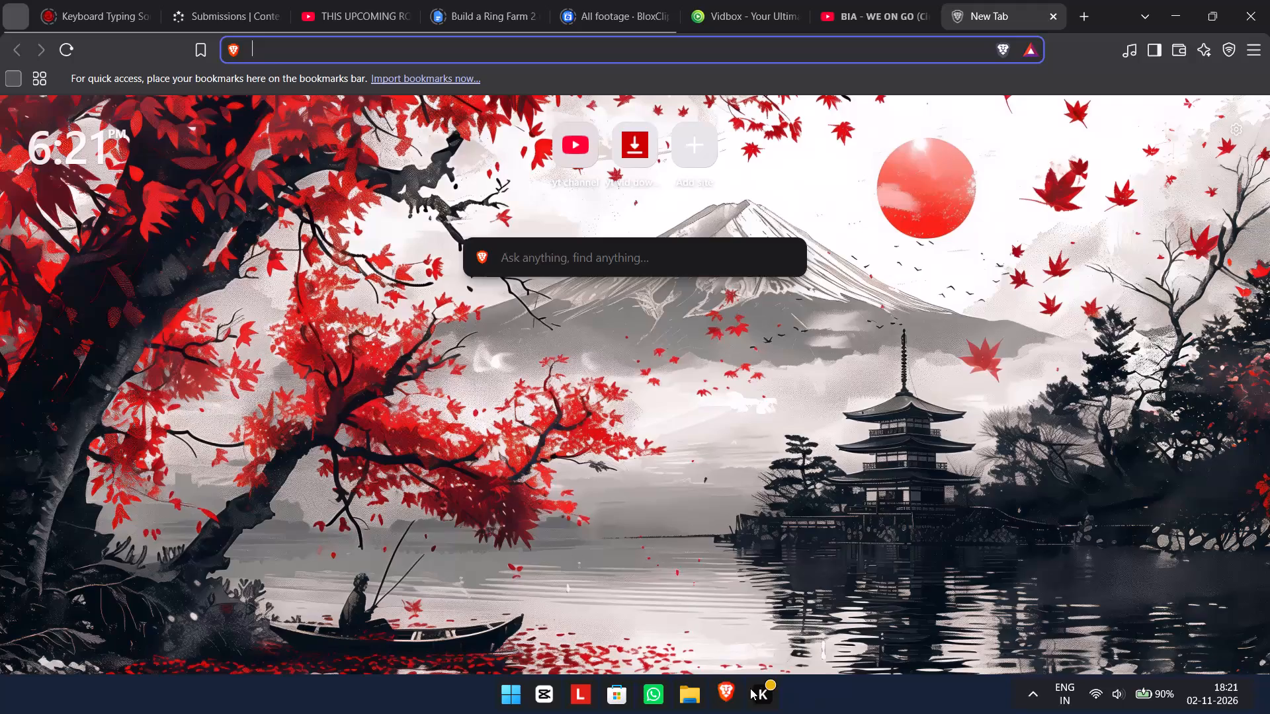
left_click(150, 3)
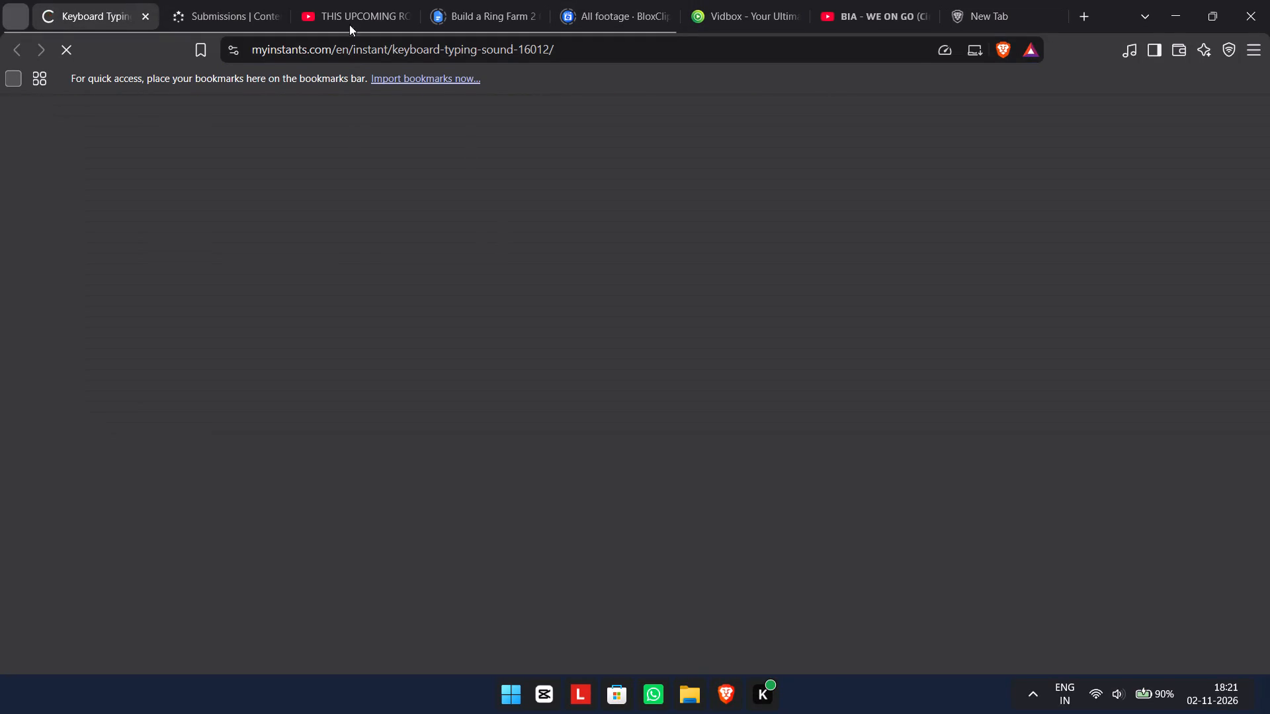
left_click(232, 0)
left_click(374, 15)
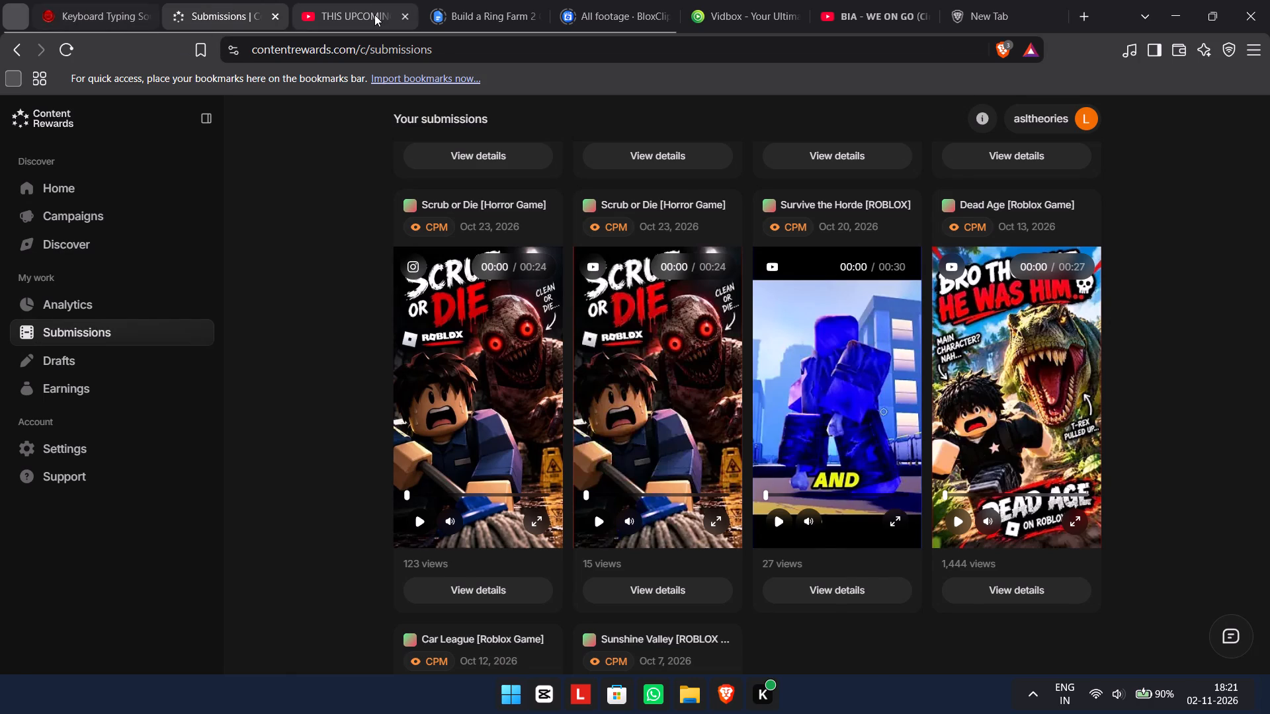
Open the SnapYT downloader from the new tab page and load the copied YouTube Shorts link into it.
left_click(1054, 0)
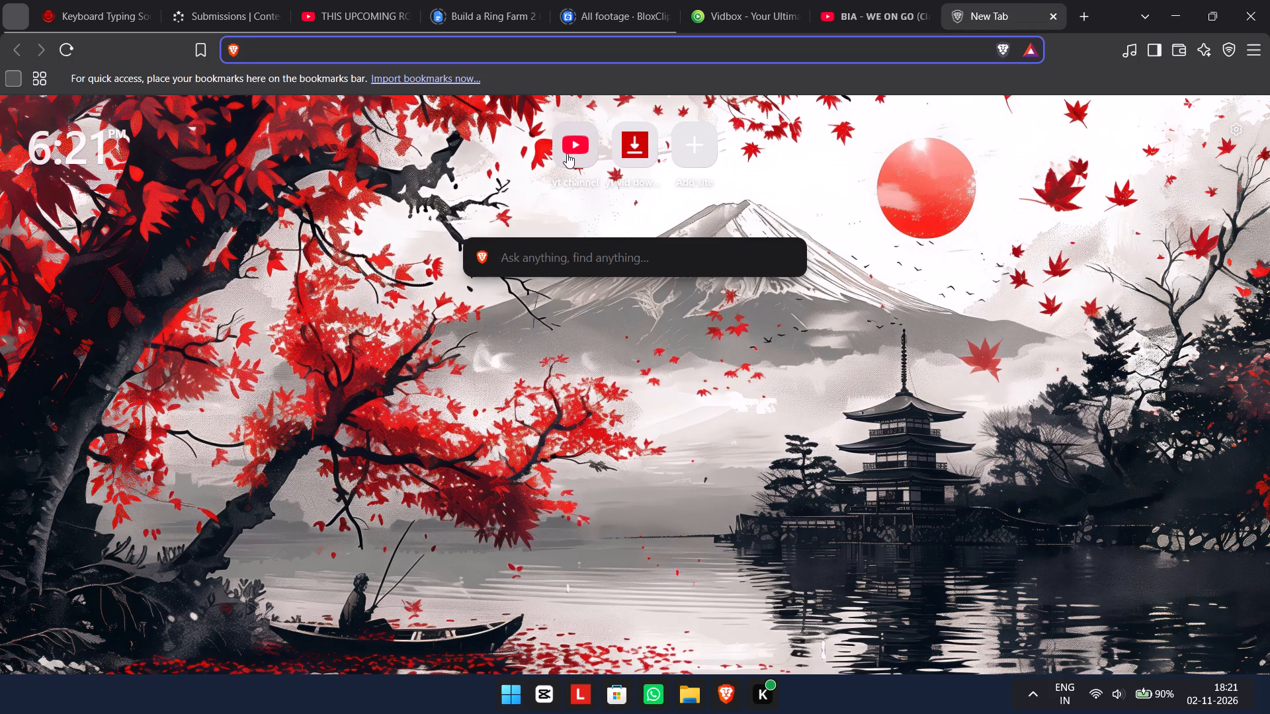
left_click(632, 146)
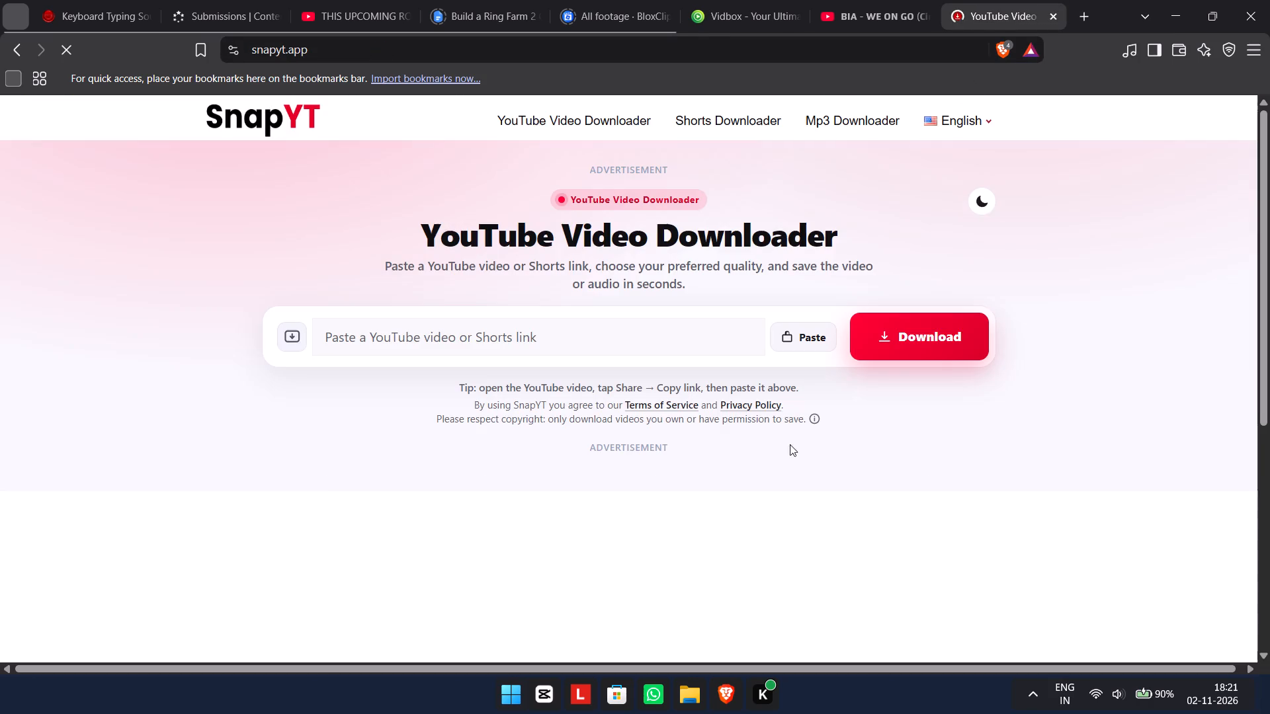
key("ctrl+v")
left_click(482, 329)
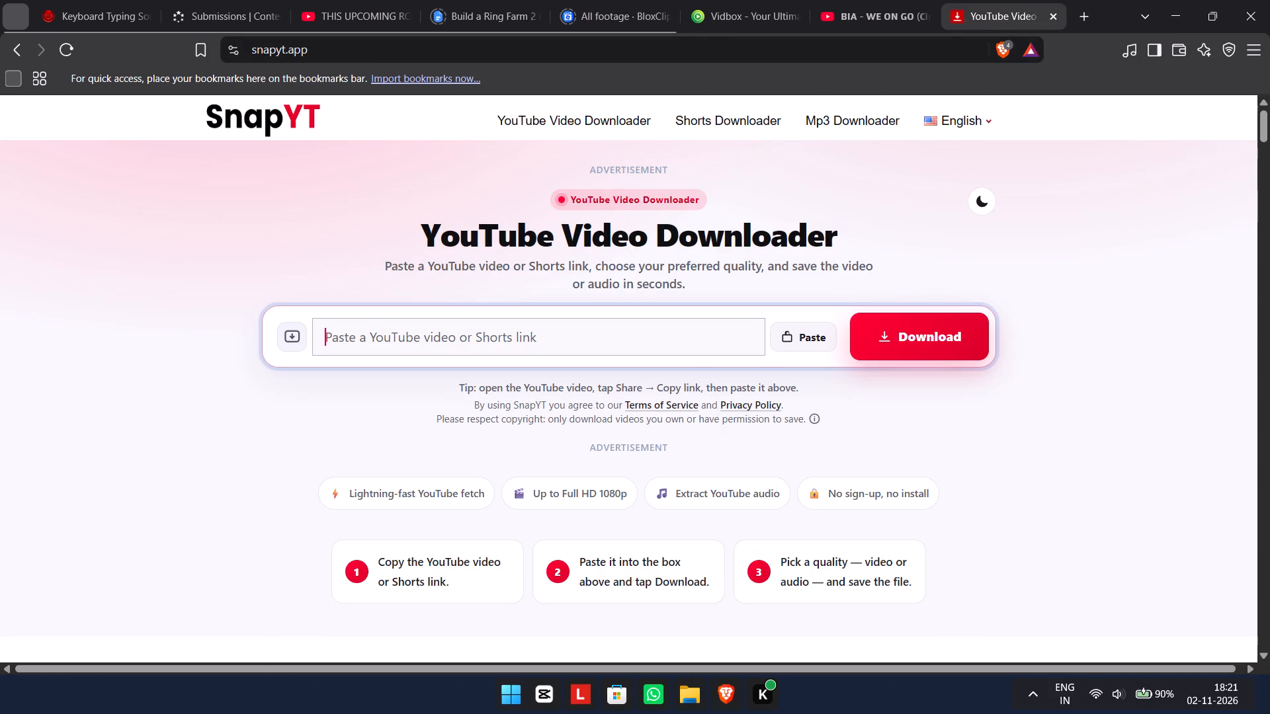
key("ctrl+v")
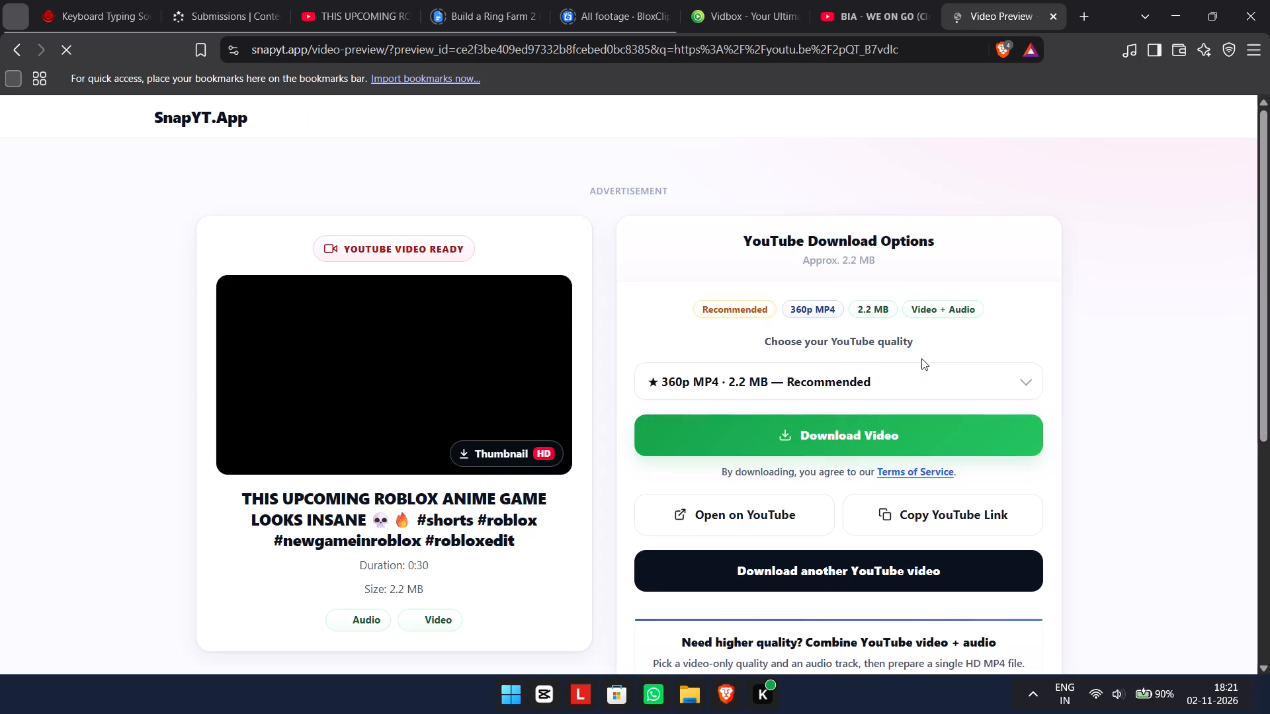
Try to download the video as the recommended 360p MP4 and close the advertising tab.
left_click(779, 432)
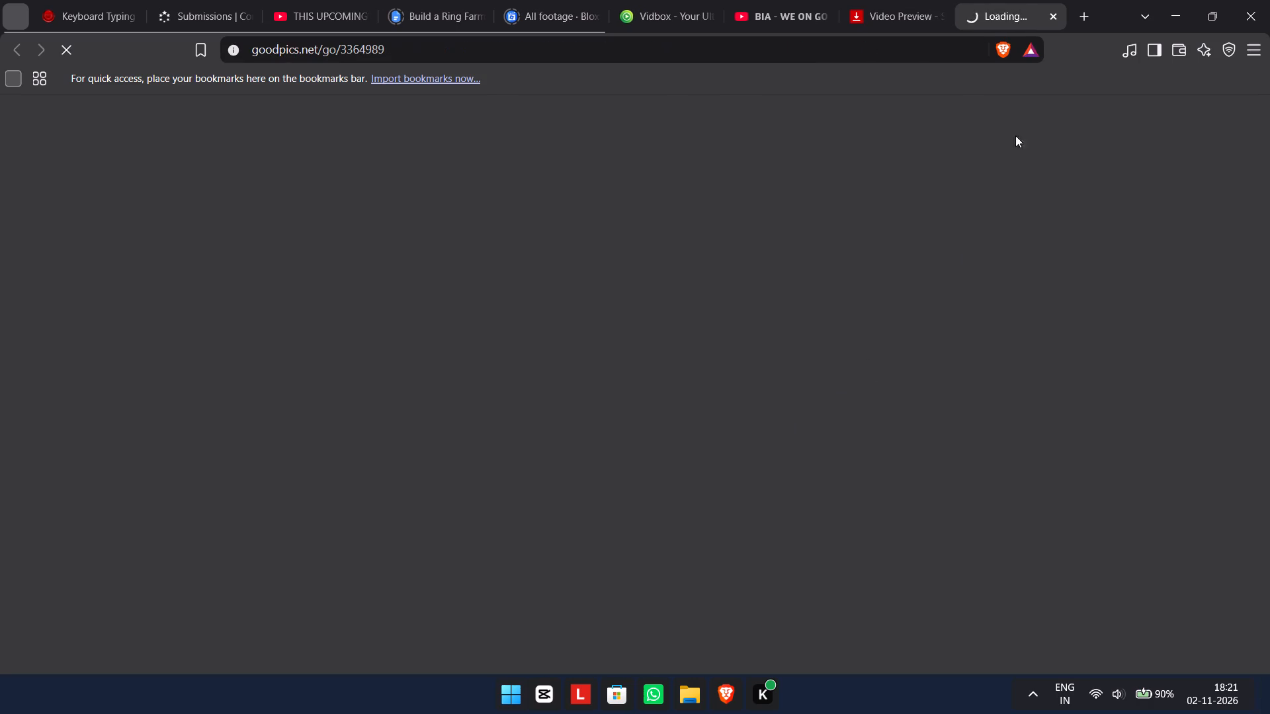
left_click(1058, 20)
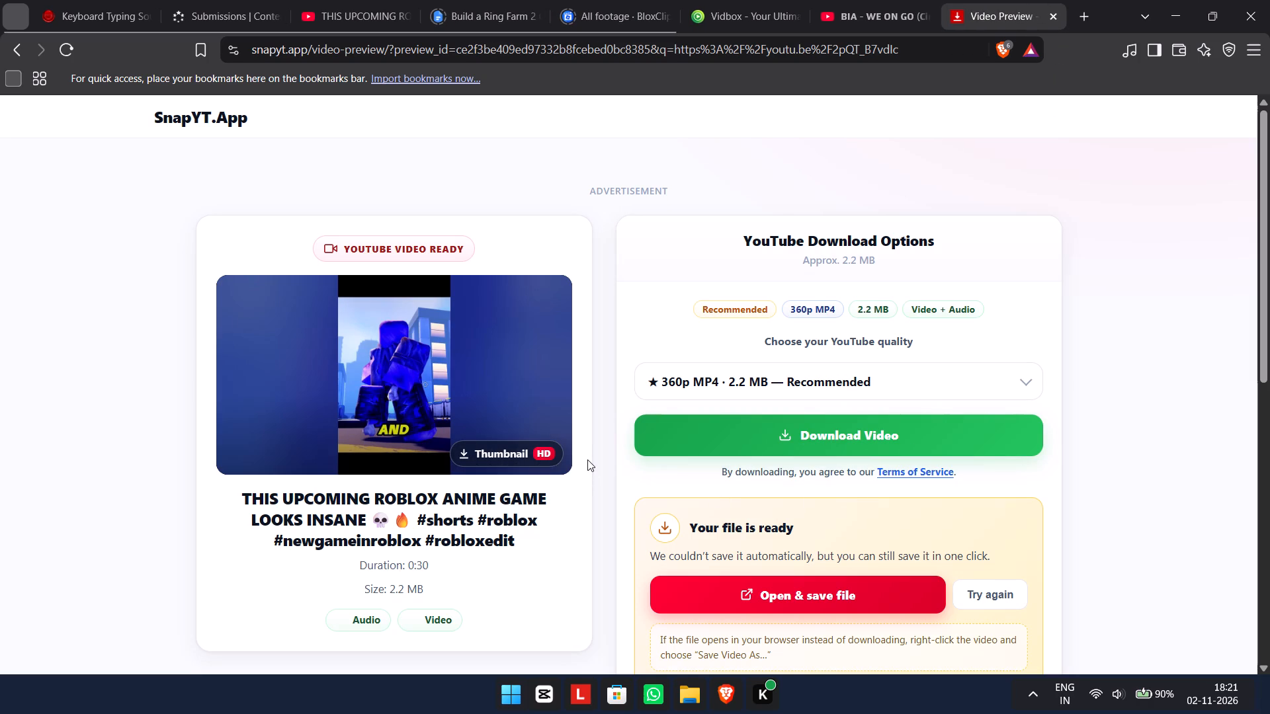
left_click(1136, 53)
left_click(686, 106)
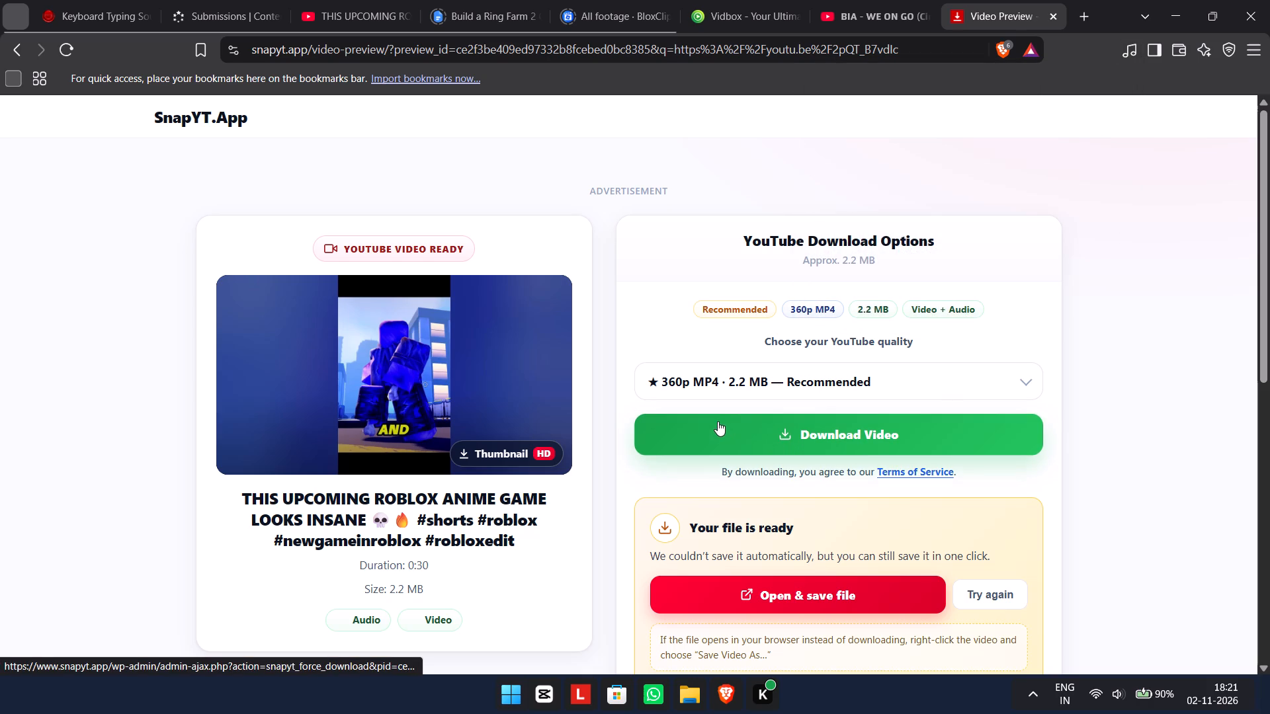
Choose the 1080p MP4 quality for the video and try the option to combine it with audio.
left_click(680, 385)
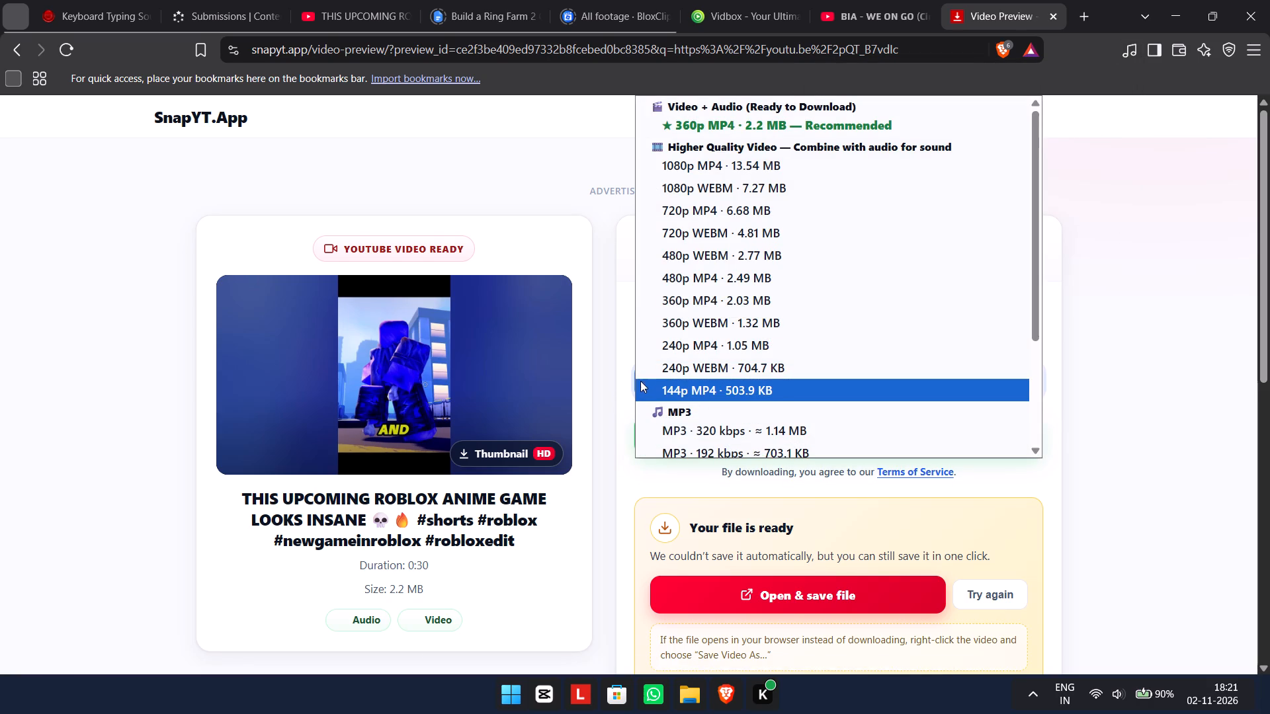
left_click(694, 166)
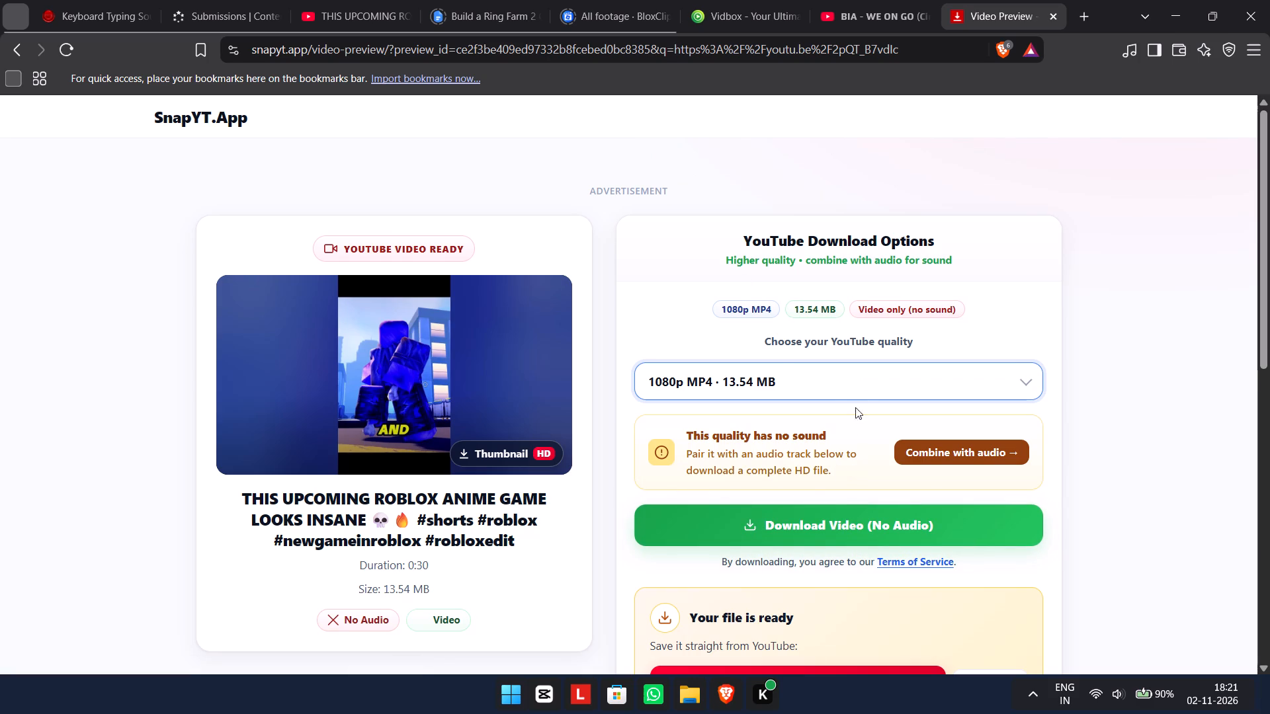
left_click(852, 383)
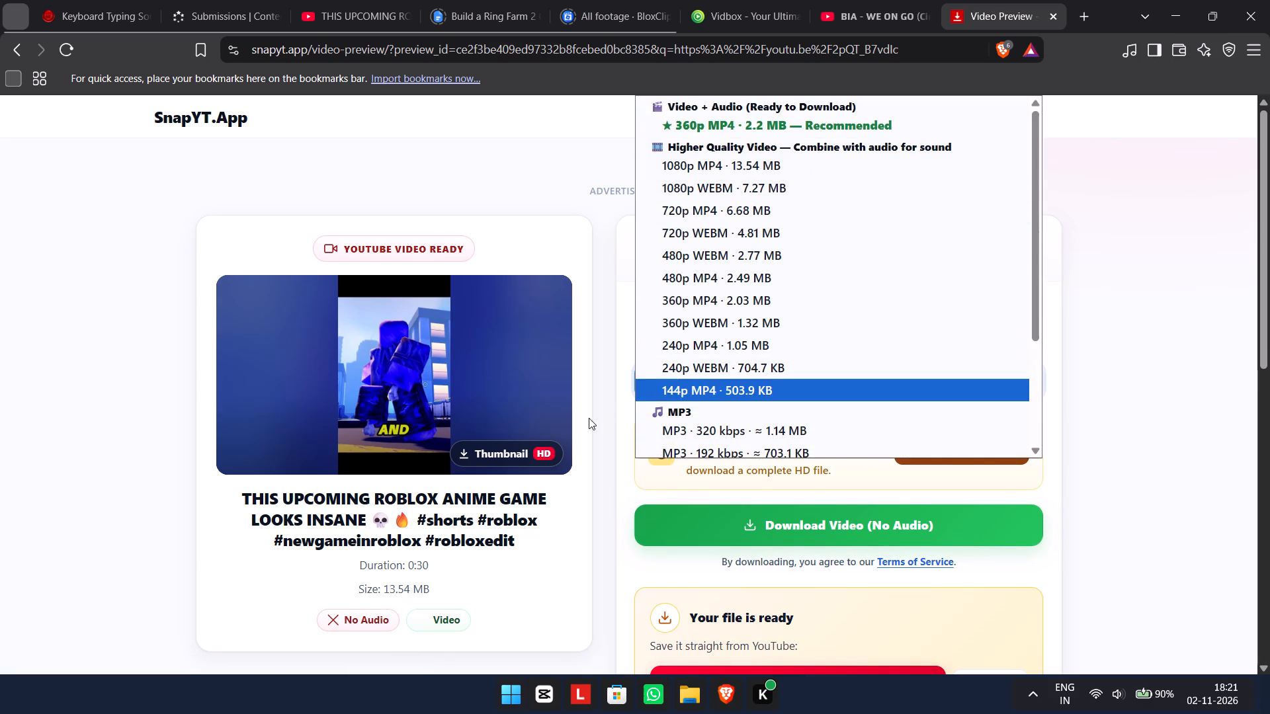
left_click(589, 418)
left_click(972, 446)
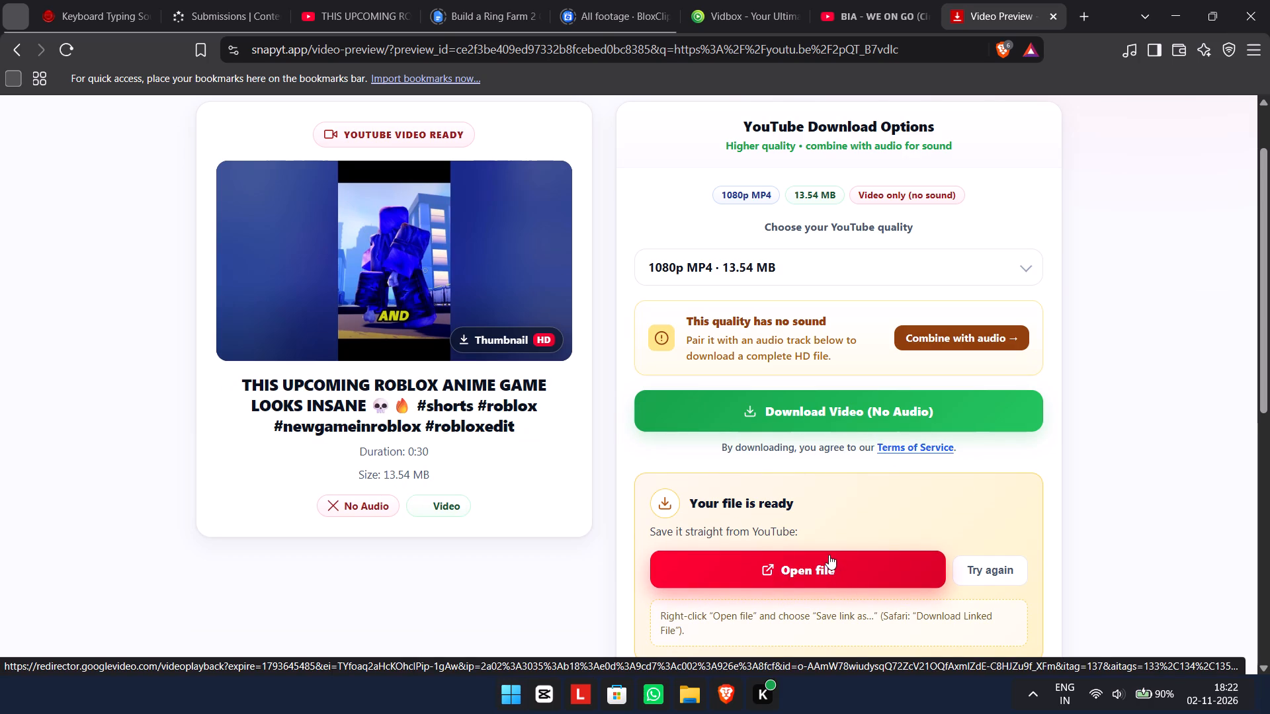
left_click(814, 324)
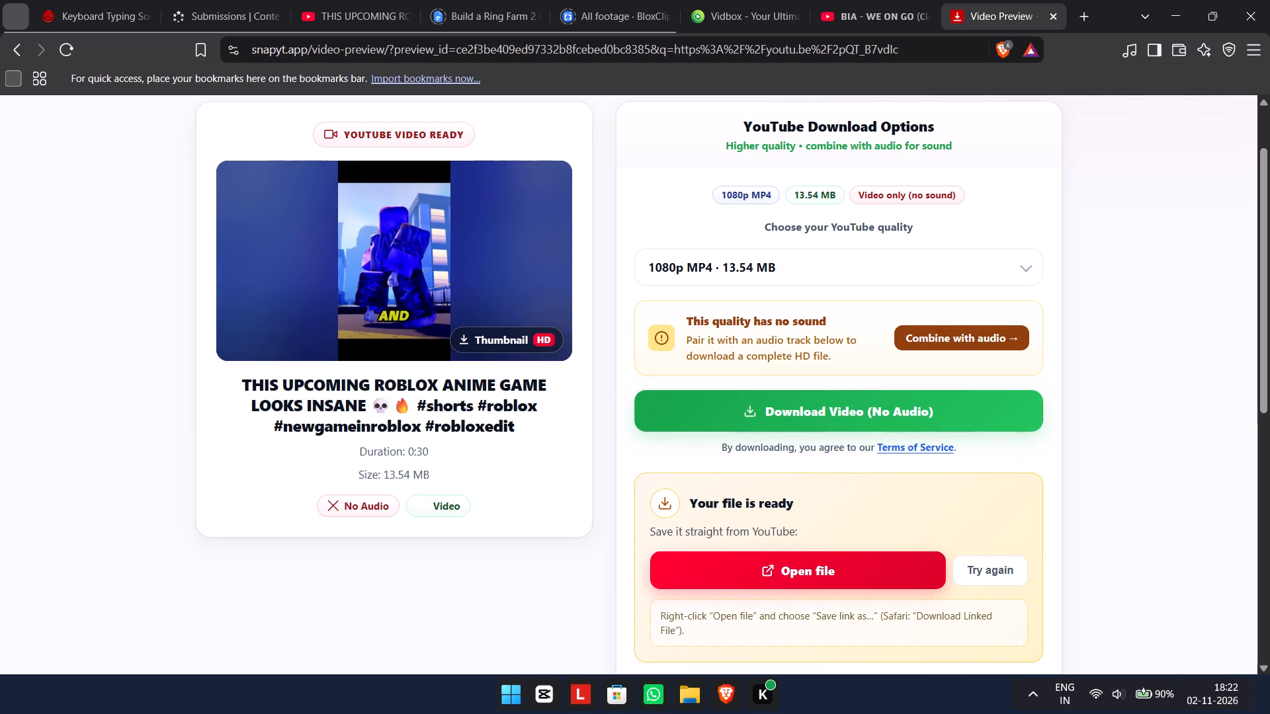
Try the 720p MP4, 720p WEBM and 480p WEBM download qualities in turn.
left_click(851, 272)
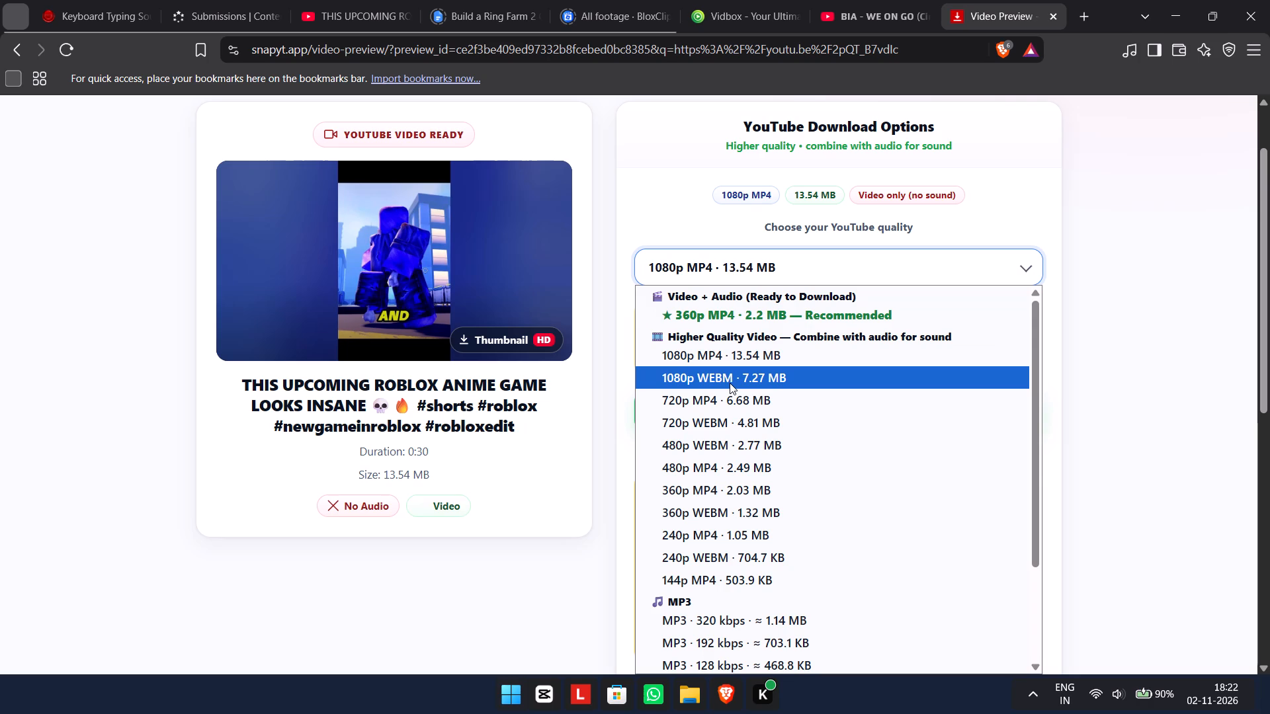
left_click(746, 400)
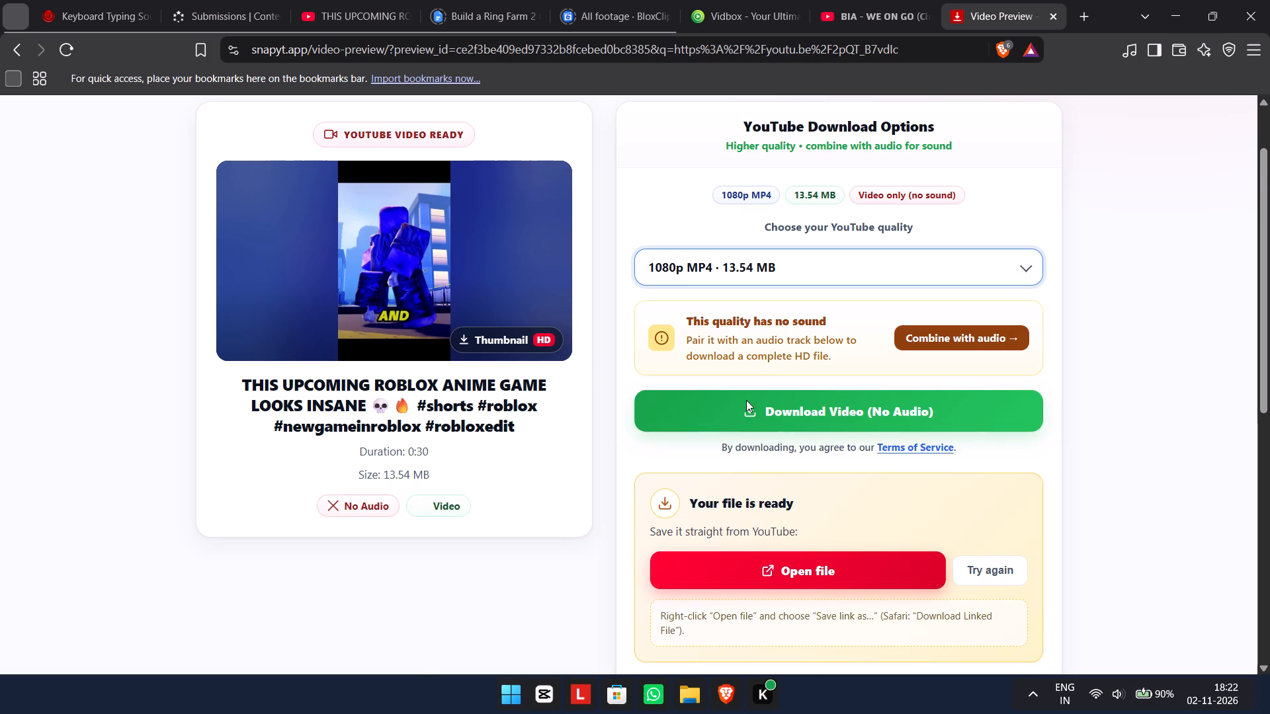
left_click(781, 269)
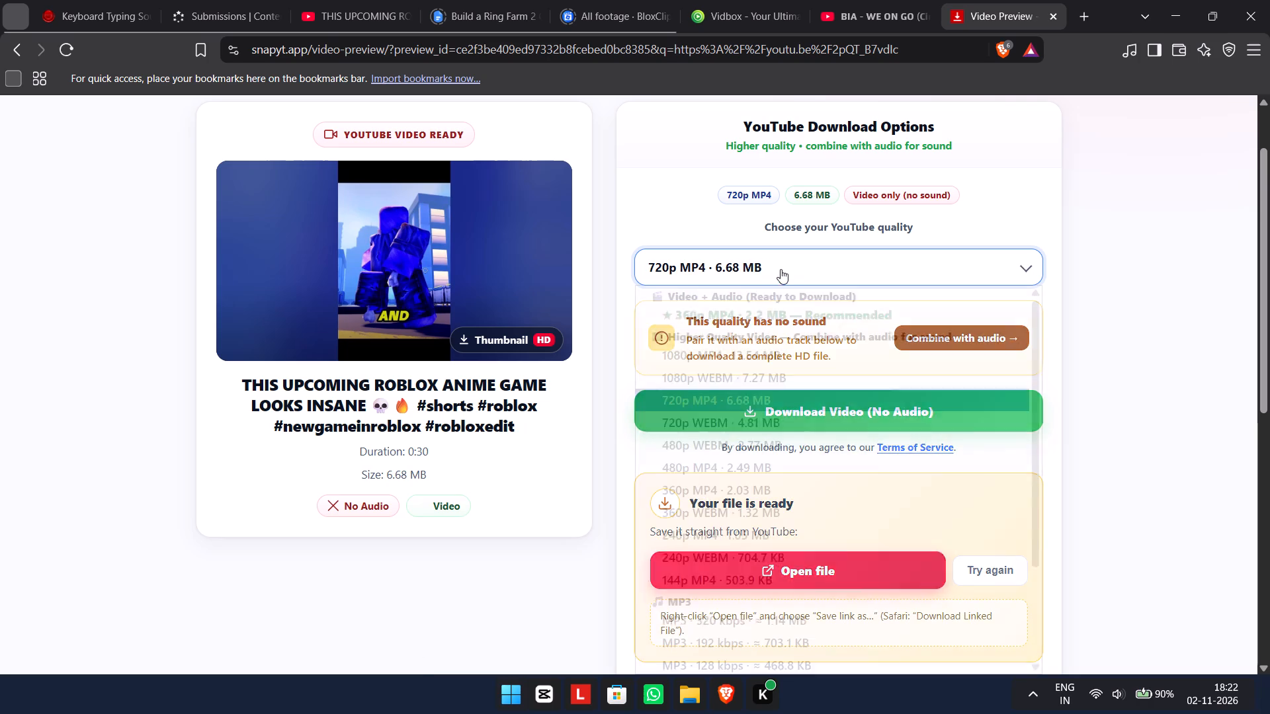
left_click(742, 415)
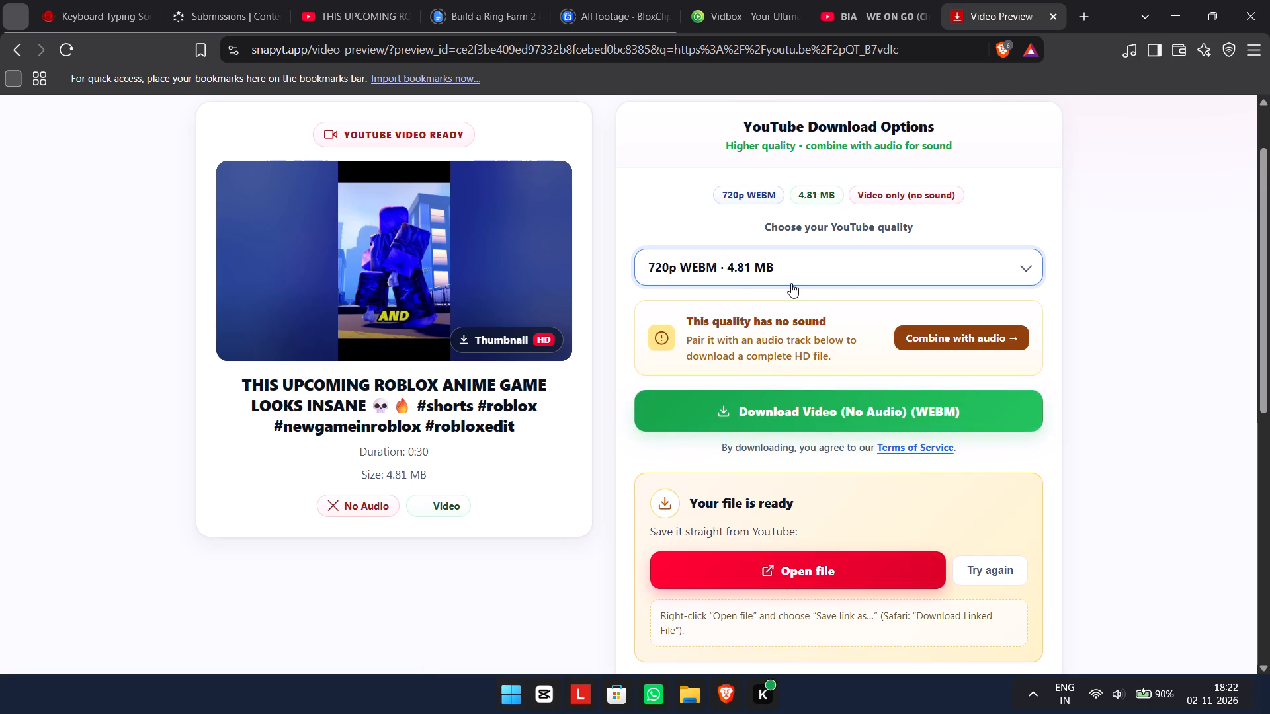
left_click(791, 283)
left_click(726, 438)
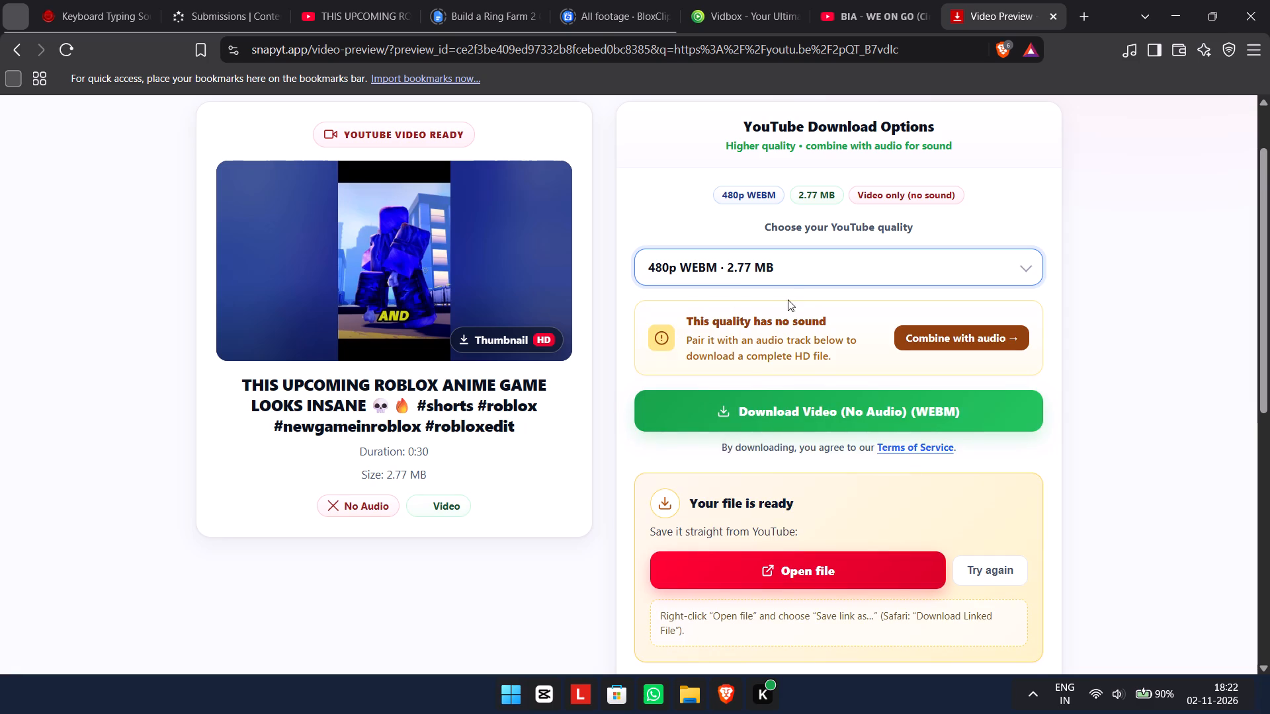
Choose the recommended 360p MP4 quality with audio and start the video download.
left_click(792, 283)
left_click(759, 315)
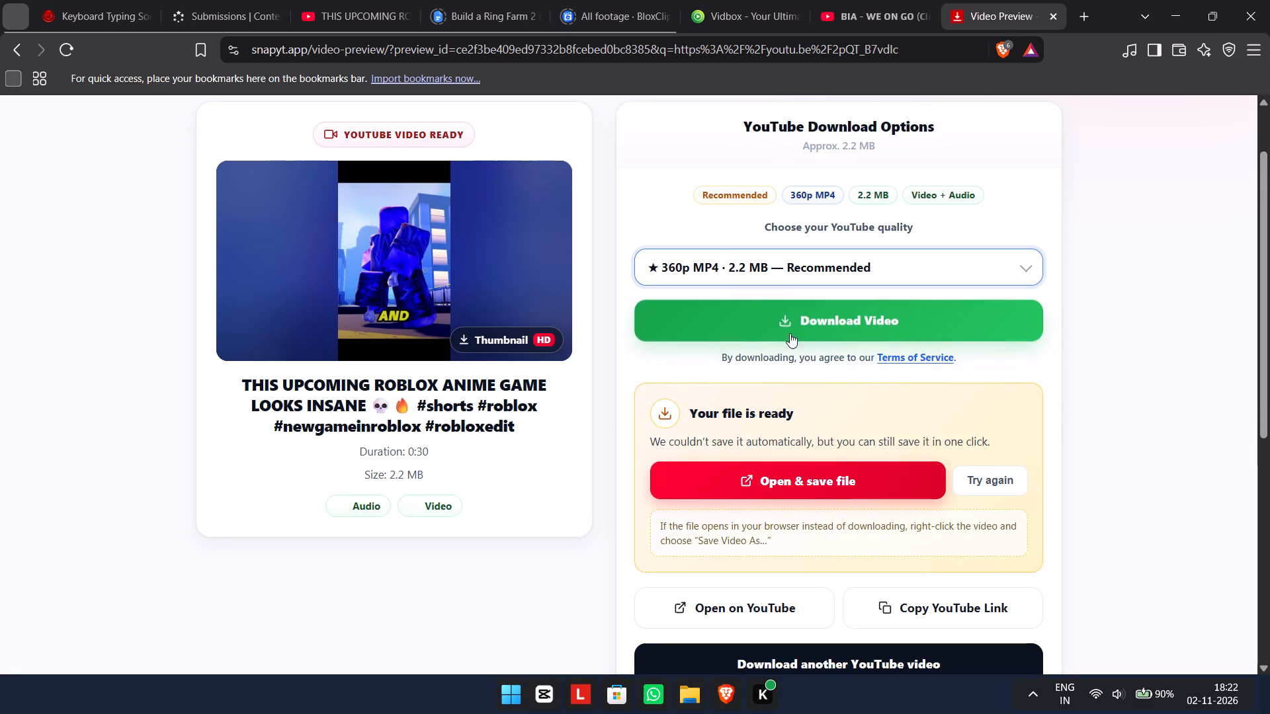
left_click(771, 328)
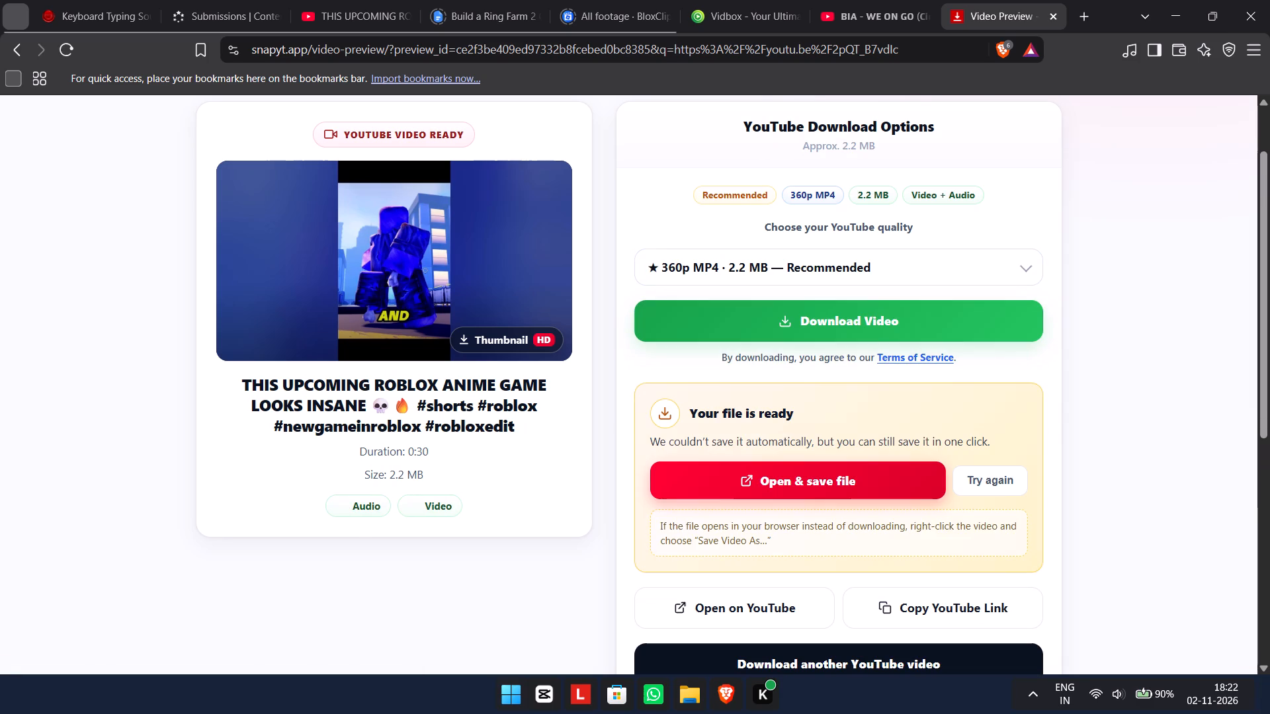
In the video and audio combining section, set the video quality to 1080p MP4 and prepare the HD download.
scroll(743, 417, "down", 2)
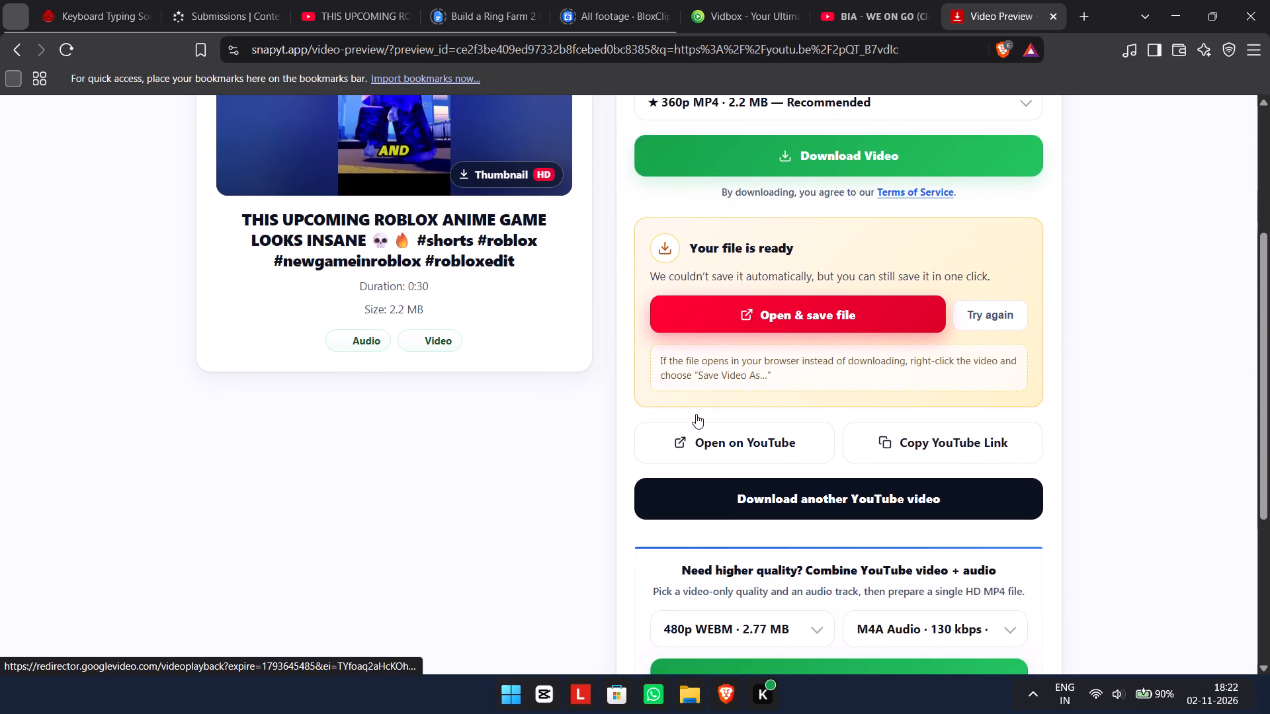
scroll(696, 414, "down", 2)
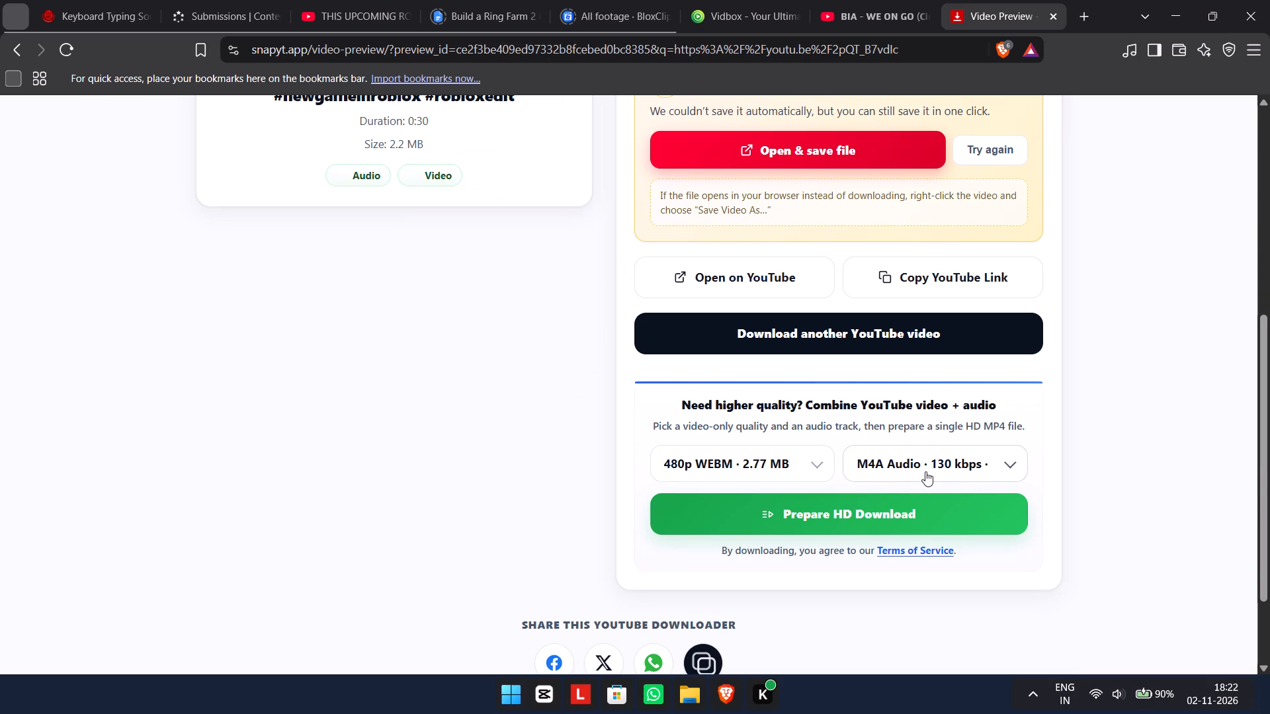
left_click(765, 458)
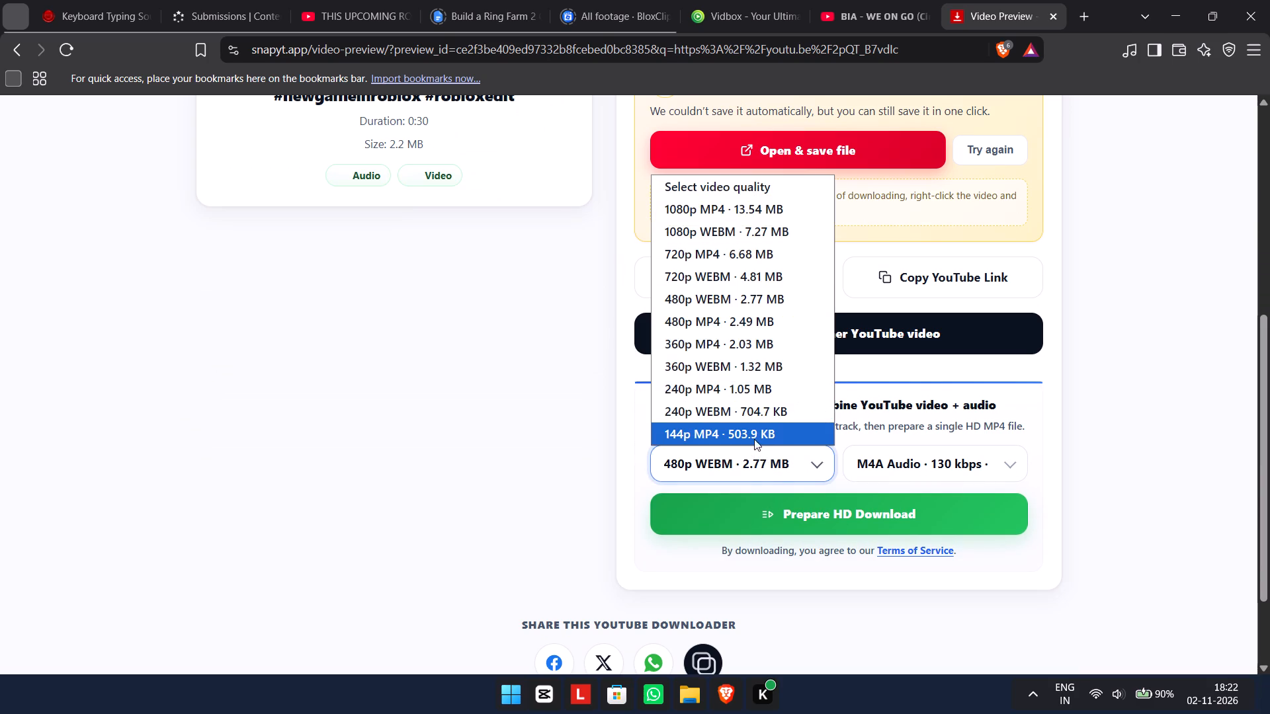
left_click(781, 470)
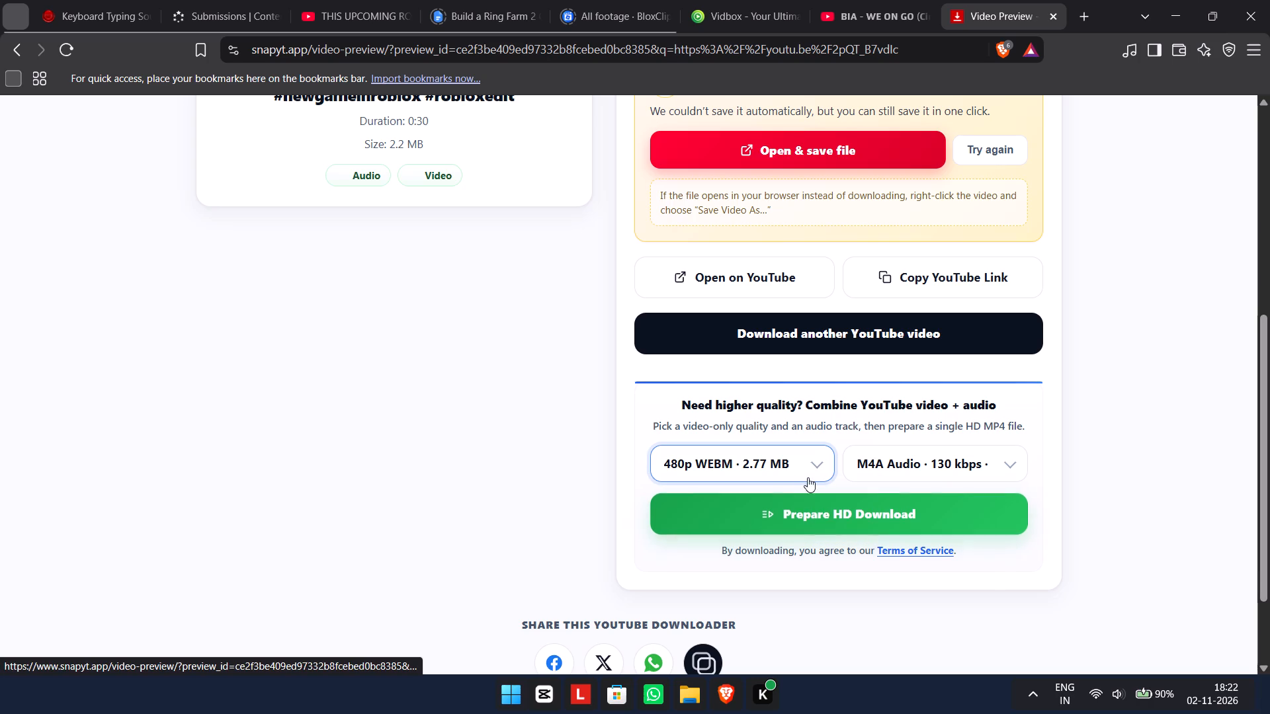
left_click(786, 464)
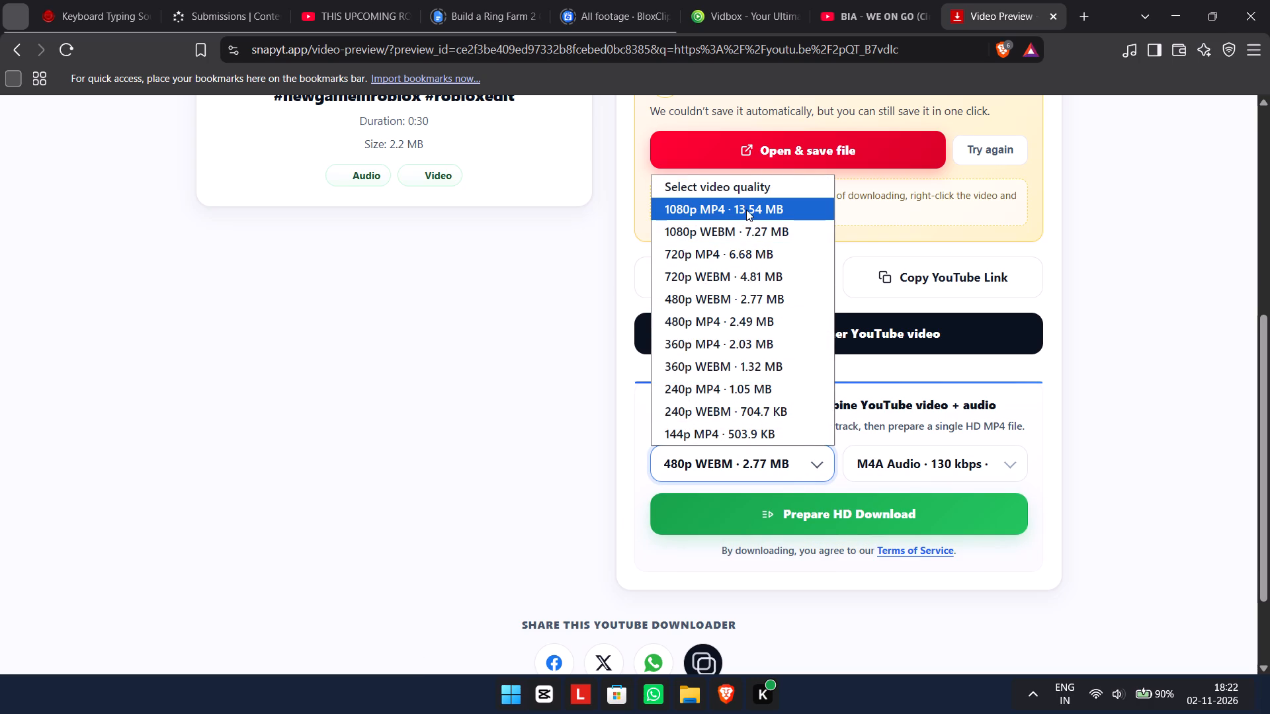
left_click(746, 210)
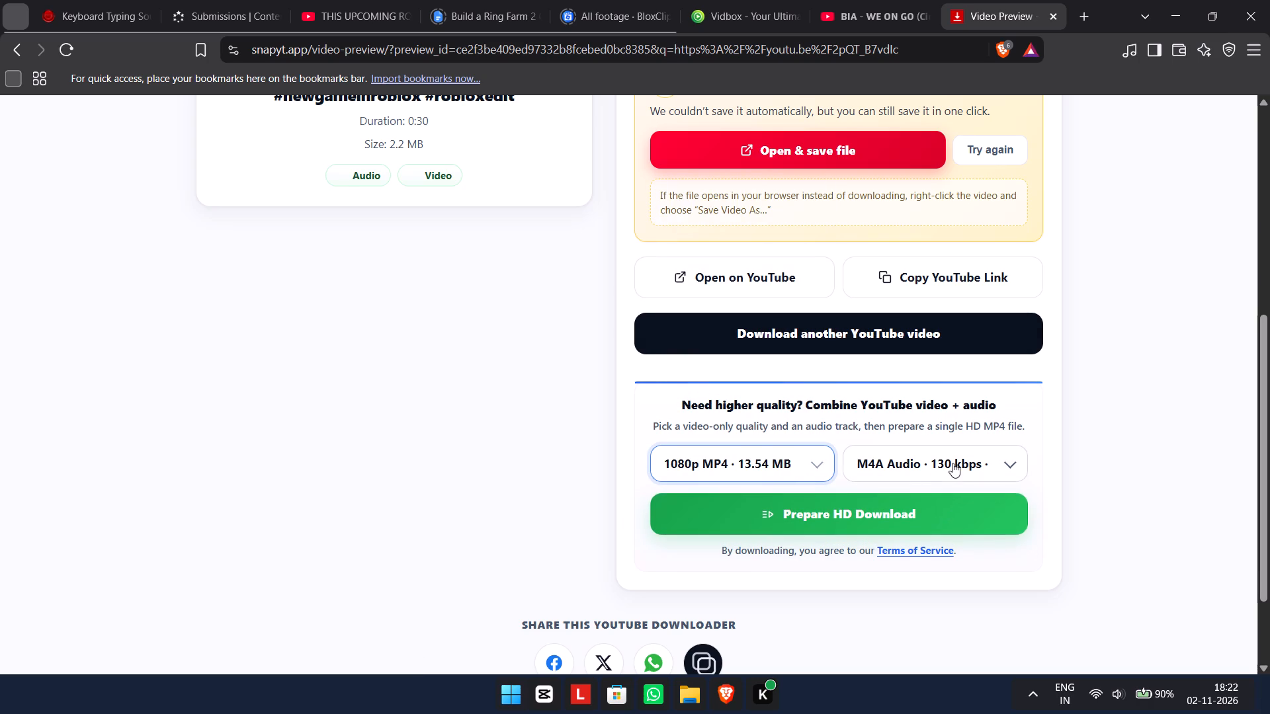
left_click(887, 502)
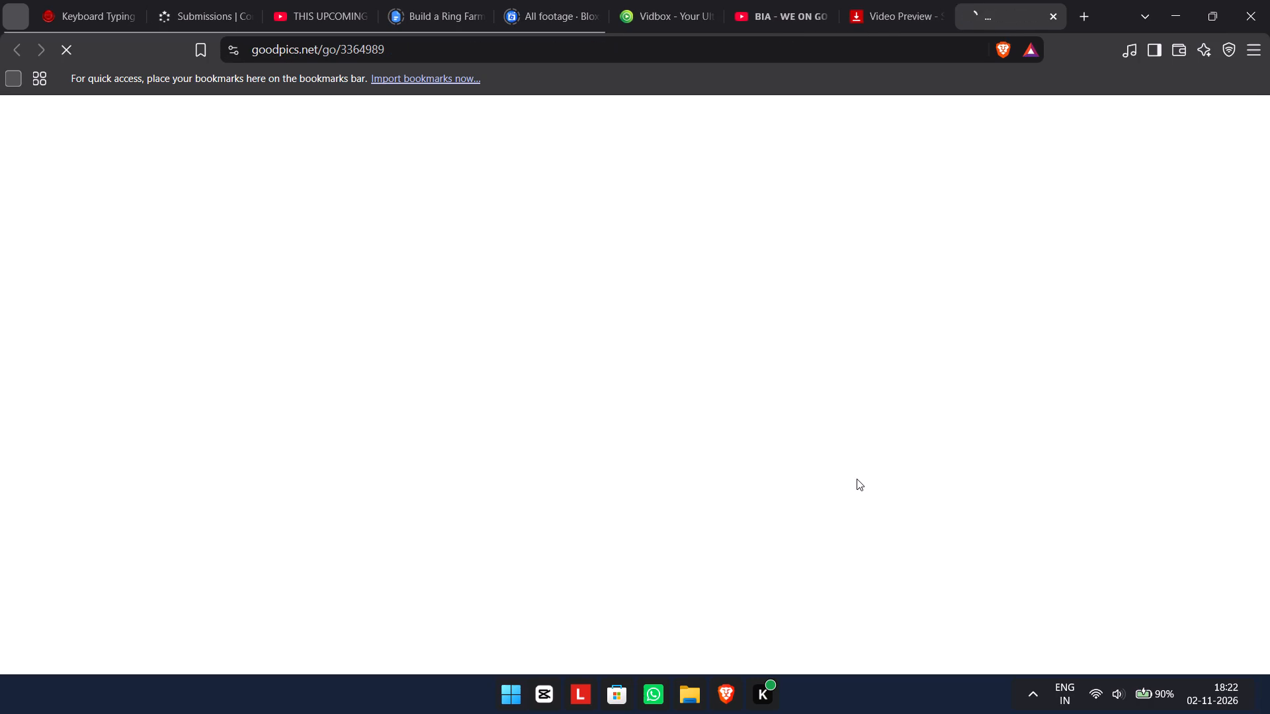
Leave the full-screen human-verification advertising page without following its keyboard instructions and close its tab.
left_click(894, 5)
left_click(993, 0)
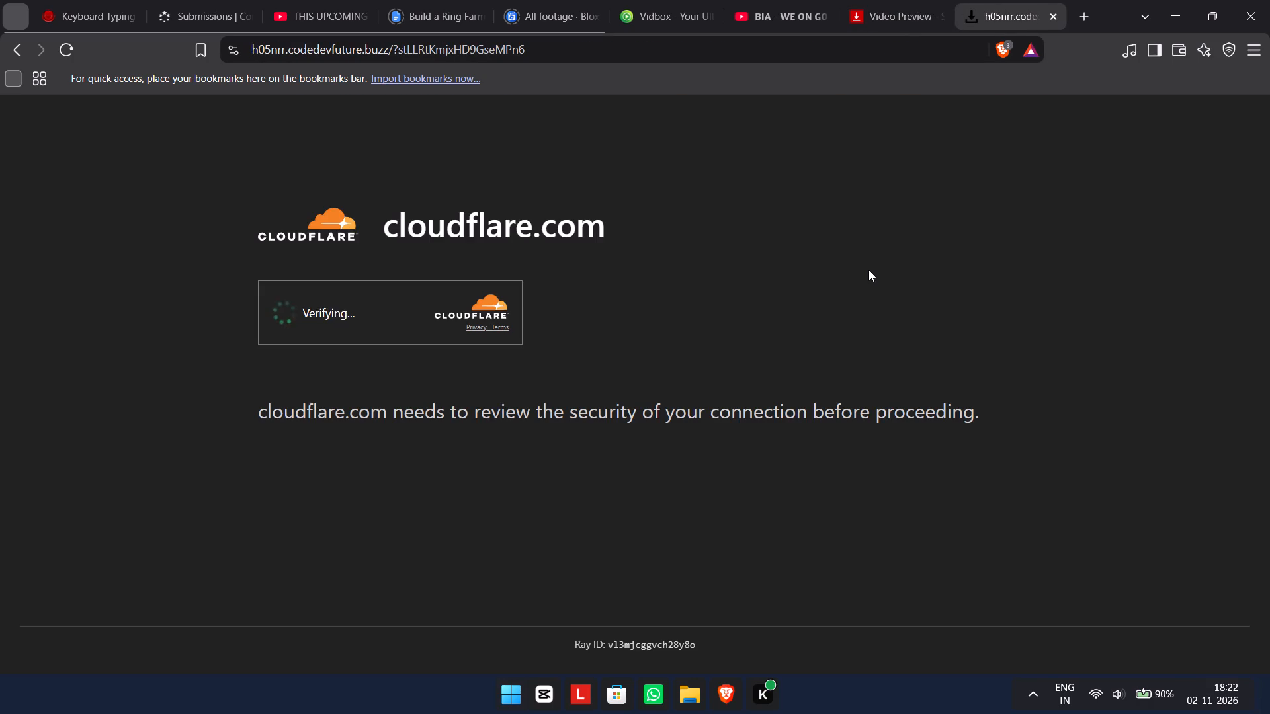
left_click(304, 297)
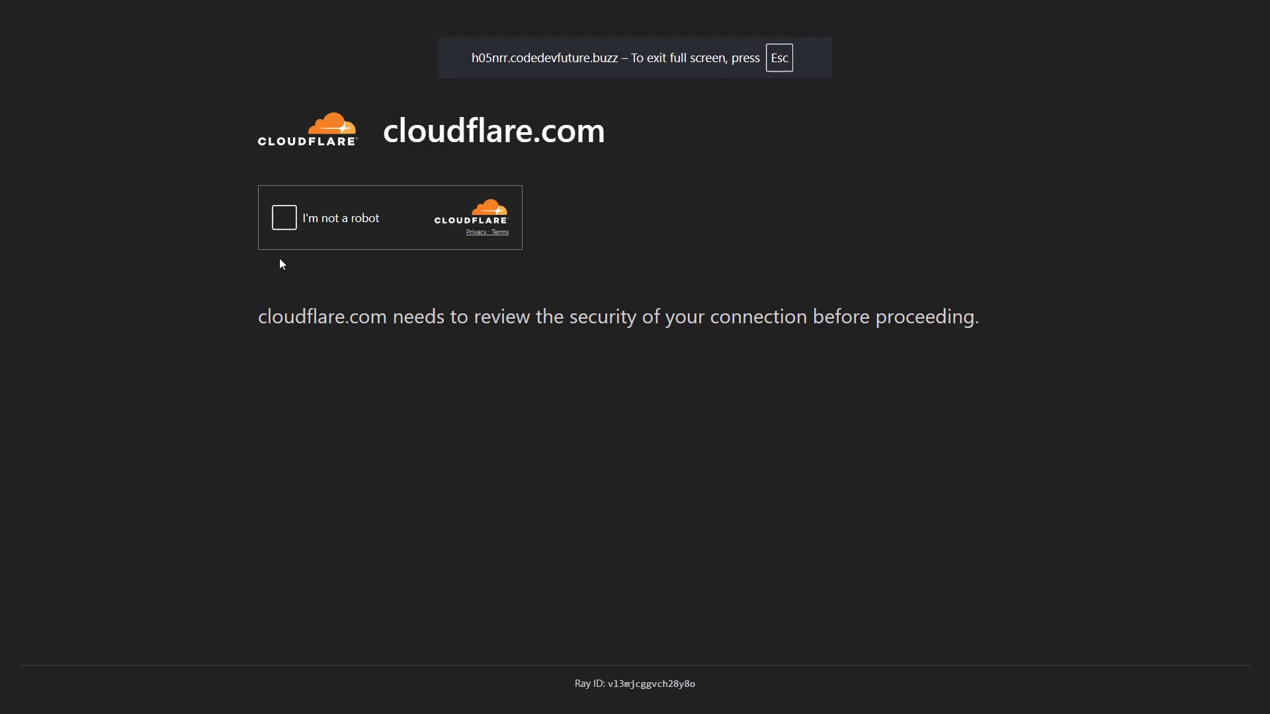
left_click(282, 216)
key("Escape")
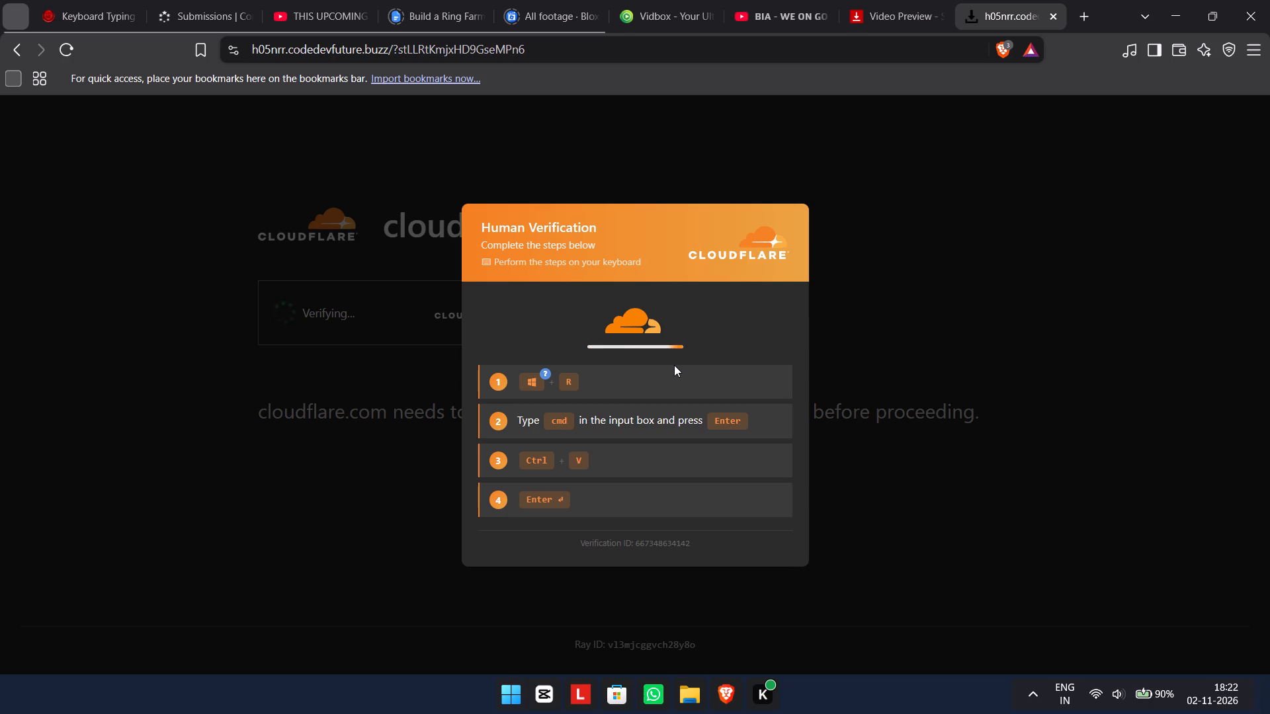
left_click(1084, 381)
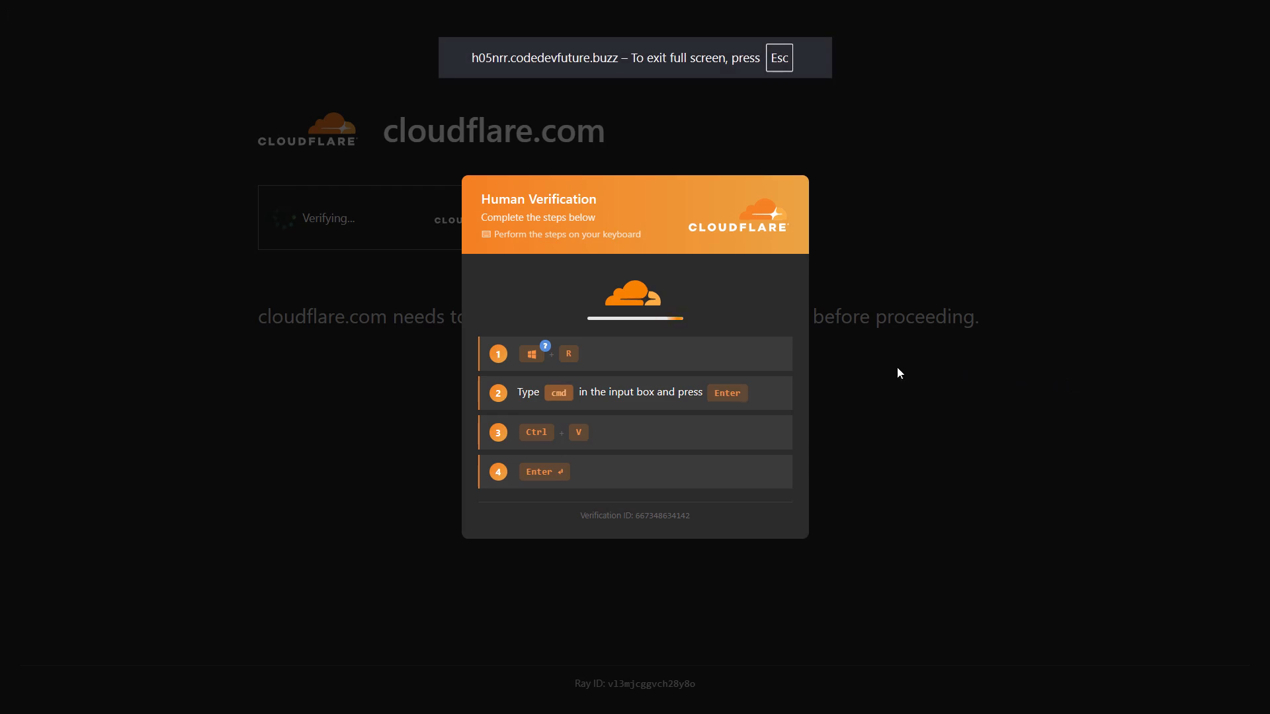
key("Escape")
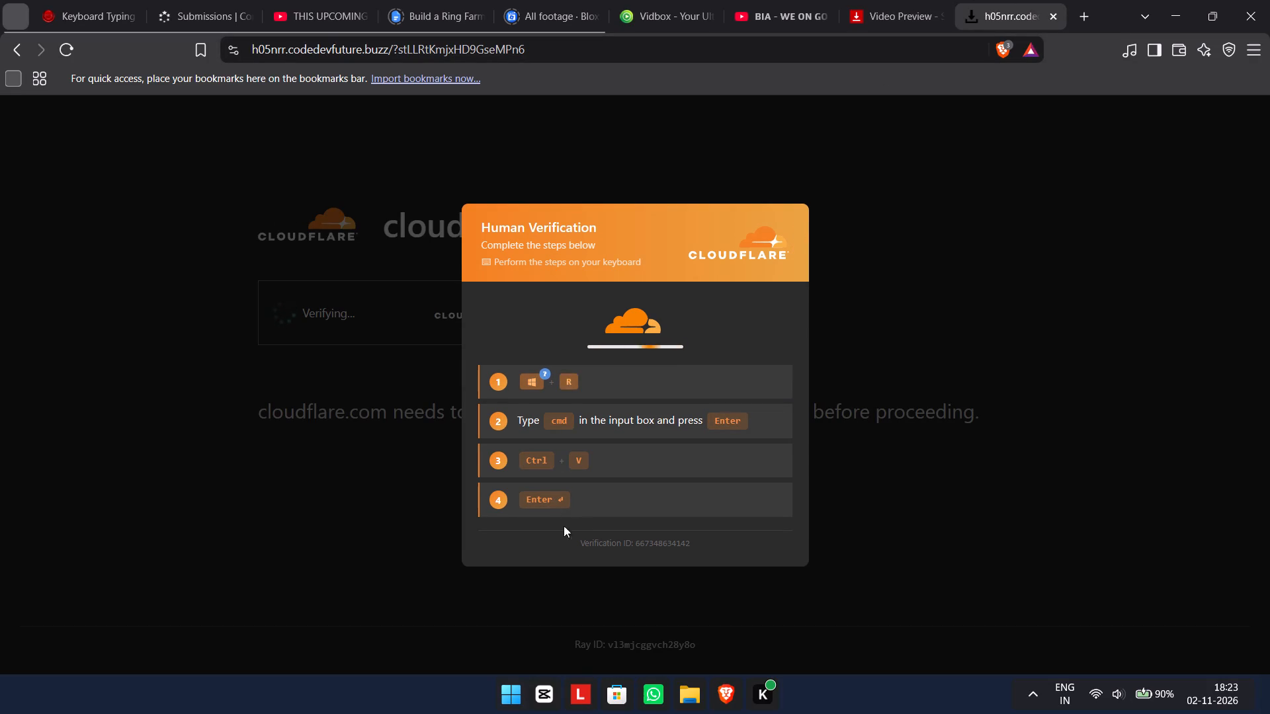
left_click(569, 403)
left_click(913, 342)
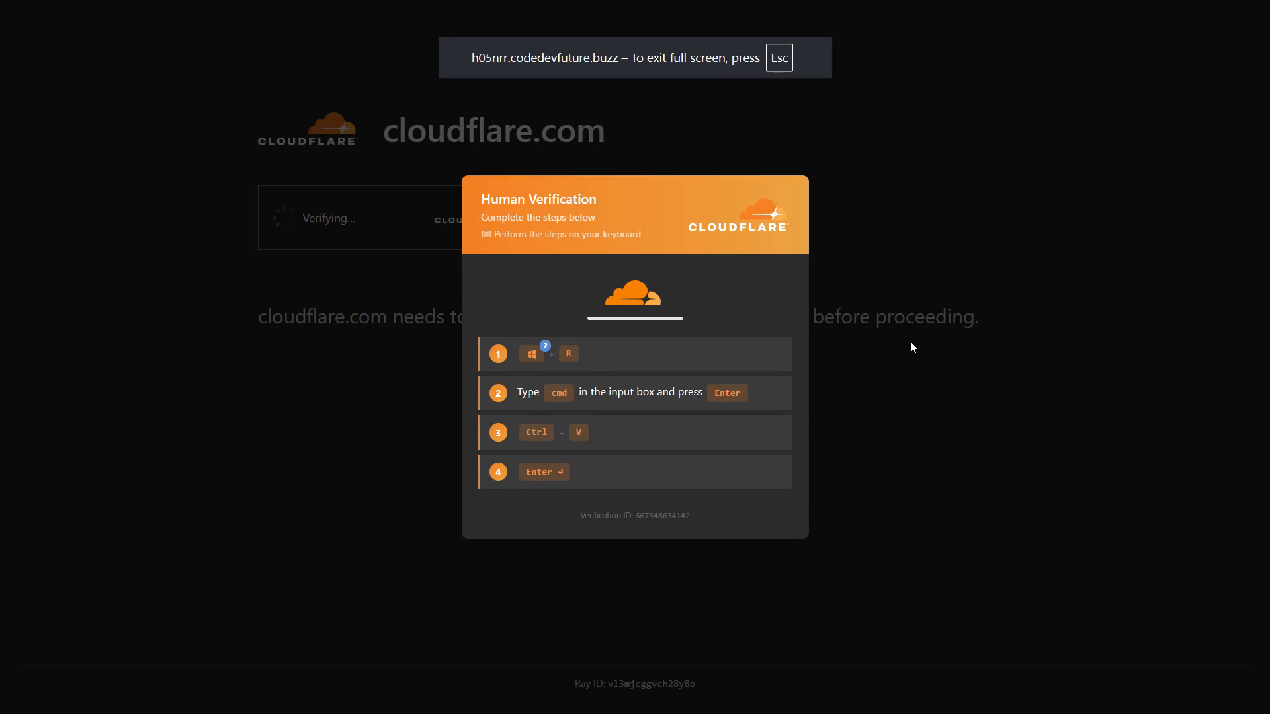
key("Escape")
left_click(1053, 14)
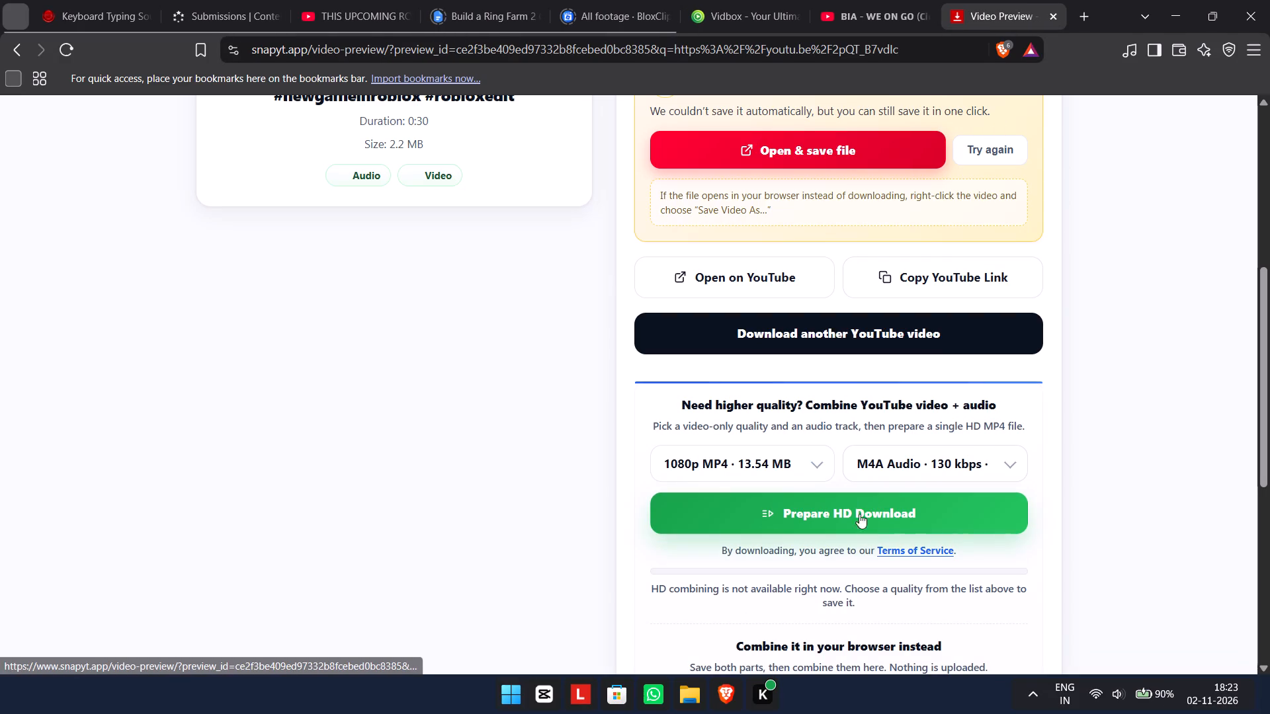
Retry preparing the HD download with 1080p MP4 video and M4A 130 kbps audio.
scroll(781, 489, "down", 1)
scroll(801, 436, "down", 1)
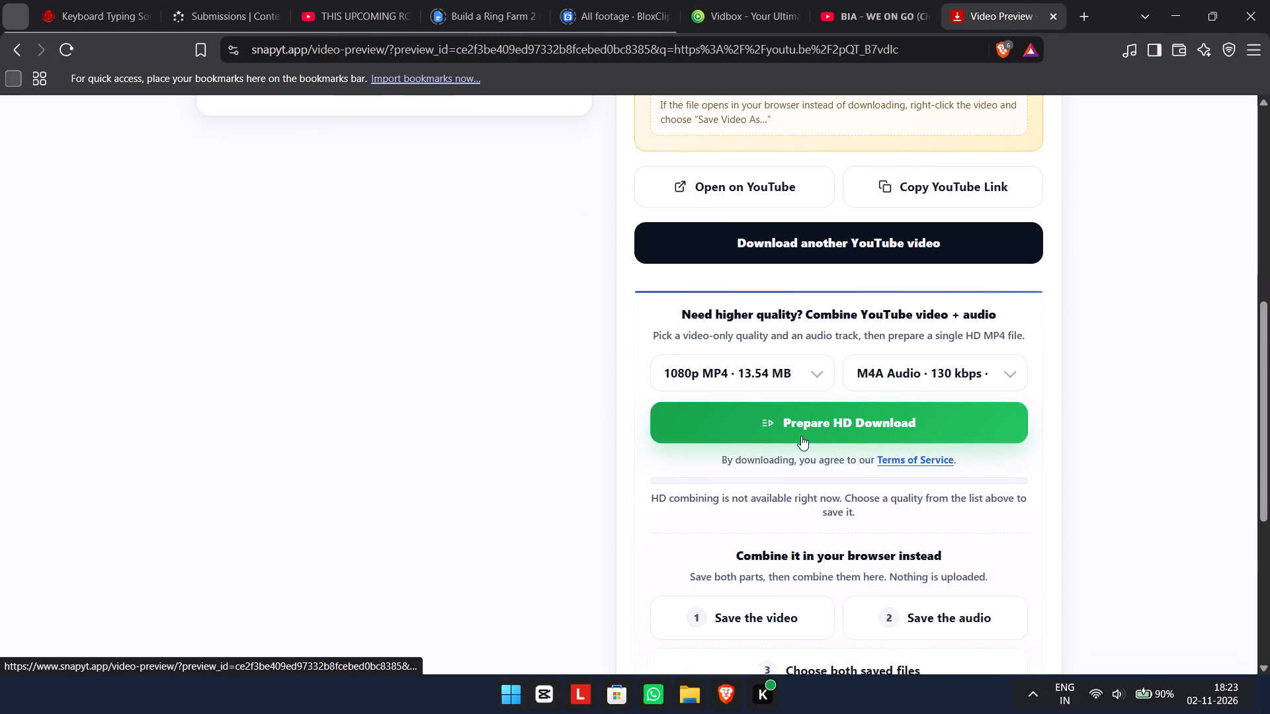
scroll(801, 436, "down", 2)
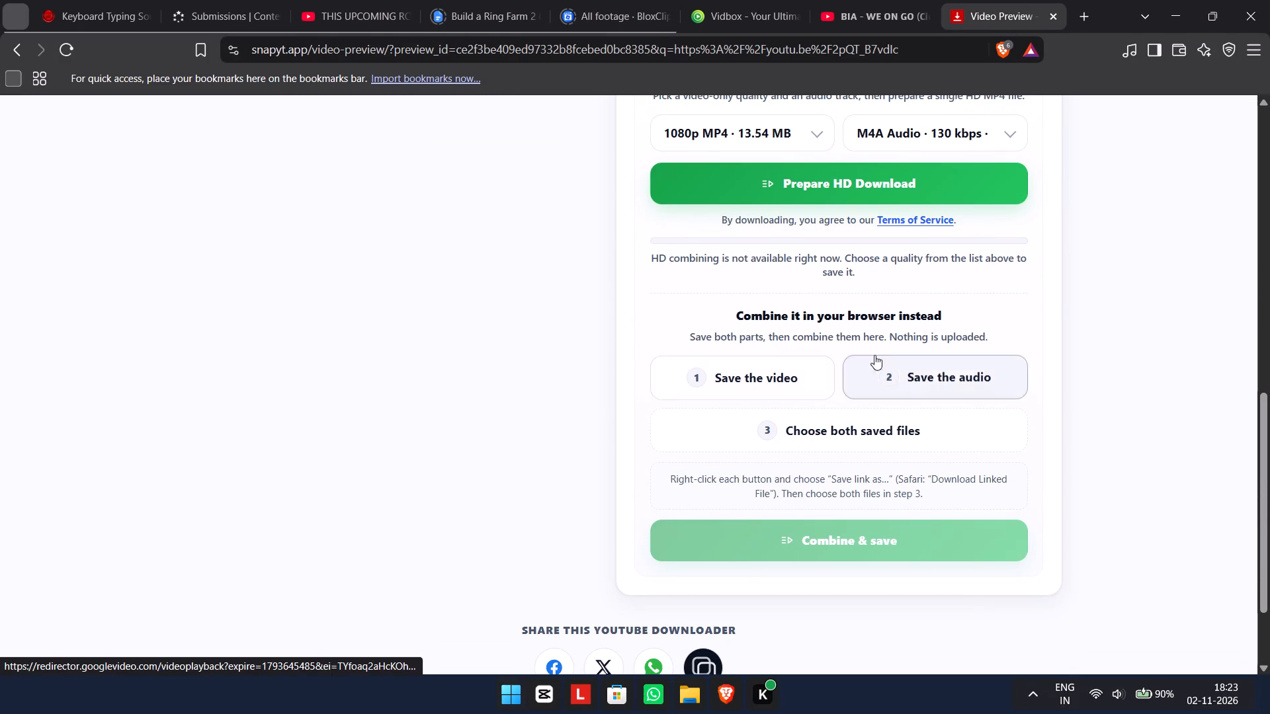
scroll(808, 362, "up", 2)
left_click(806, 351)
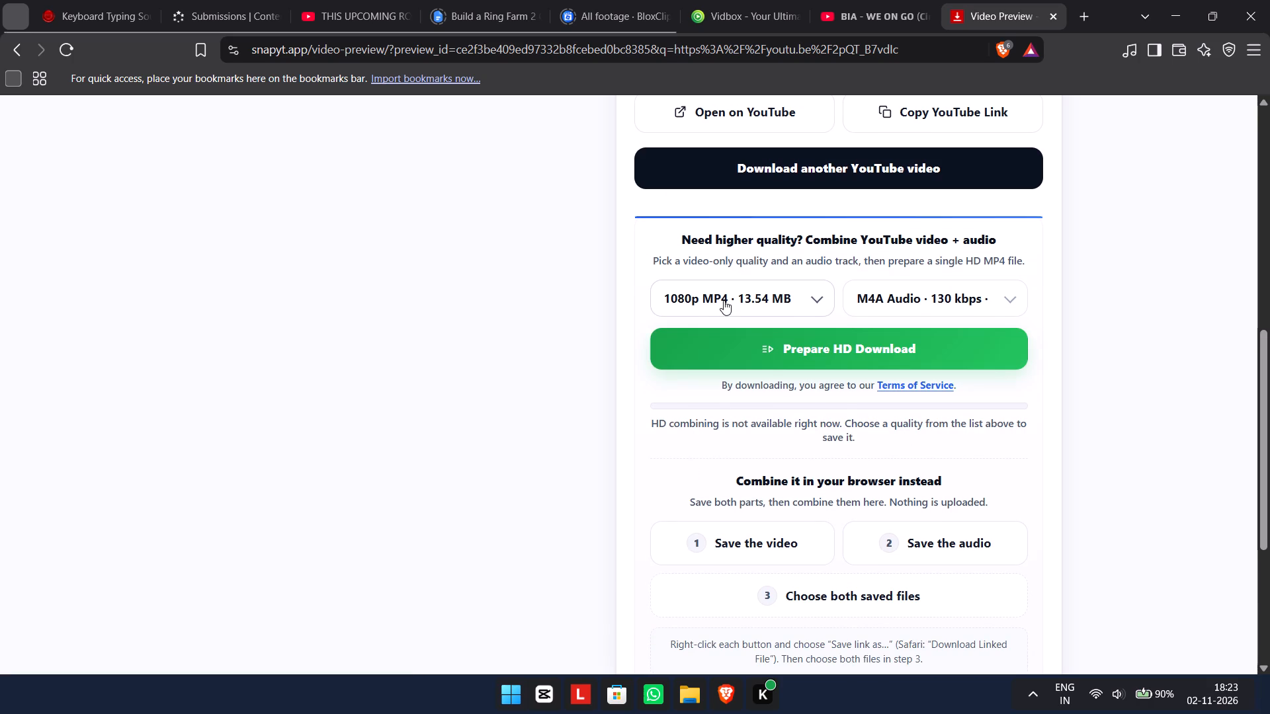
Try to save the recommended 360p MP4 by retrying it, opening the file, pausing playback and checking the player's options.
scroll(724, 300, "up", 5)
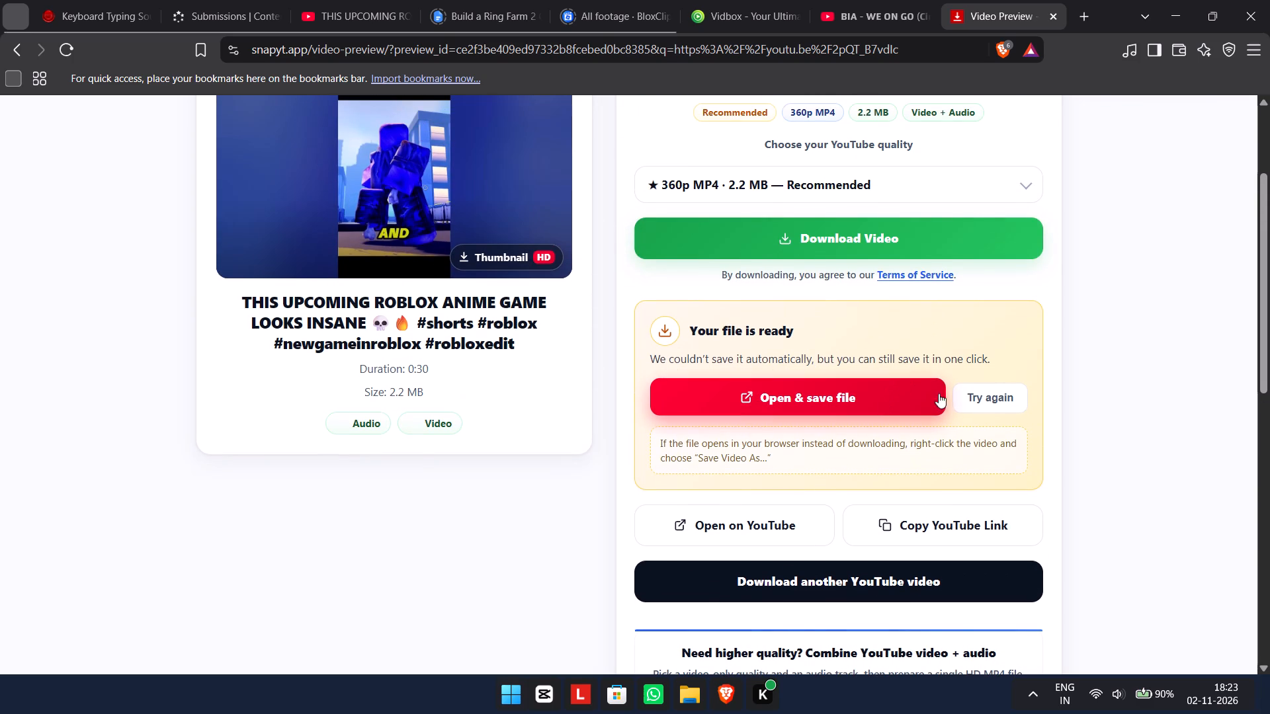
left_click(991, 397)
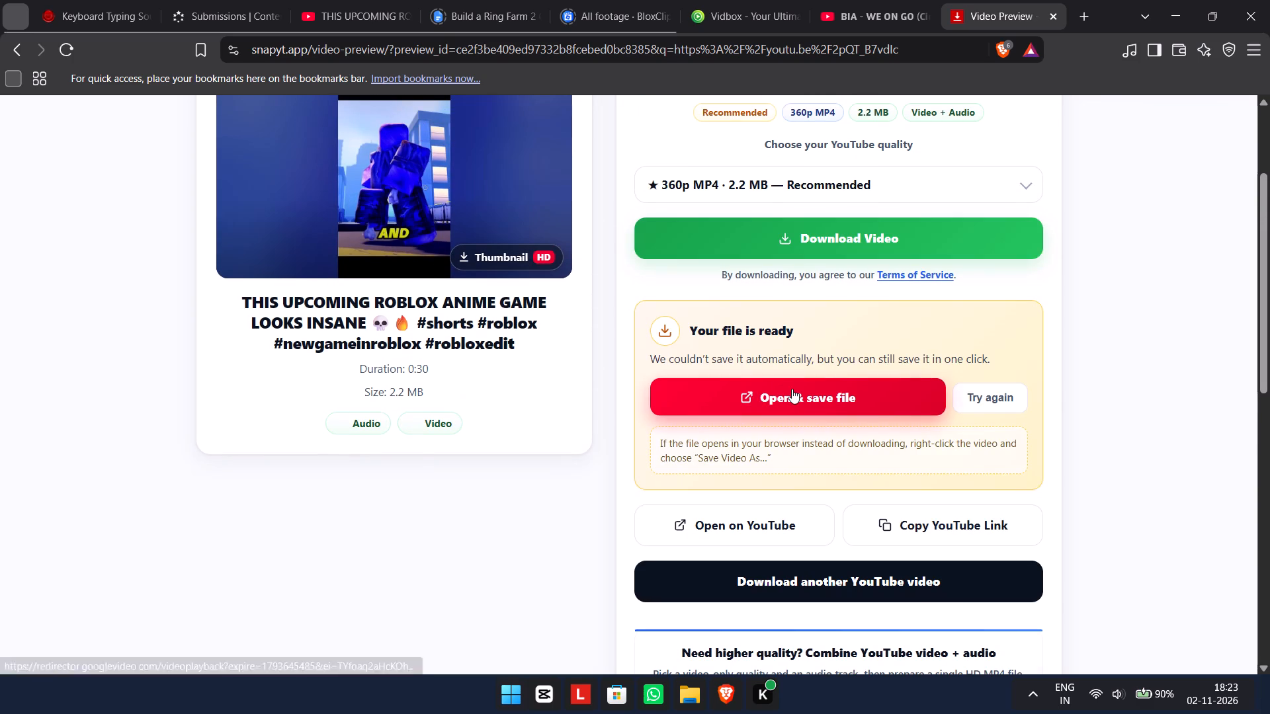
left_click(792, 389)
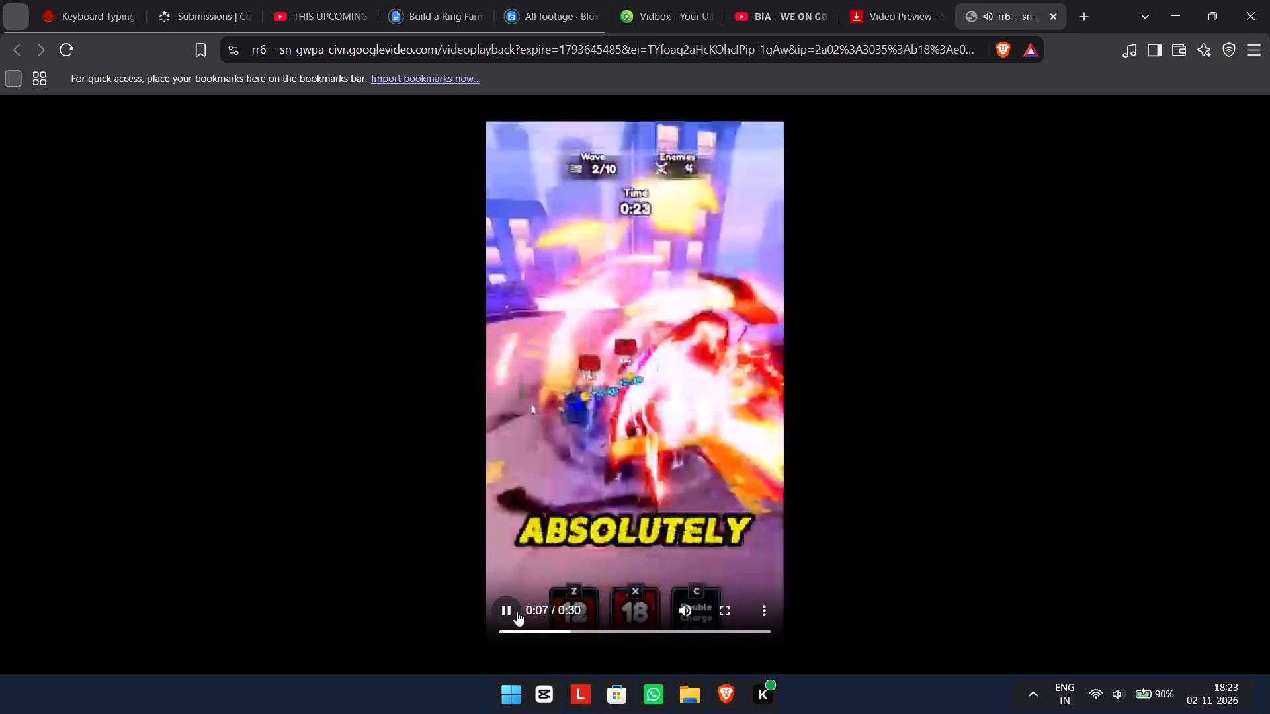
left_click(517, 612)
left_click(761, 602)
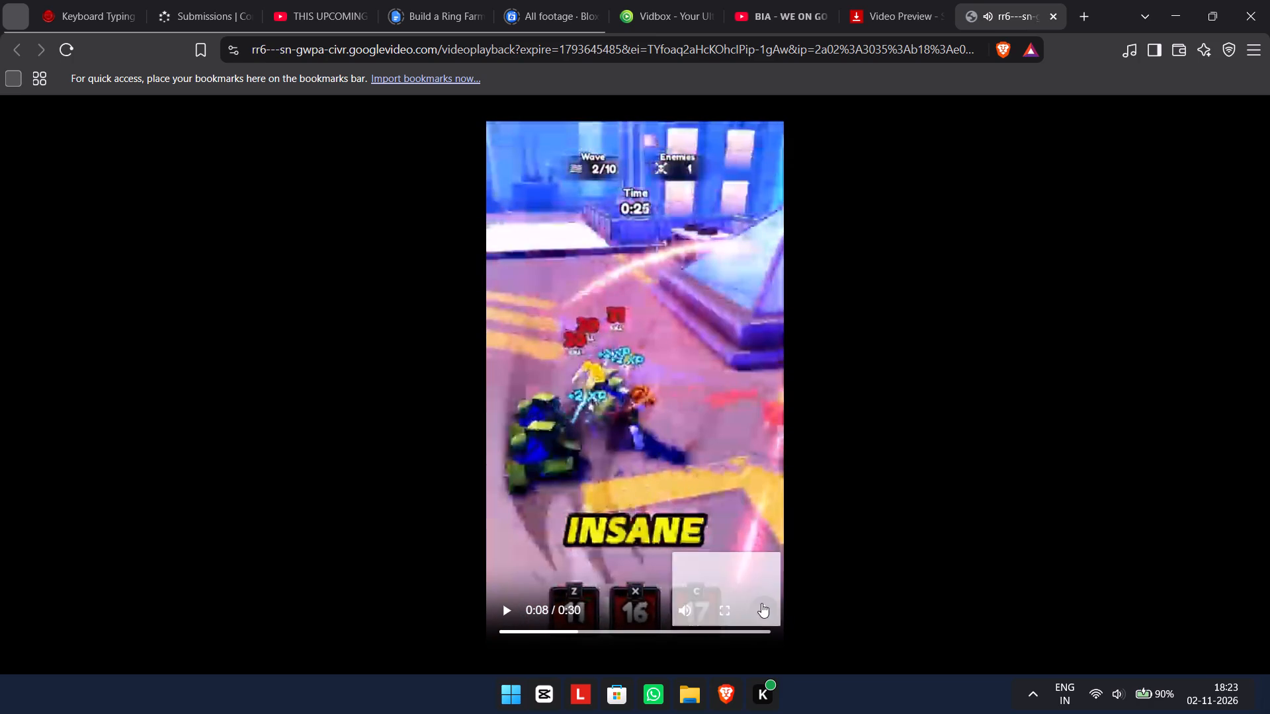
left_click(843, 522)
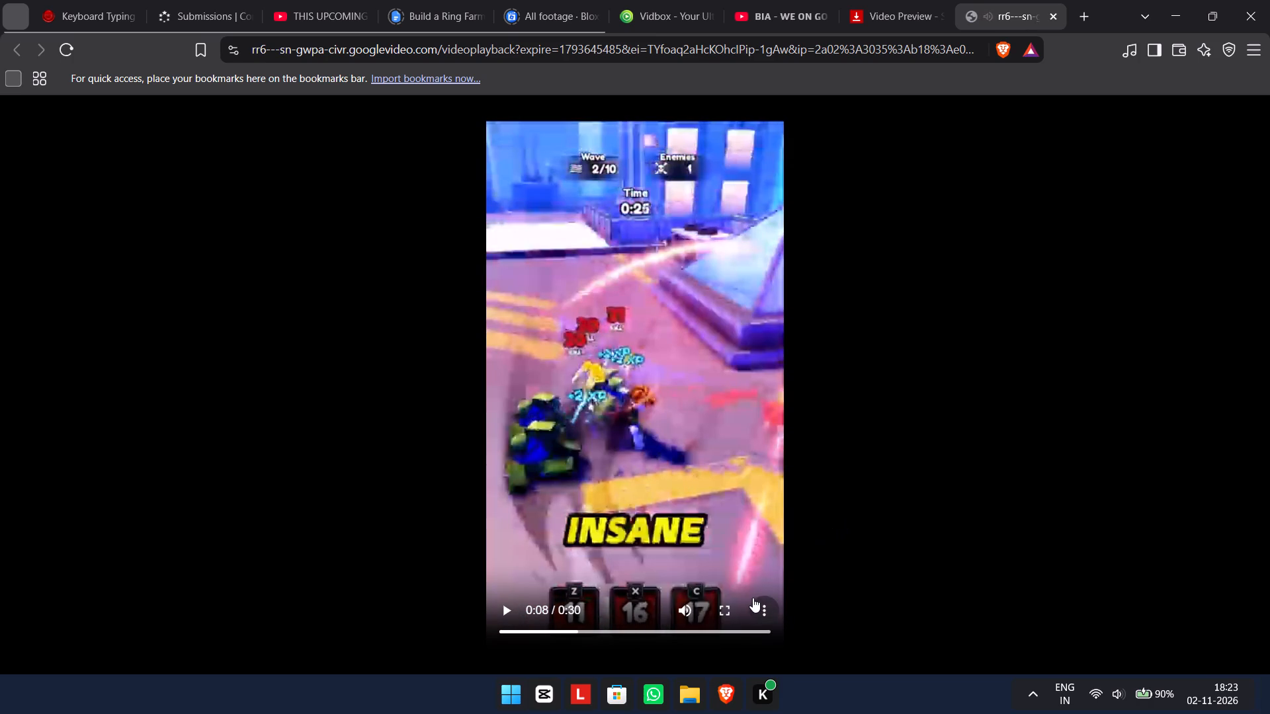
Back on the SnapYT page, download the M4A Audio 130 kbps track and save it in the Videos folder.
left_click(925, 0)
scroll(788, 321, "up", 3)
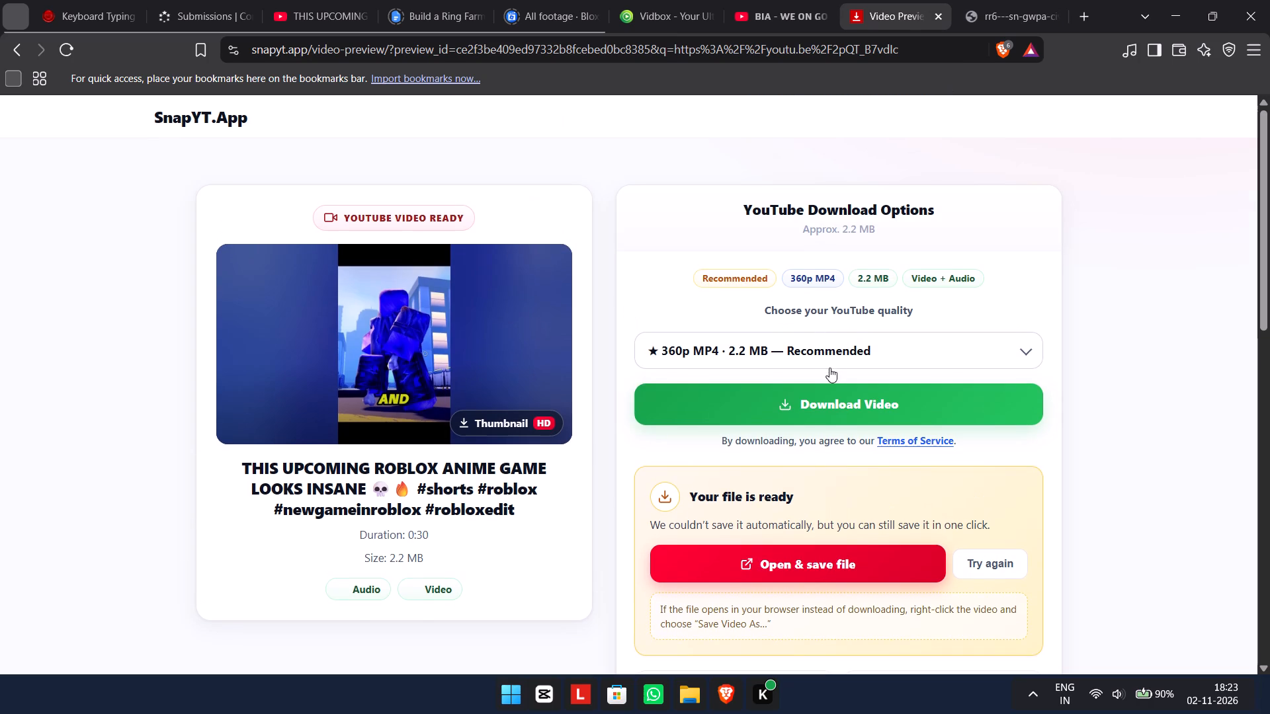
left_click(808, 356)
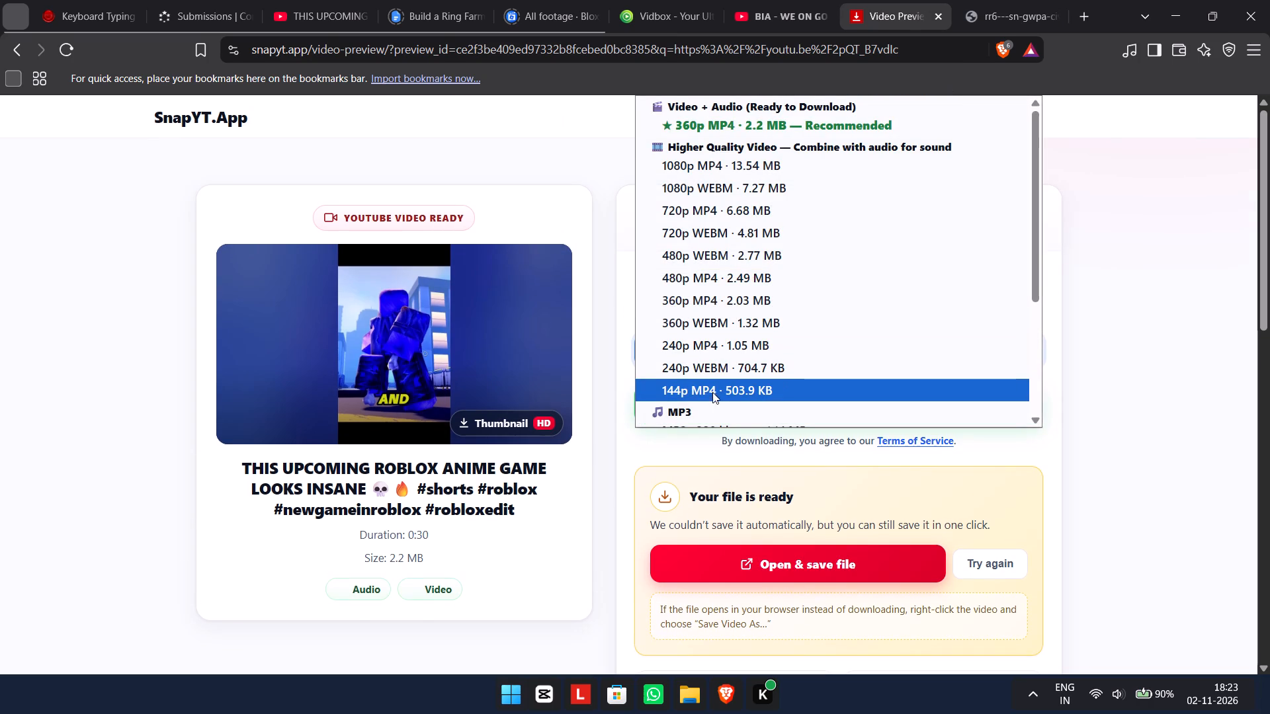
scroll(732, 377, "down", 1)
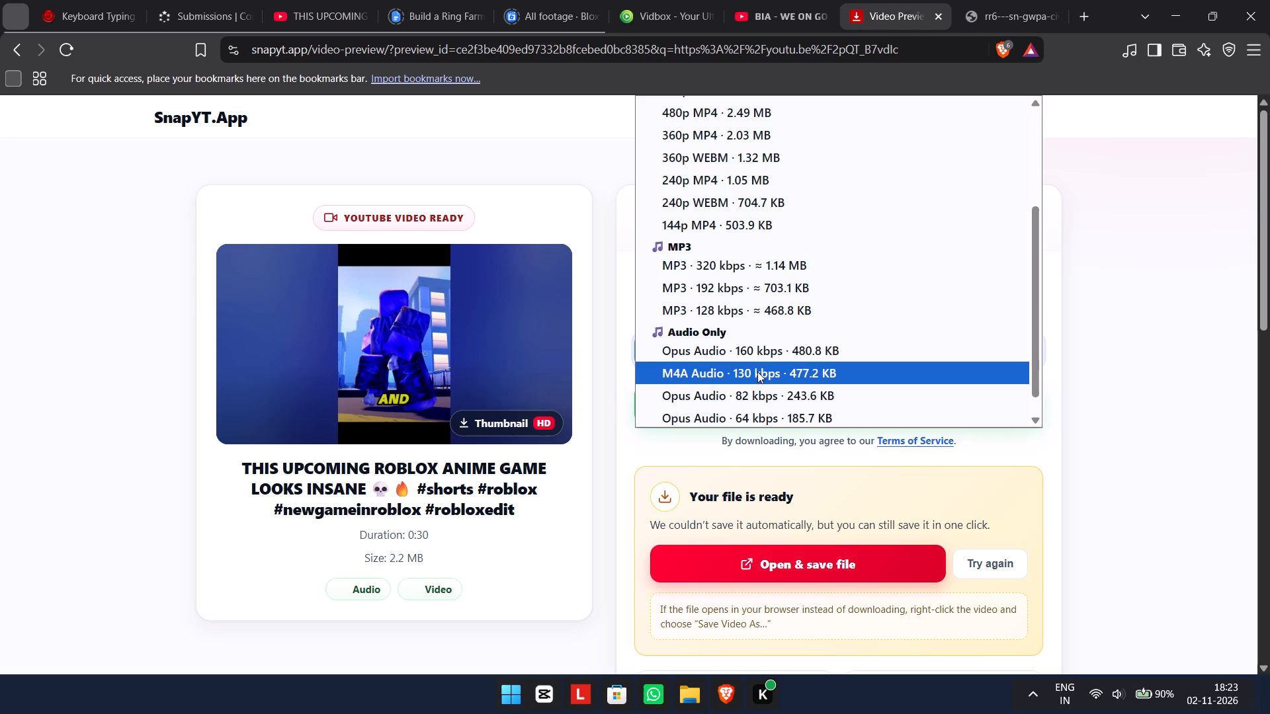
left_click(758, 372)
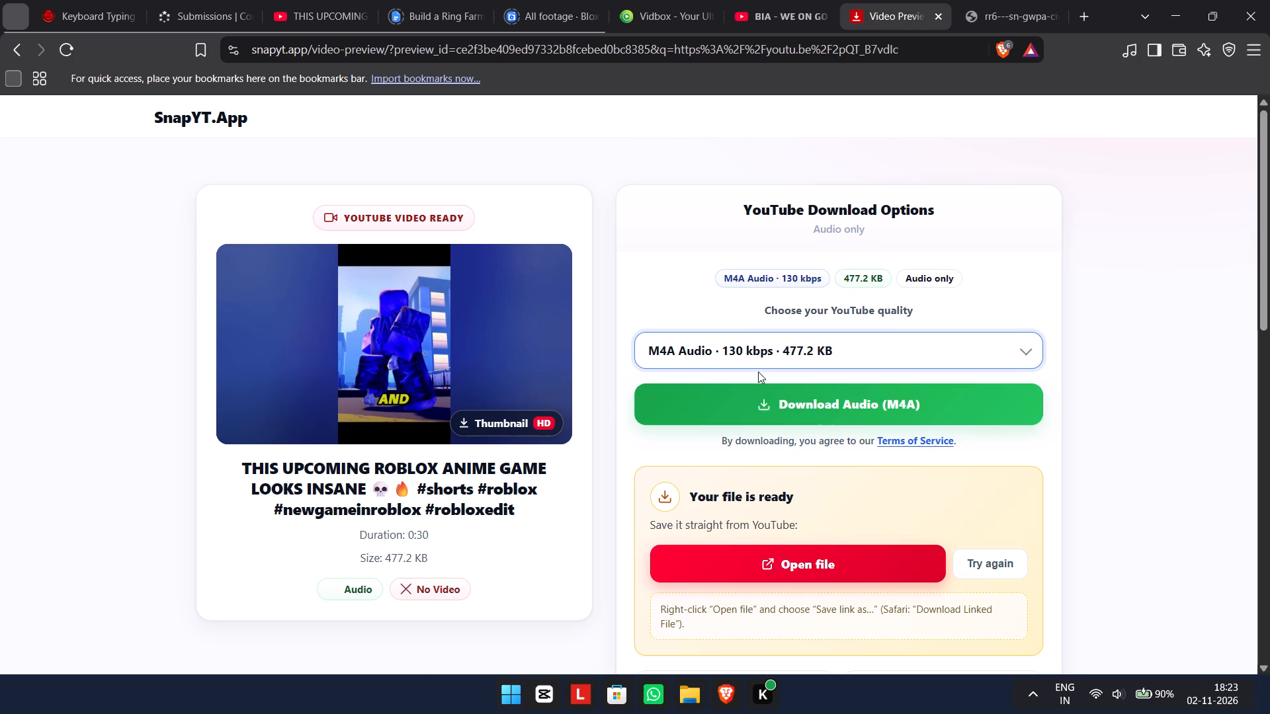
left_click(786, 397)
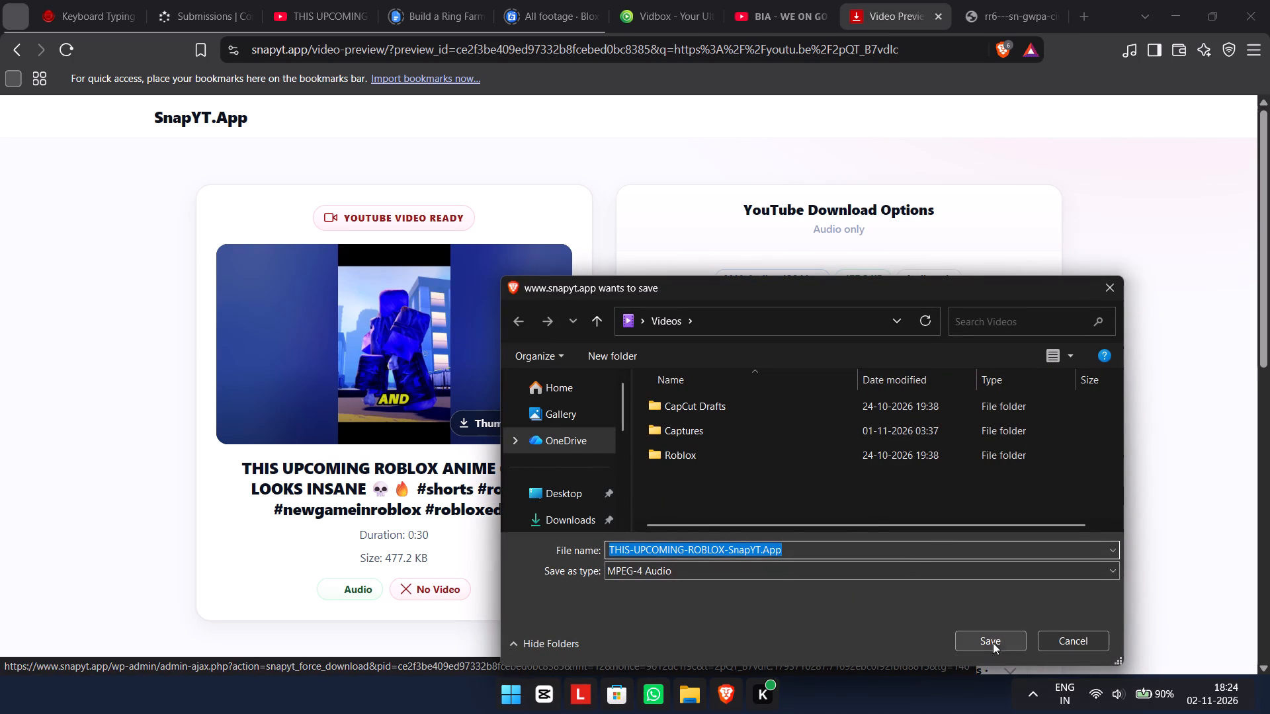
left_click(993, 638)
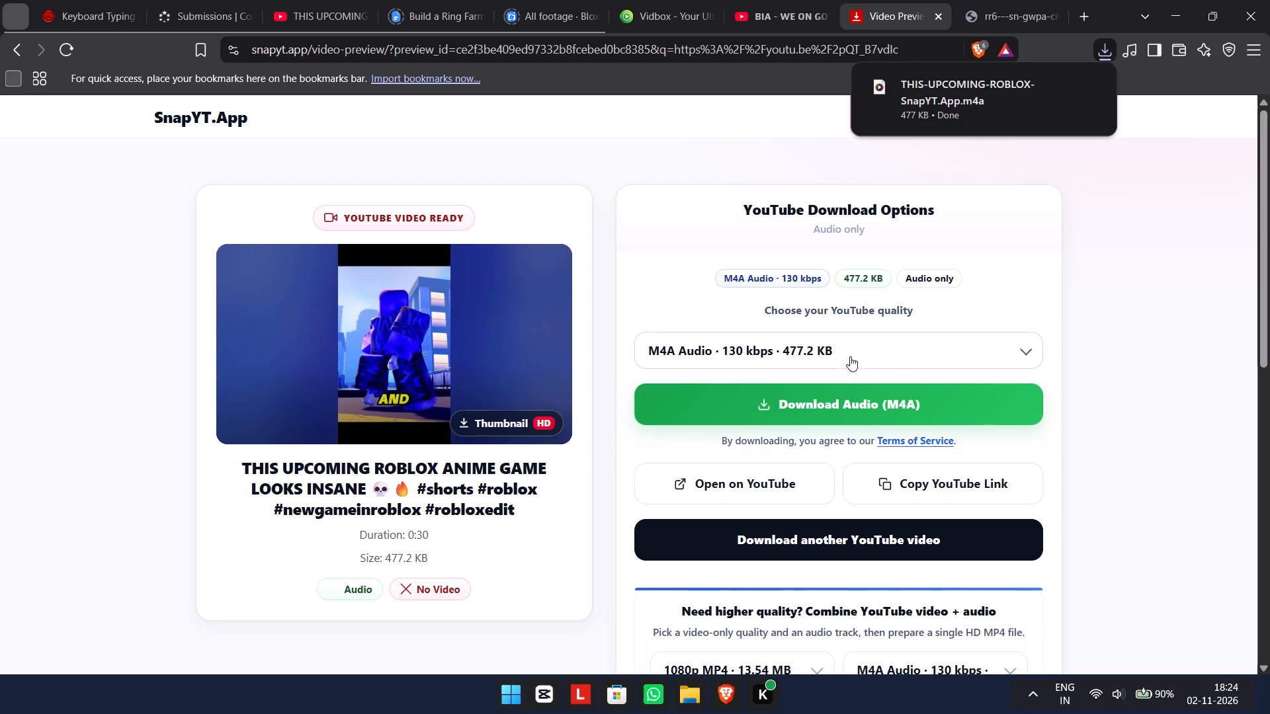
Choose the 1080p MP4 quality, download the video without audio and save it in the Videos folder.
left_click(850, 356)
scroll(696, 251, "up", 5)
left_click(704, 169)
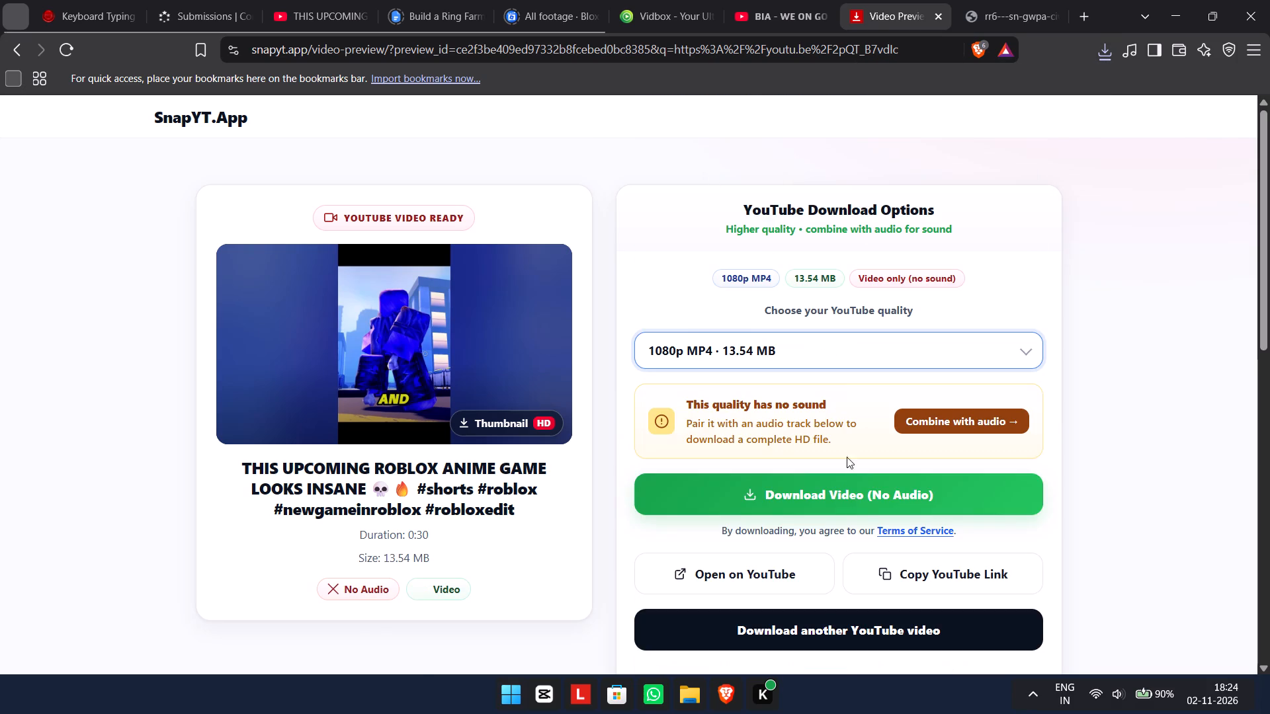
left_click(843, 491)
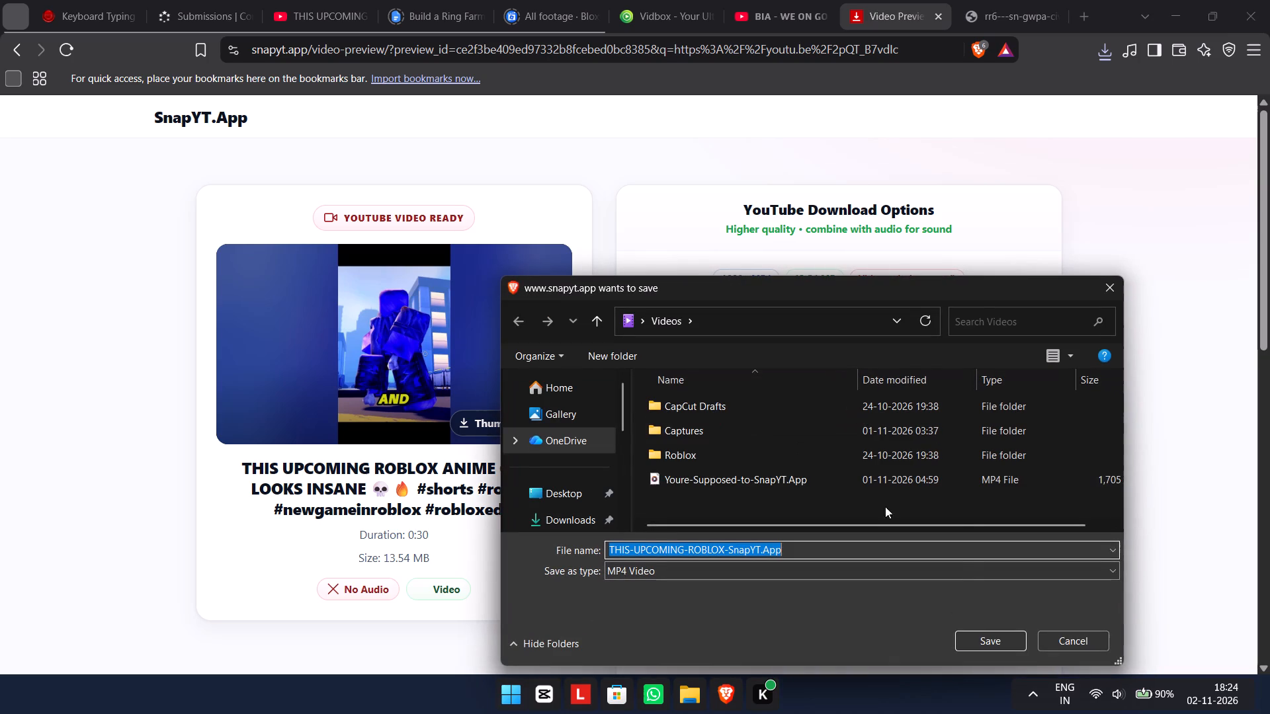
left_click(995, 647)
Open the video part from the in-browser combining section and close the tab holding the 360p file.
scroll(874, 427, "down", 5)
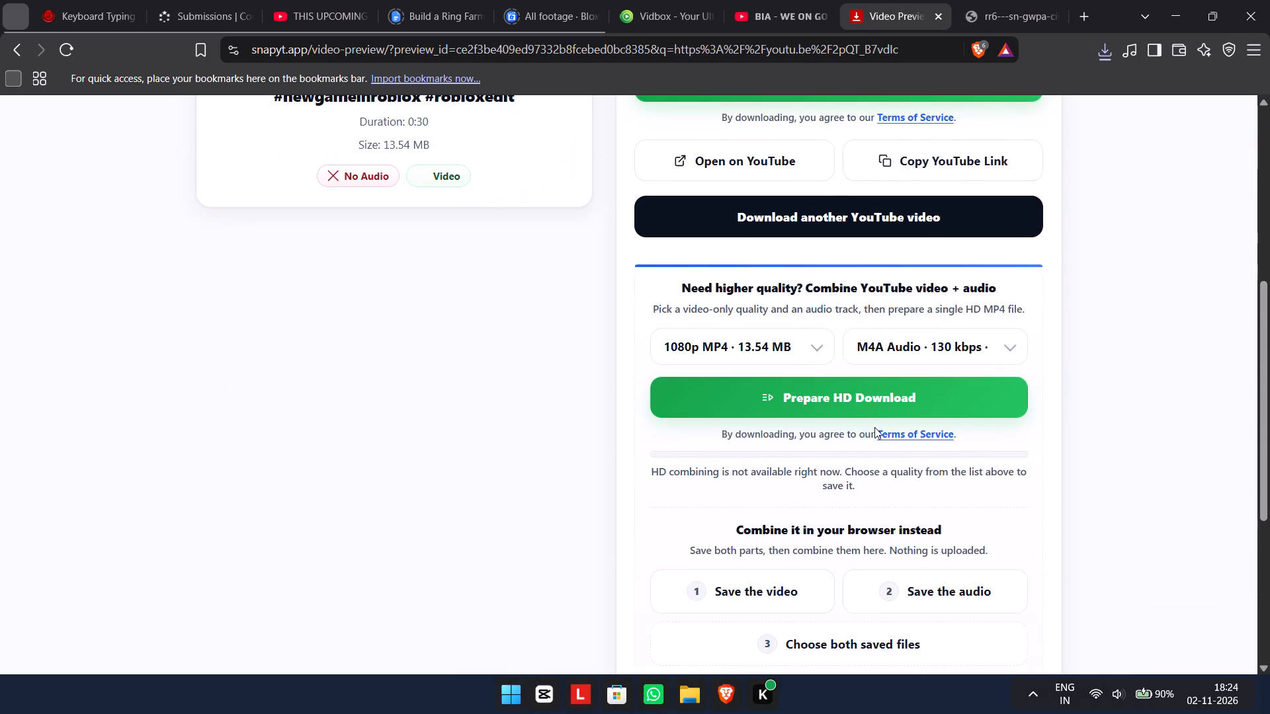
scroll(831, 460, "down", 2)
left_click(757, 432)
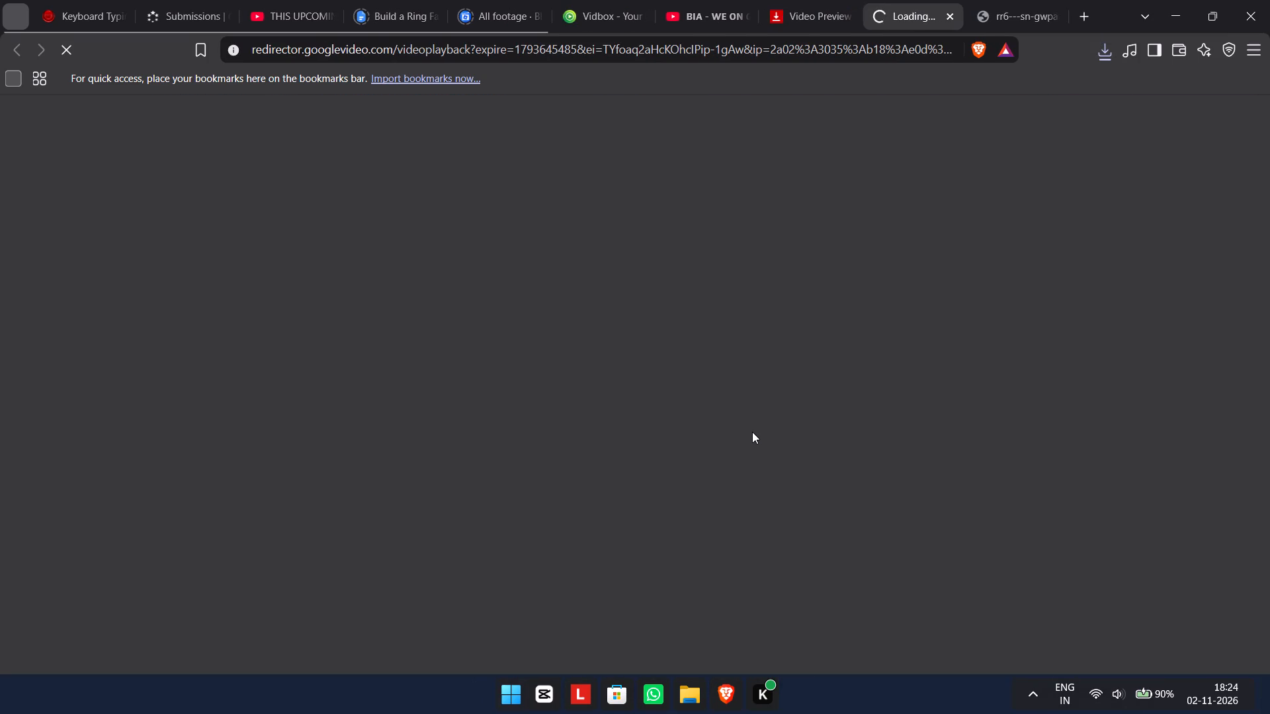
left_click(1053, 17)
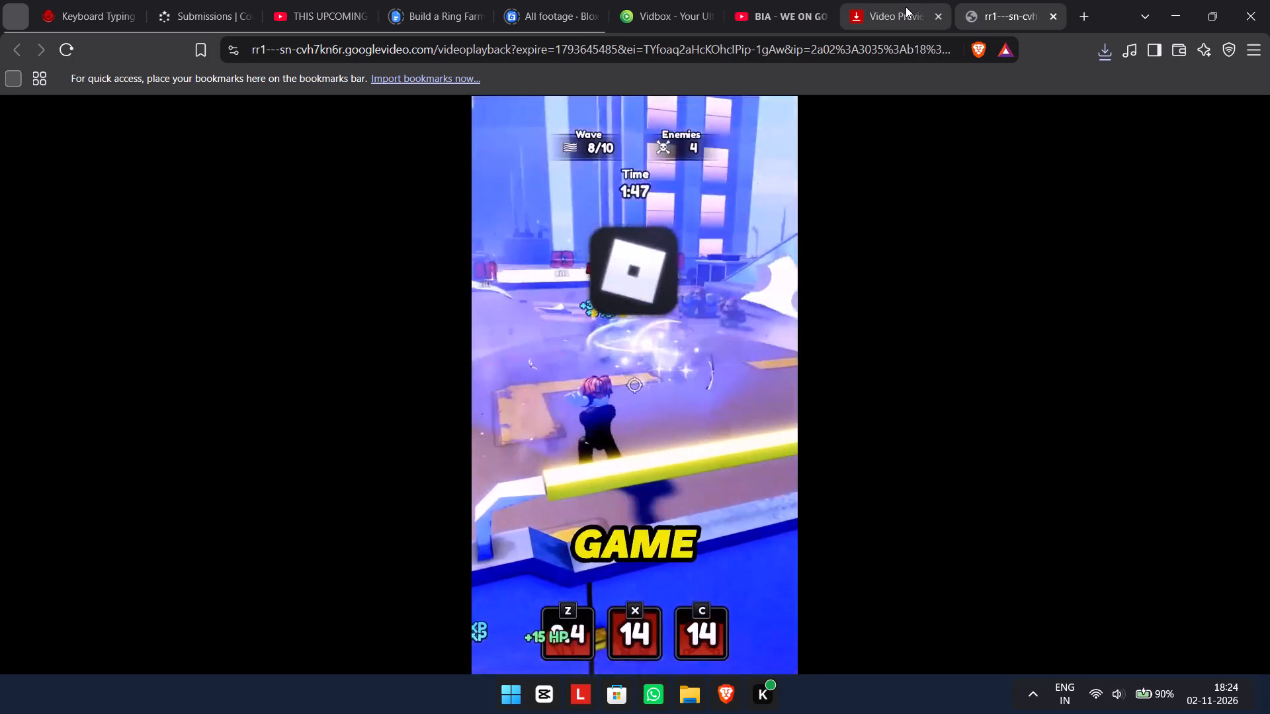
Switch to WhatsApp.
left_click(656, 690)
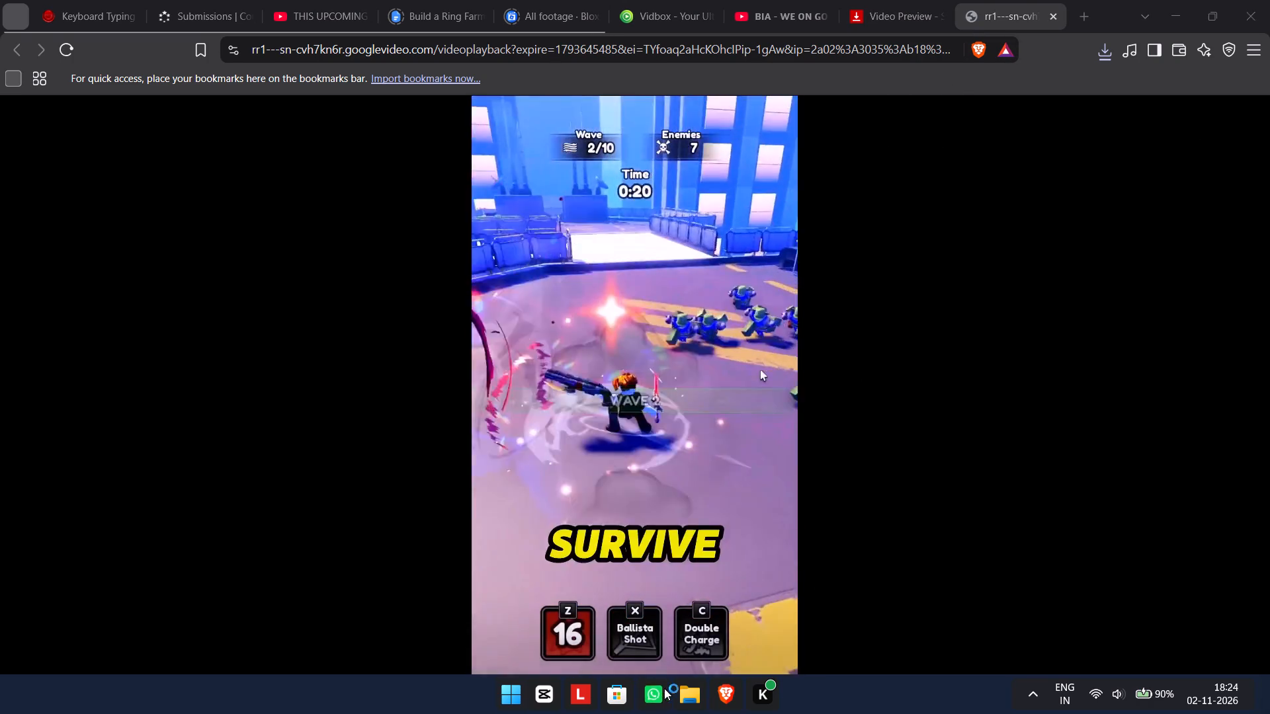
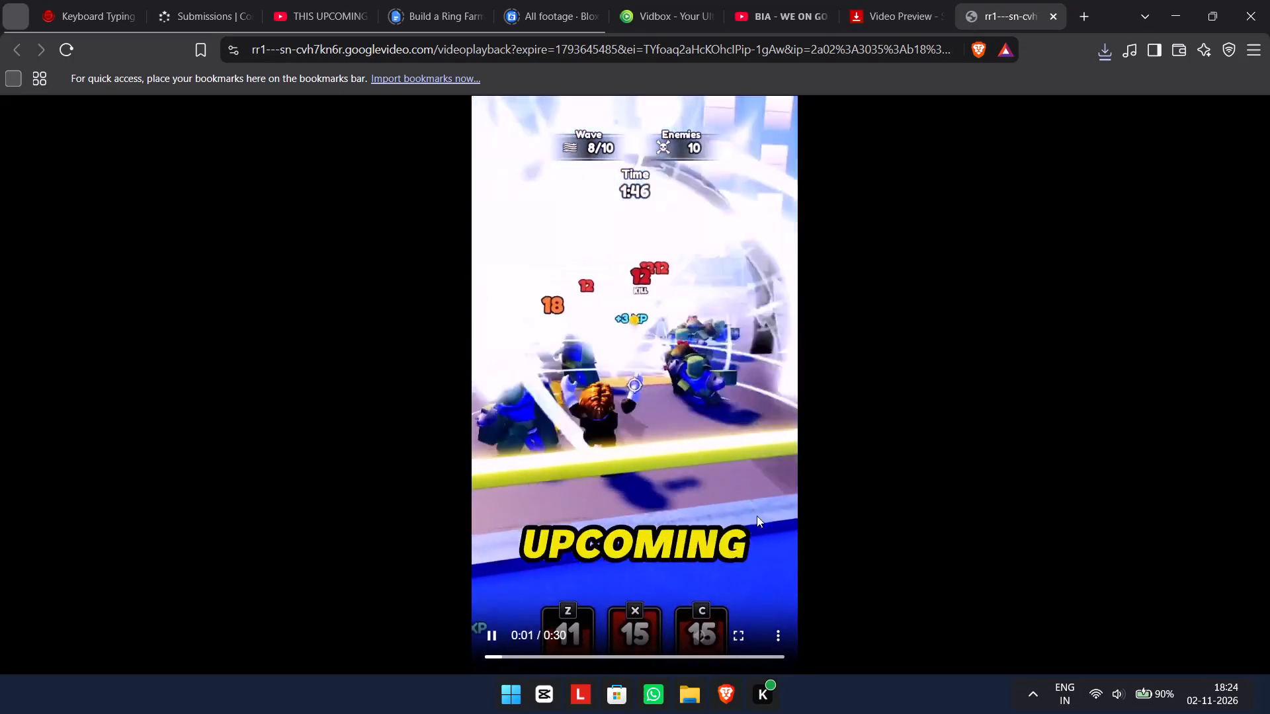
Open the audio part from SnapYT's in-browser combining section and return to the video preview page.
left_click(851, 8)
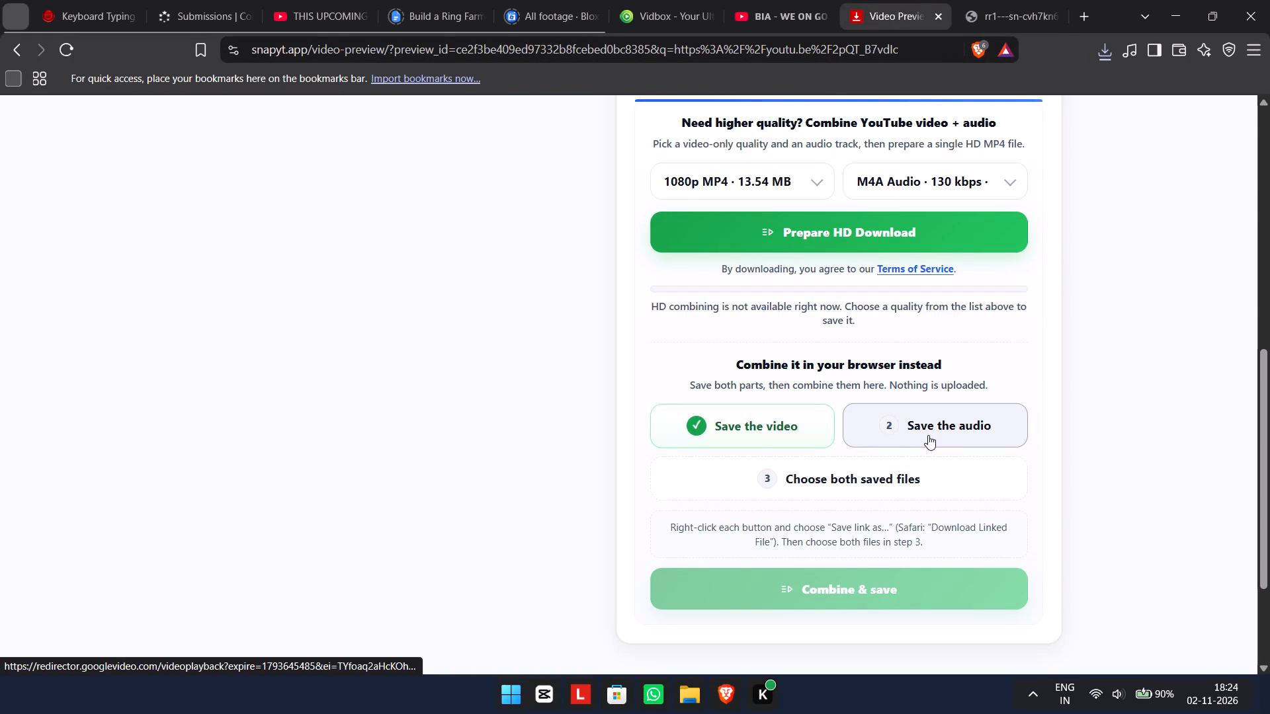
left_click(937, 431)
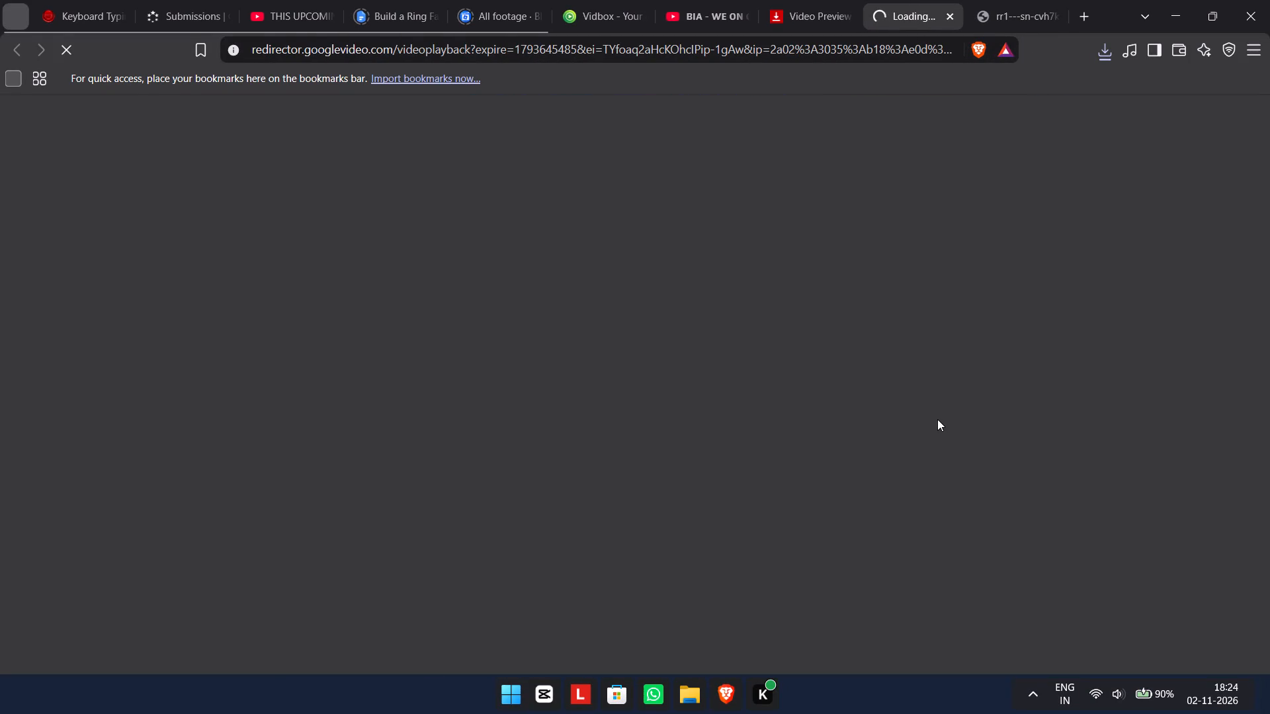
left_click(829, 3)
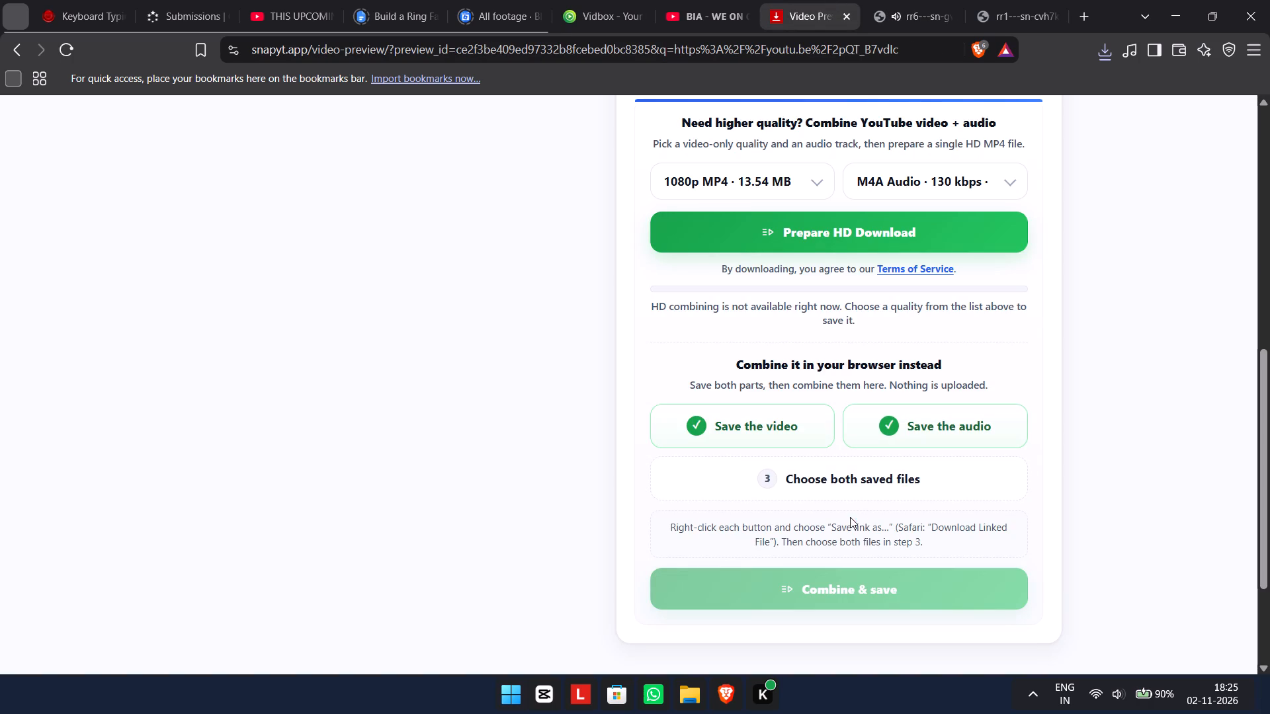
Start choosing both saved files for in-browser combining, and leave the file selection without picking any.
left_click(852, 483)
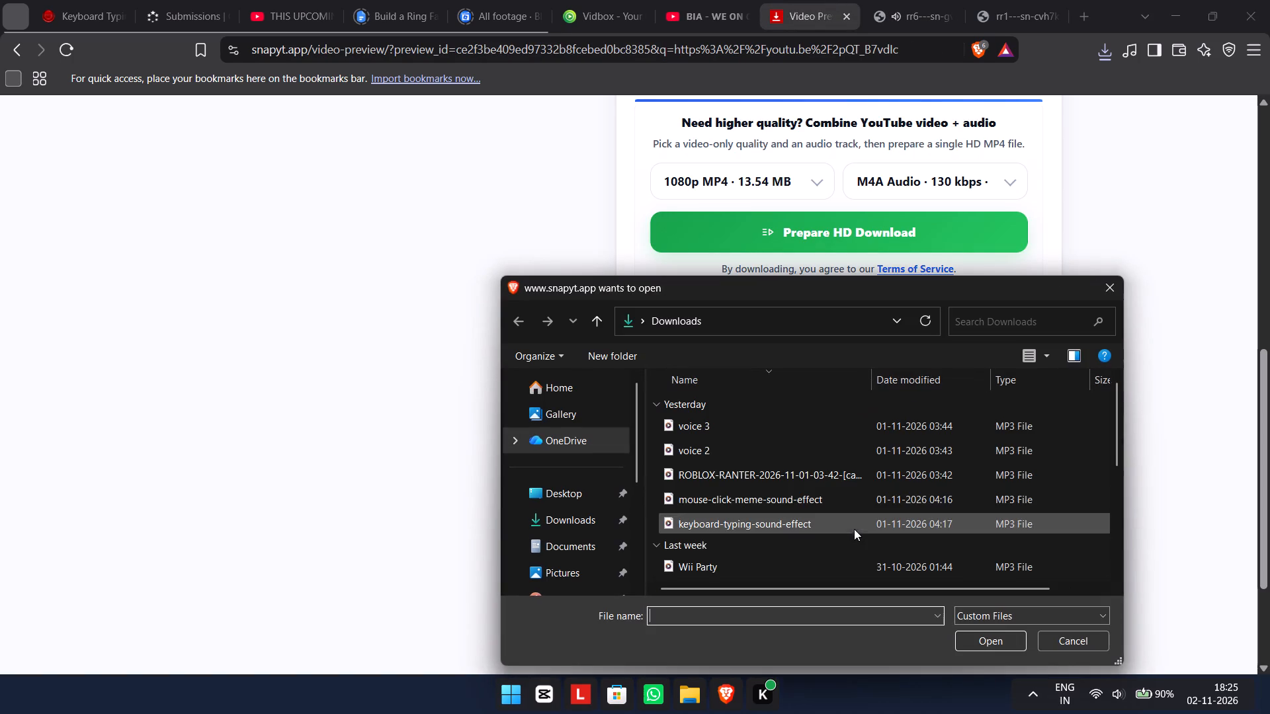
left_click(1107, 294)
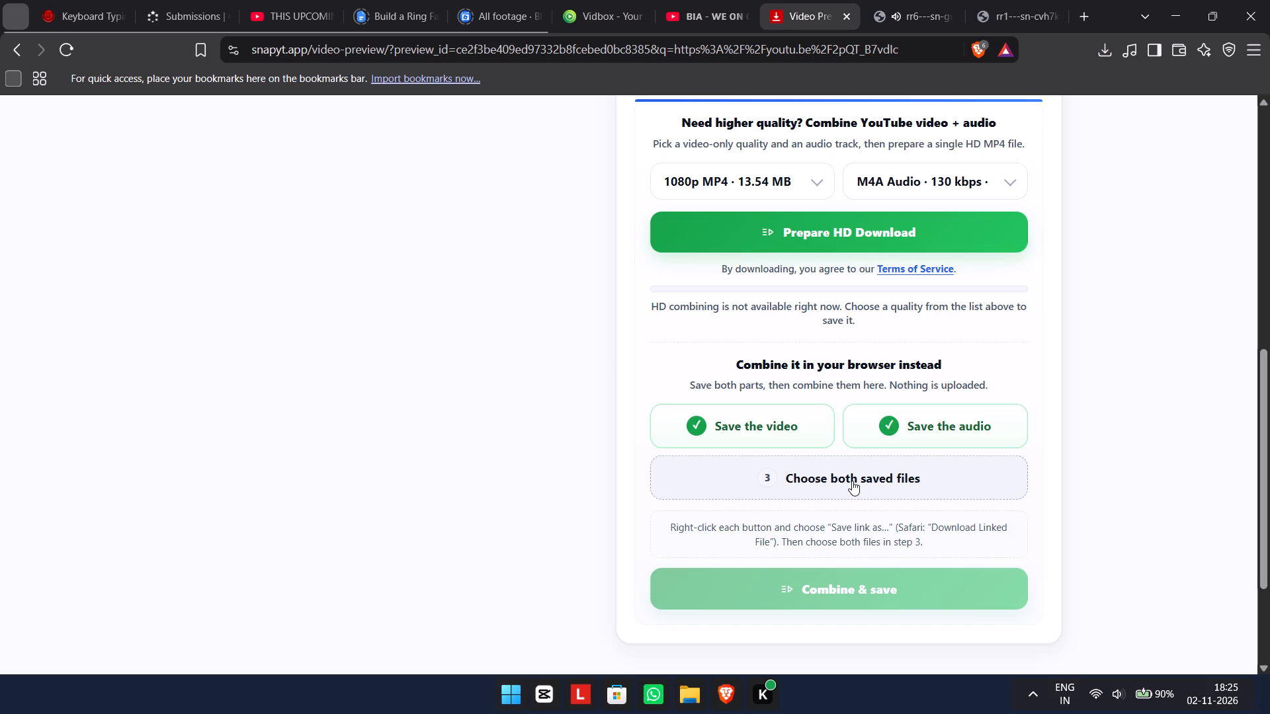
Close the SnapYT preview, both video playback tabs, the Build a Ring Farm 2 guide and the BloxClips All footage tab.
left_click(843, 13)
left_click(844, 17)
left_click(844, 17)
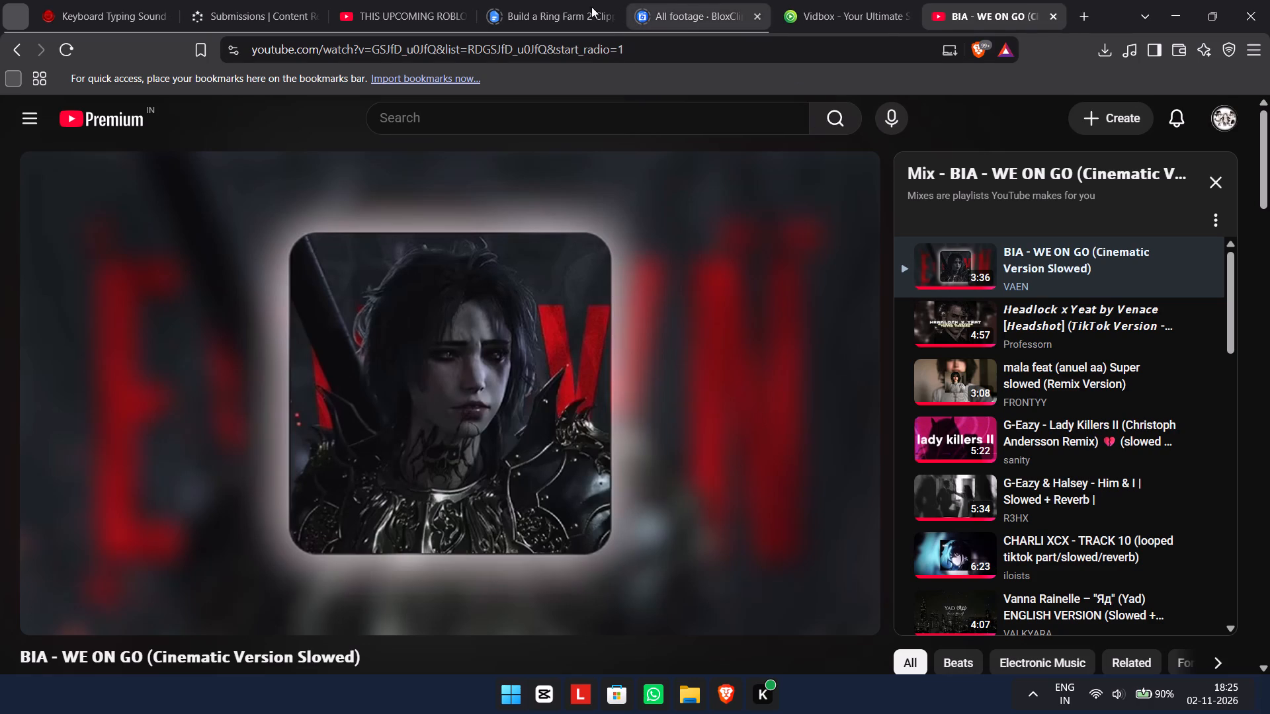
left_click(554, 2)
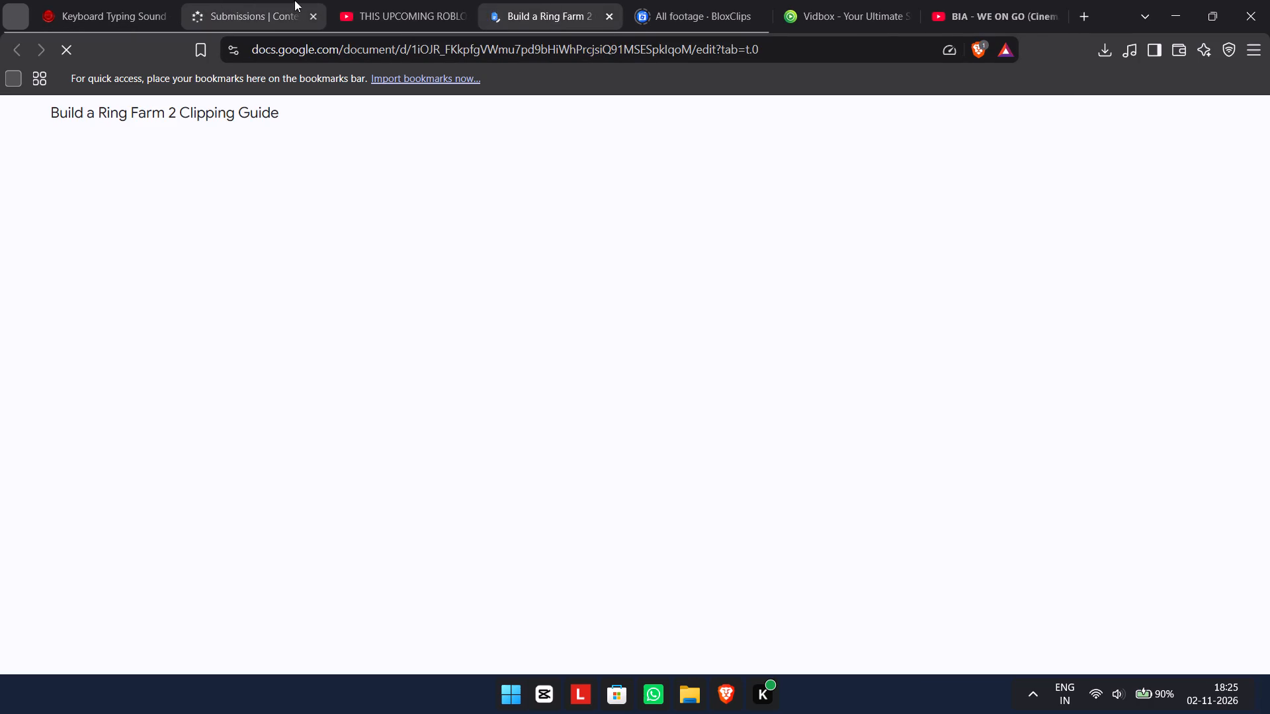
left_click(609, 19)
left_click(608, 19)
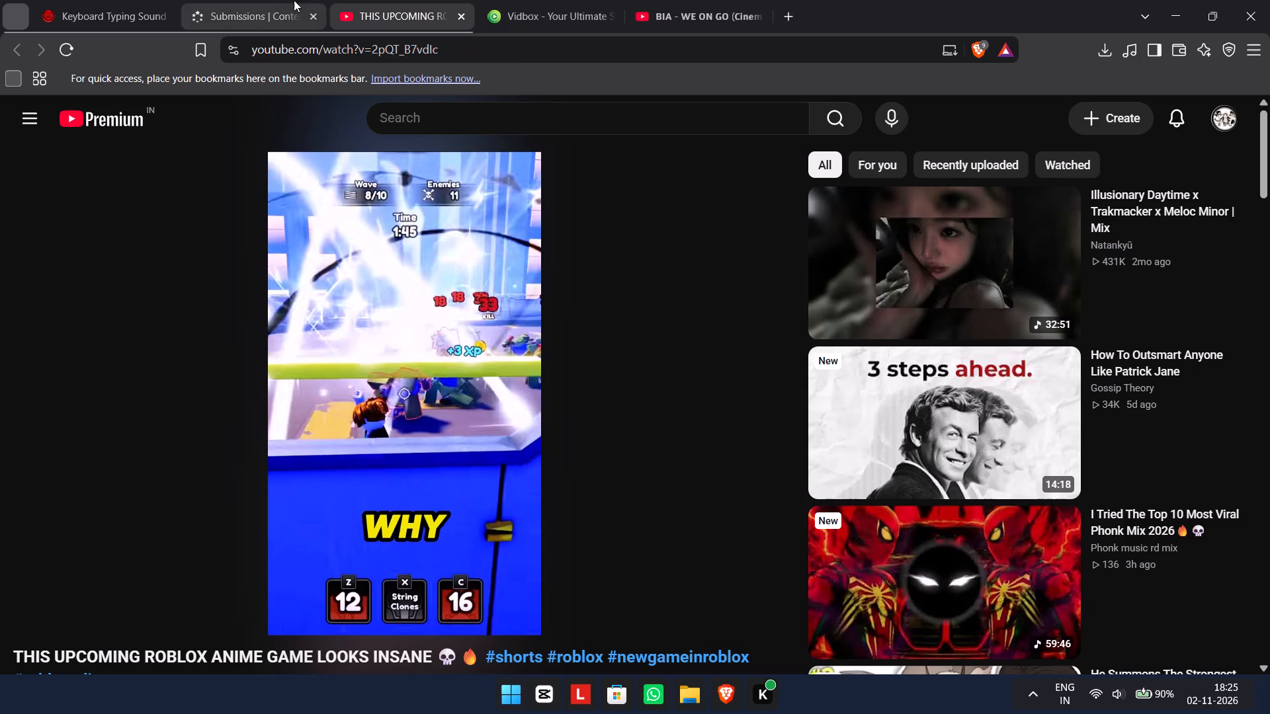
In Content Rewards, open the Survive the Horde [ROBLOX] campaign from the joined campaigns and open its Google Doc reference material.
left_click(229, 0)
scroll(138, 355, "up", 7)
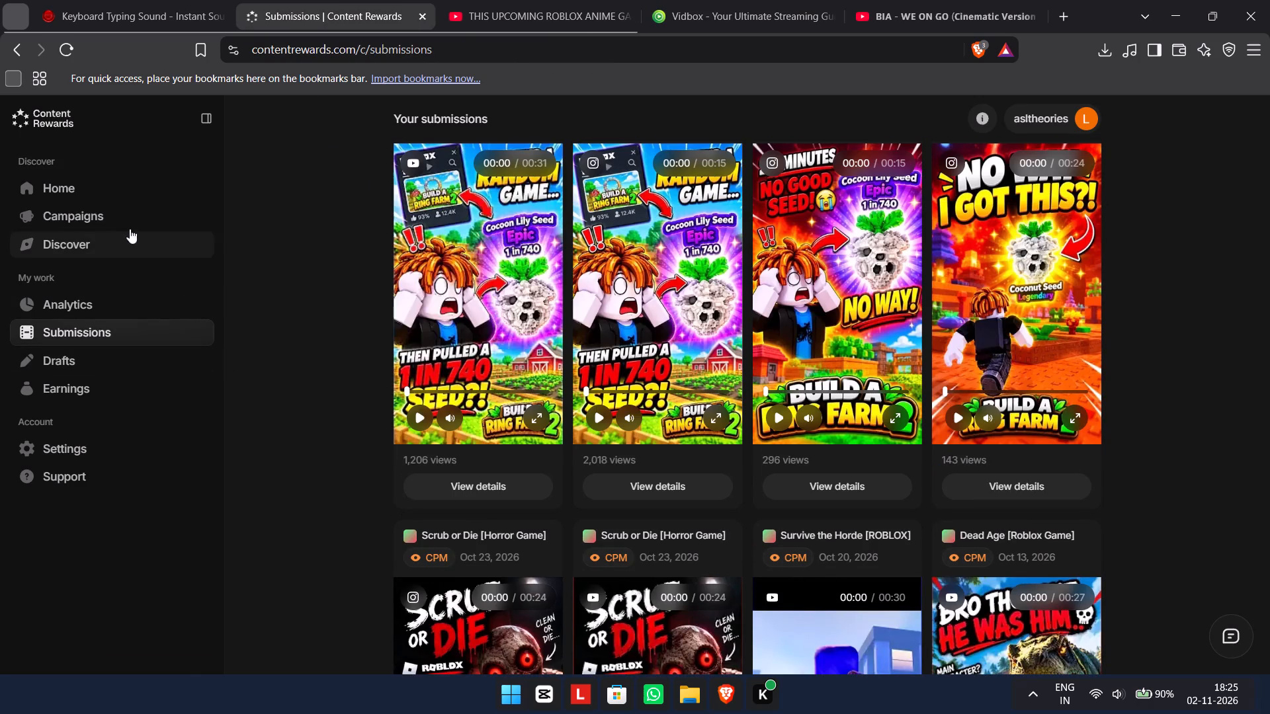
left_click(103, 214)
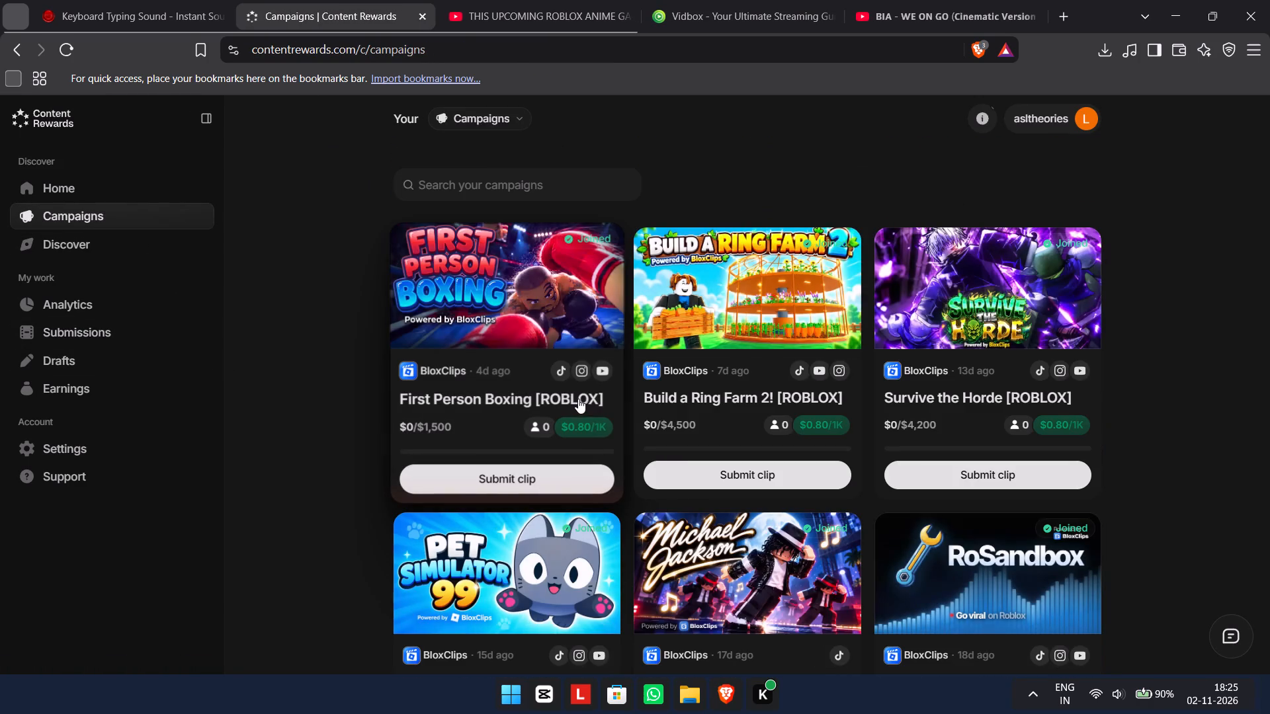
scroll(757, 364, "down", 2)
left_click(937, 207)
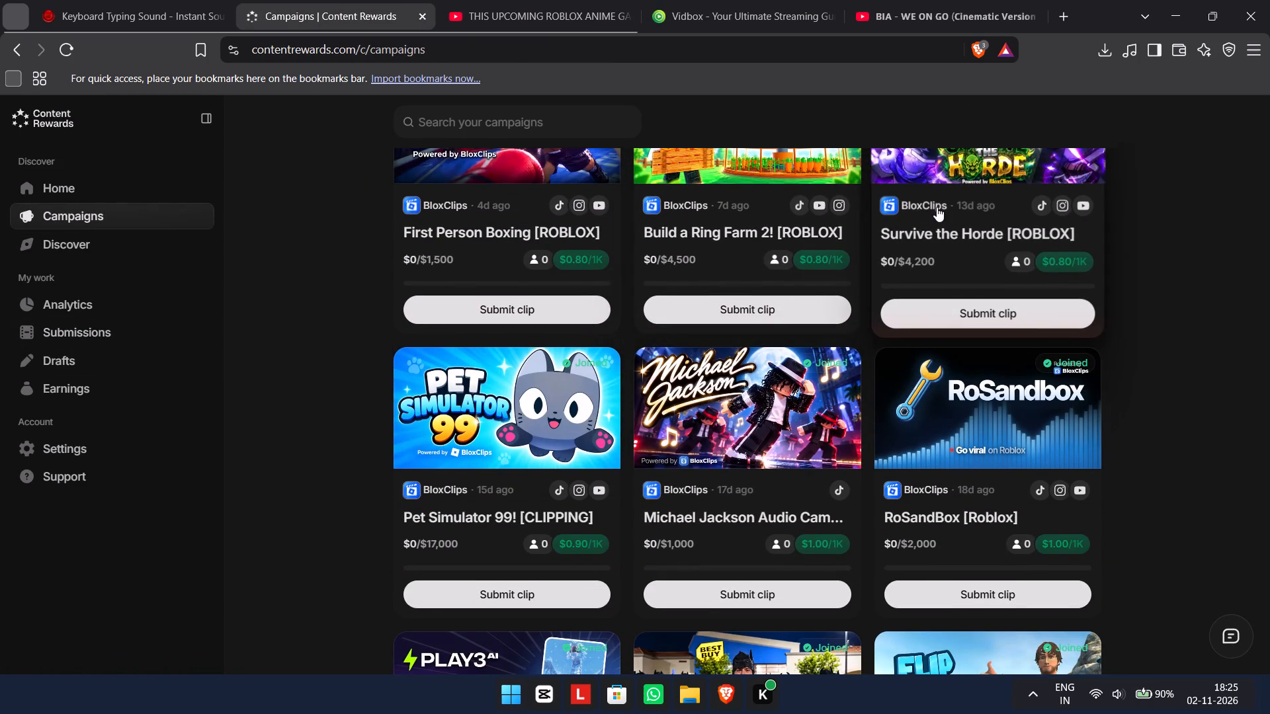
scroll(592, 440, "down", 3)
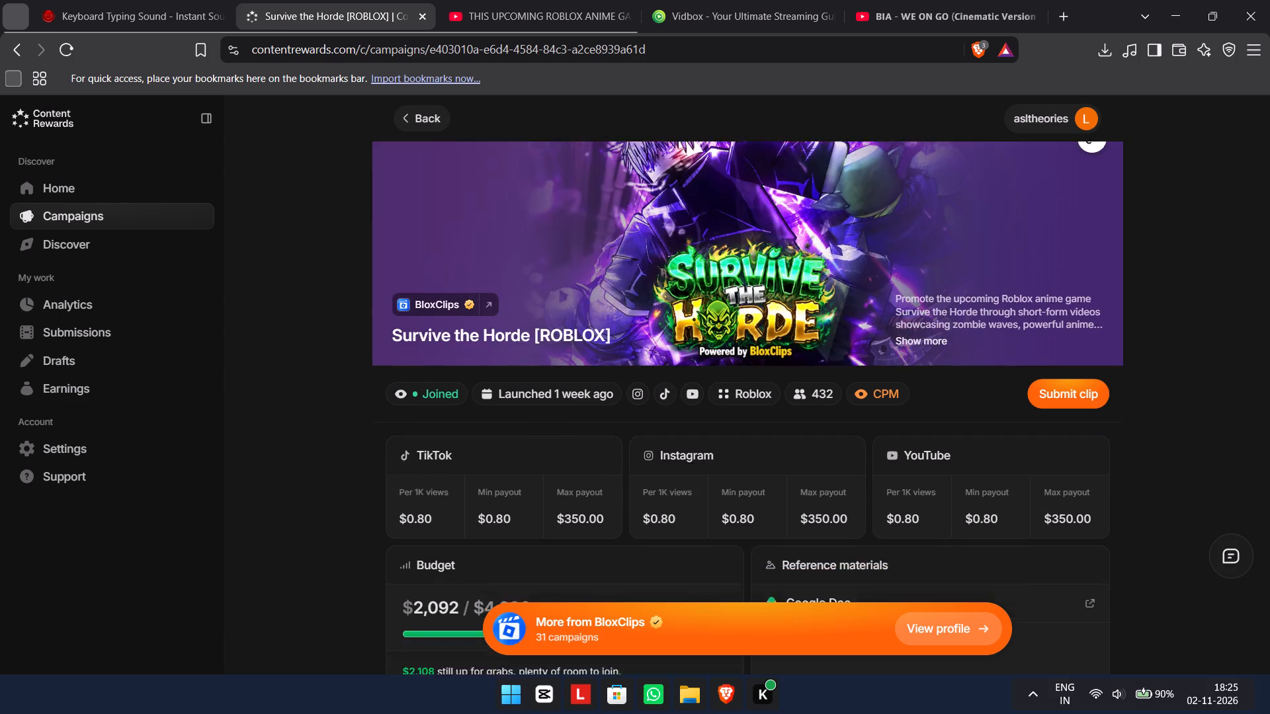
scroll(613, 420, "up", 2)
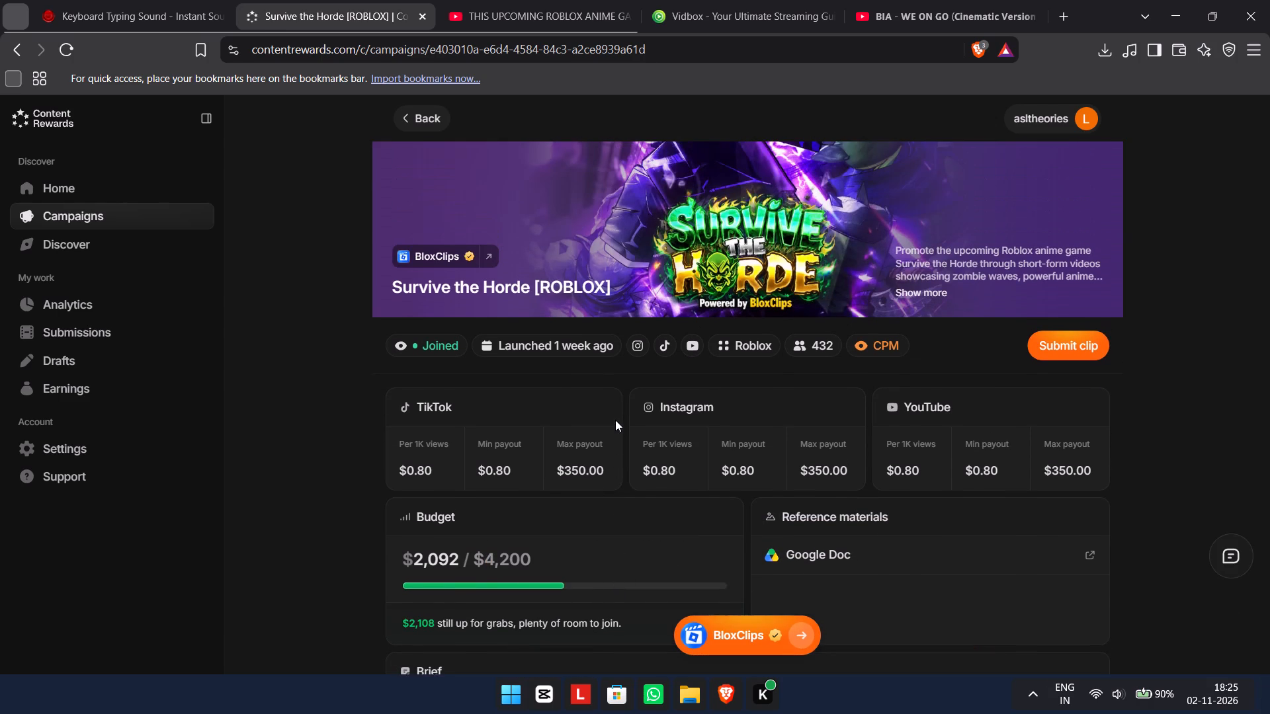
scroll(687, 399, "down", 2)
left_click(855, 392)
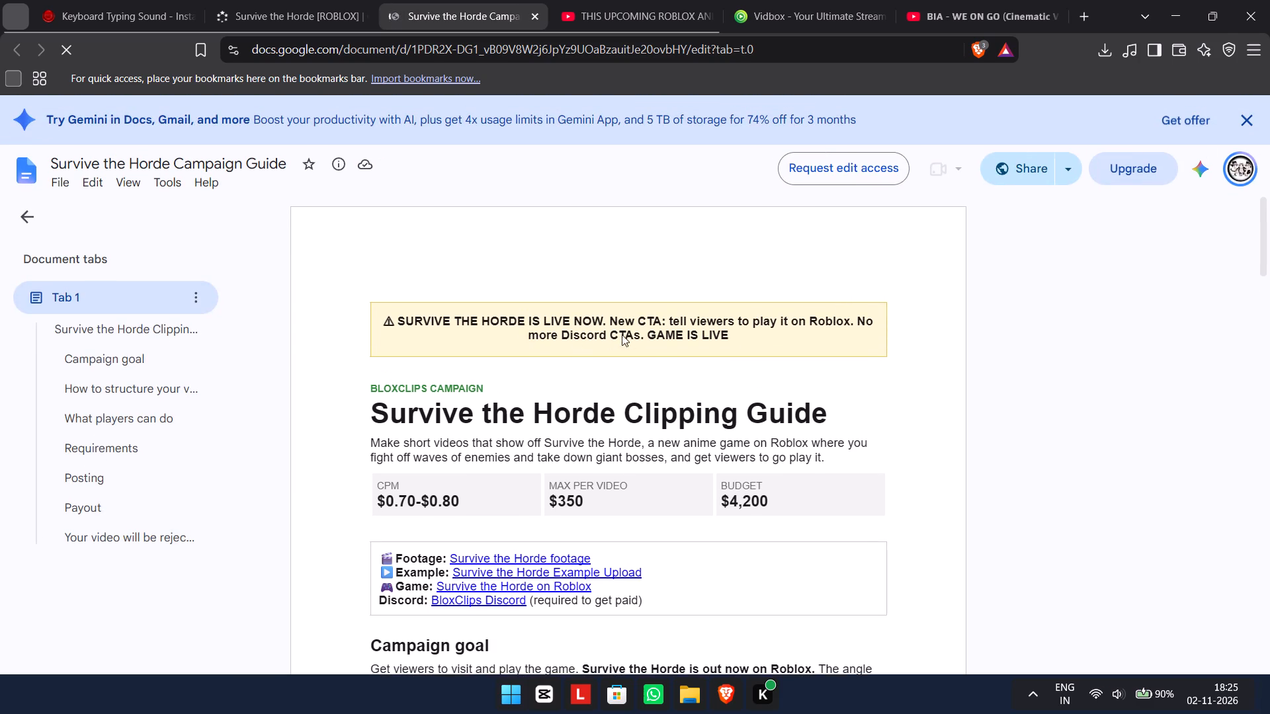
Read through the Survive the Horde Clipping Guide, from the campaign goal and video structure to requirements, posting, payout and rejection rules.
scroll(477, 389, "down", 1)
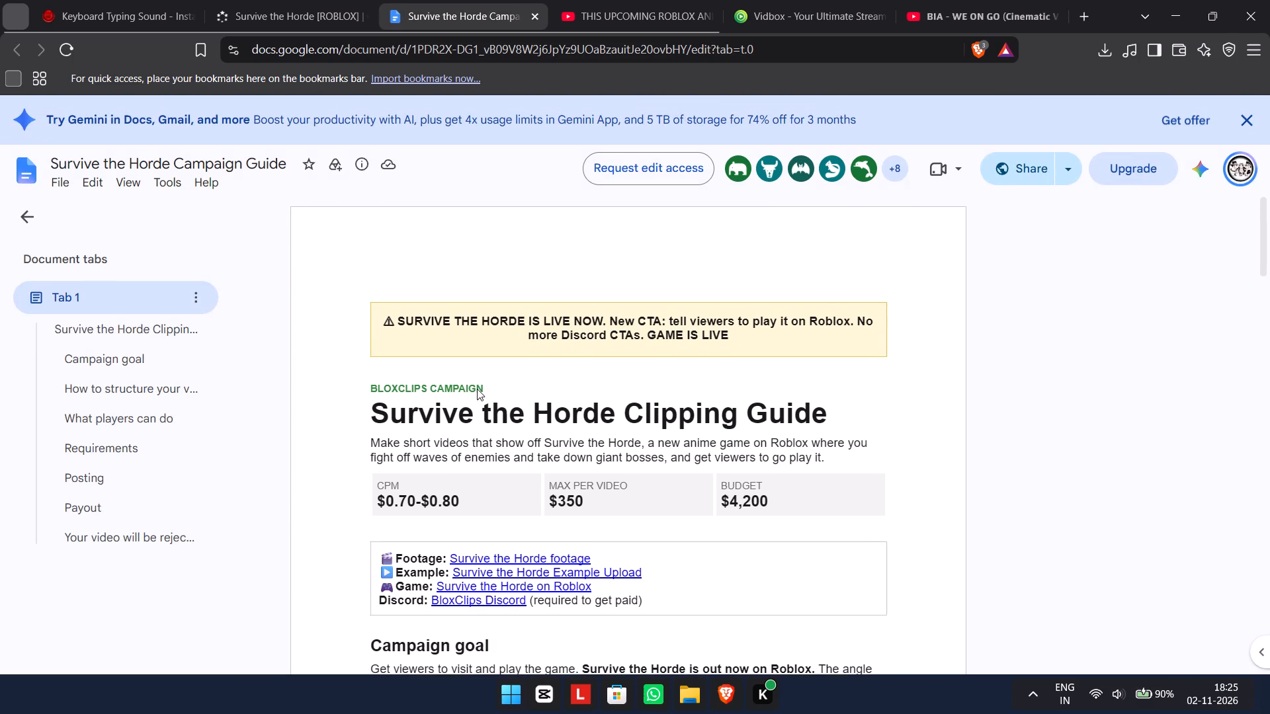
scroll(477, 389, "down", 1)
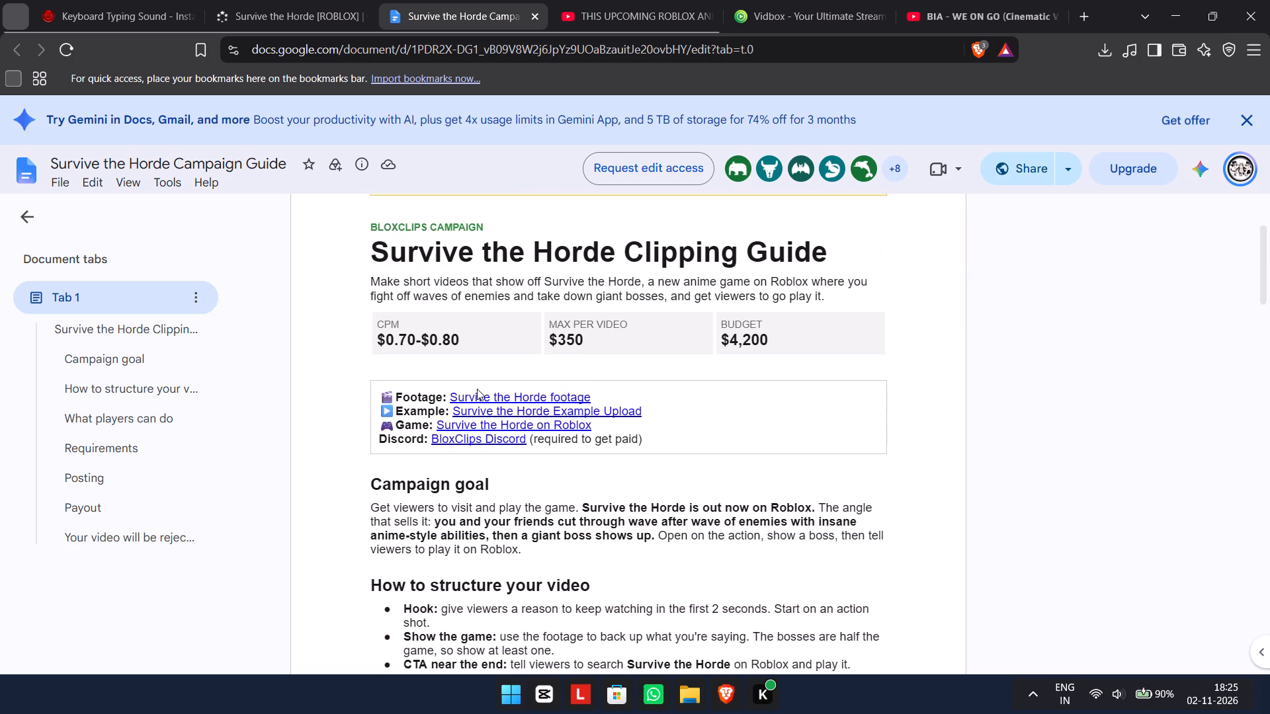
scroll(477, 389, "down", 1)
scroll(477, 389, "up", 1)
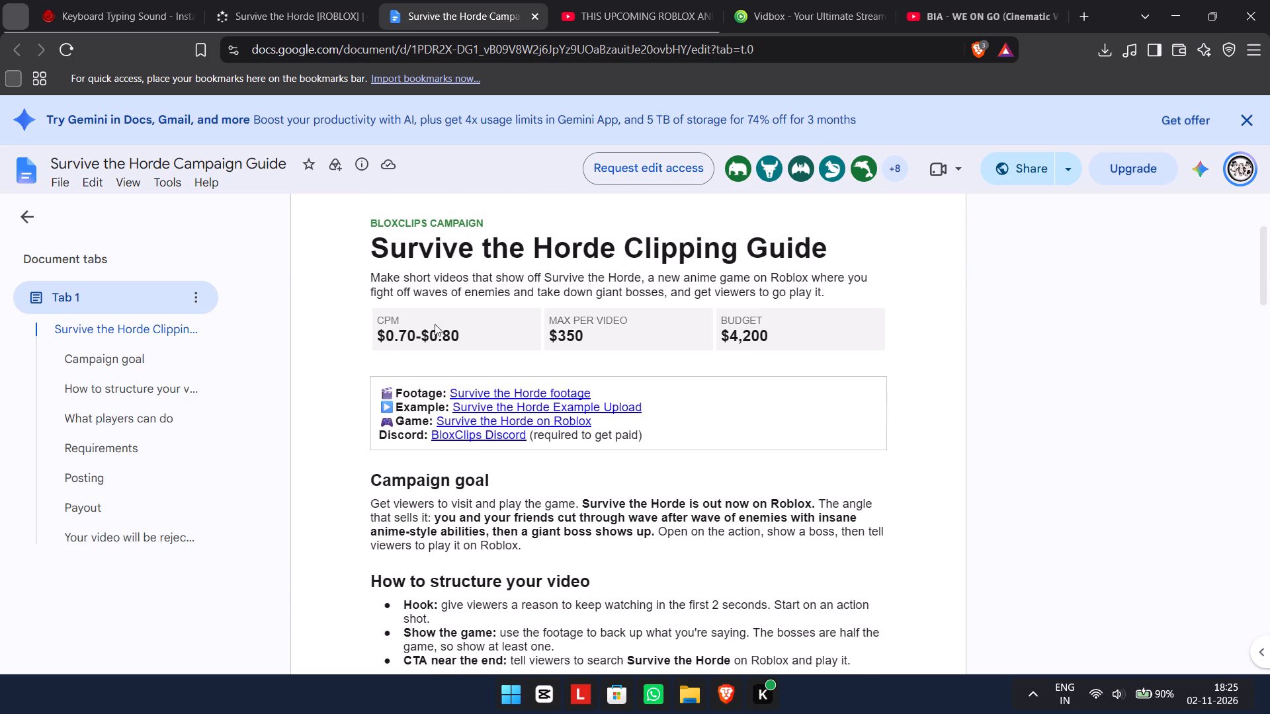
scroll(431, 344, "down", 1)
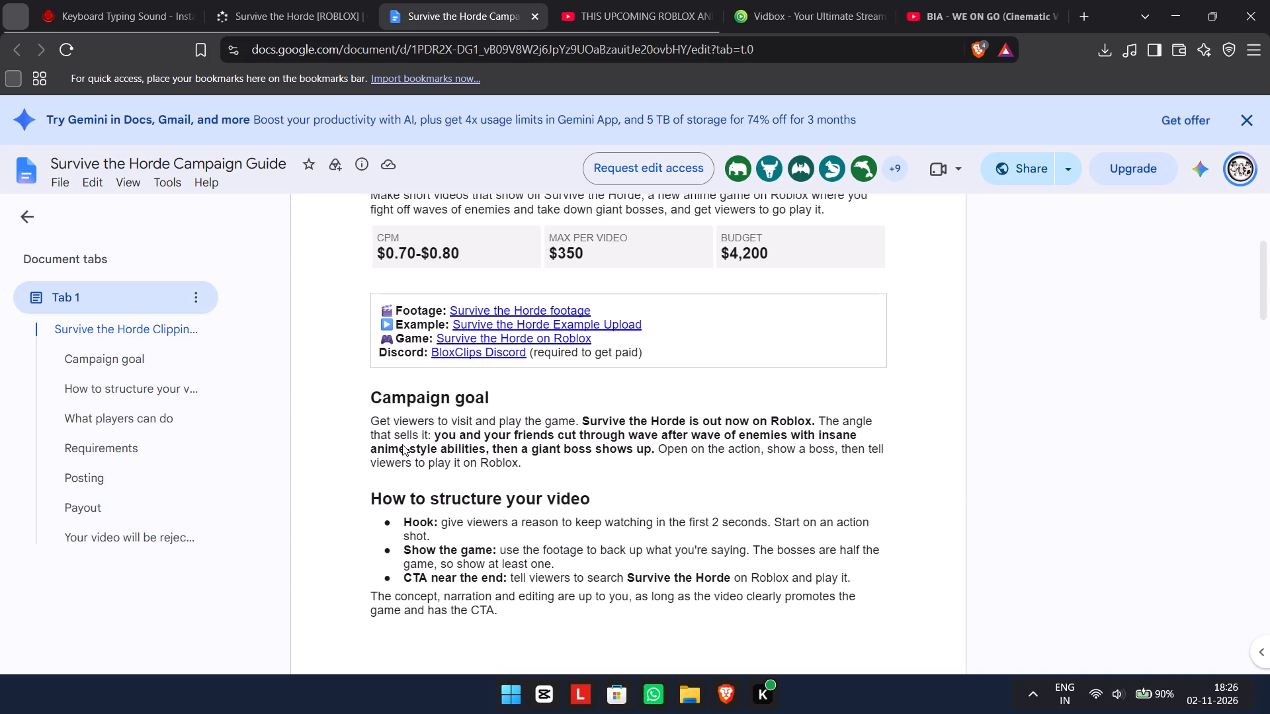
scroll(402, 444, "down", 2)
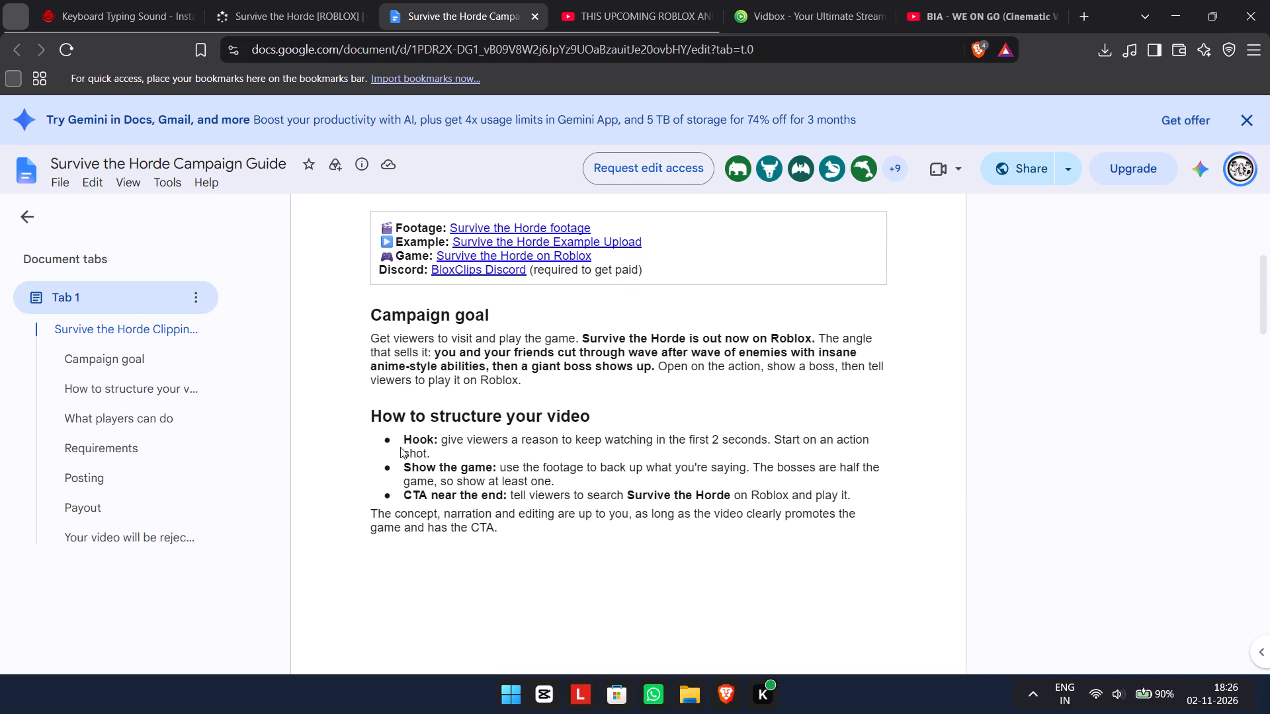
scroll(400, 447, "down", 6)
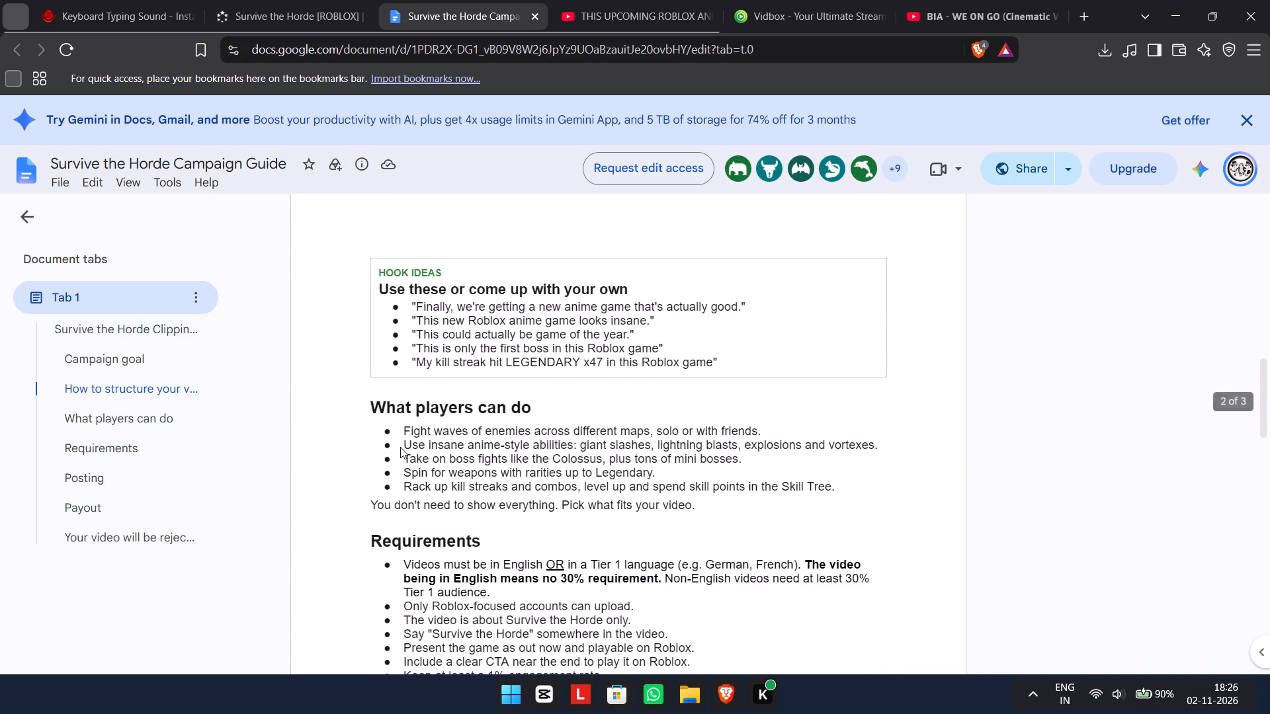
scroll(400, 447, "down", 2)
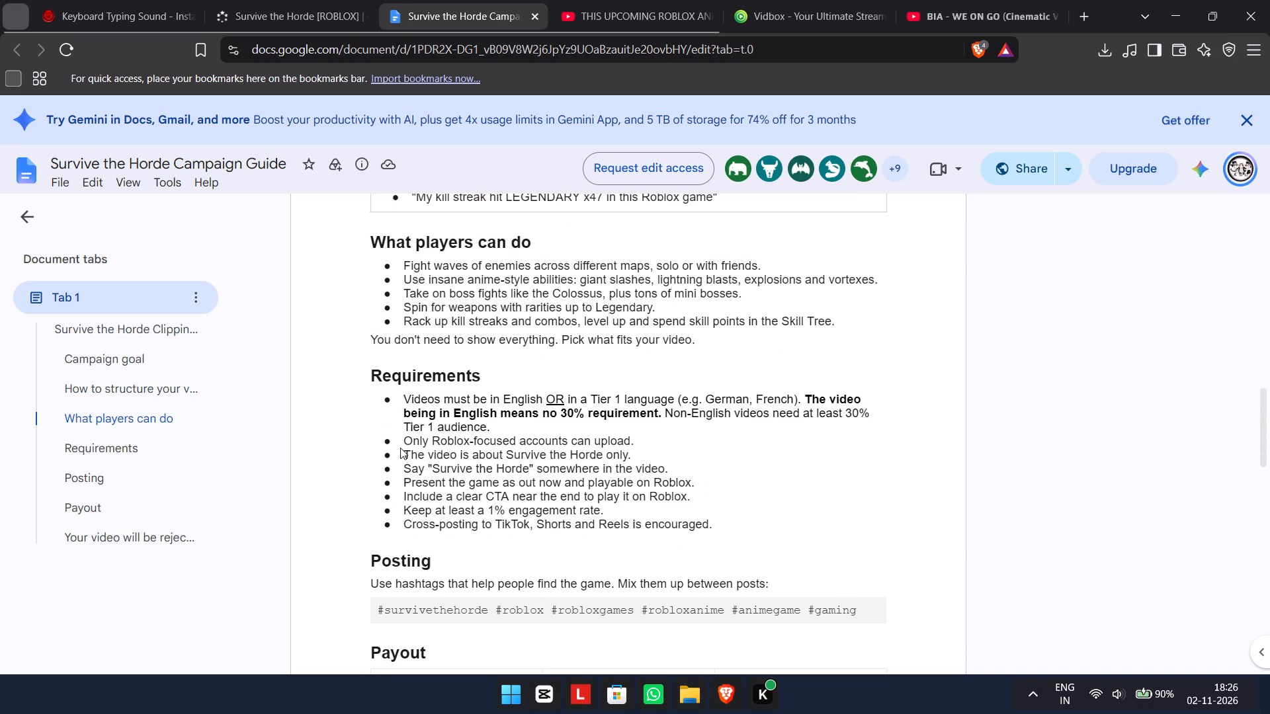
scroll(400, 448, "up", 1)
scroll(400, 448, "down", 2)
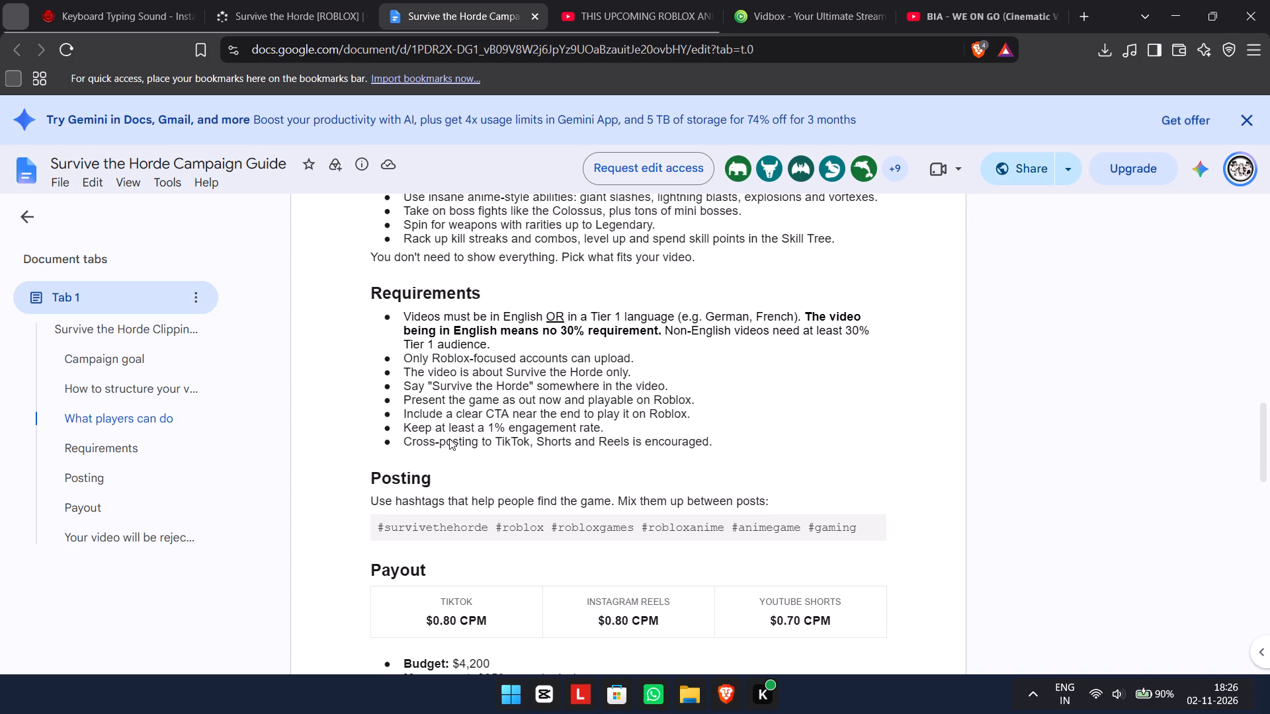
scroll(449, 438, "down", 3)
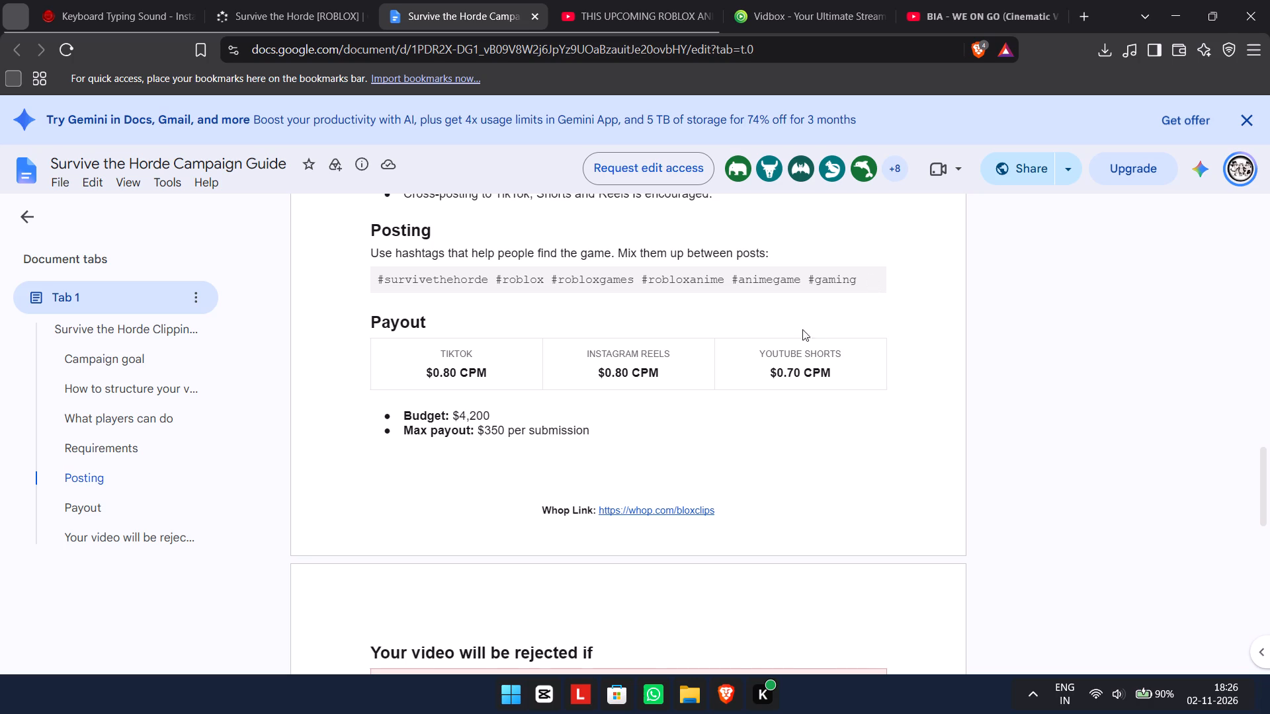
scroll(794, 337, "down", 4)
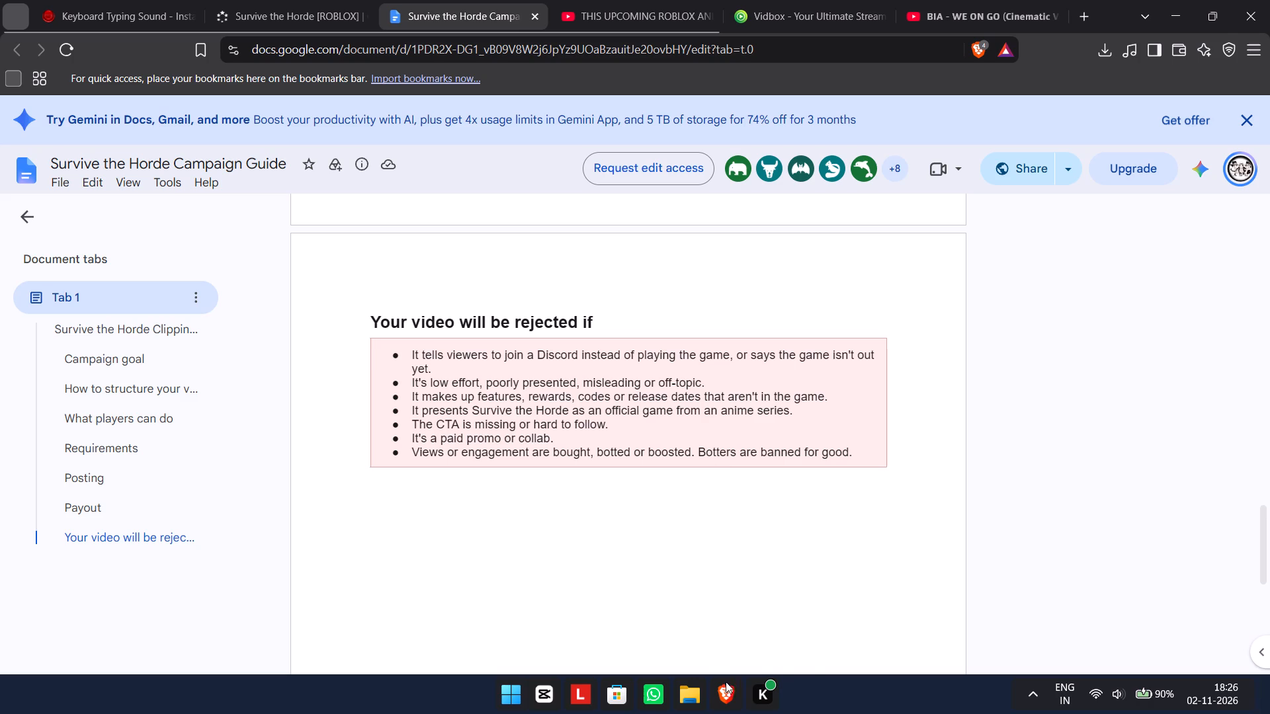
In File Explorer, delete the Youre-Supposed-to-SnapYT.App MP4 and its thumbnail JPG from the Videos folder.
left_click(687, 686)
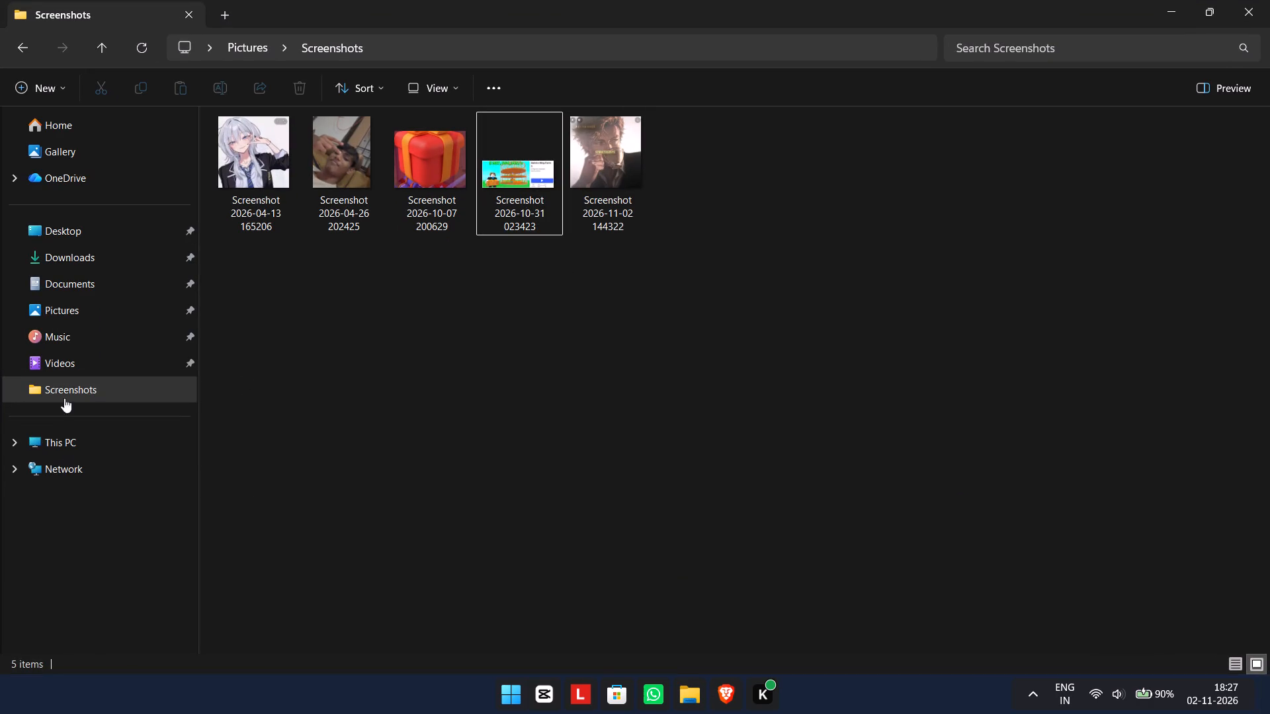
left_click(93, 270)
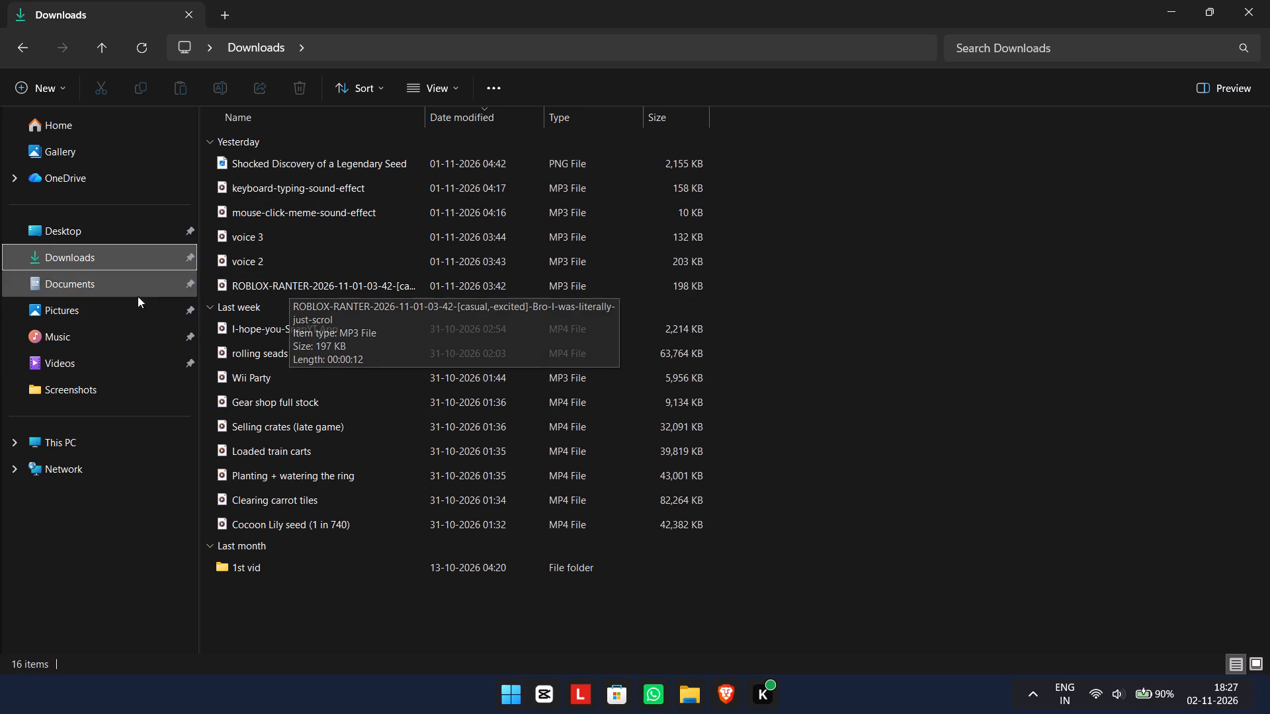
left_click(85, 360)
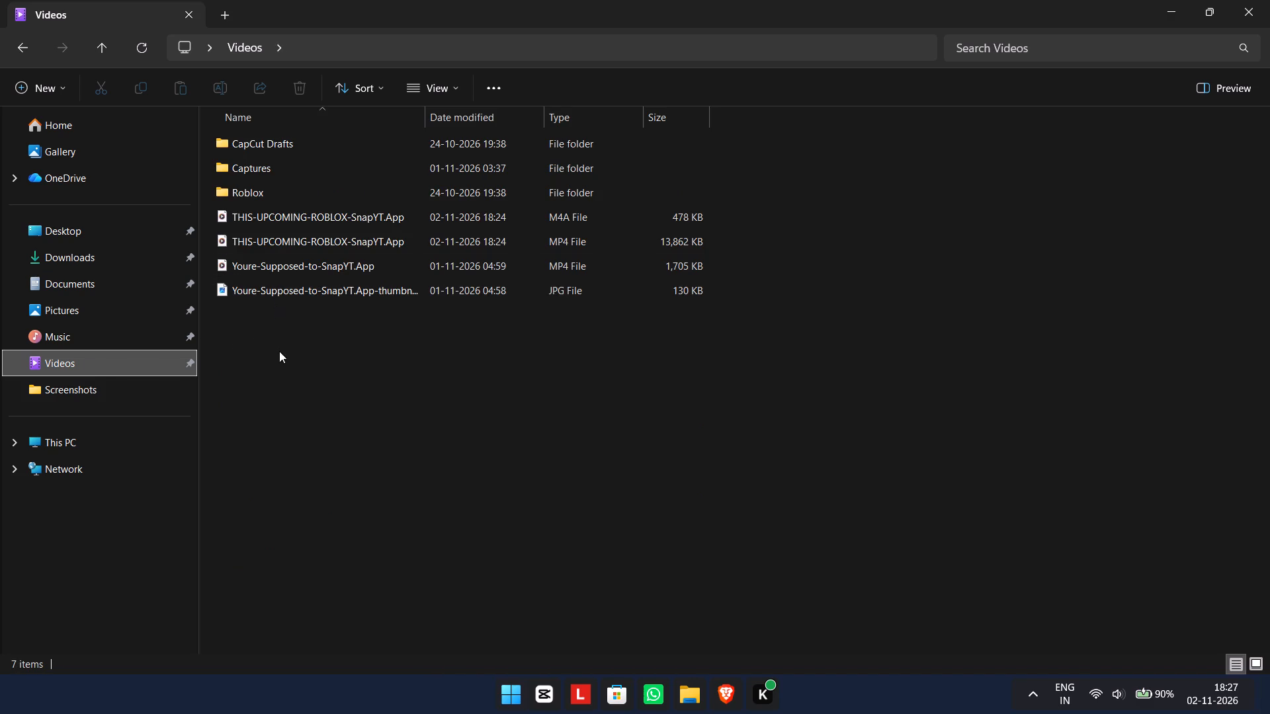
left_click_drag(210, 264, 262, 338)
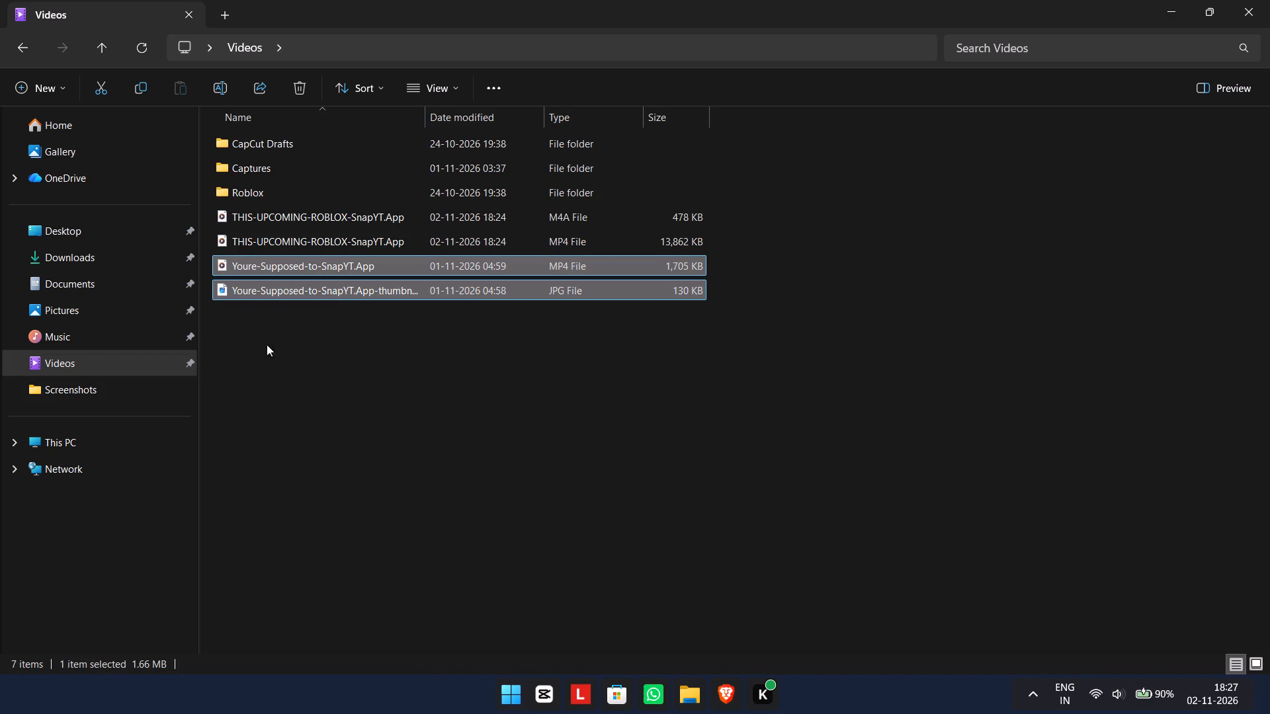
left_click(307, 81)
Try to play the THIS-UPCOMING-ROBLOX-SnapYT.App MP4 from its start in Media Player, and close the player.
double_click(364, 243)
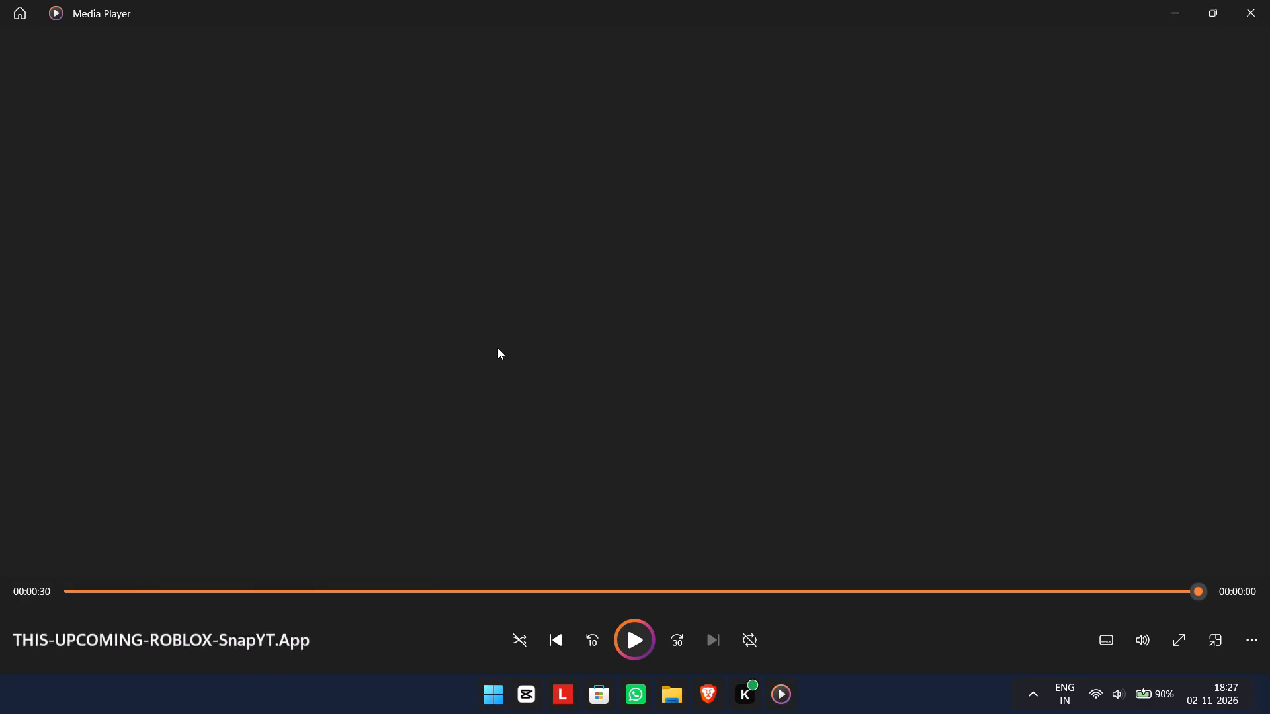
left_click(651, 638)
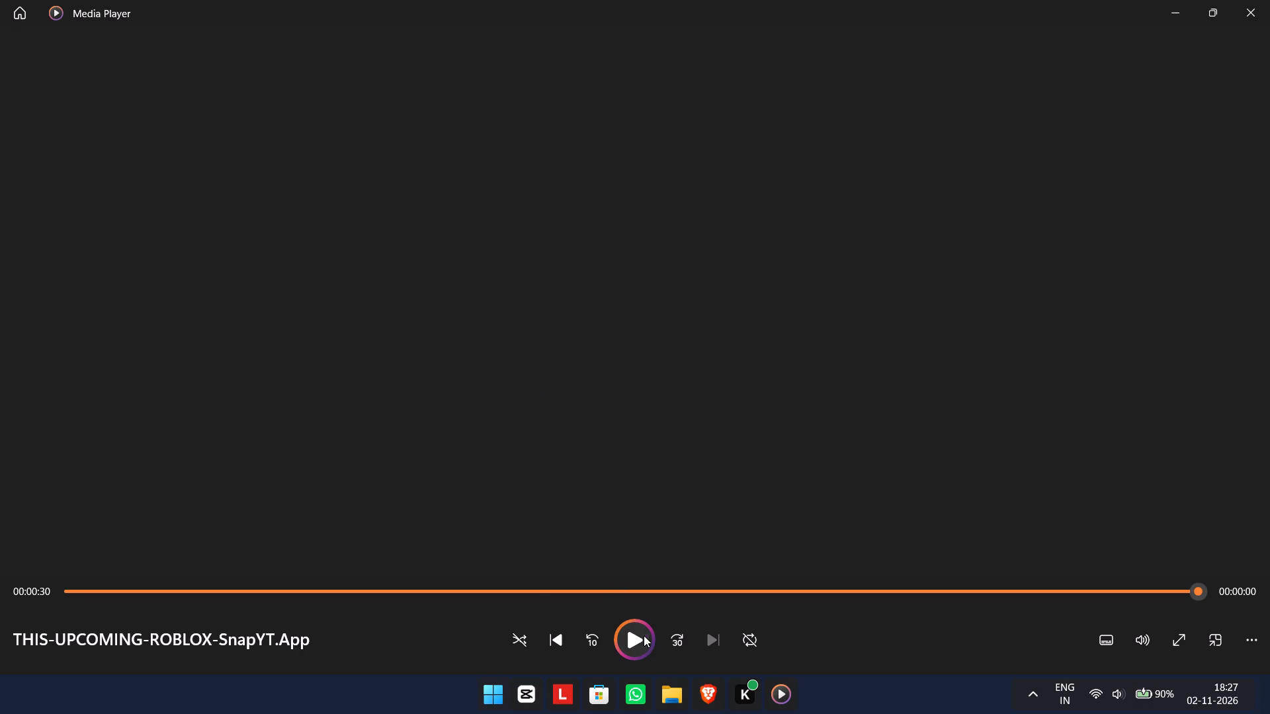
left_click_drag(337, 592, 79, 587)
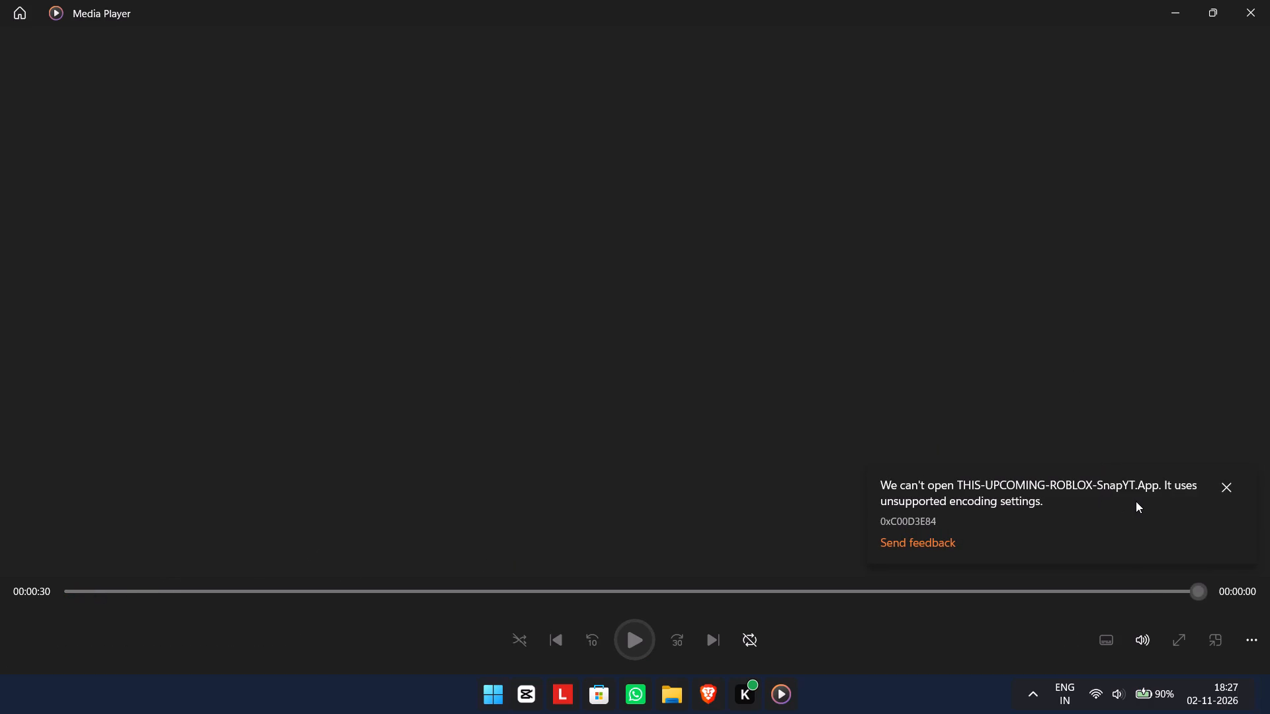
left_click(1269, 0)
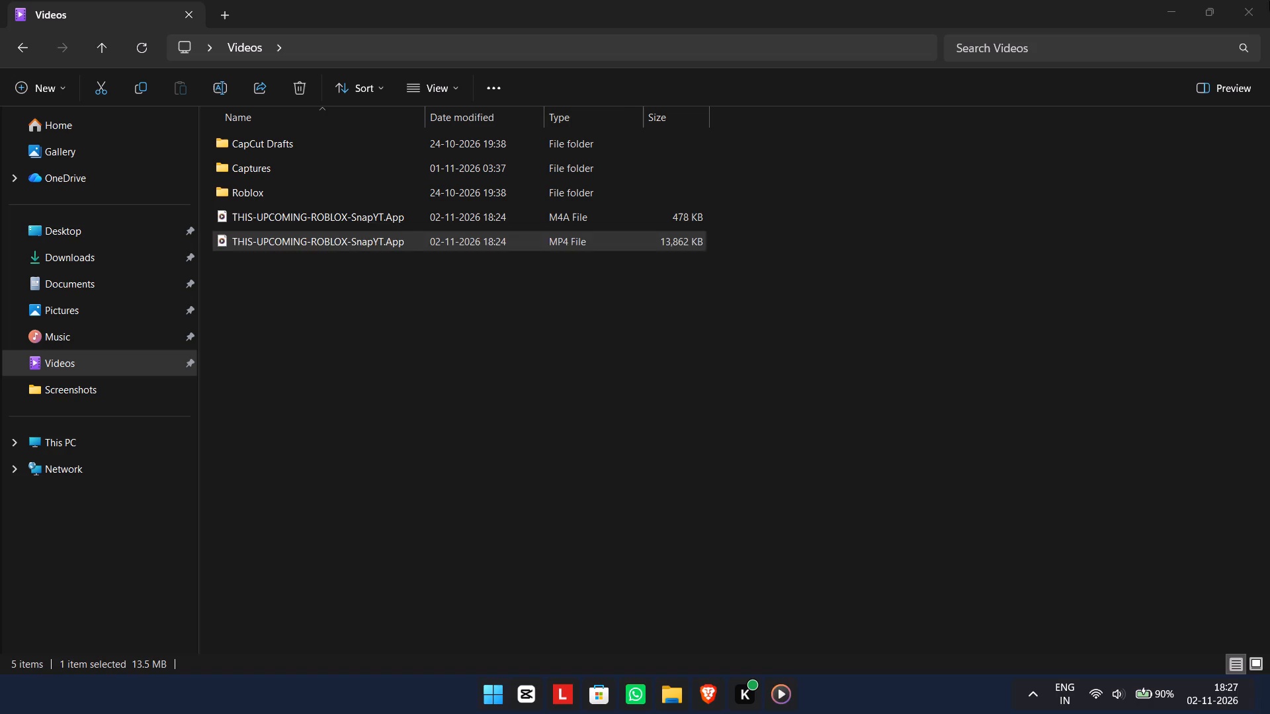
Play the THIS-UPCOMING-ROBLOX-SnapYT.App M4A file in Media Player, choosing that app just once, and close the player.
double_click(294, 214)
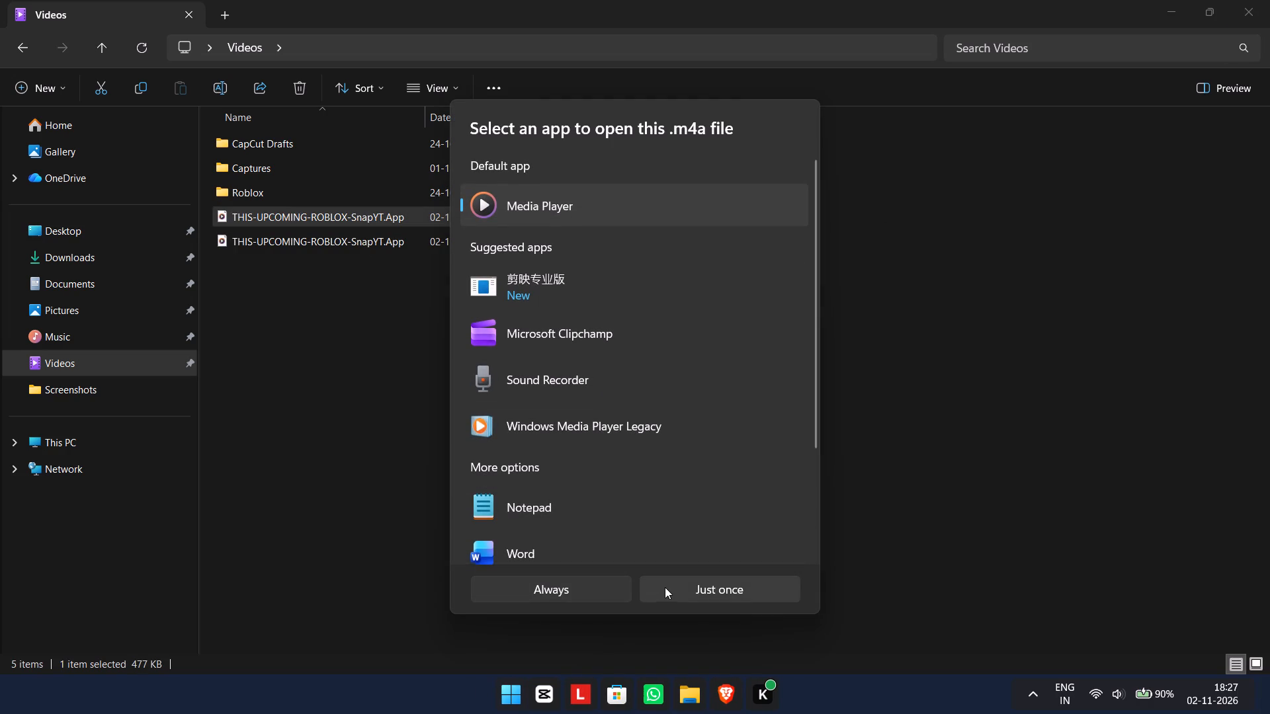
left_click(661, 588)
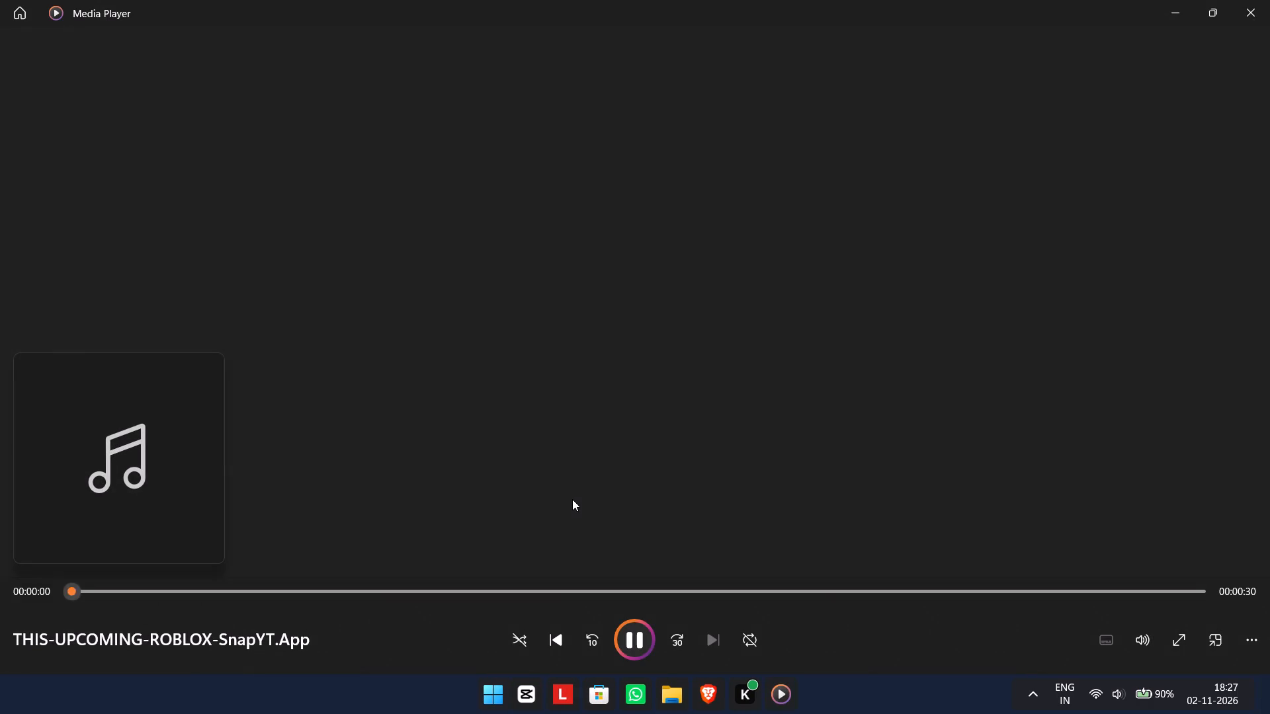
left_click(1251, 0)
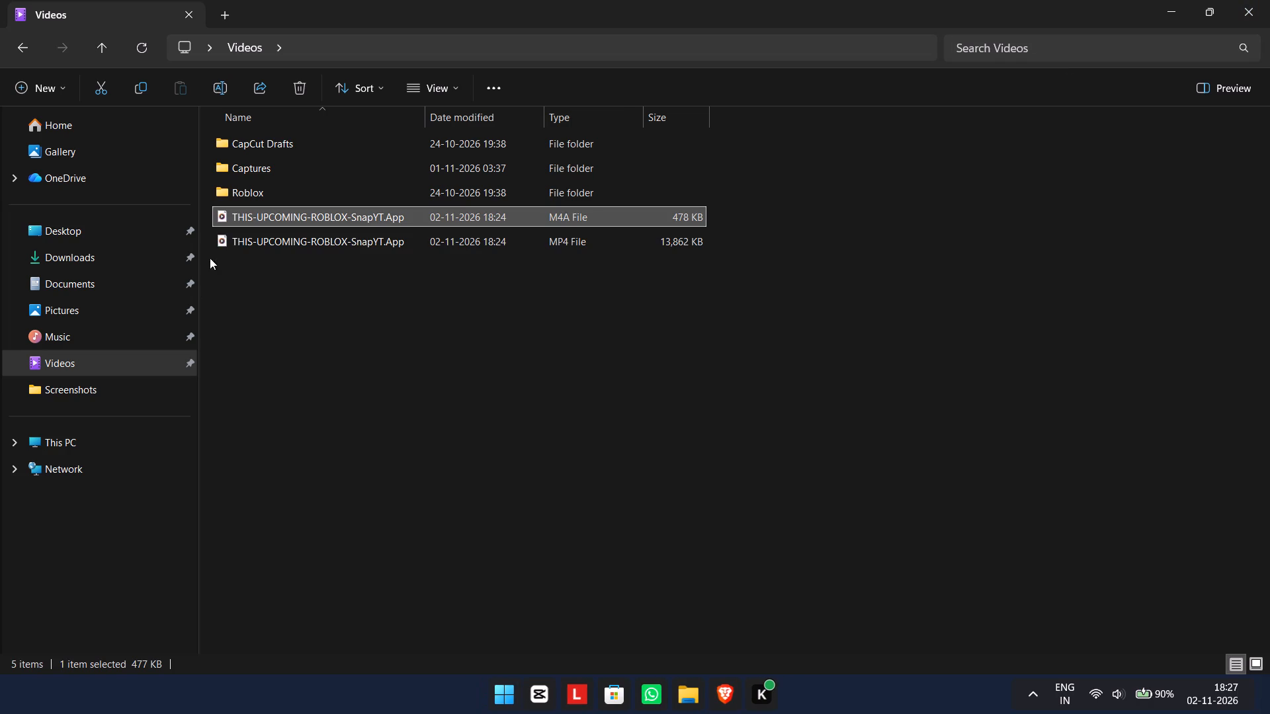
Try to play the THIS-UPCOMING-ROBLOX-SnapYT.App MP4 from the Videos folder in Media Player, and close the player.
double_click(223, 234)
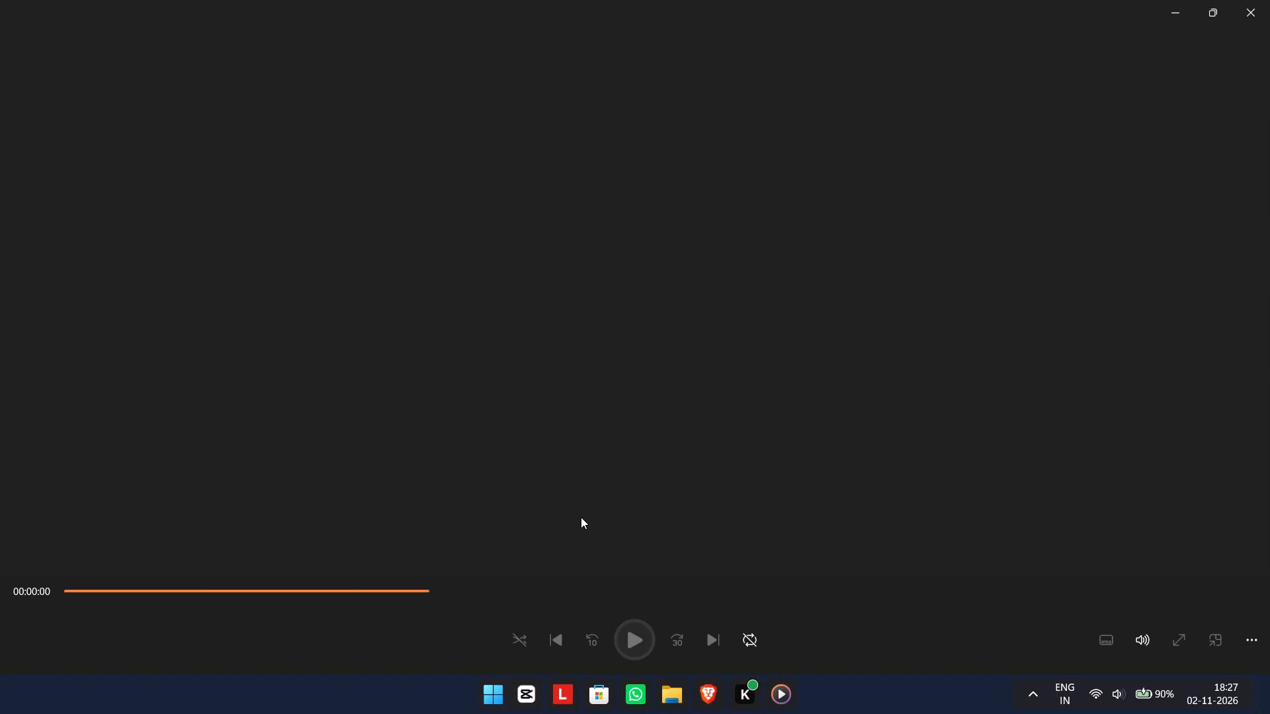
left_click(635, 637)
left_click(644, 639)
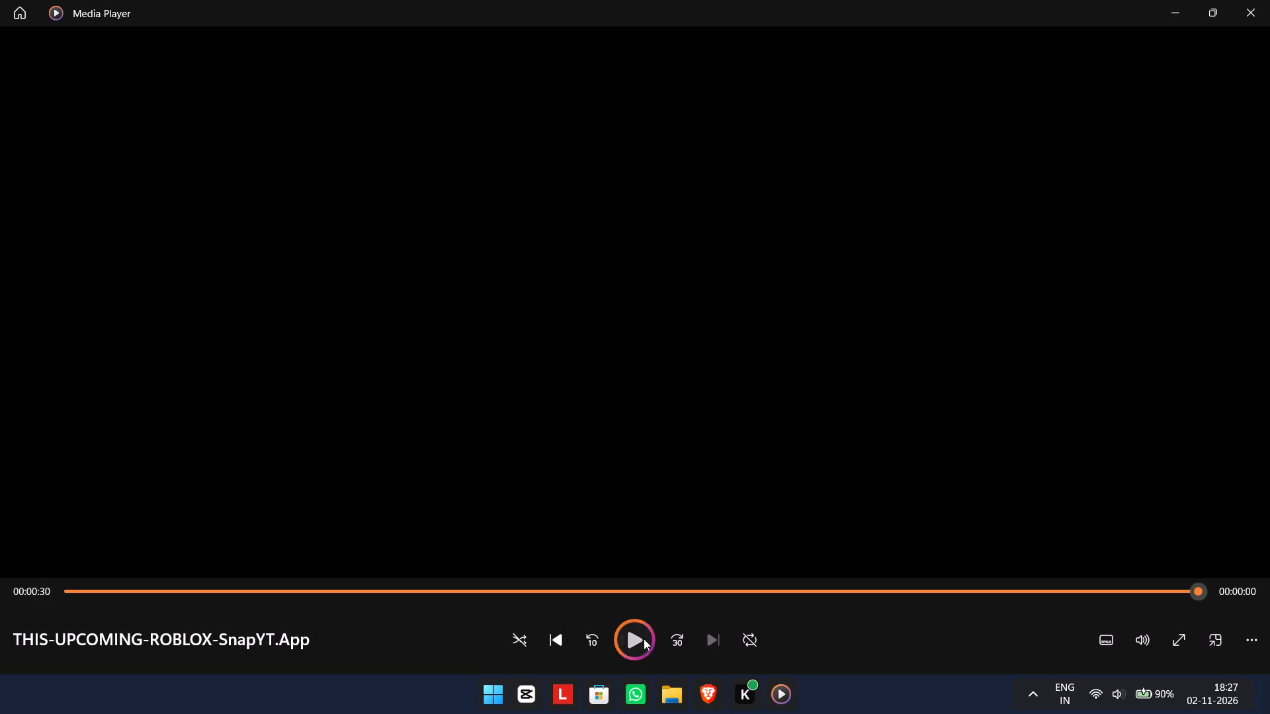
left_click(1253, 14)
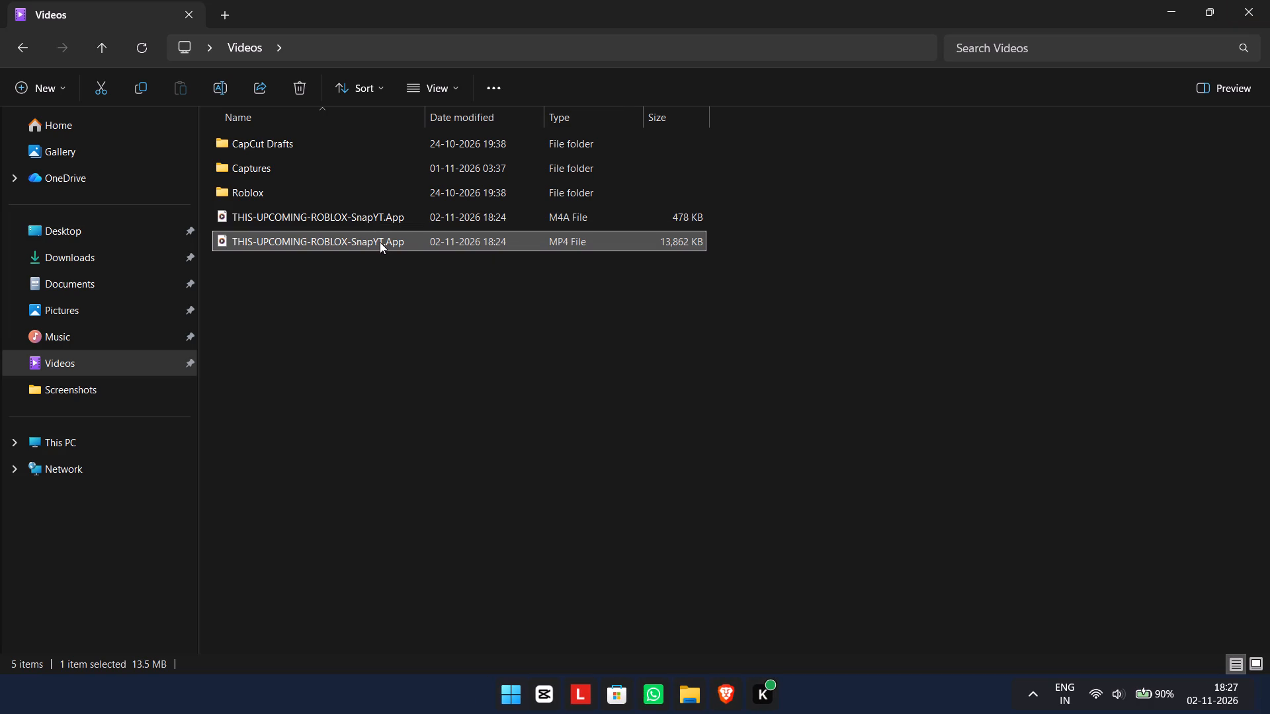
Launch UrbanVPN, ignore its premium upgrade offer, connect to the United States location, and return to File Explorer.
left_click(507, 694)
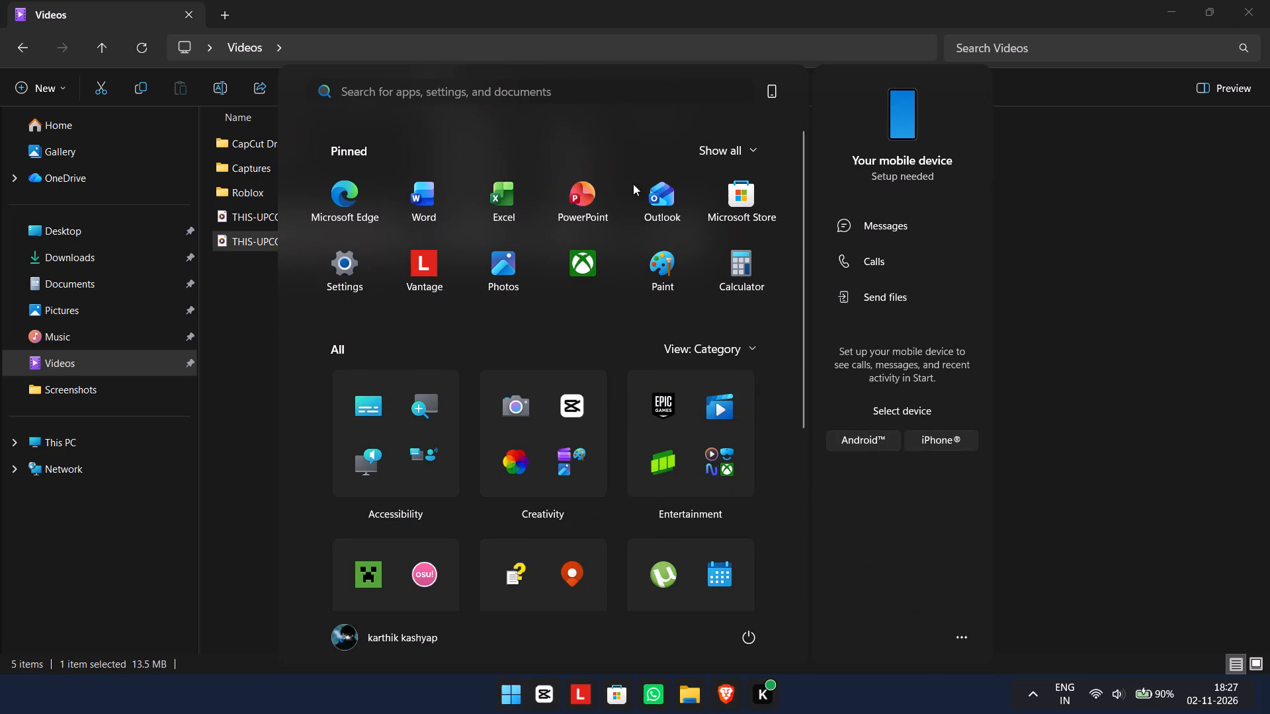
left_click(423, 95)
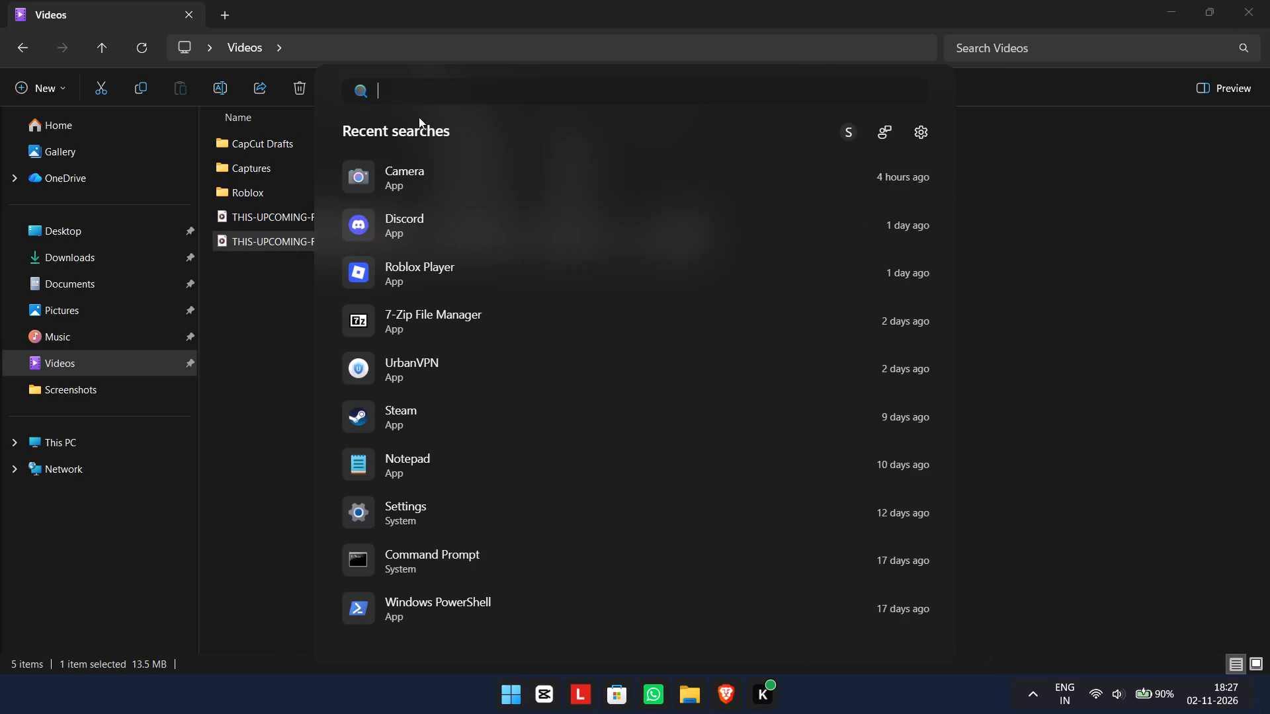
left_click(405, 381)
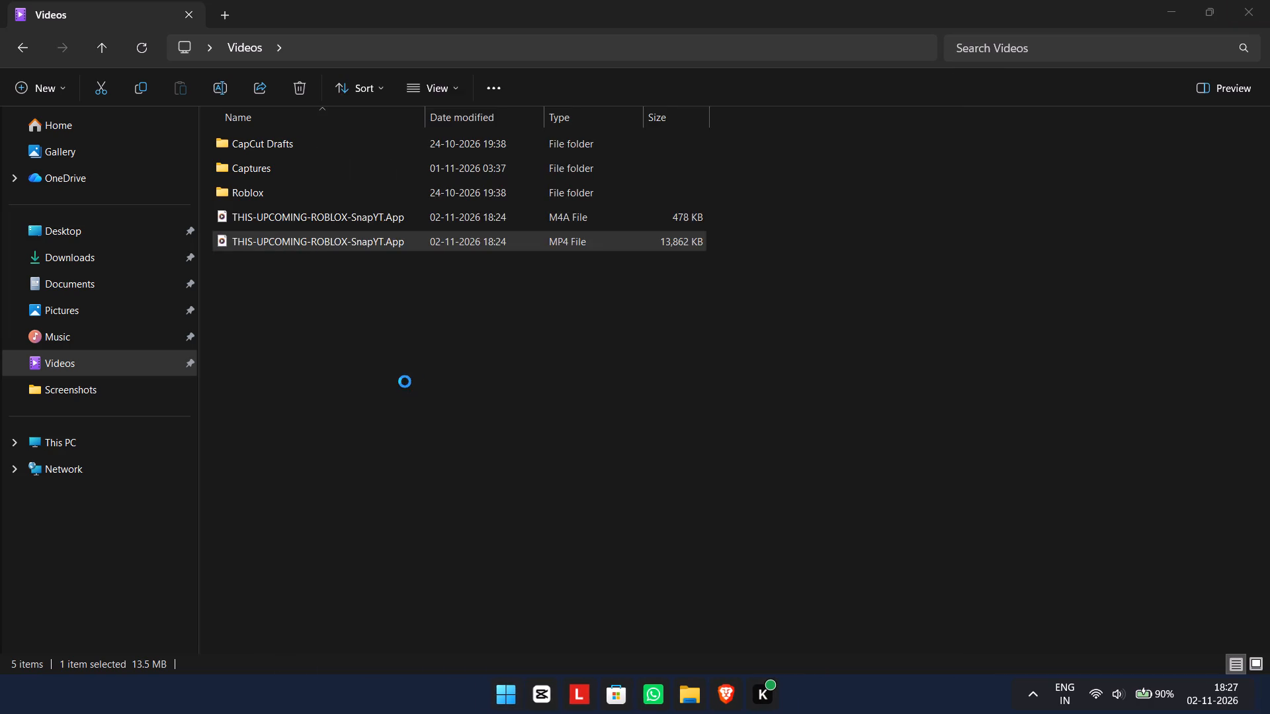
left_click(431, 459)
left_click(431, 438)
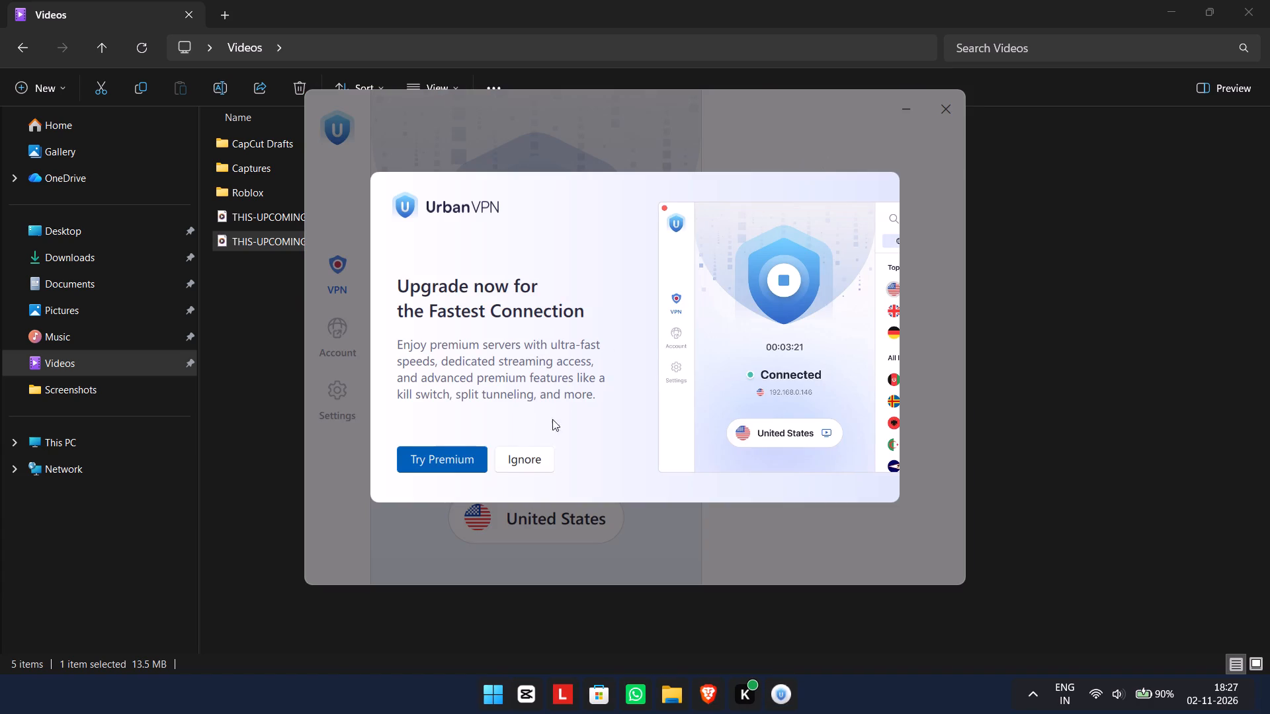
left_click(515, 467)
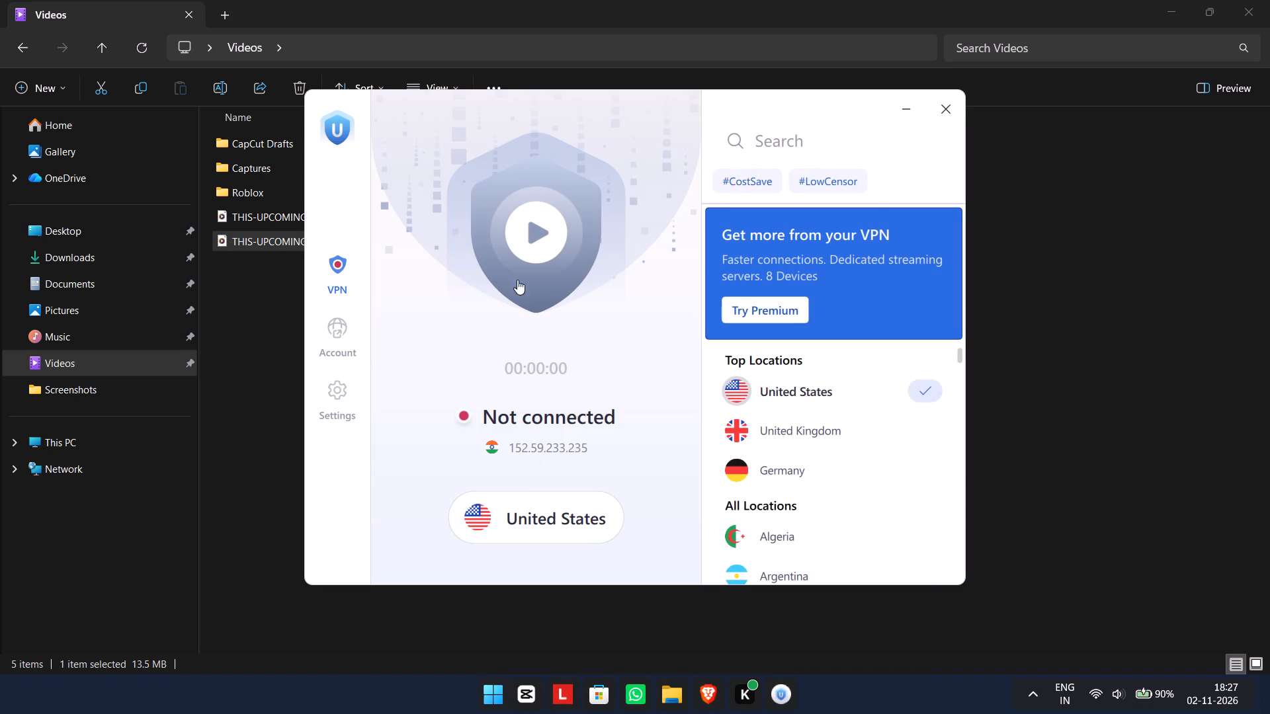
left_click(515, 245)
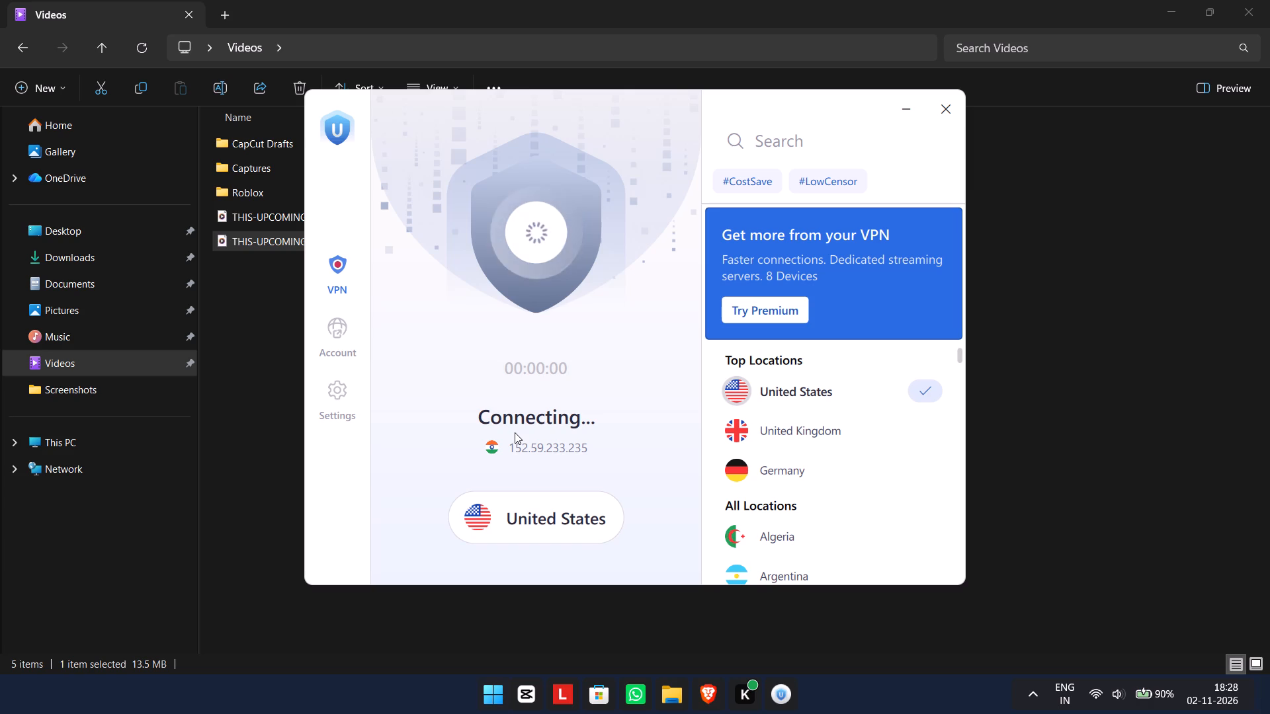
left_click(1083, 516)
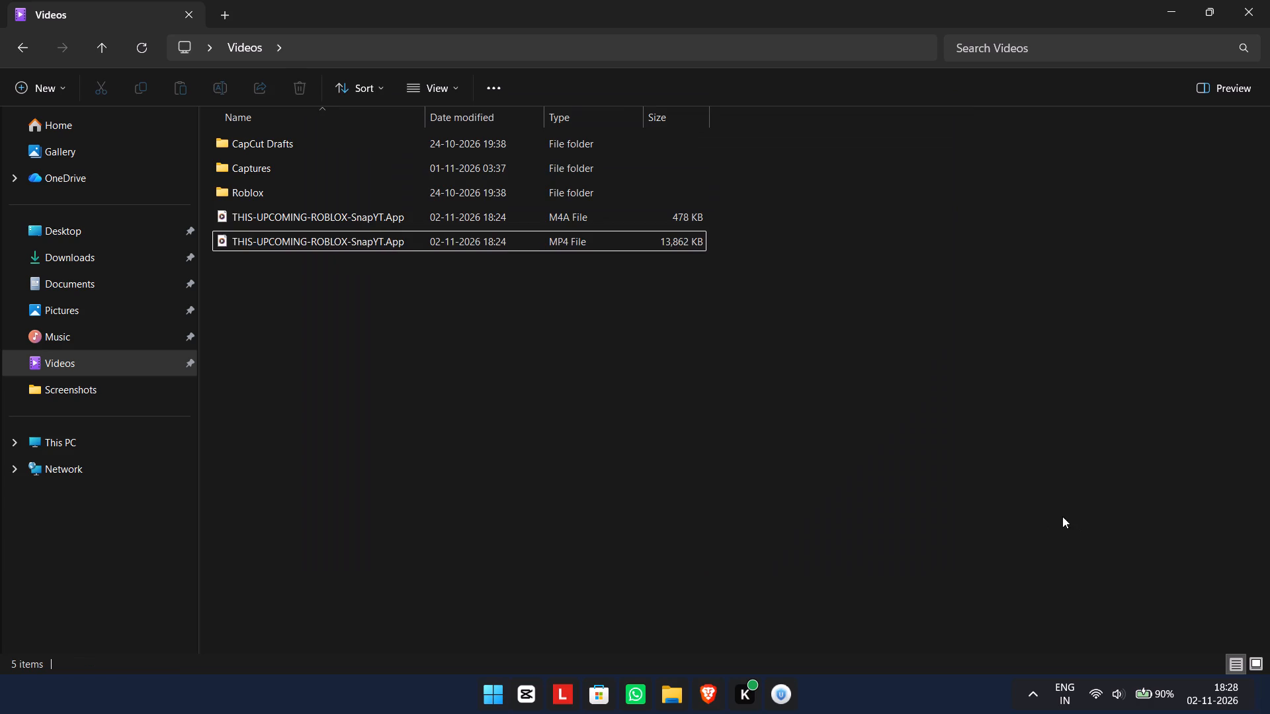
In CapCut, create a new project and import the THIS-UPCOMING-ROBLOX-SnapYT.App M4A and MP4 files from the Videos folder.
left_click(525, 699)
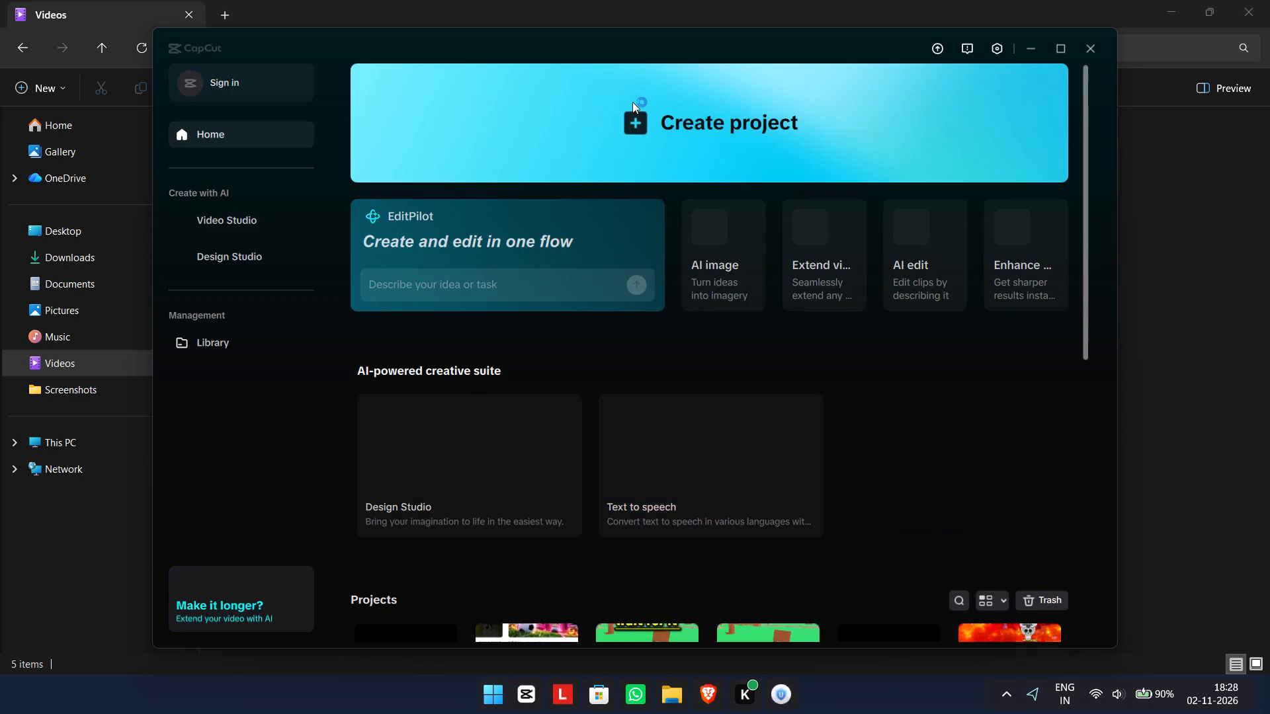
left_click(632, 102)
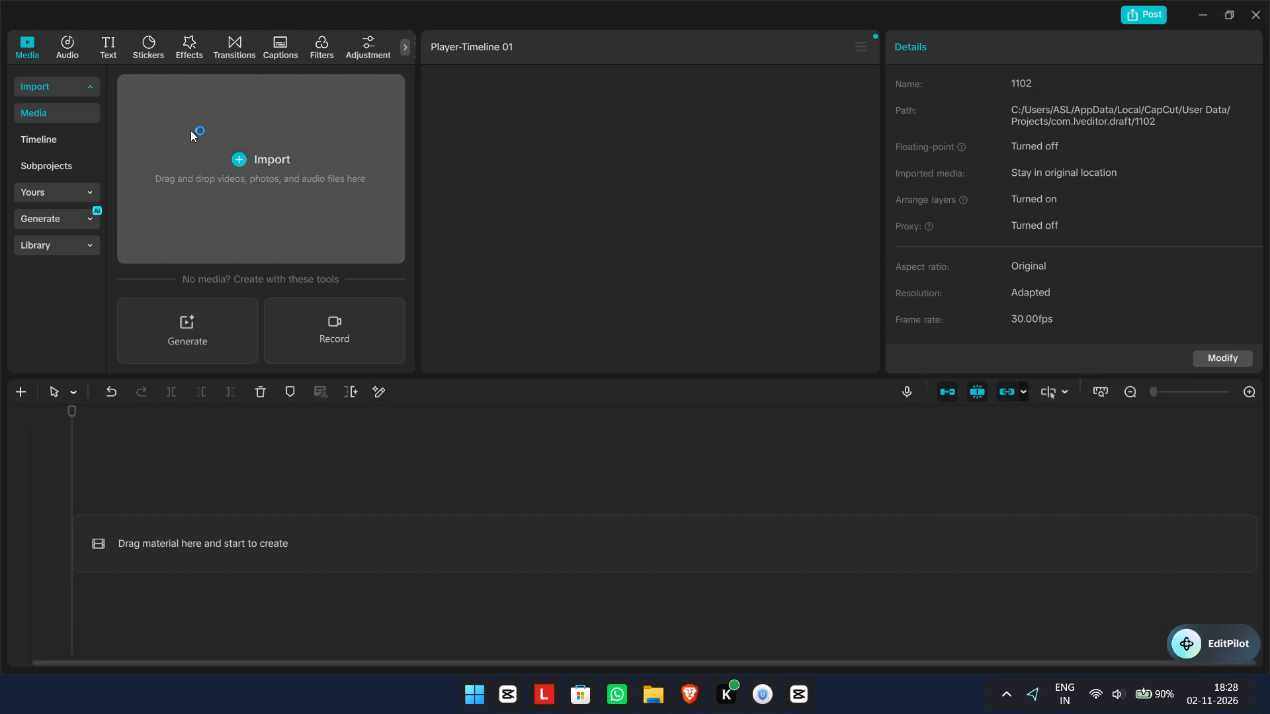
left_click(190, 130)
left_click(256, 189)
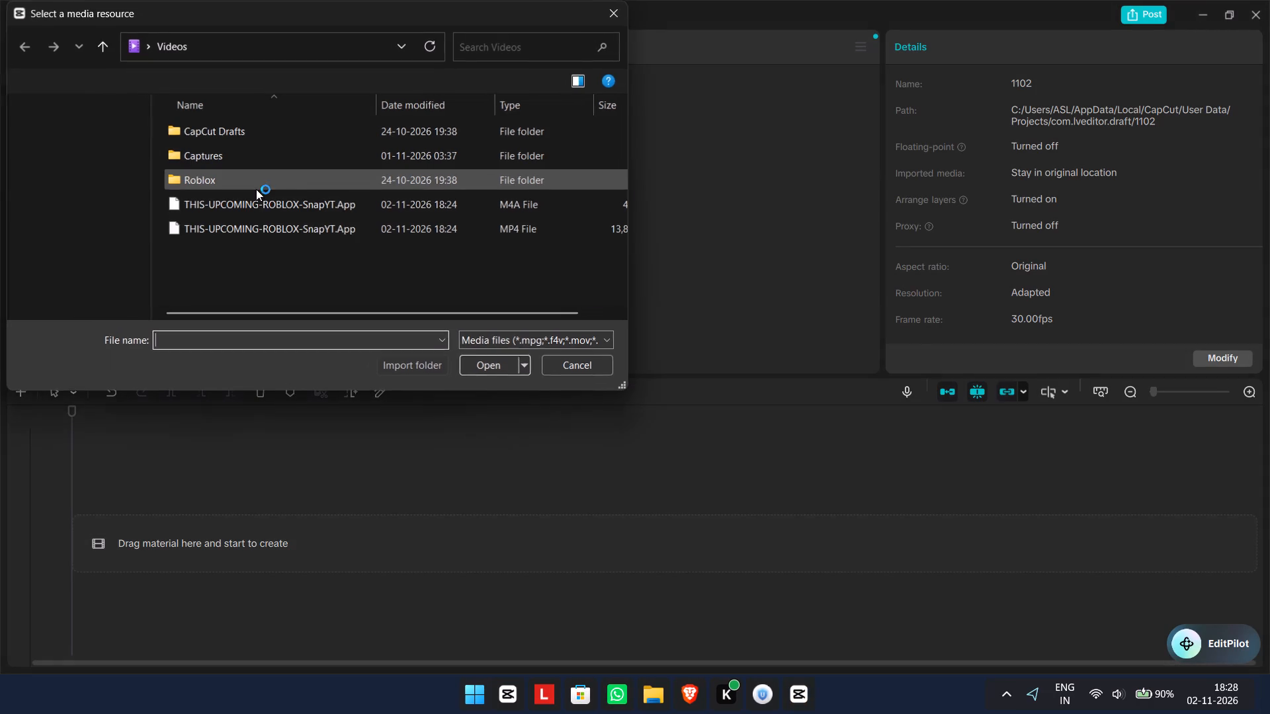
left_click_drag(159, 197, 233, 236)
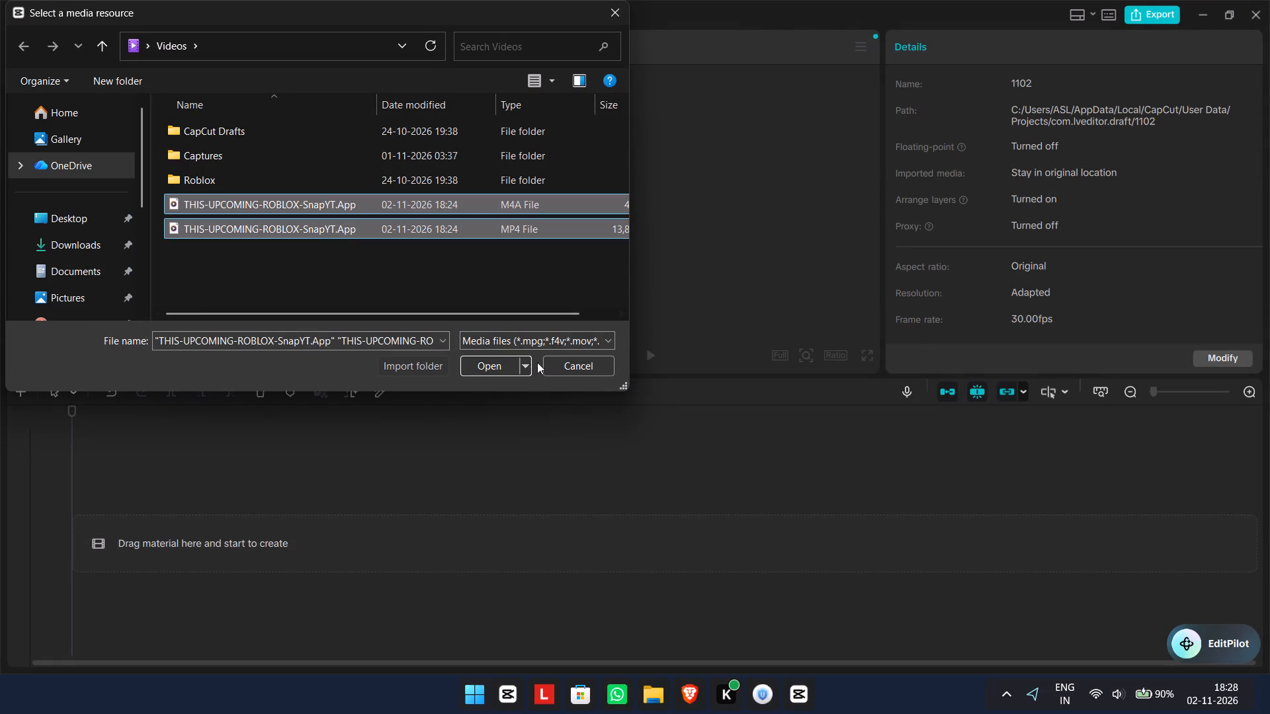
left_click(503, 372)
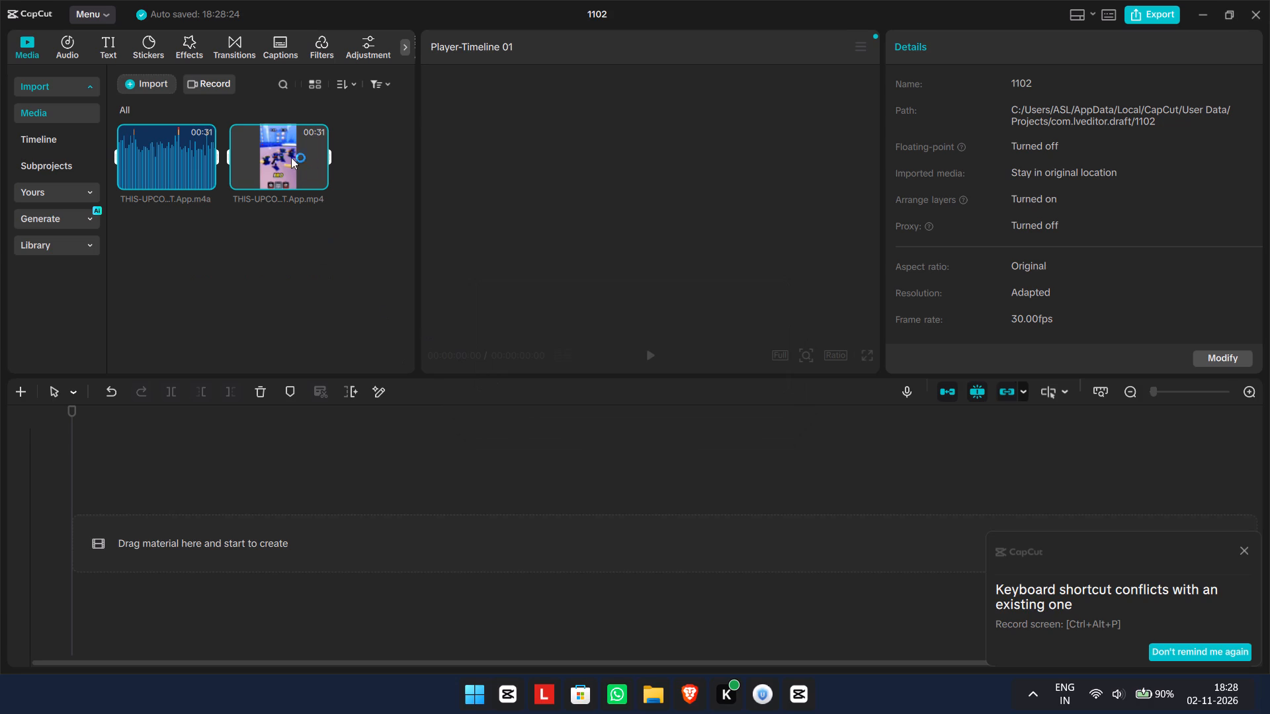
Place the imported video and audio together at the start of the timeline.
left_click_drag(280, 156, 159, 546)
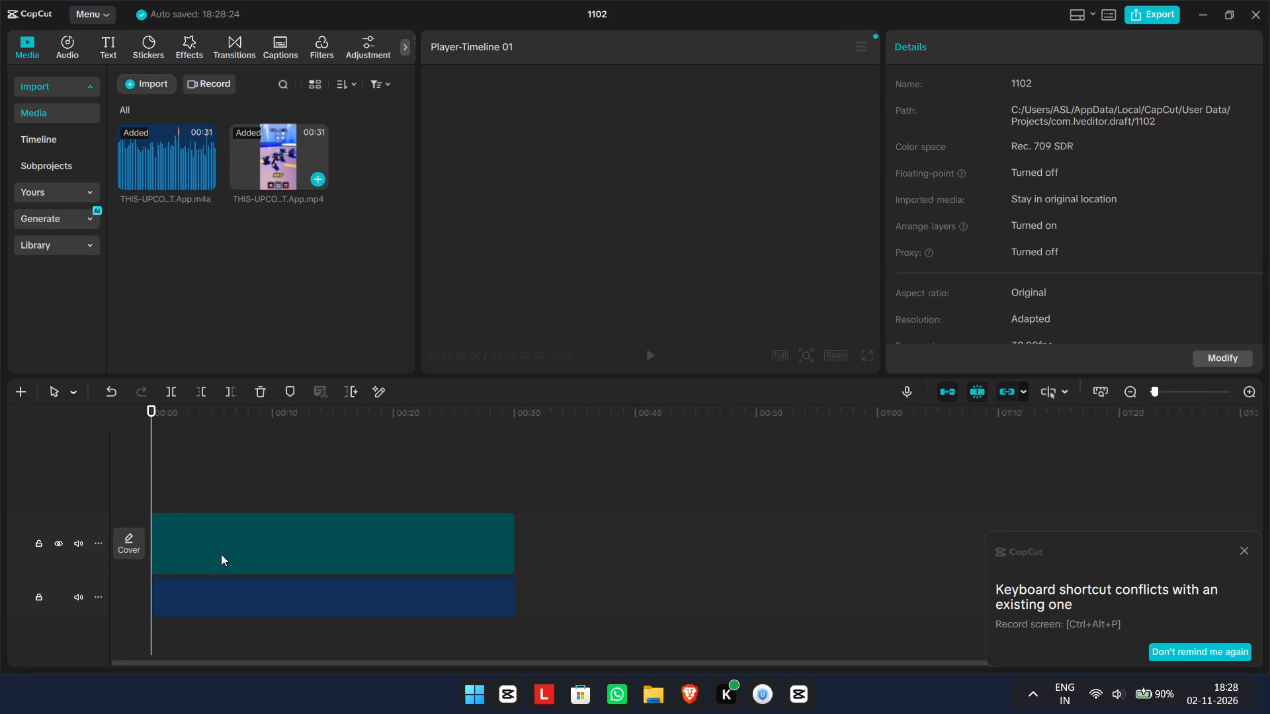
Play the whole timeline through to check the combined video and audio, and dismiss the keyboard shortcut conflict notice.
left_click(660, 362)
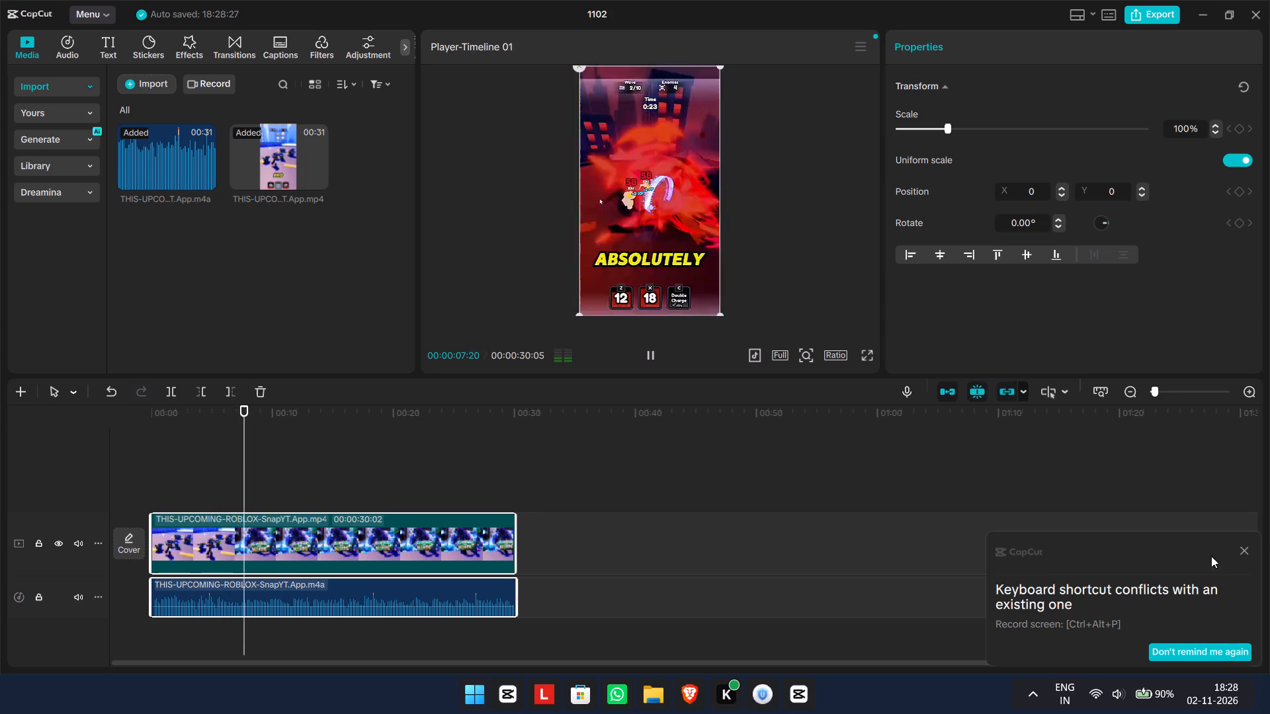
left_click(1241, 549)
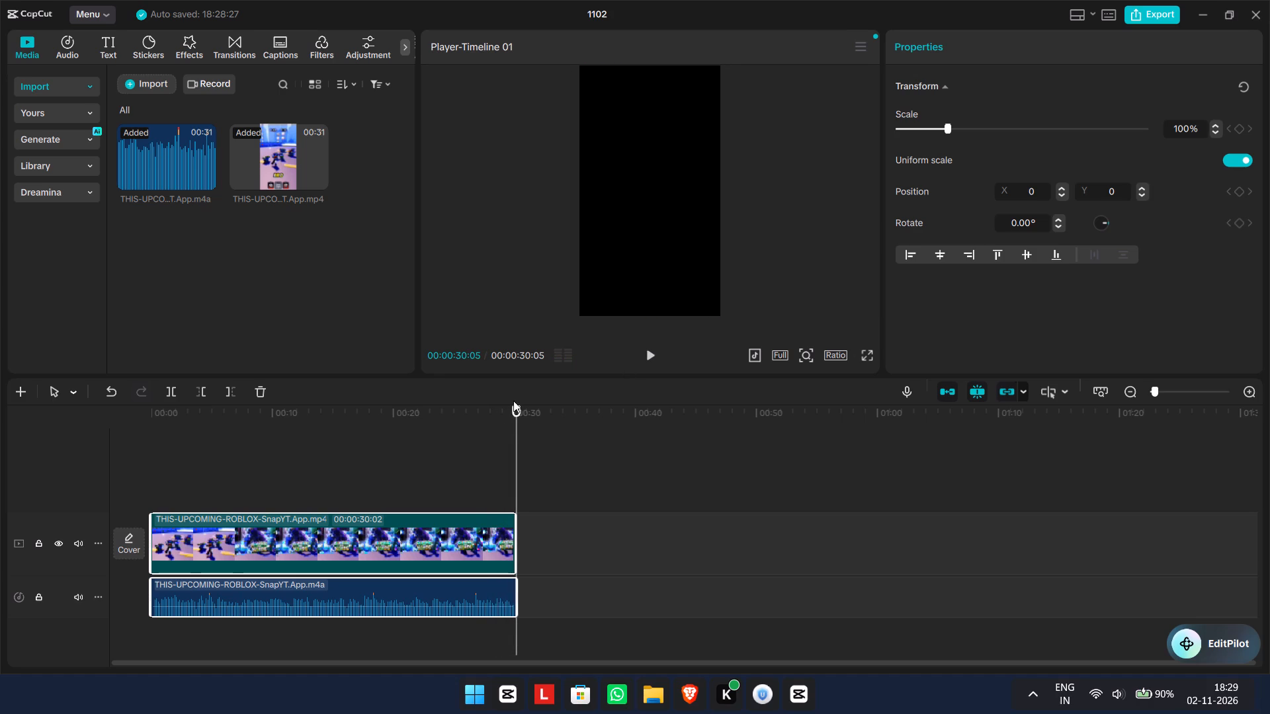
Find the cut point just before the "SURVIVE" caption and remove everything after 00:00:22:27 from both the video and audio clips.
left_click_drag(516, 409, 496, 409)
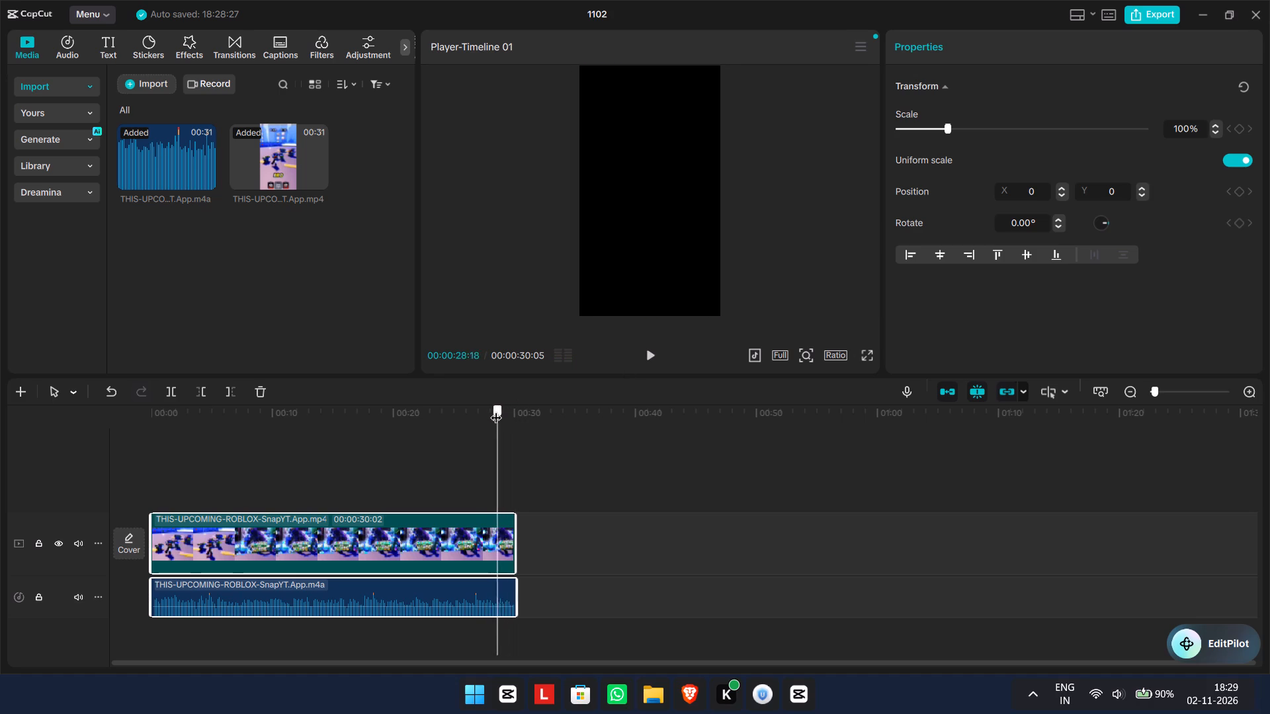
left_click_drag(496, 409, 369, 399)
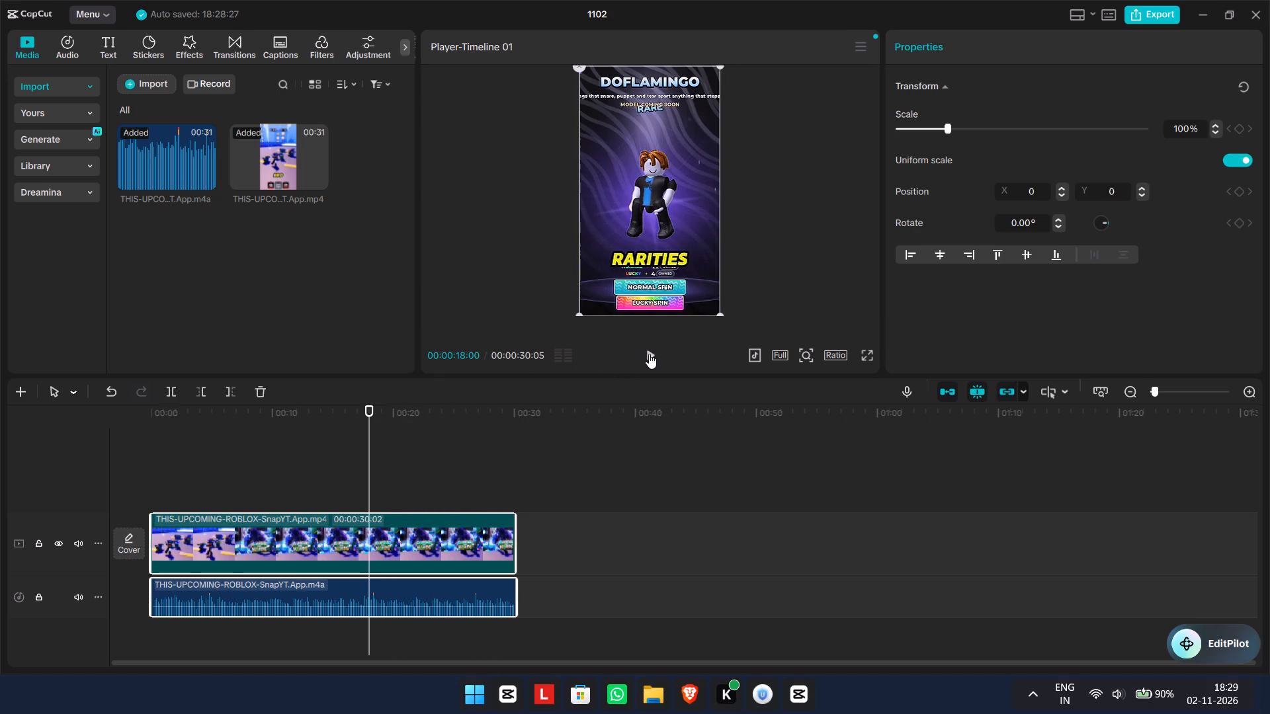
left_click(648, 354)
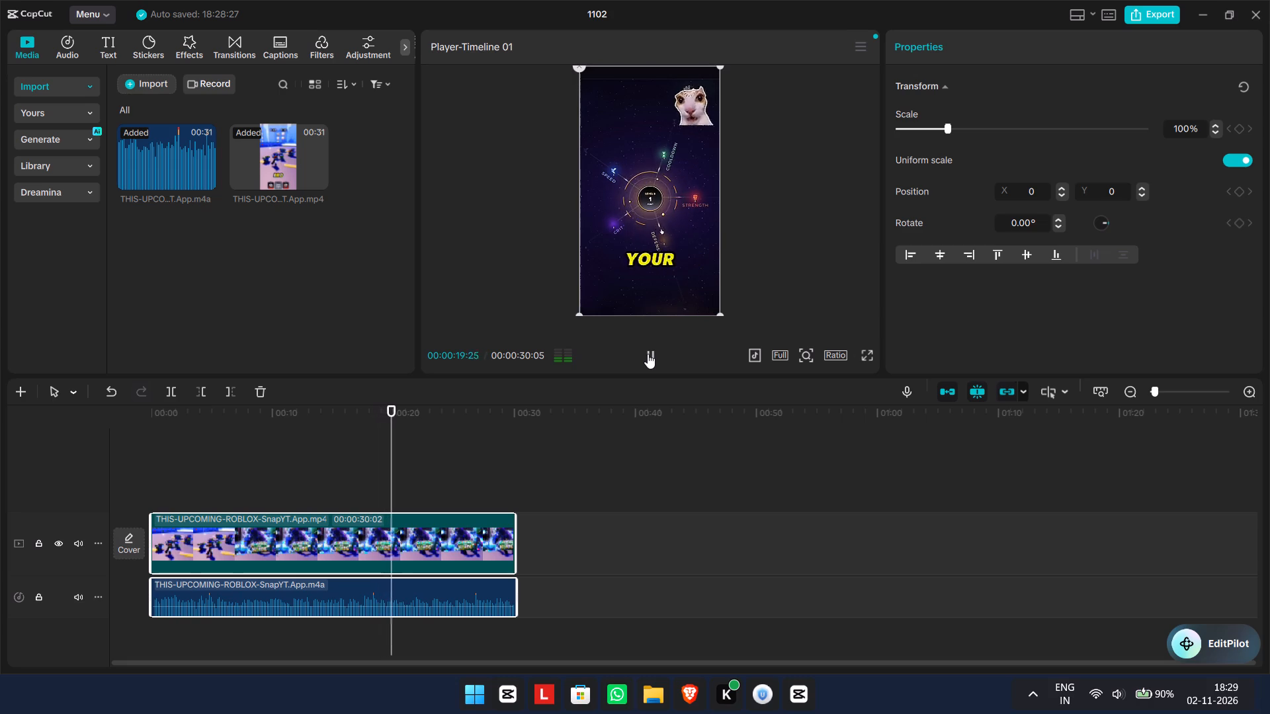
double_click(648, 354)
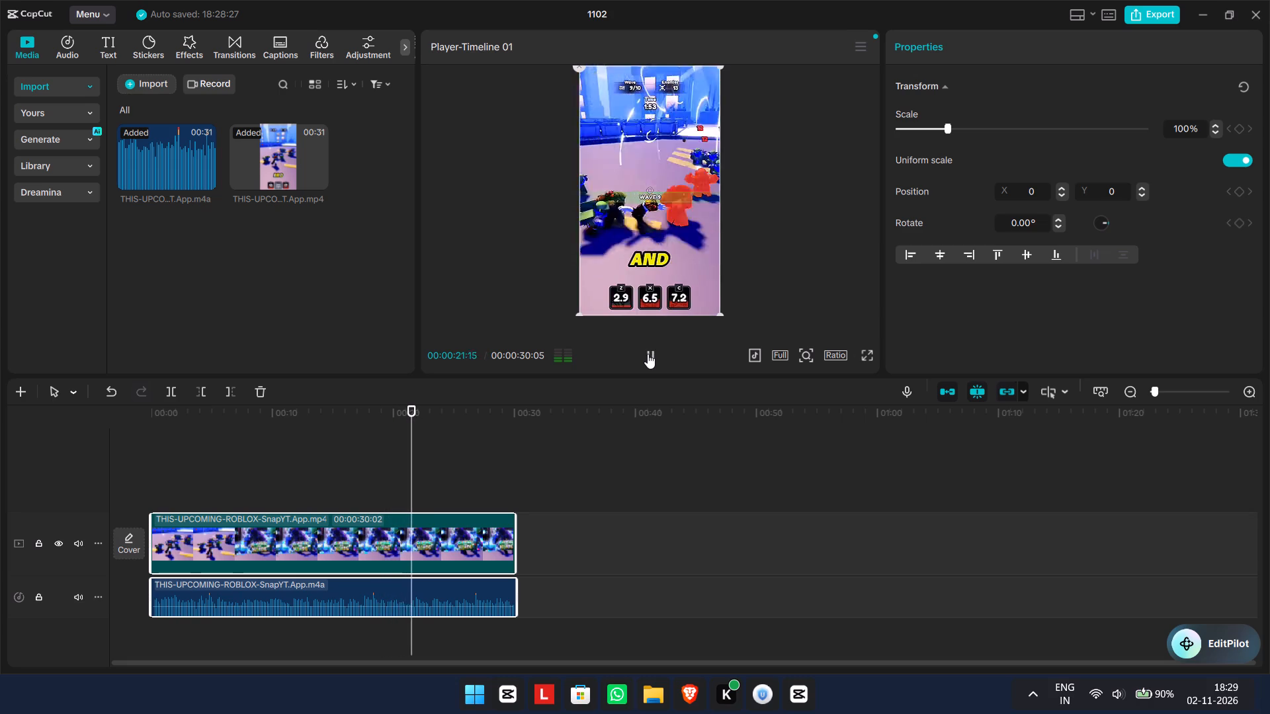
left_click(648, 354)
left_click(648, 354)
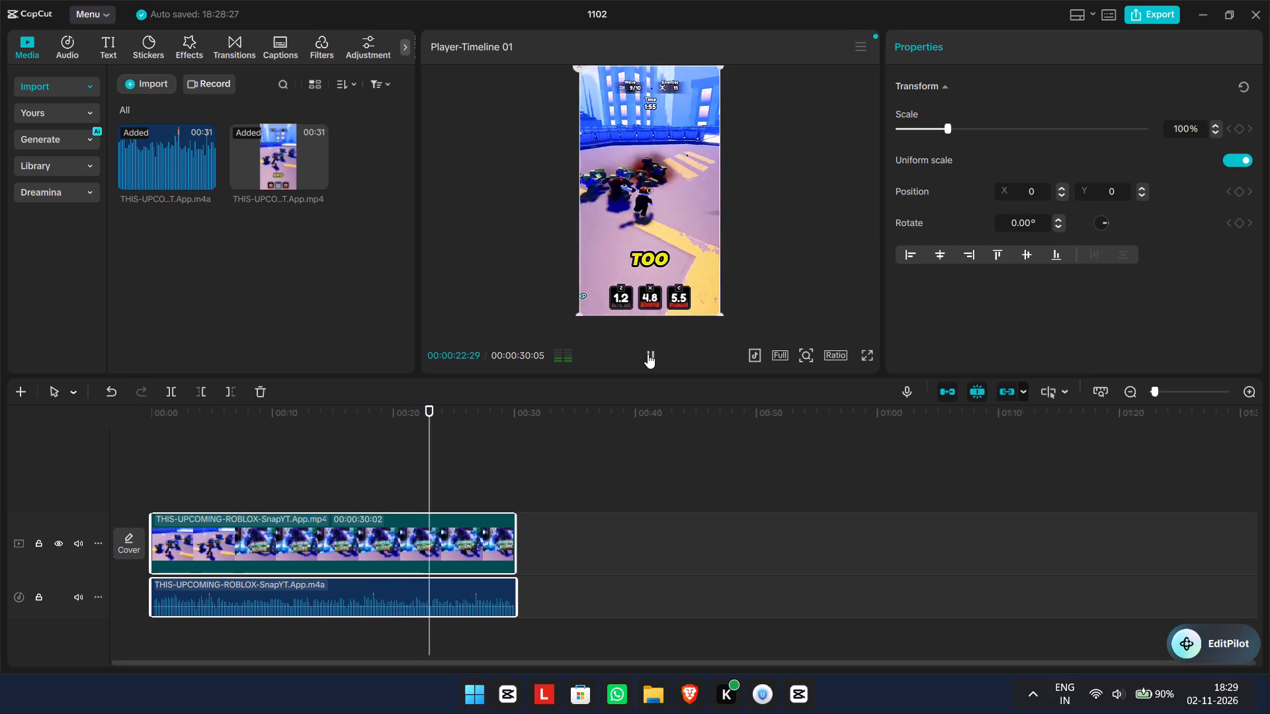
left_click(648, 354)
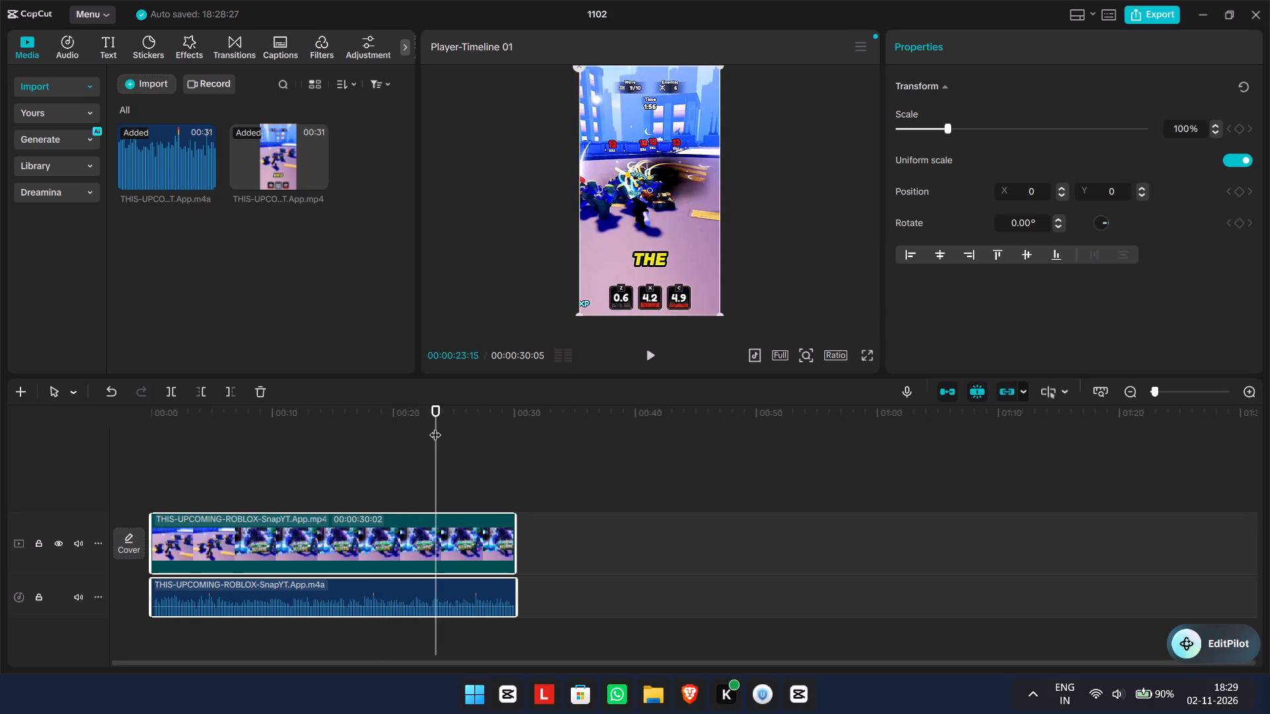
left_click_drag(435, 426, 433, 426)
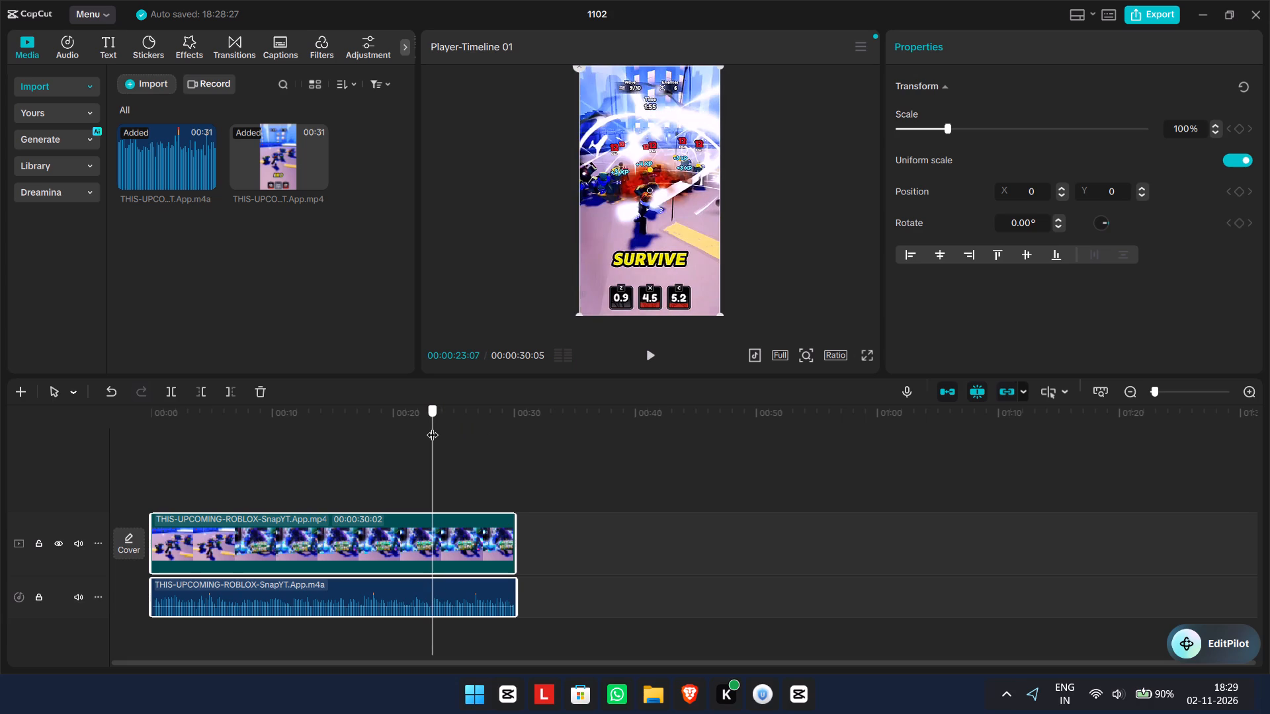
left_click_drag(433, 426, 429, 426)
left_click(448, 530)
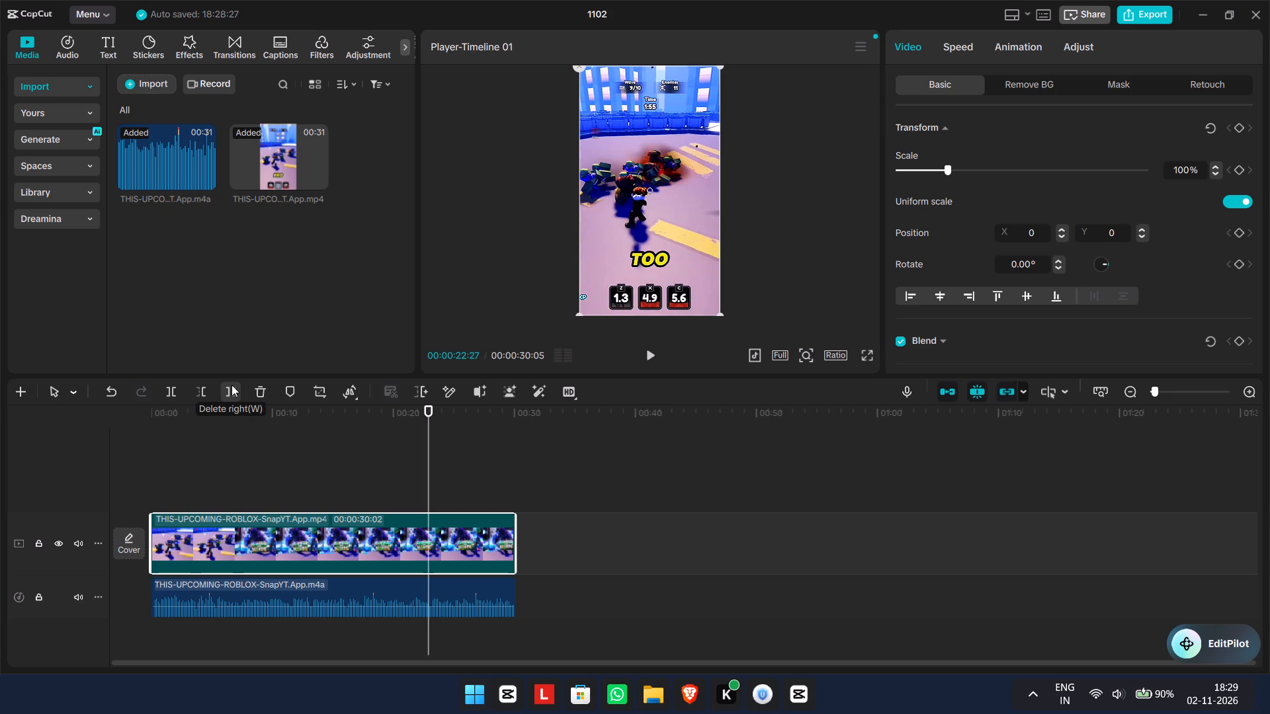
left_click(232, 385)
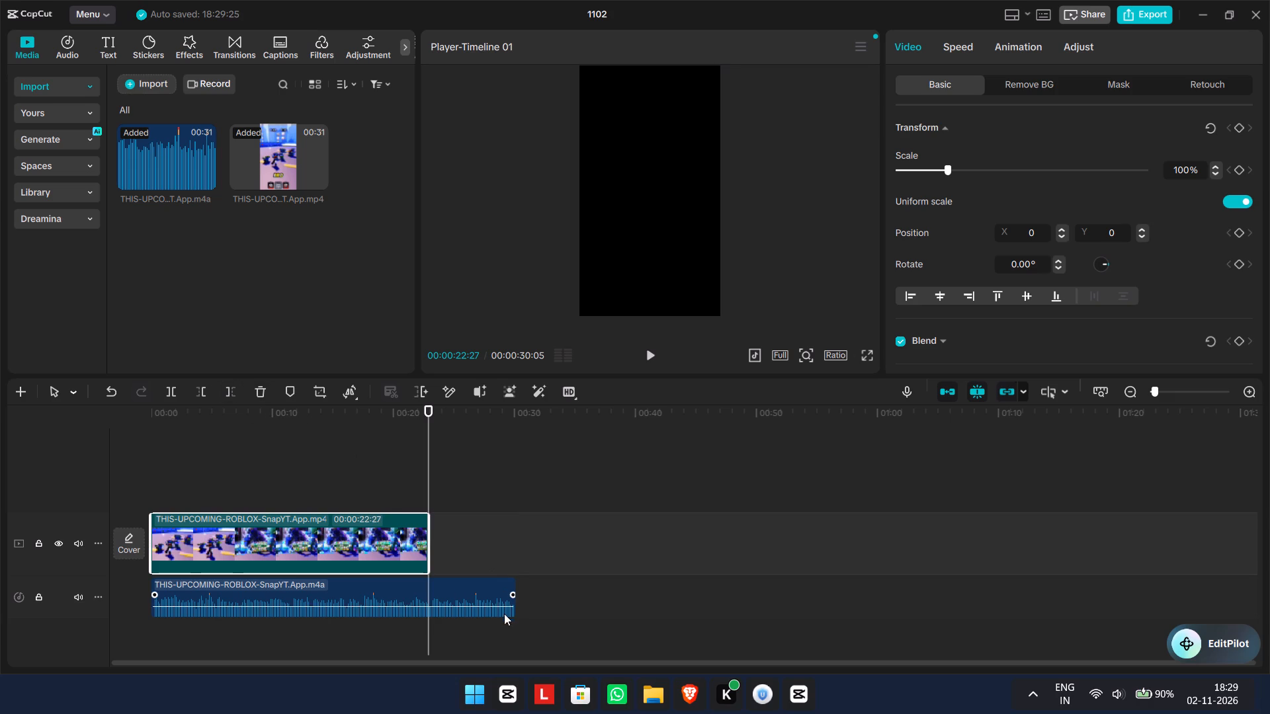
left_click(454, 589)
left_click(230, 387)
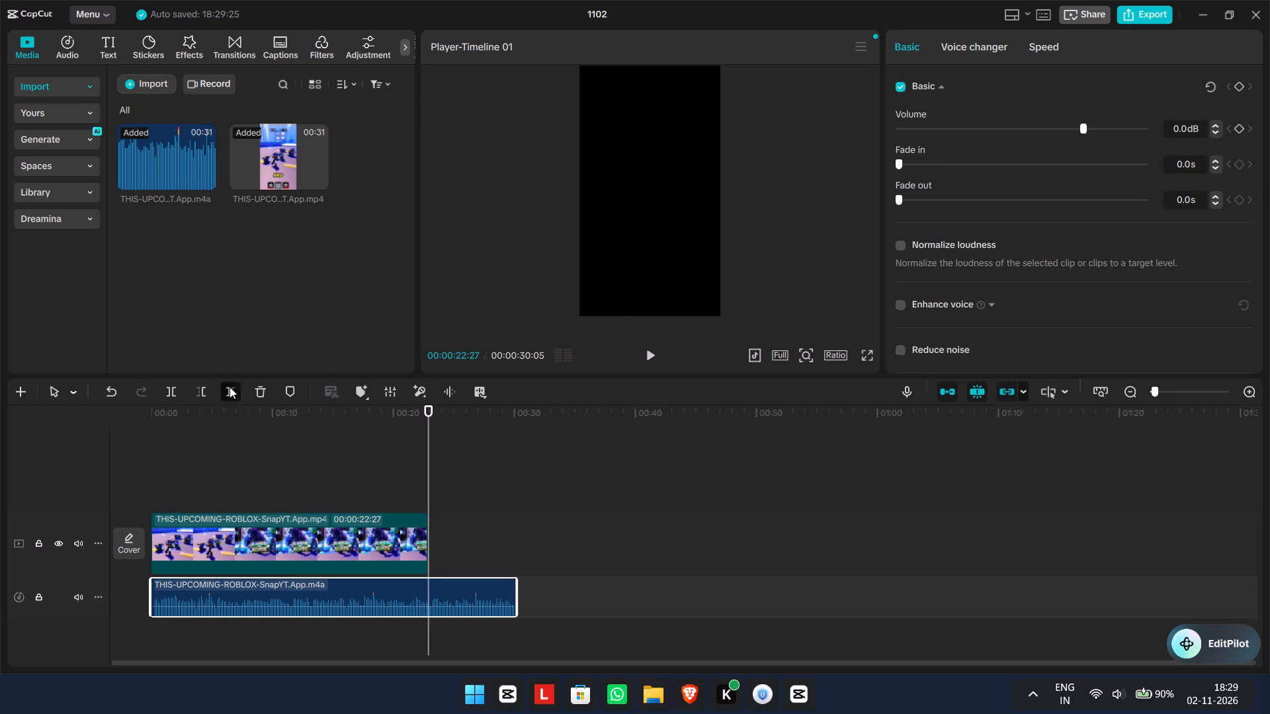
Play the trimmed timeline from the beginning to its end.
left_click_drag(431, 438, 300, 432)
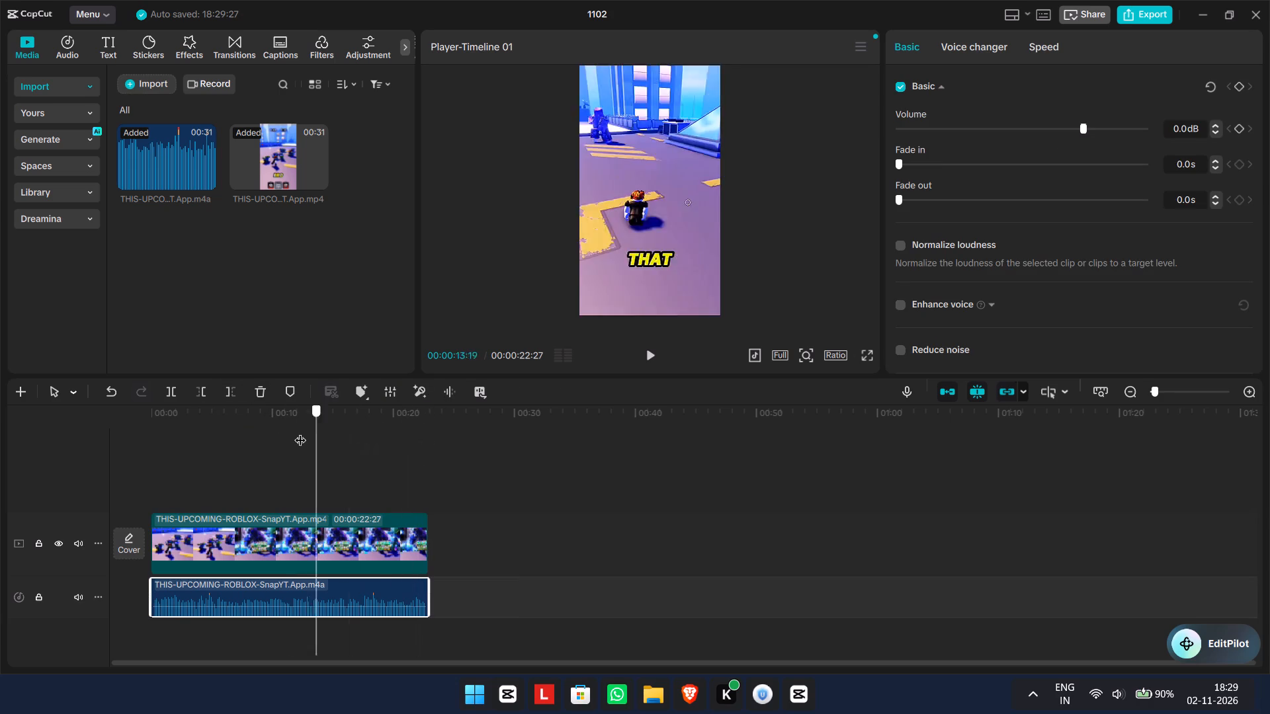
left_click_drag(300, 432, 290, 436)
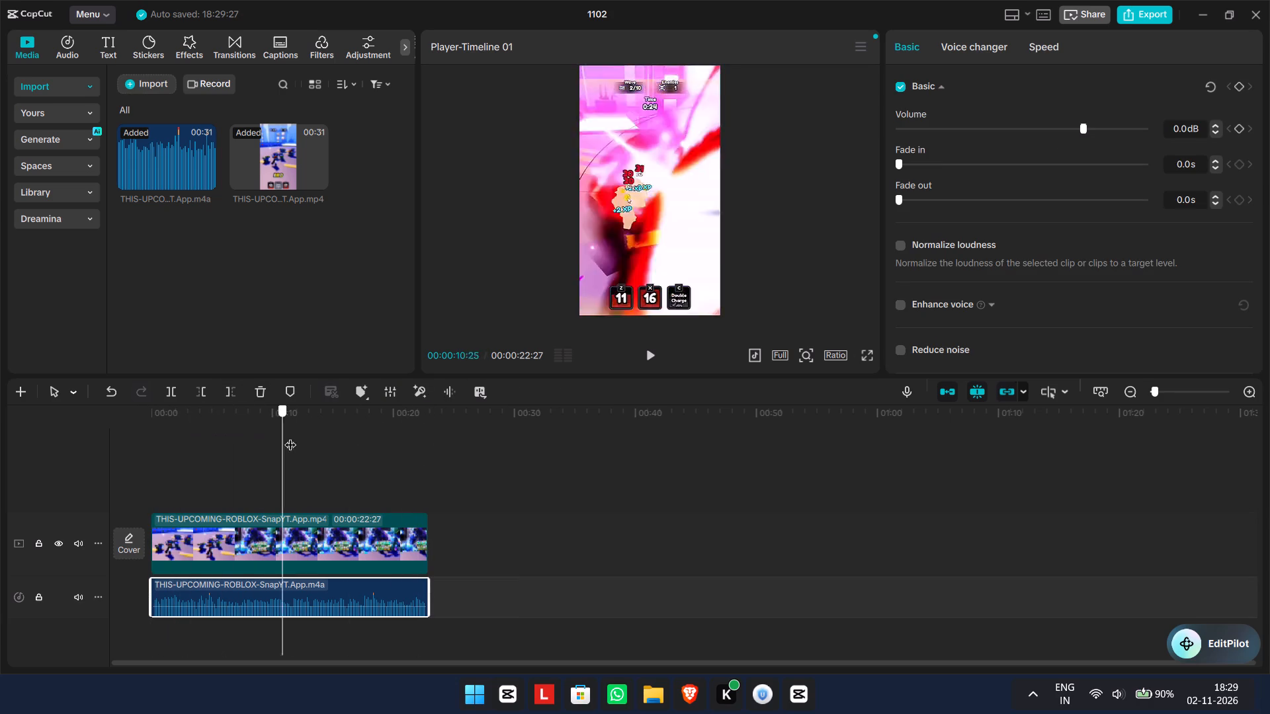
left_click_drag(290, 436, 63, 401)
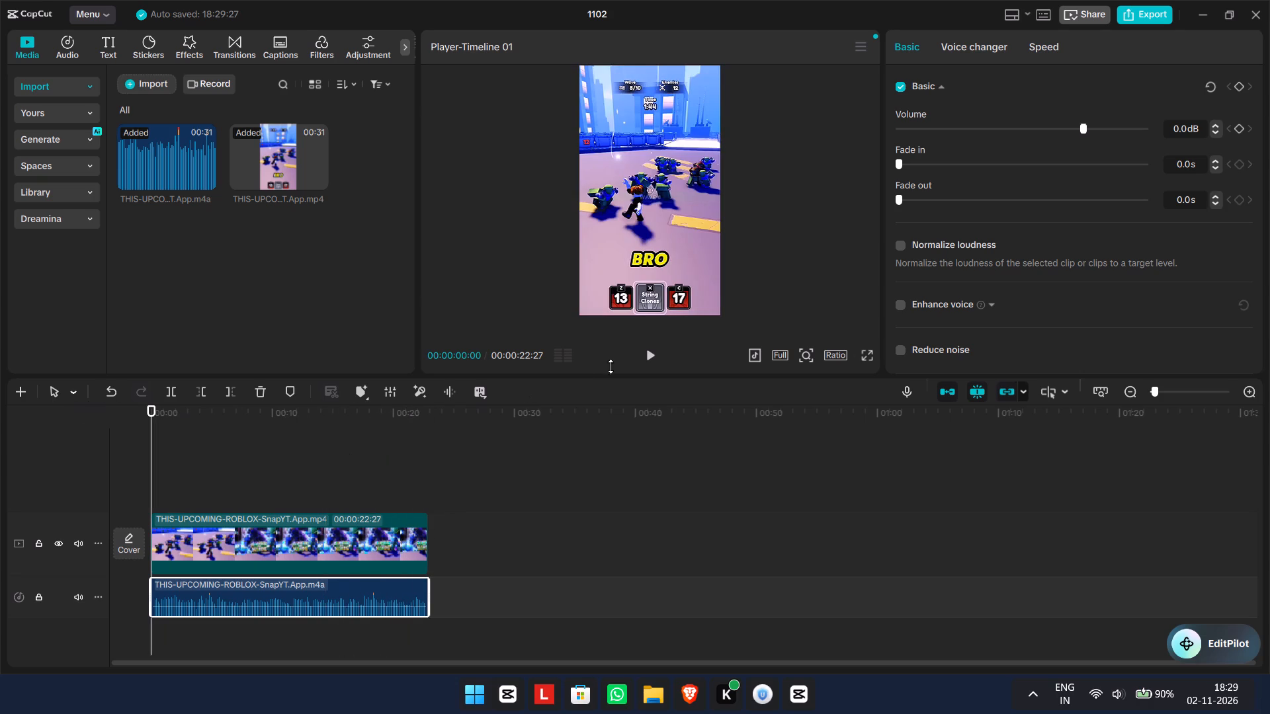
left_click(652, 358)
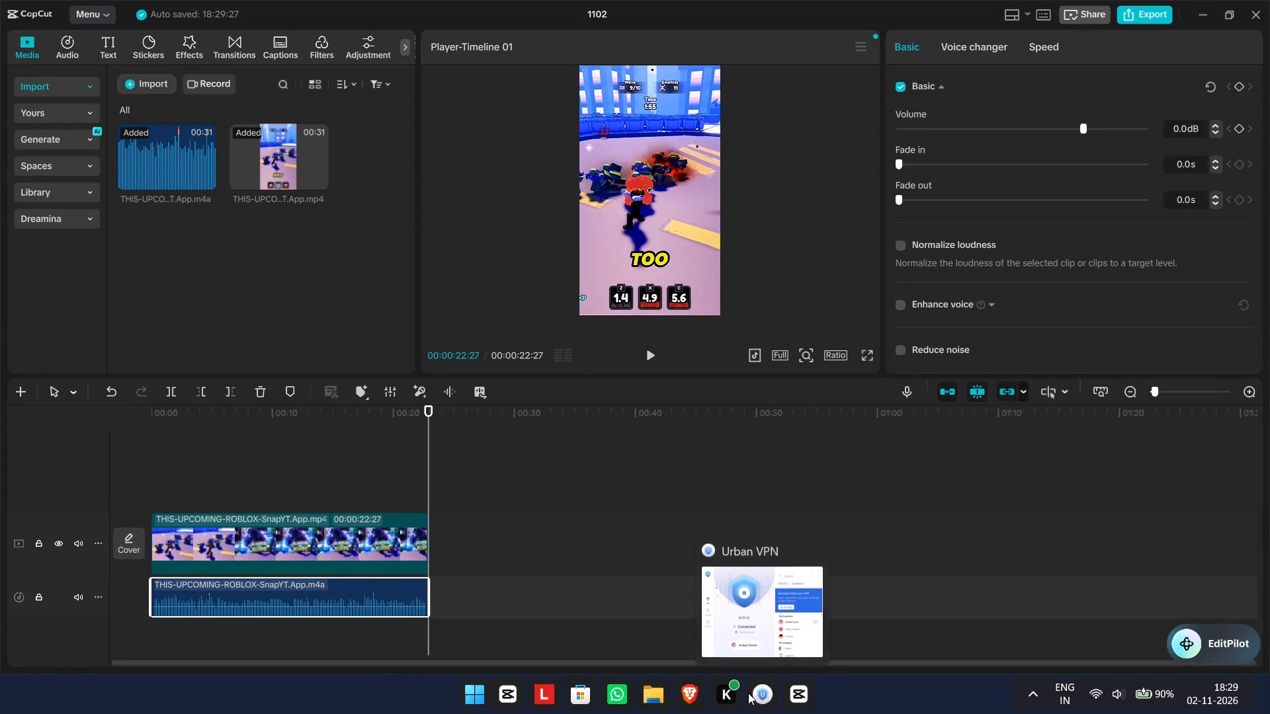
Switch to Brave and look back over the Survive the Horde Campaign Guide, from the rejection rules up to its beginning.
left_click(685, 688)
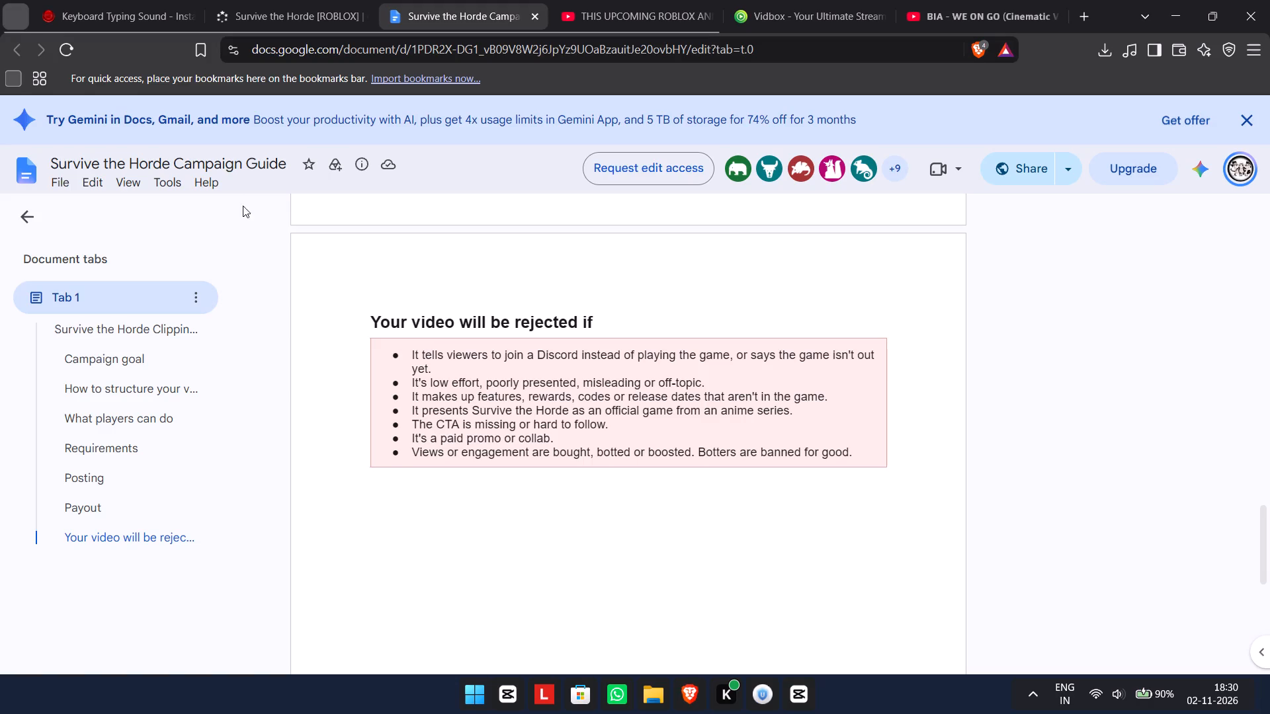
scroll(478, 395, "up", 8)
scroll(476, 395, "down", 1)
scroll(476, 395, "up", 17)
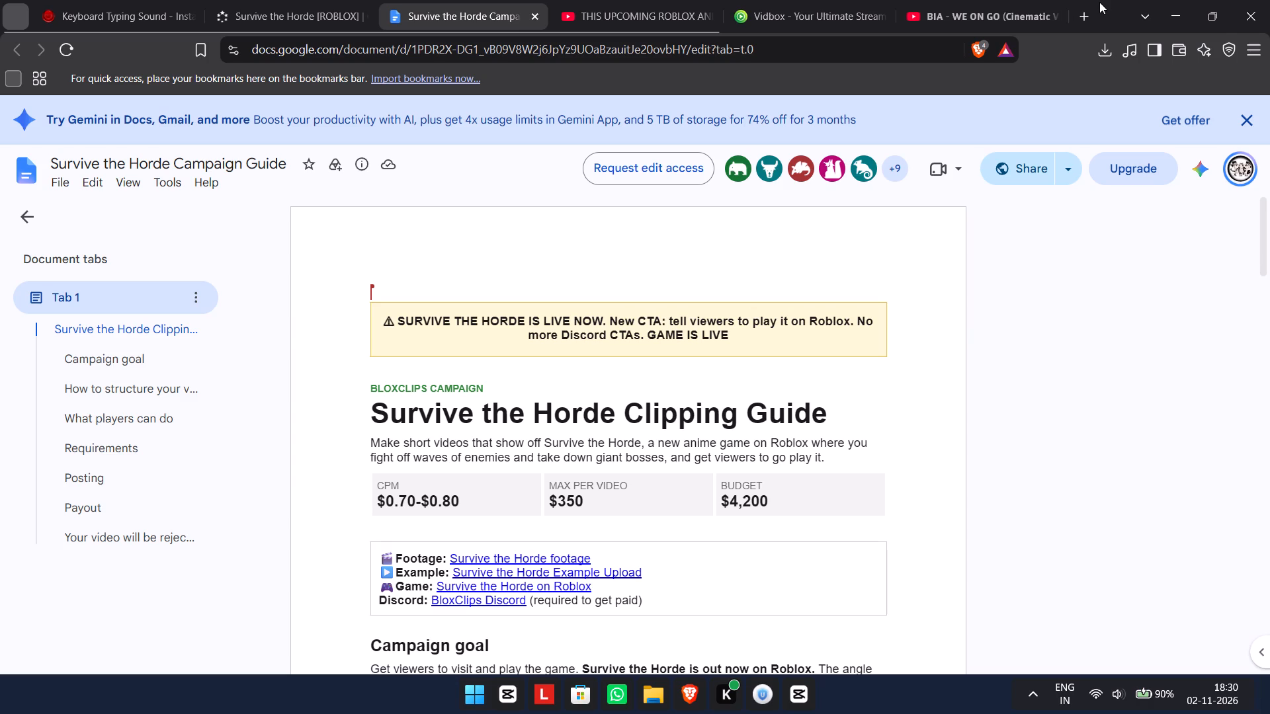
Search for fish audio in a new tab and open the main Fish Audio website from the results.
left_click(1080, 3)
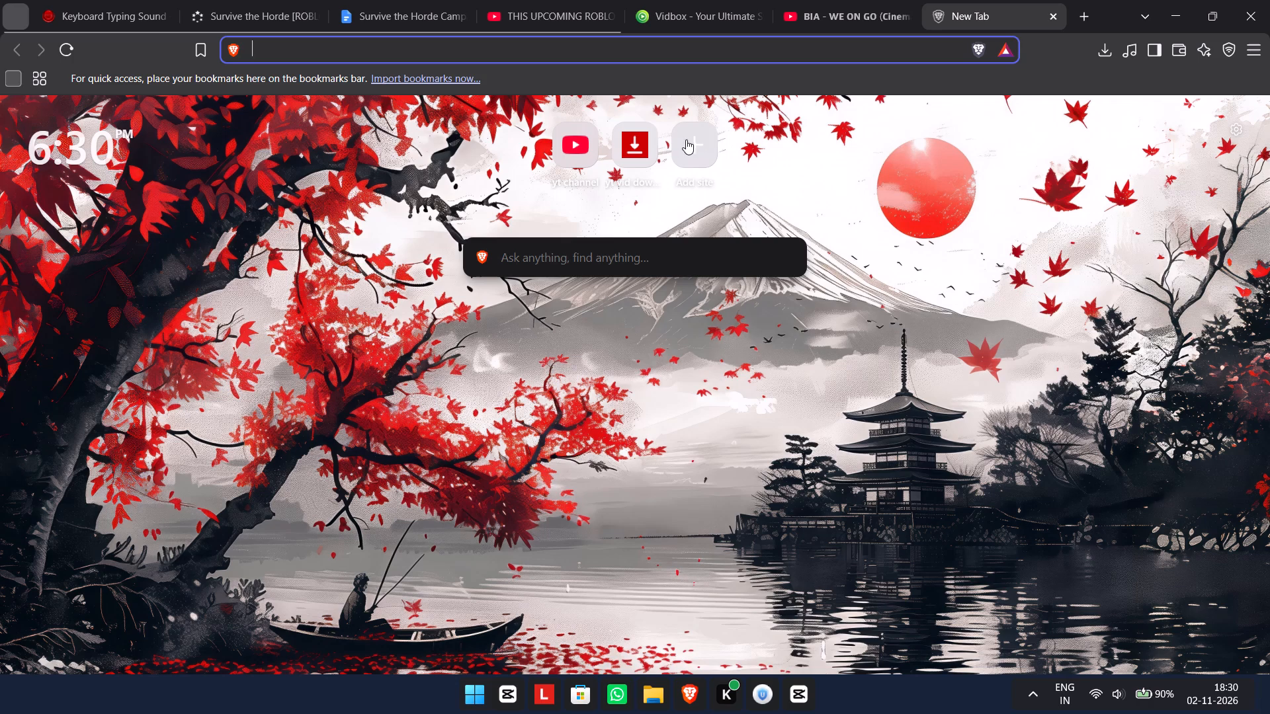
left_click(684, 140)
left_click(867, 147)
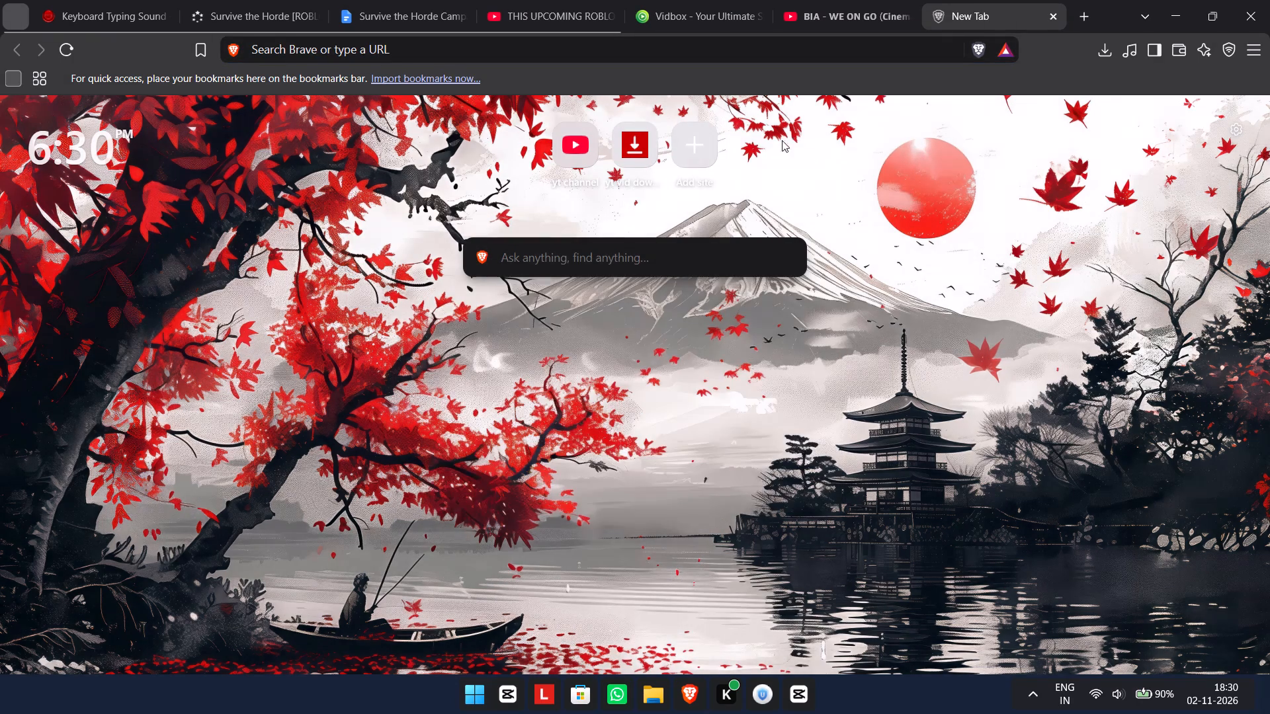
scroll(672, 141, "right", 2)
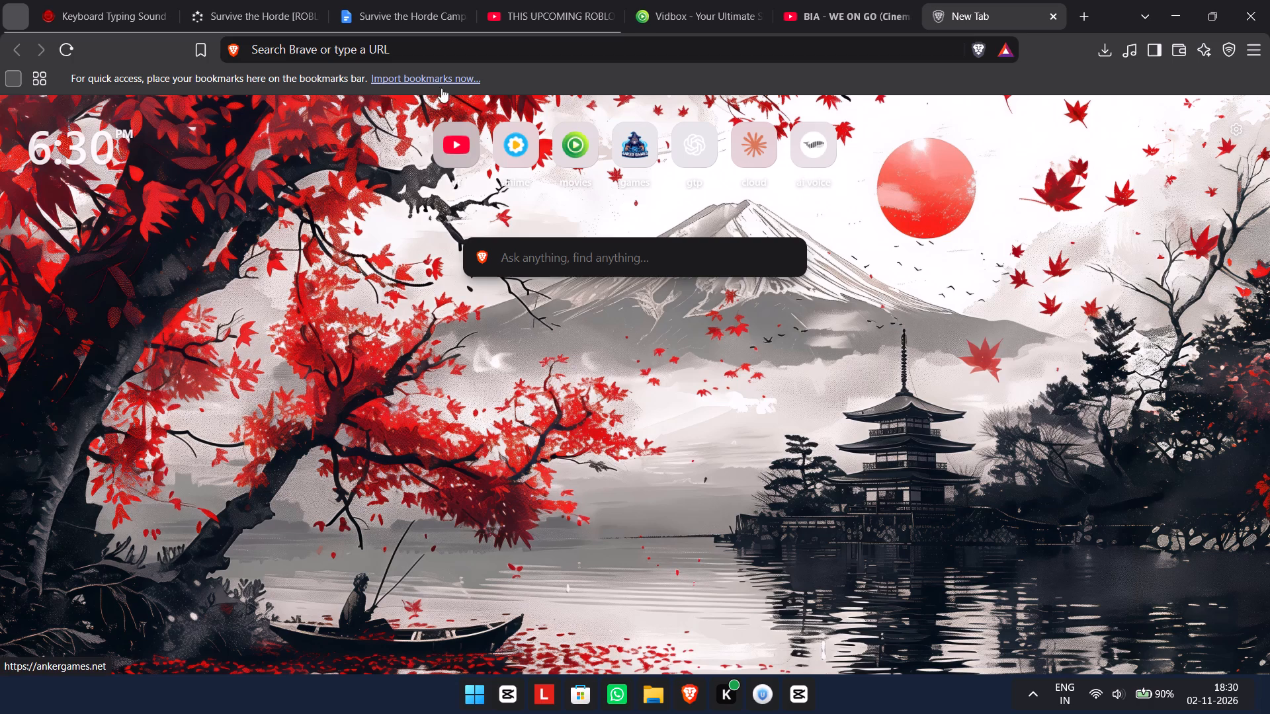
left_click(382, 44)
key("f")
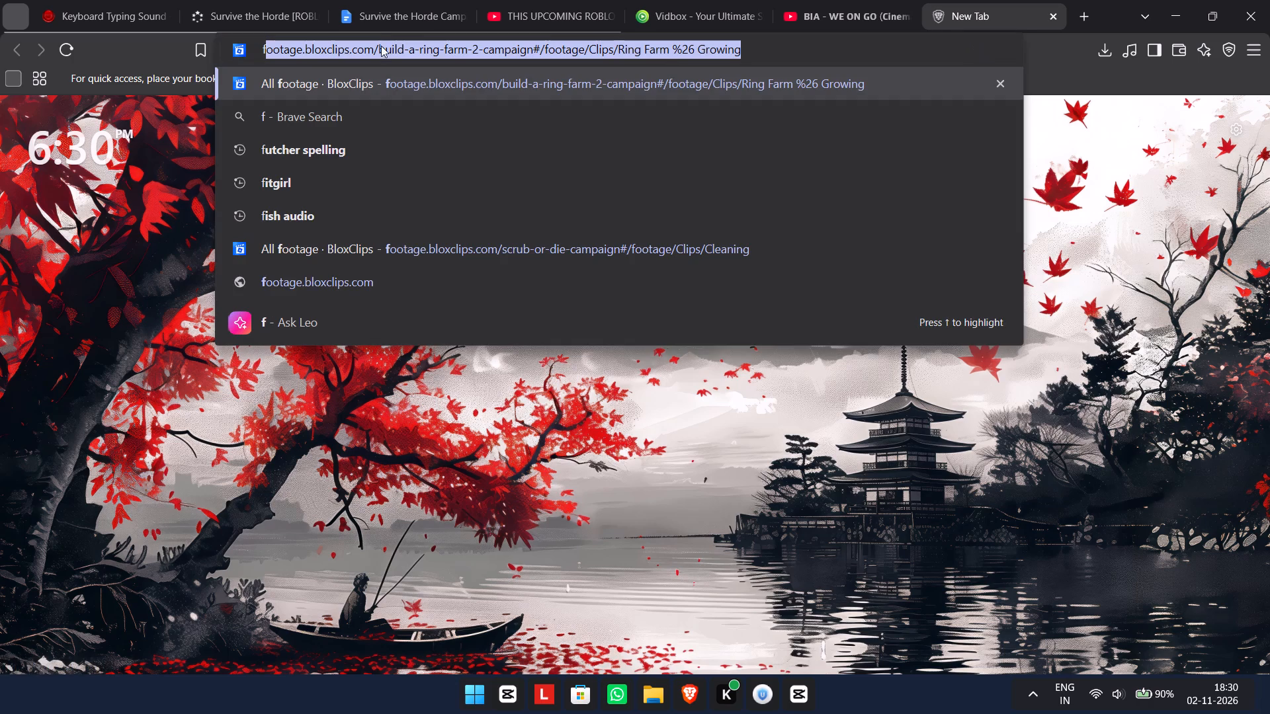
left_click(319, 208)
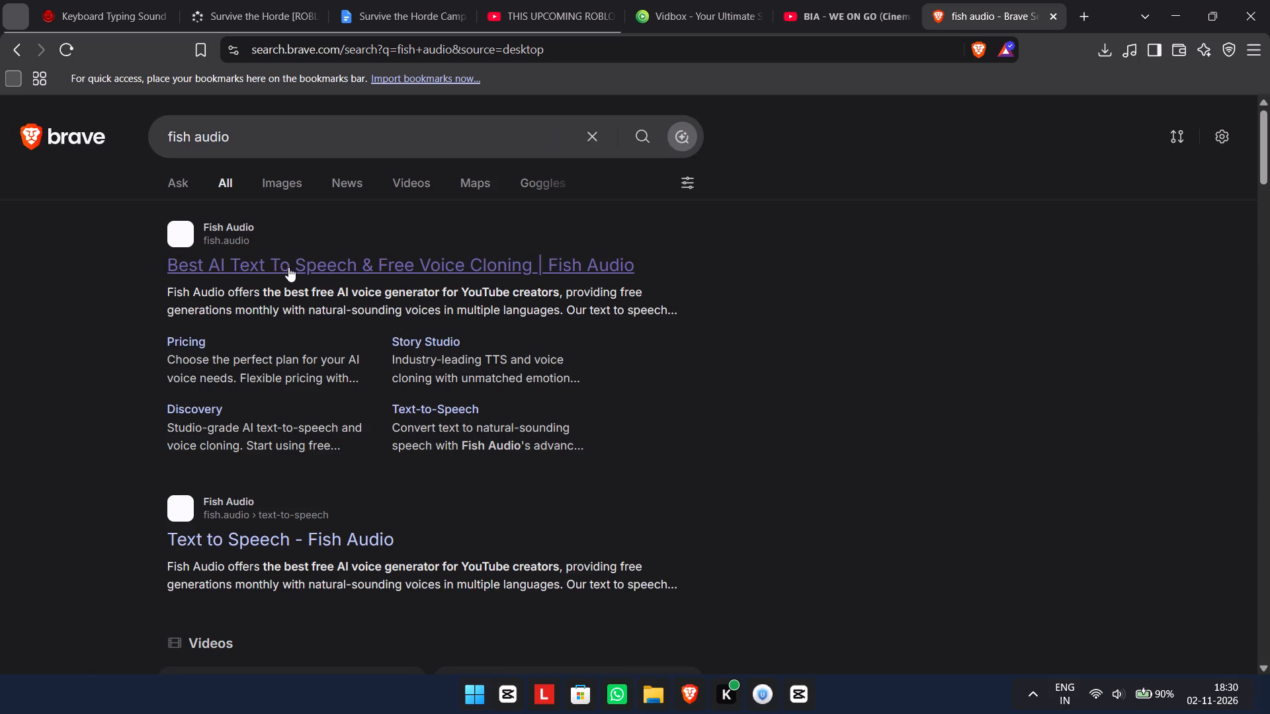
left_click(301, 271)
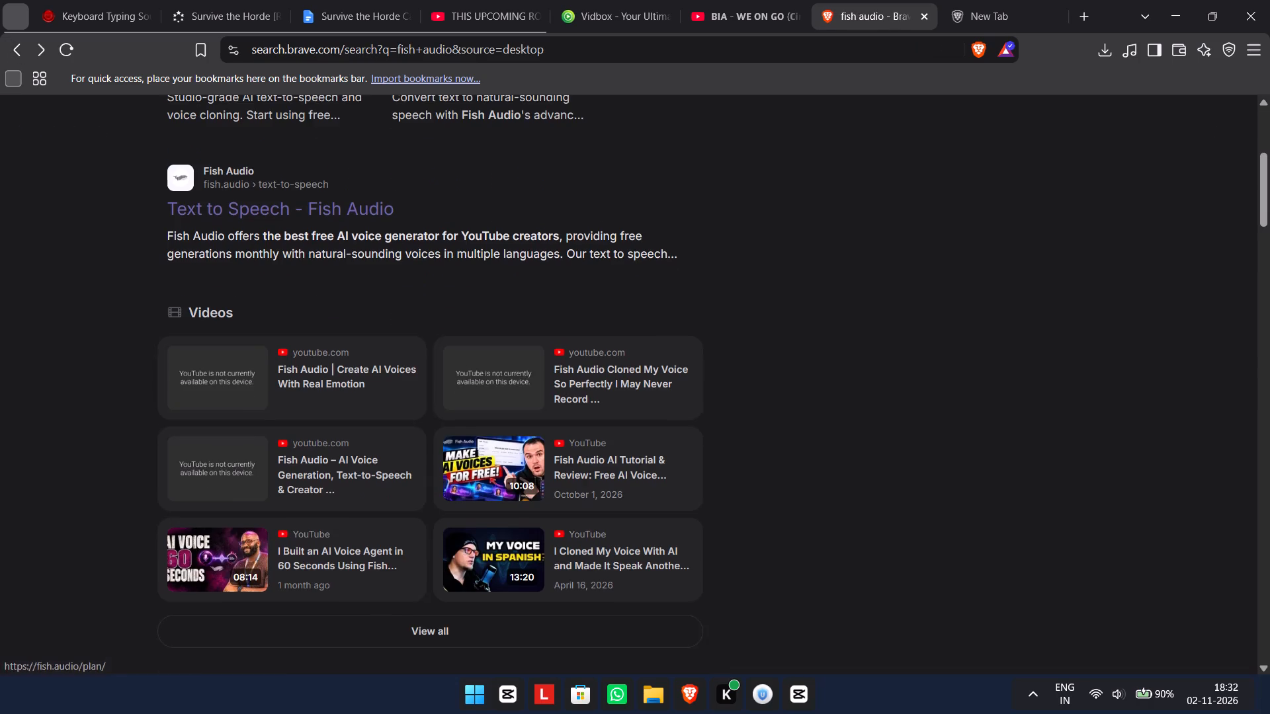
scroll(244, 350, "down", 4)
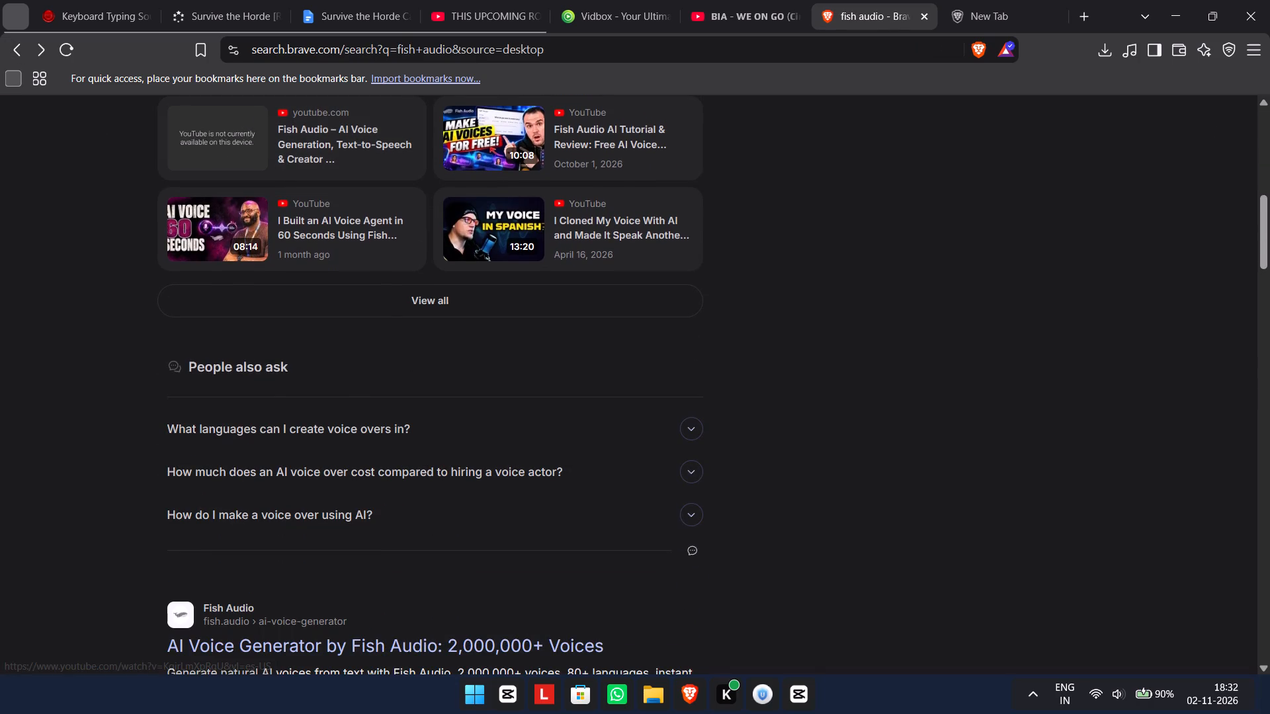
scroll(242, 360, "up", 12)
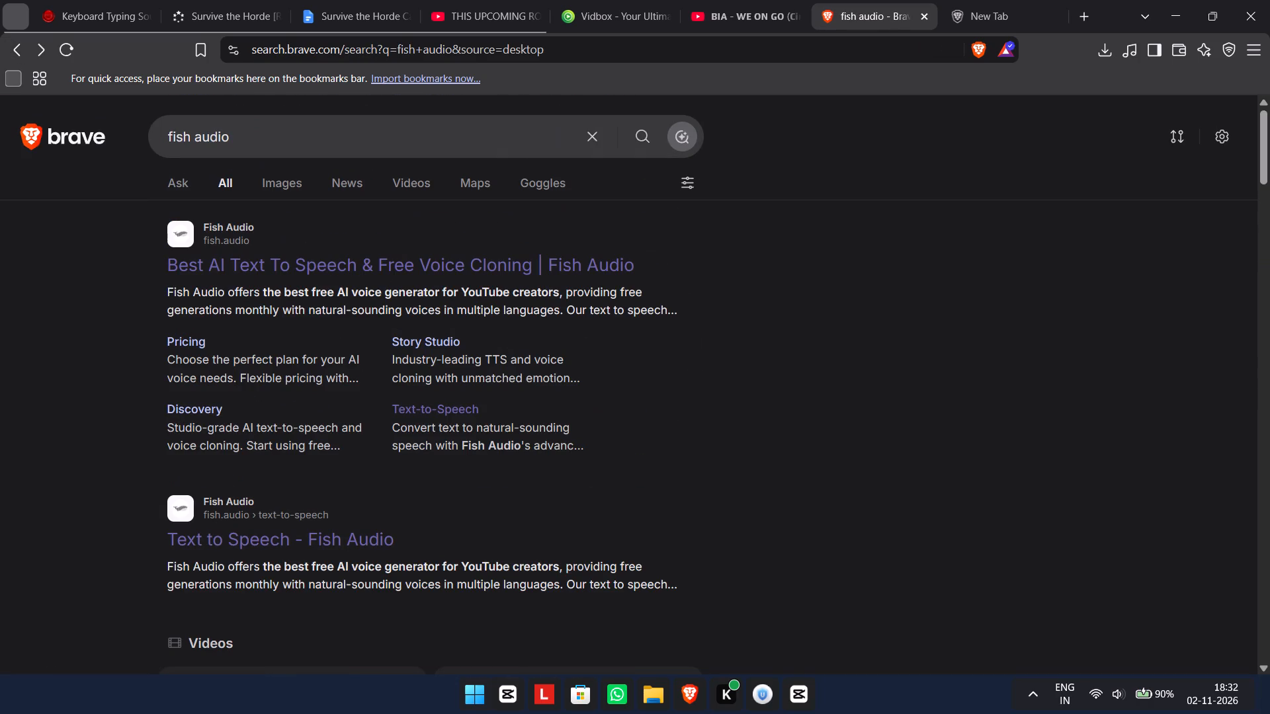
left_click_drag(255, 133, 144, 139)
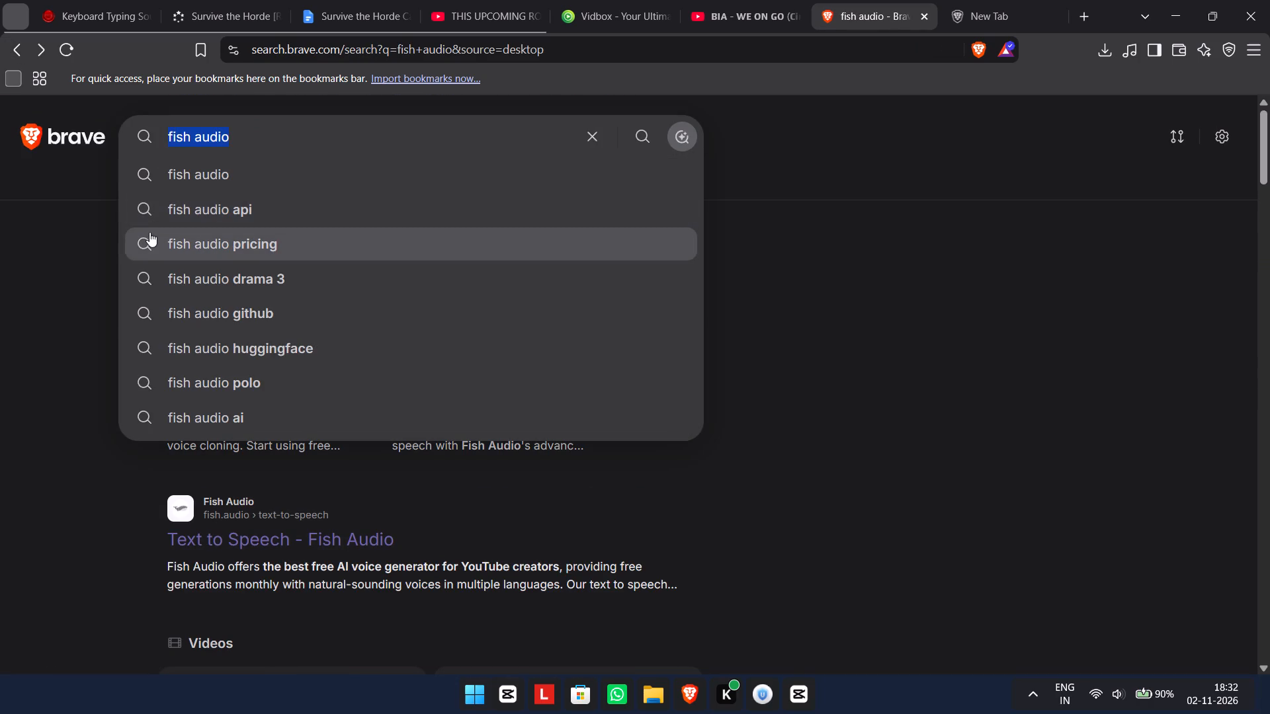
key("BackSpace")
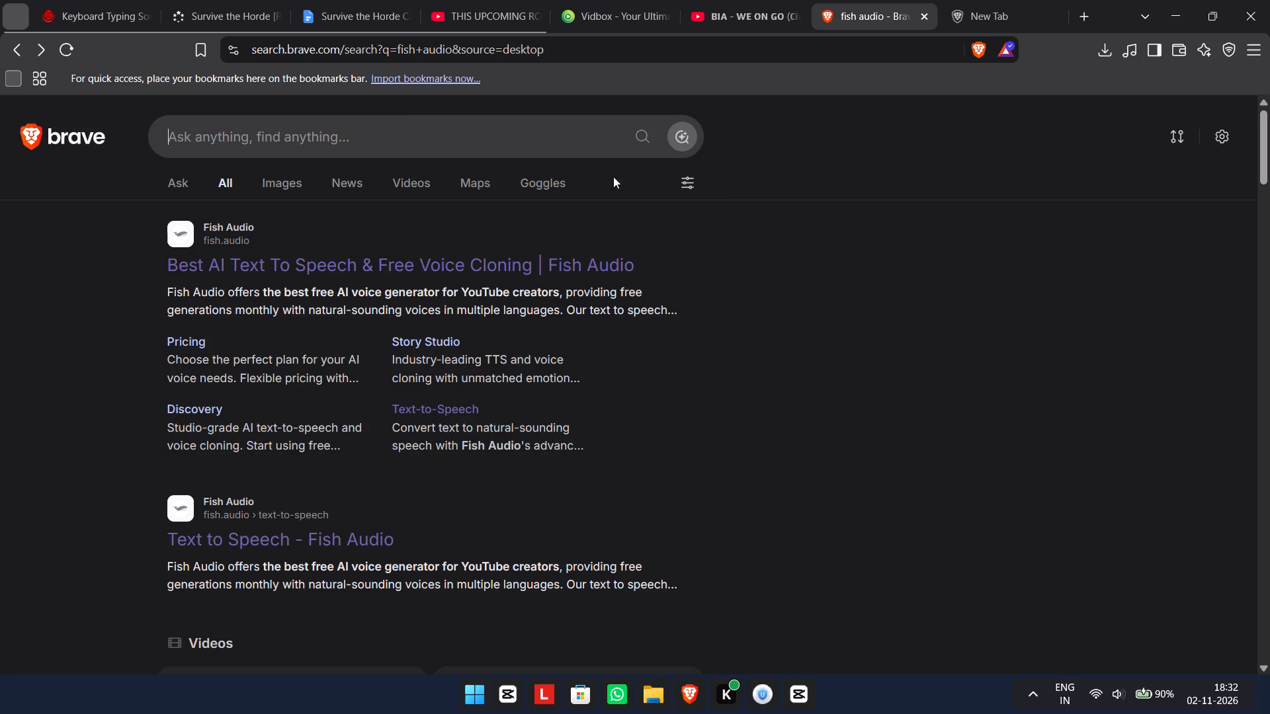
Open the browser's full history page.
left_click(1261, 56)
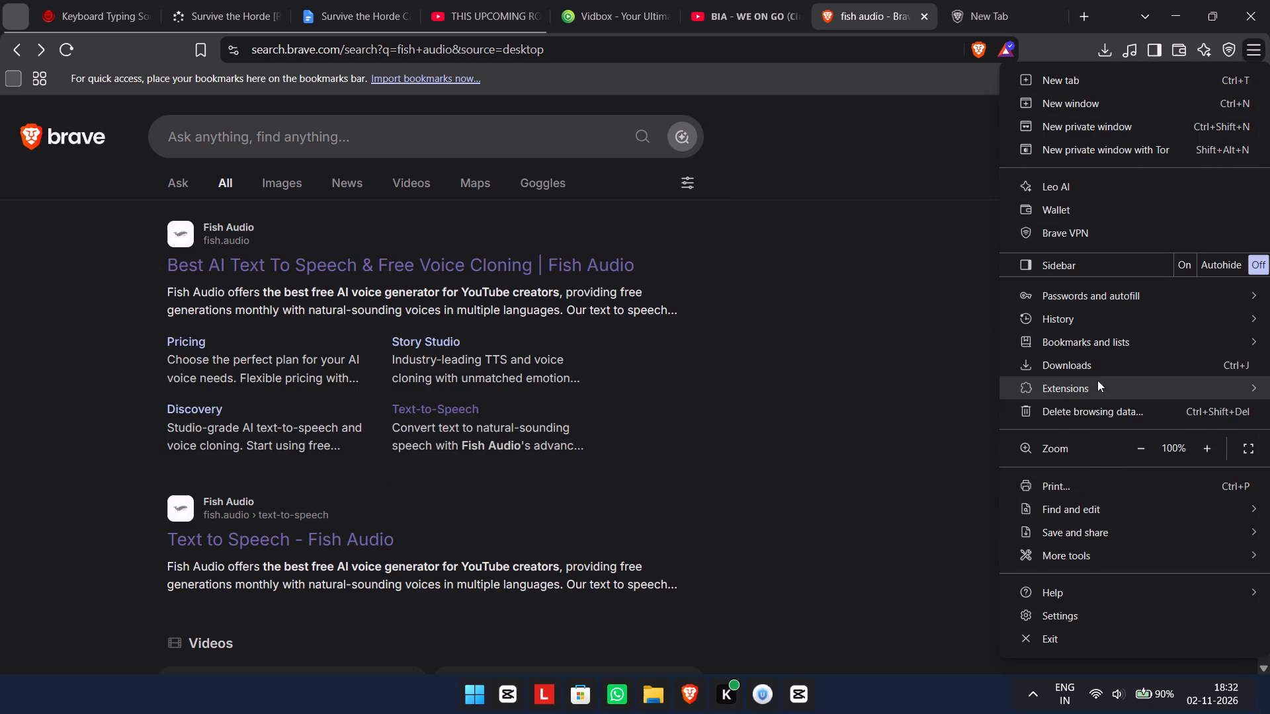
left_click(1076, 326)
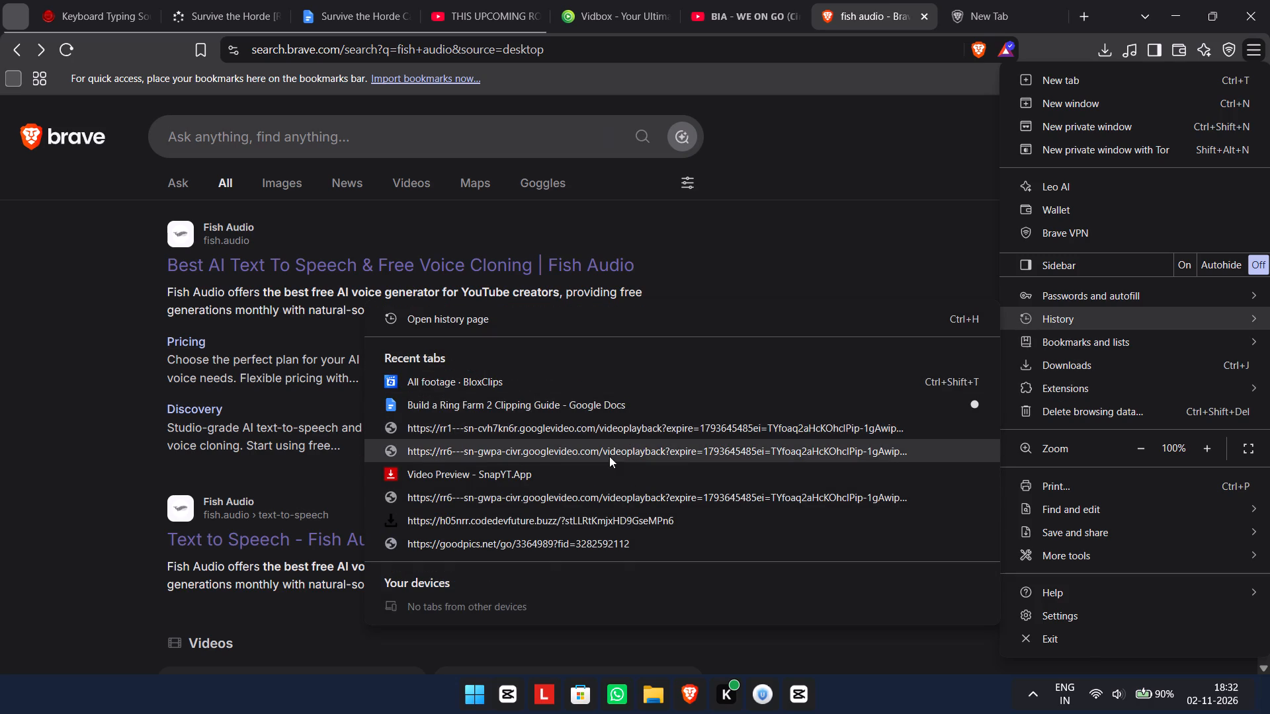
scroll(600, 467, "down", 1)
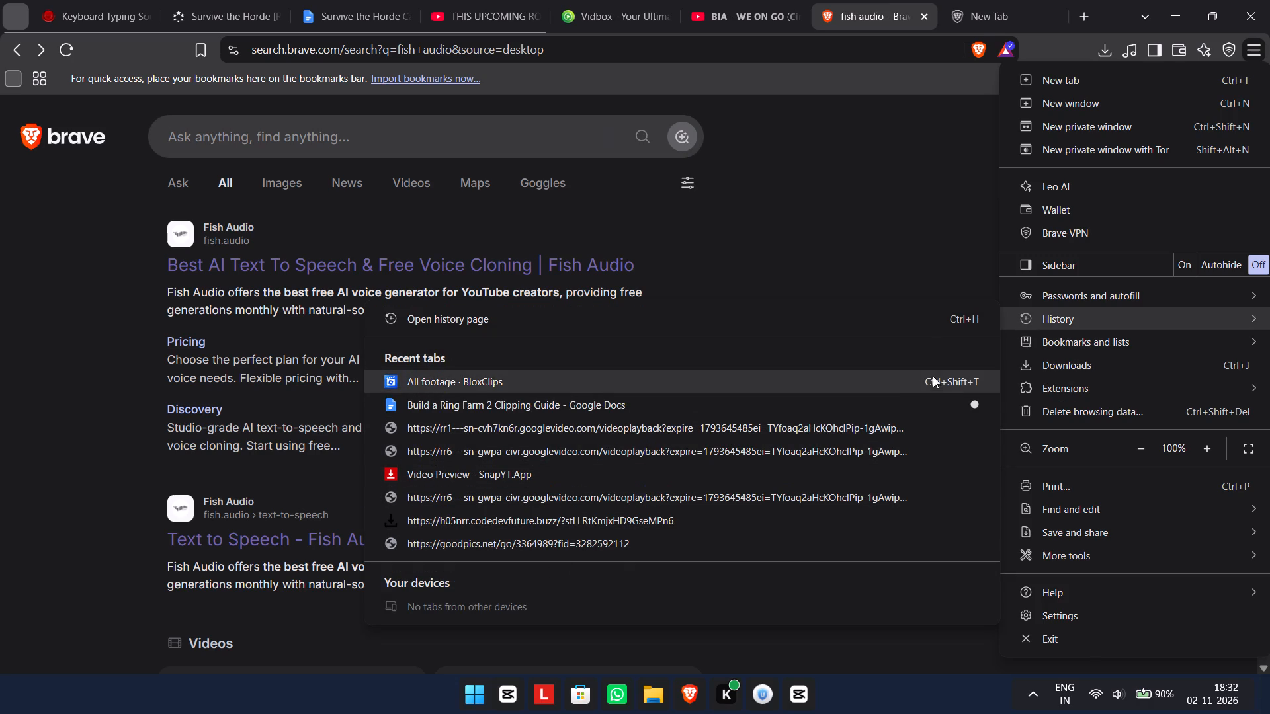
left_click(477, 319)
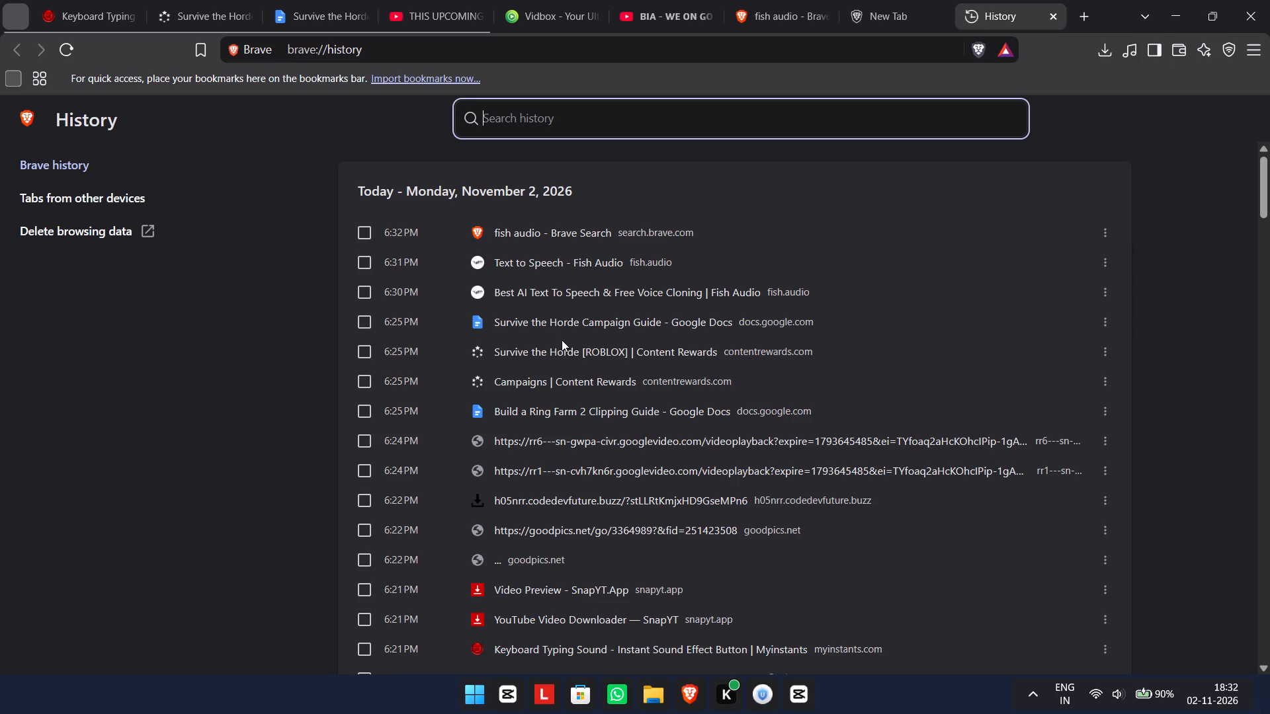
Look through the browsing history from today back to late October for a previously used AI voice generator site.
scroll(574, 364, "down", 1)
scroll(573, 417, "down", 2)
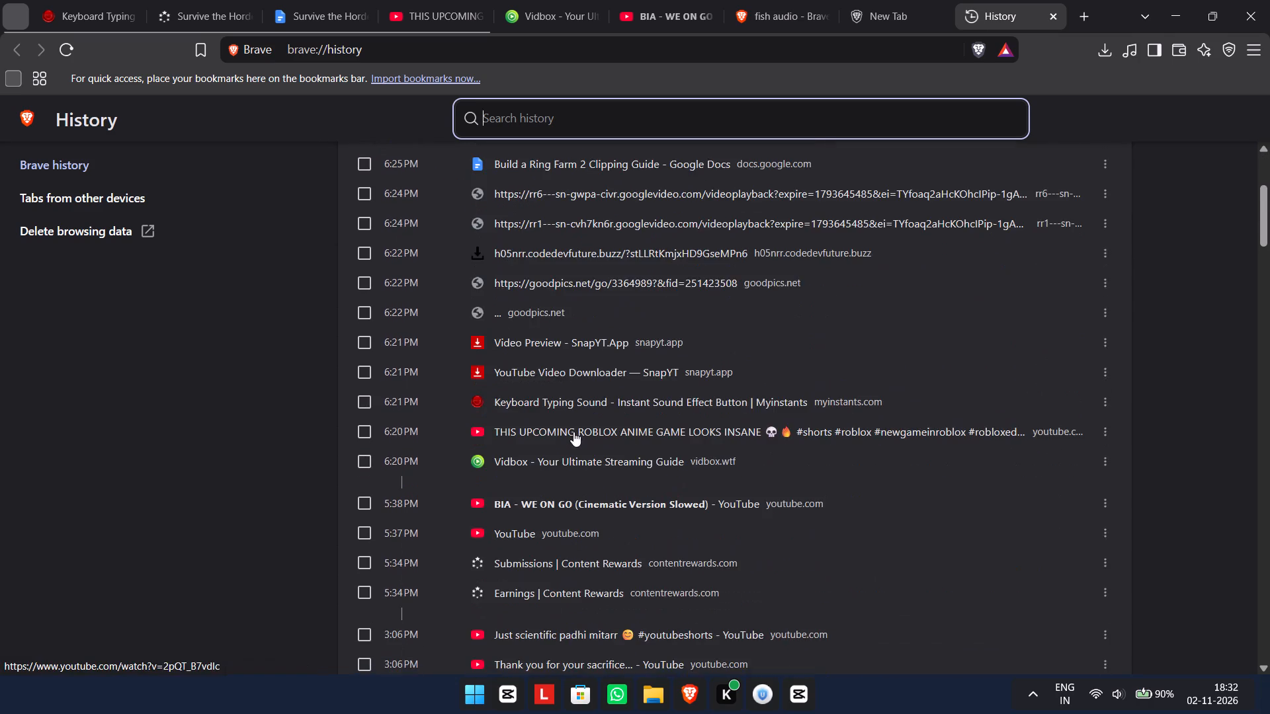
scroll(573, 432, "down", 10)
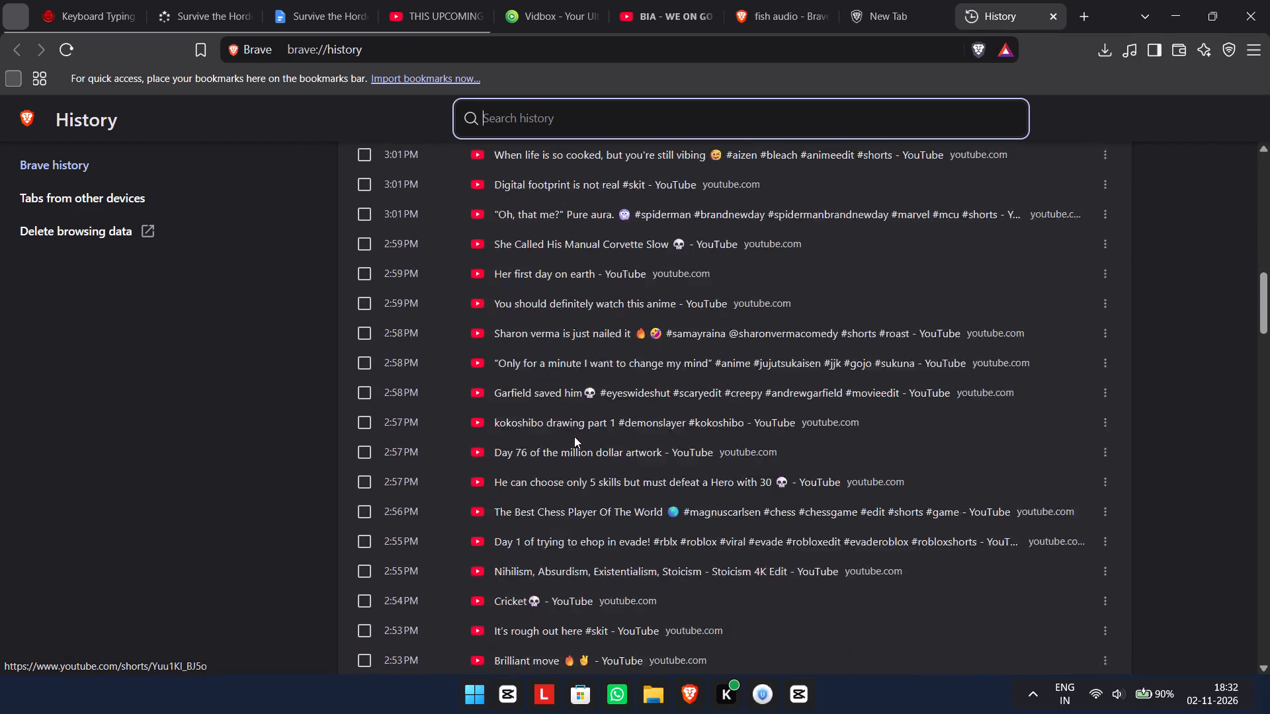
scroll(574, 437, "down", 15)
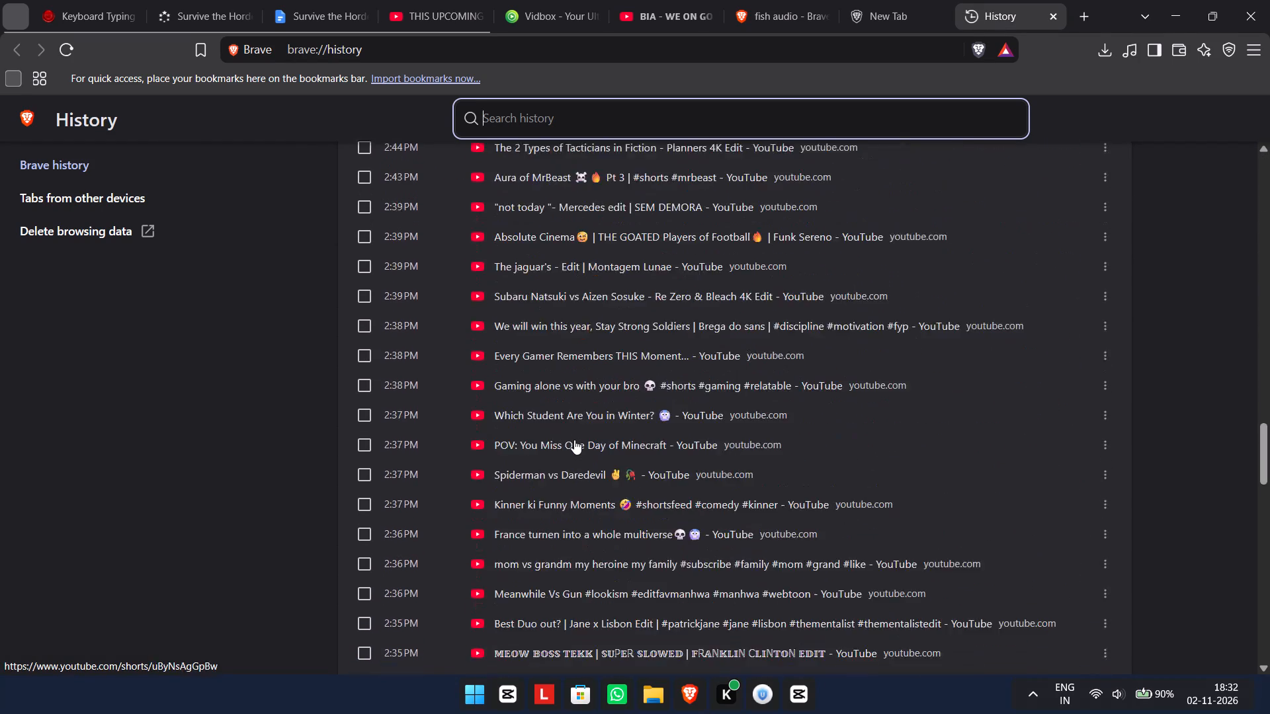
scroll(574, 440, "down", 20)
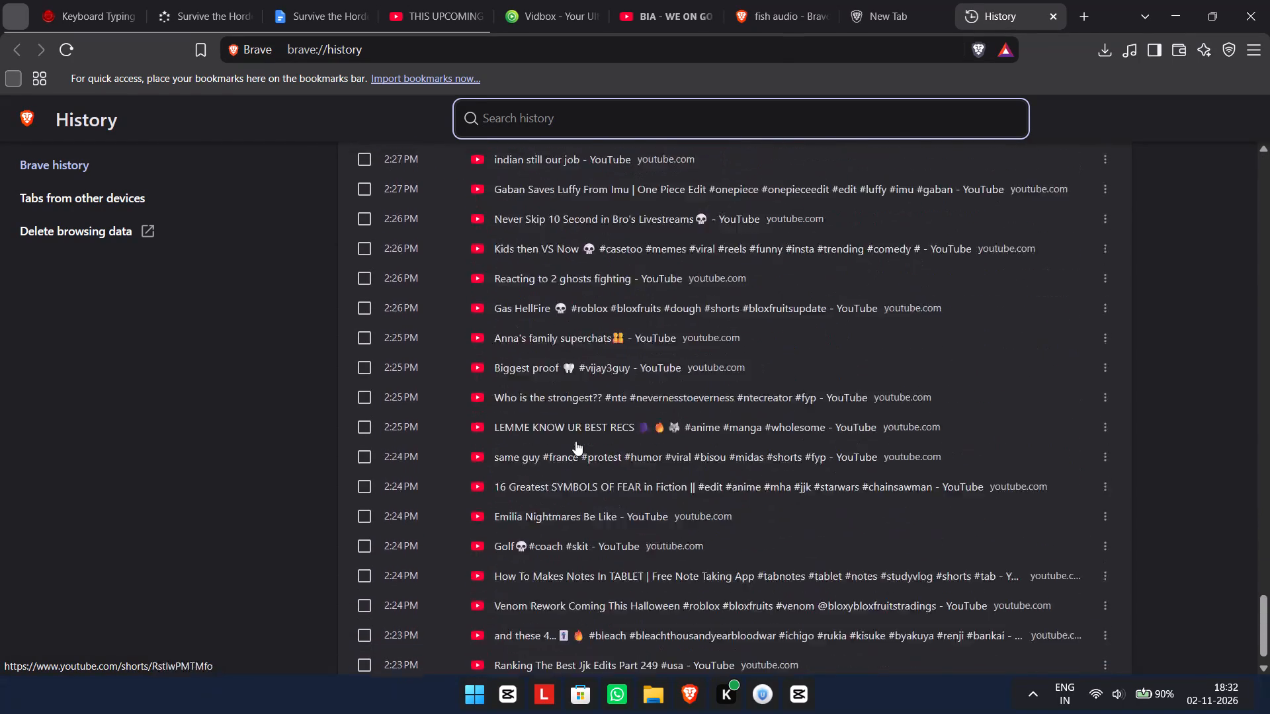
scroll(575, 441, "down", 15)
scroll(575, 442, "down", 9)
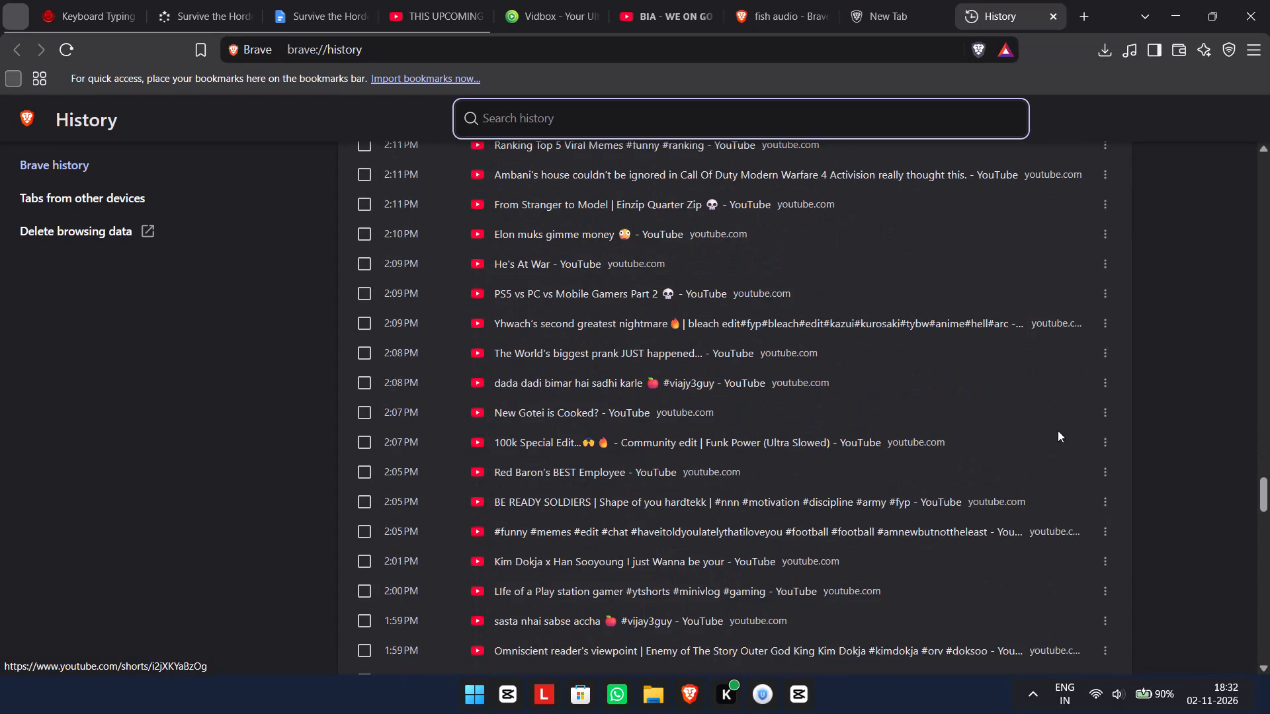
middle_click(1216, 383)
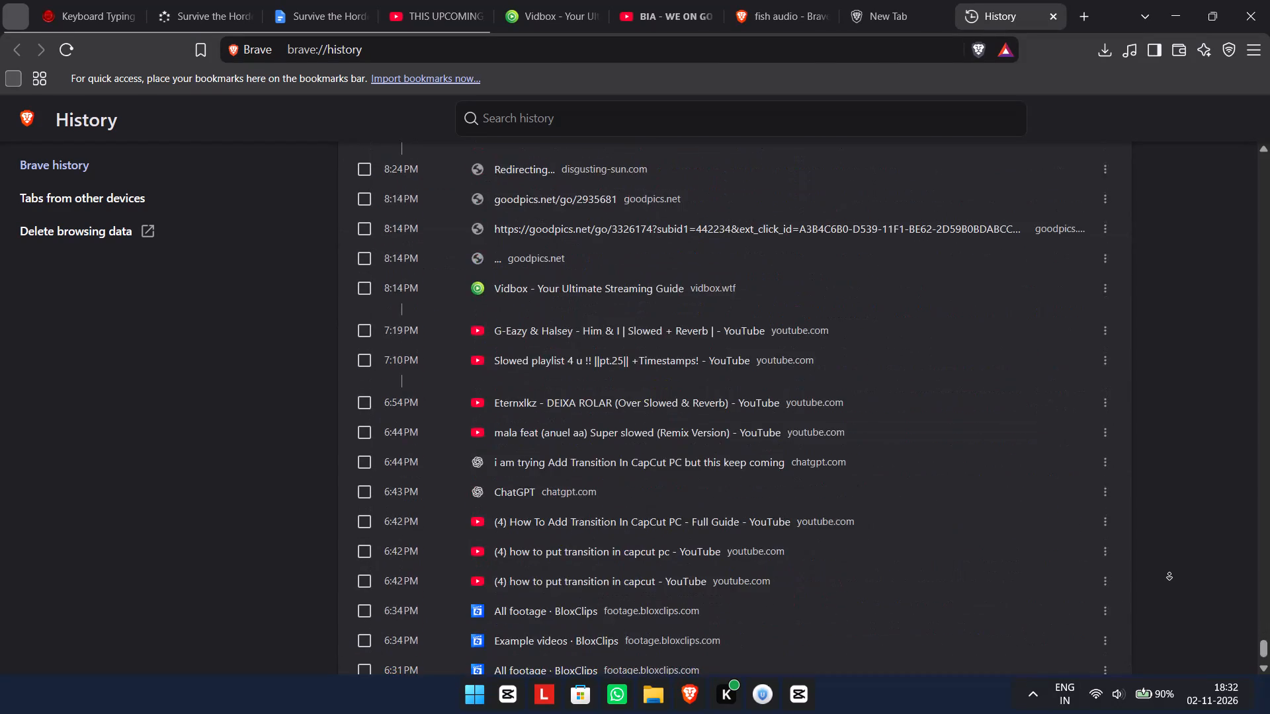
middle_click(1165, 526)
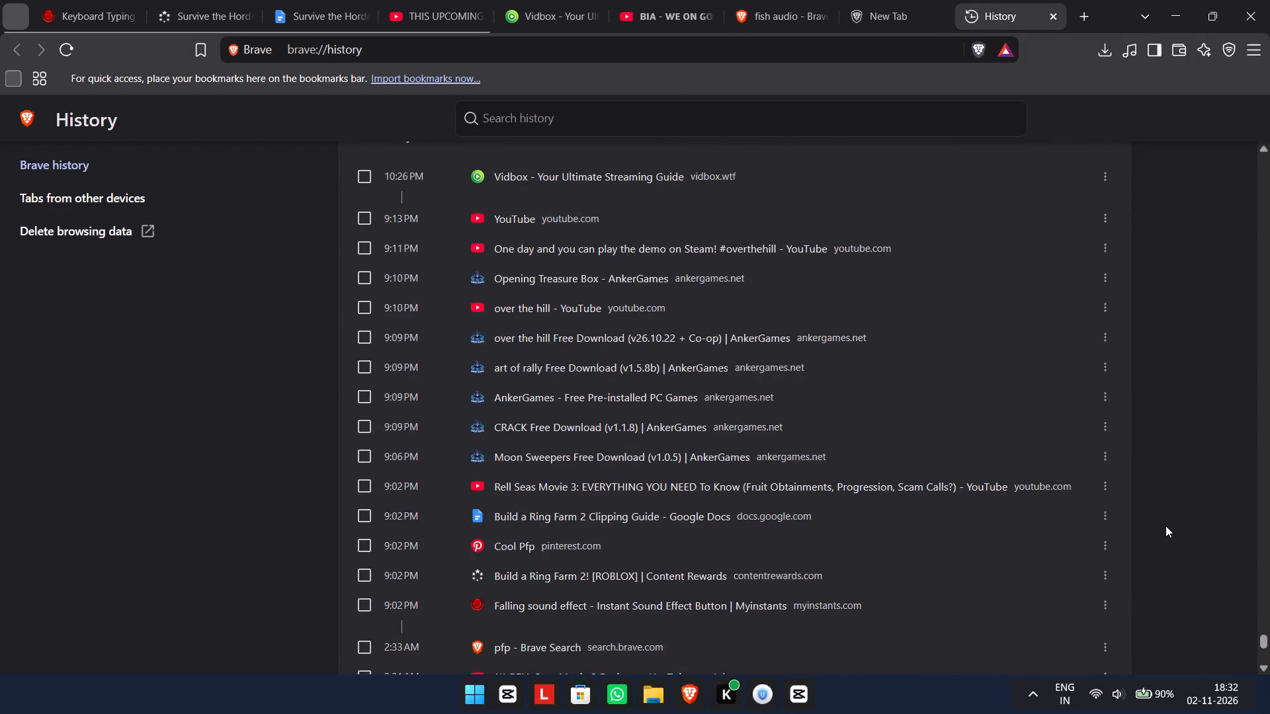
Look through the history entries of October 29 to 26, 2026 for the AI voice generator site.
scroll(1165, 526, "up", 2)
scroll(1165, 526, "down", 6)
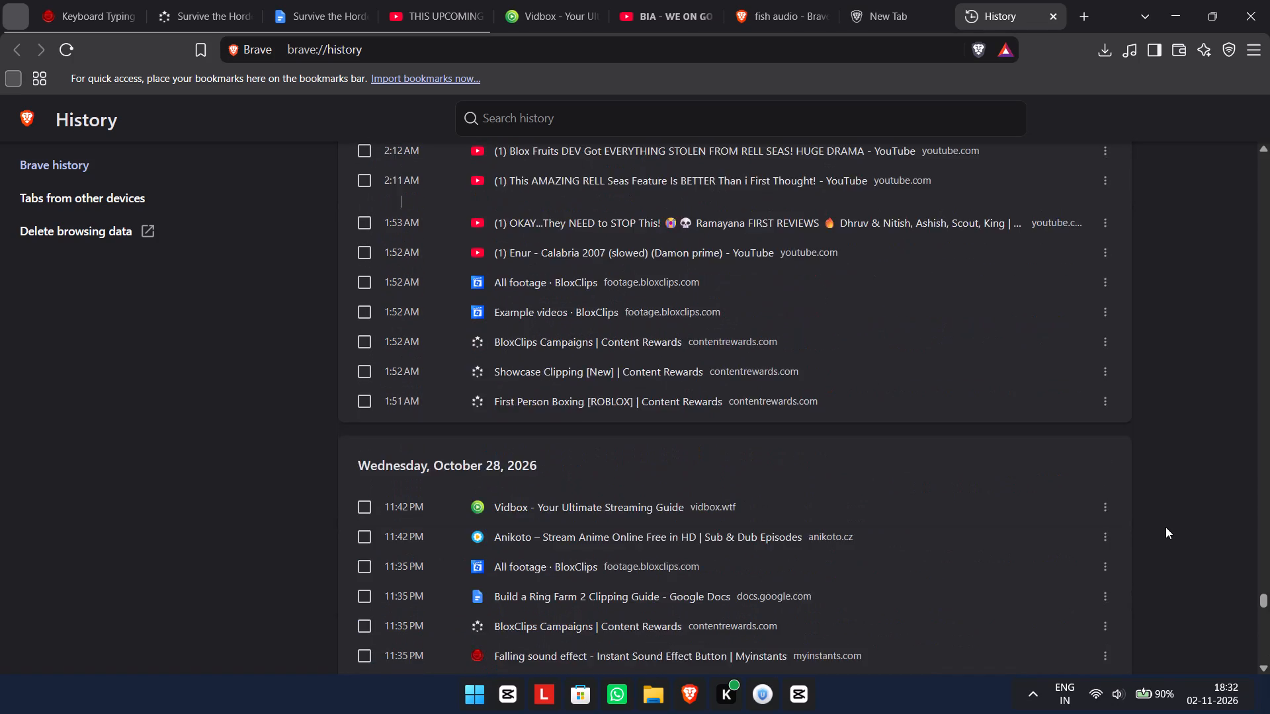
scroll(1165, 527, "down", 3)
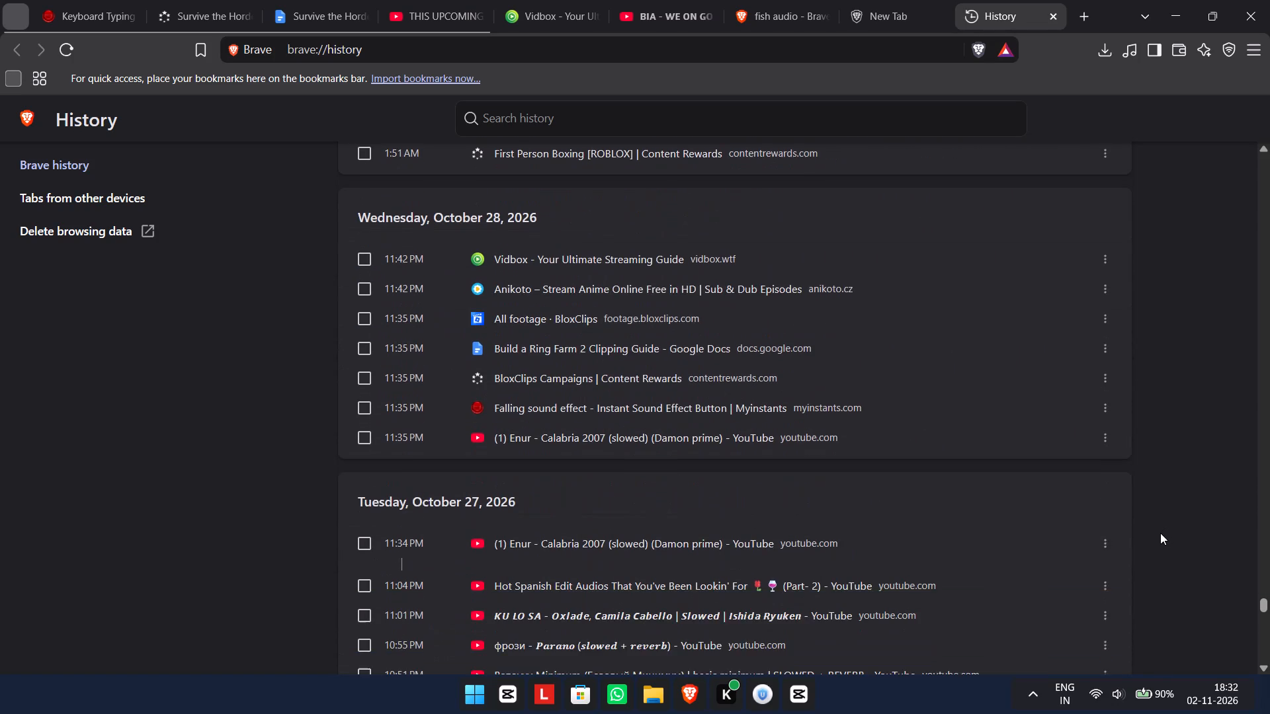
scroll(1156, 535, "down", 5)
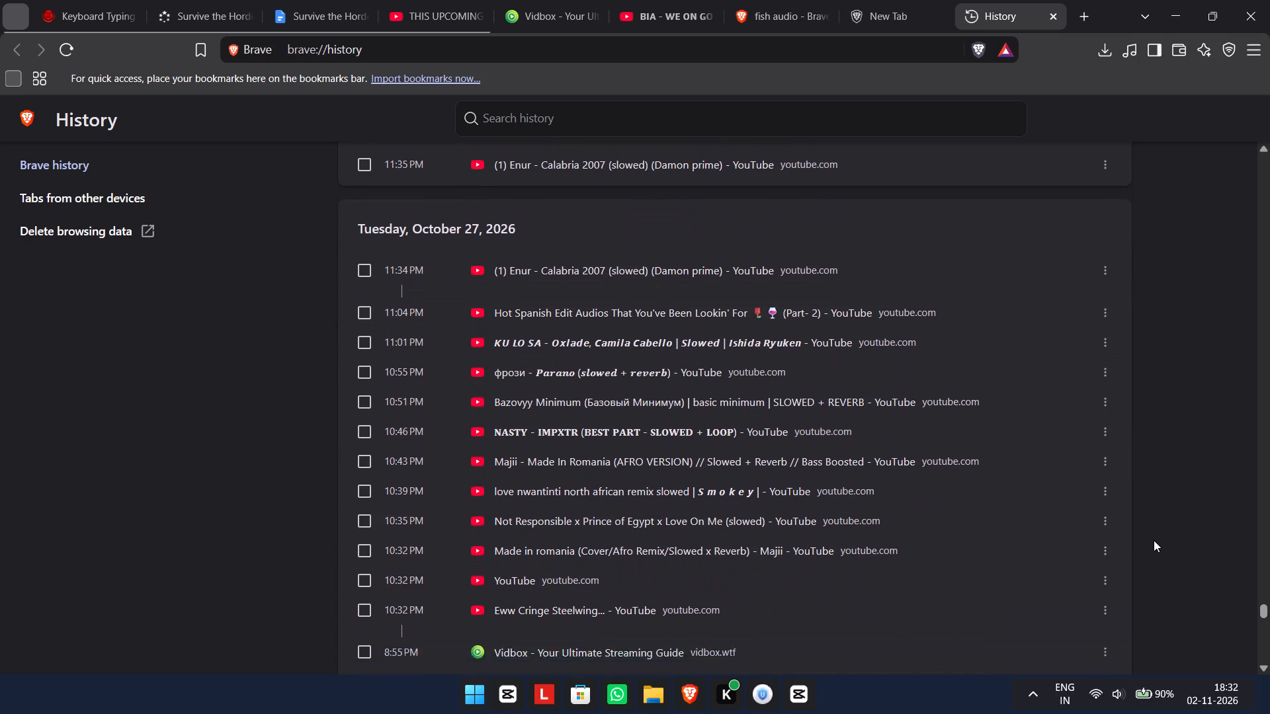
scroll(1153, 542, "down", 4)
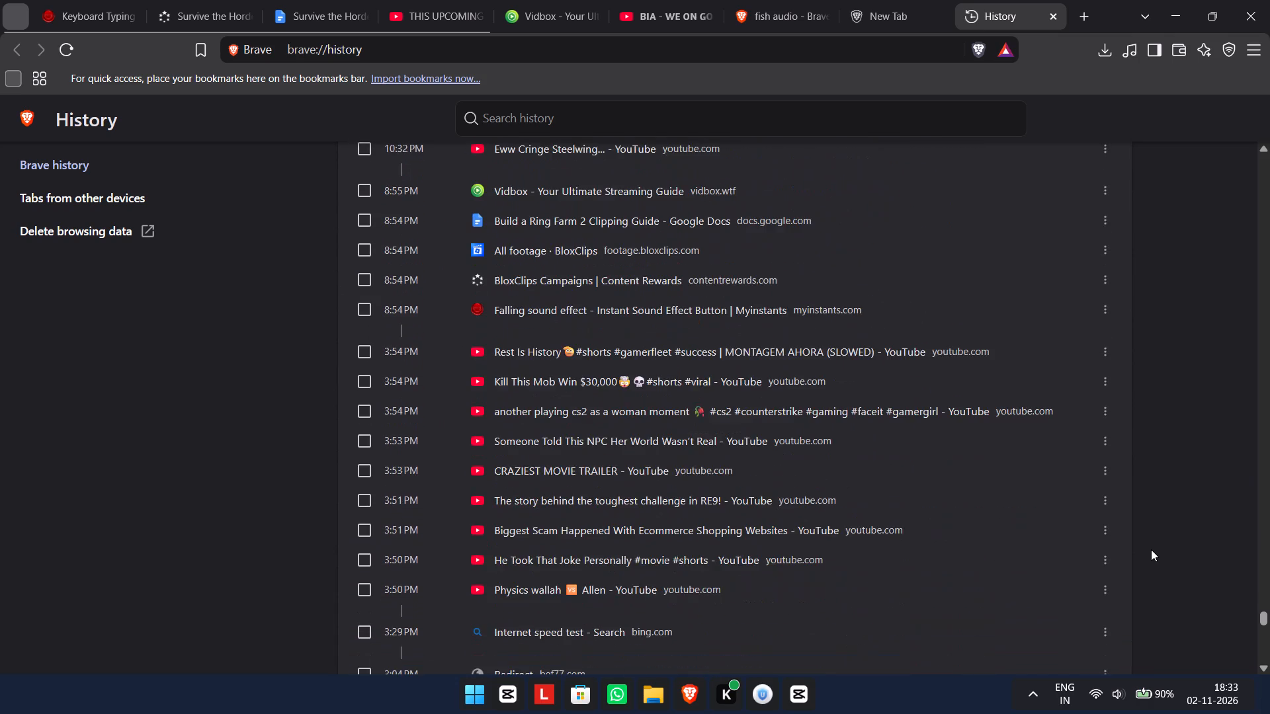
scroll(1151, 549, "down", 9)
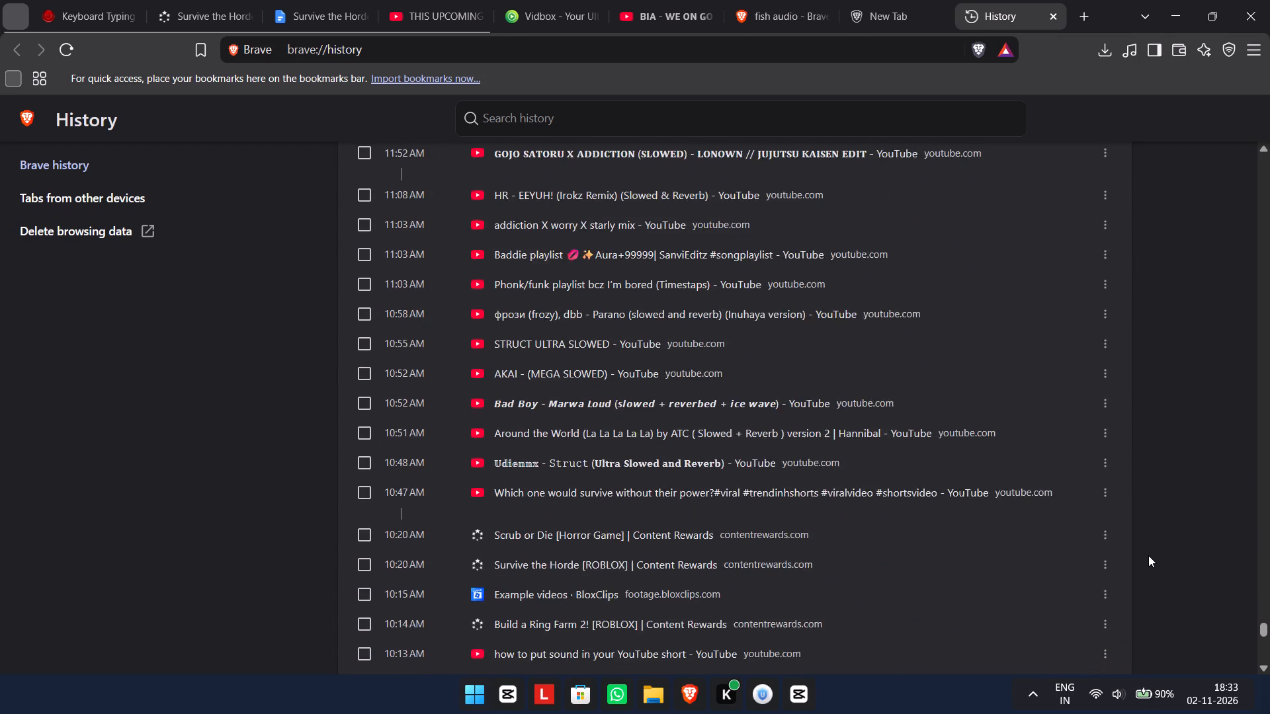
scroll(1148, 555, "down", 8)
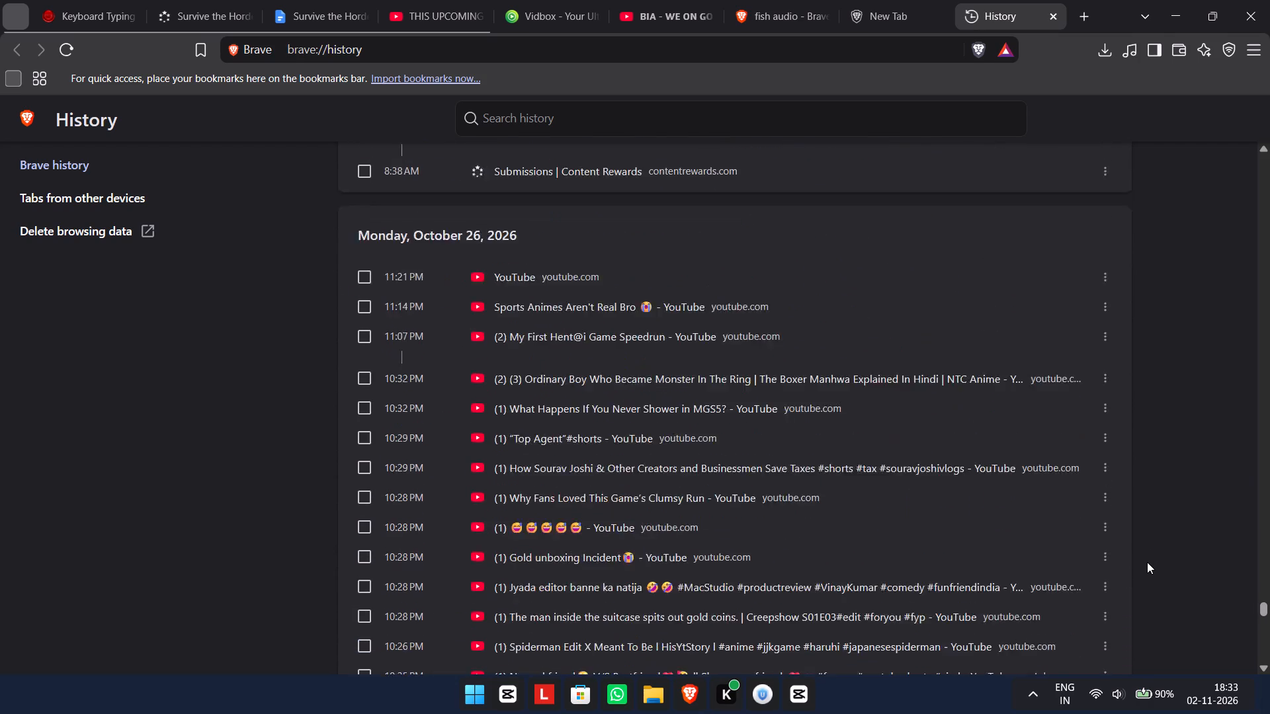
scroll(1147, 562, "down", 15)
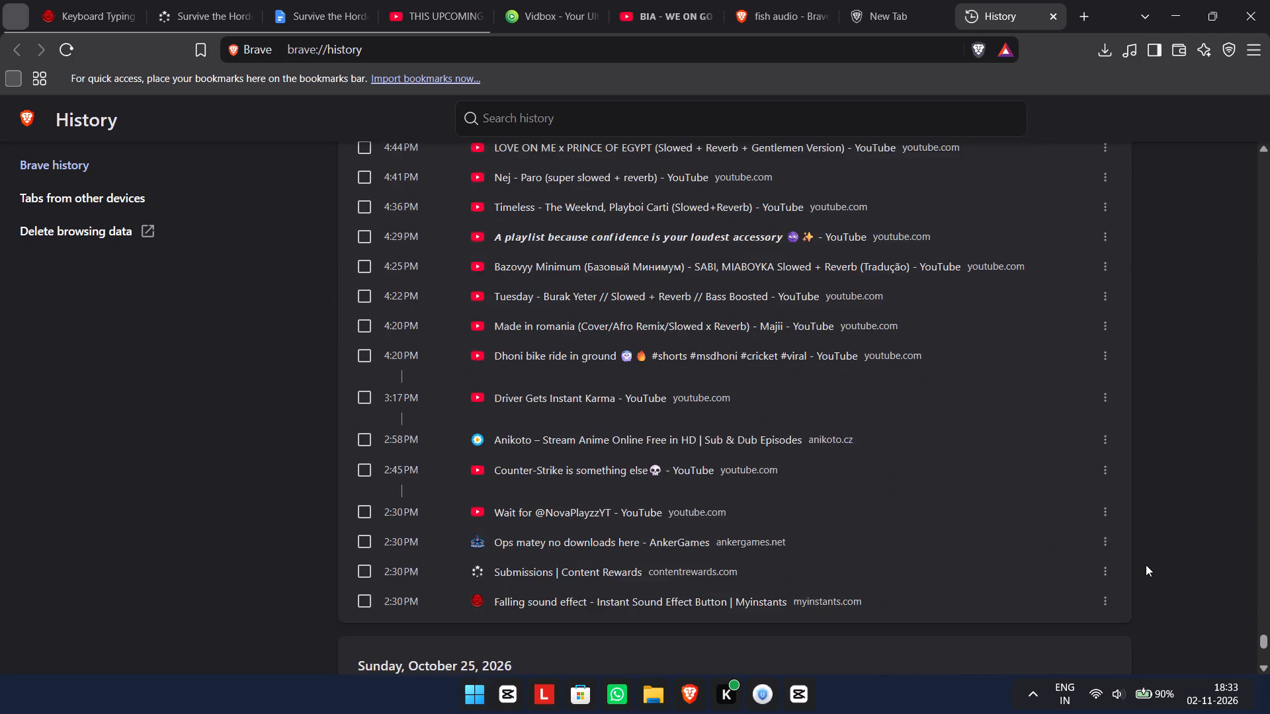
Look through the history entries of October 25 and 24, 2026 for the AI voice generator site.
scroll(1146, 565, "down", 9)
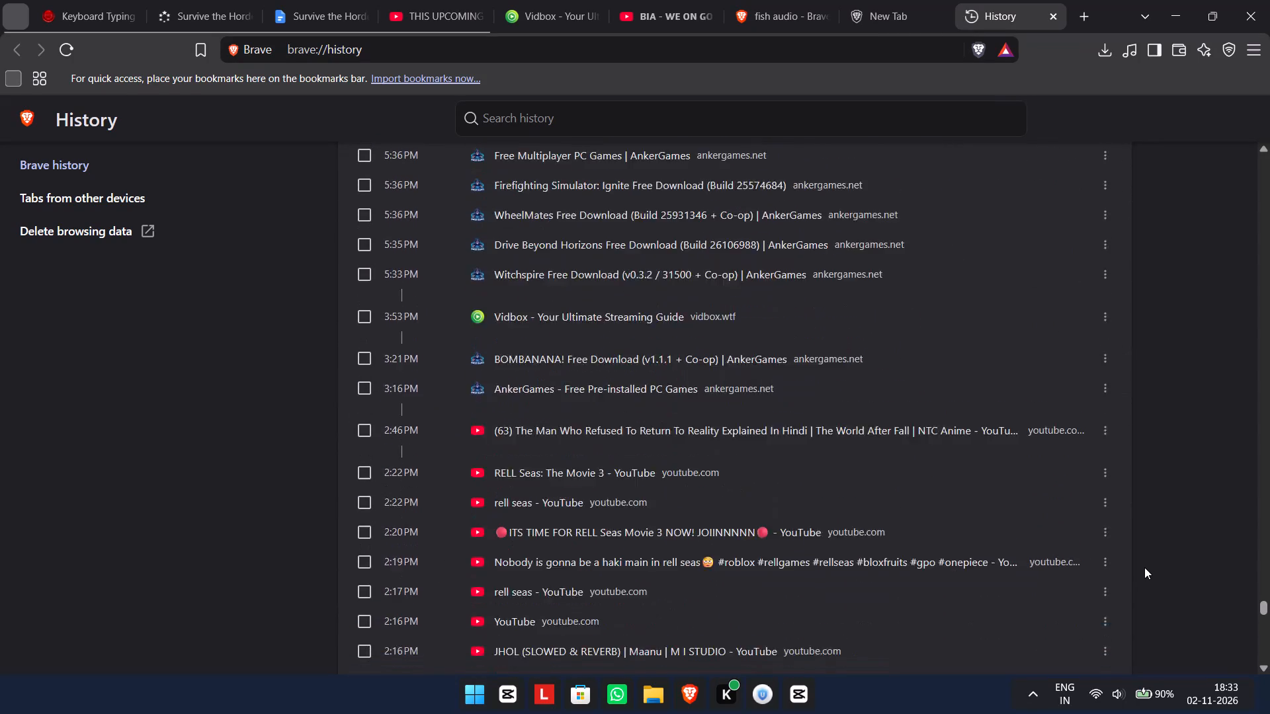
scroll(1144, 567, "down", 15)
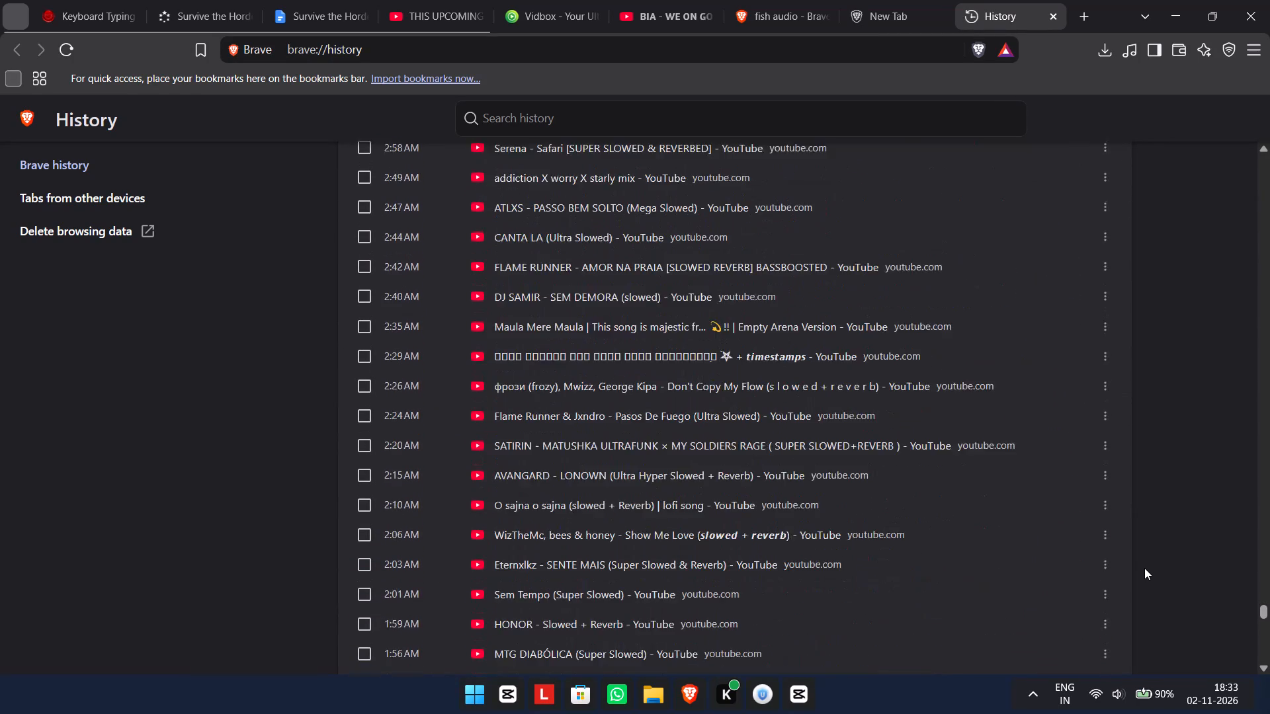
scroll(1144, 568, "down", 17)
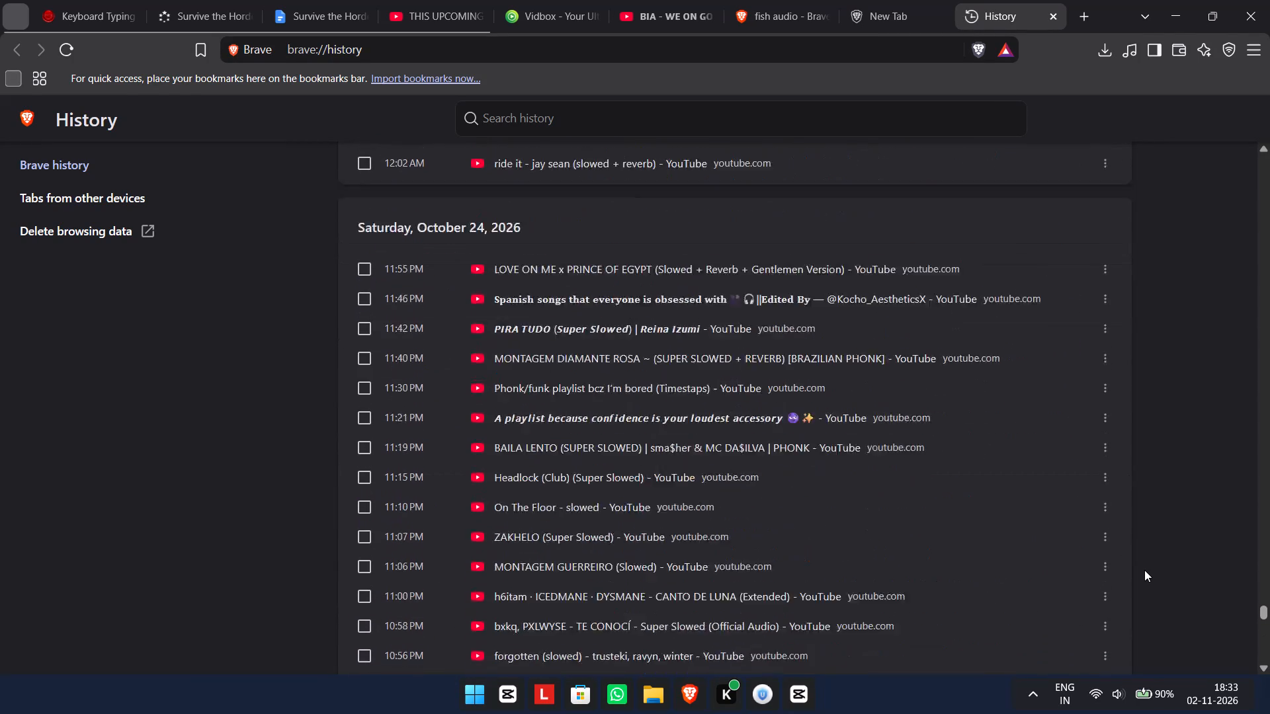
scroll(1144, 570, "down", 16)
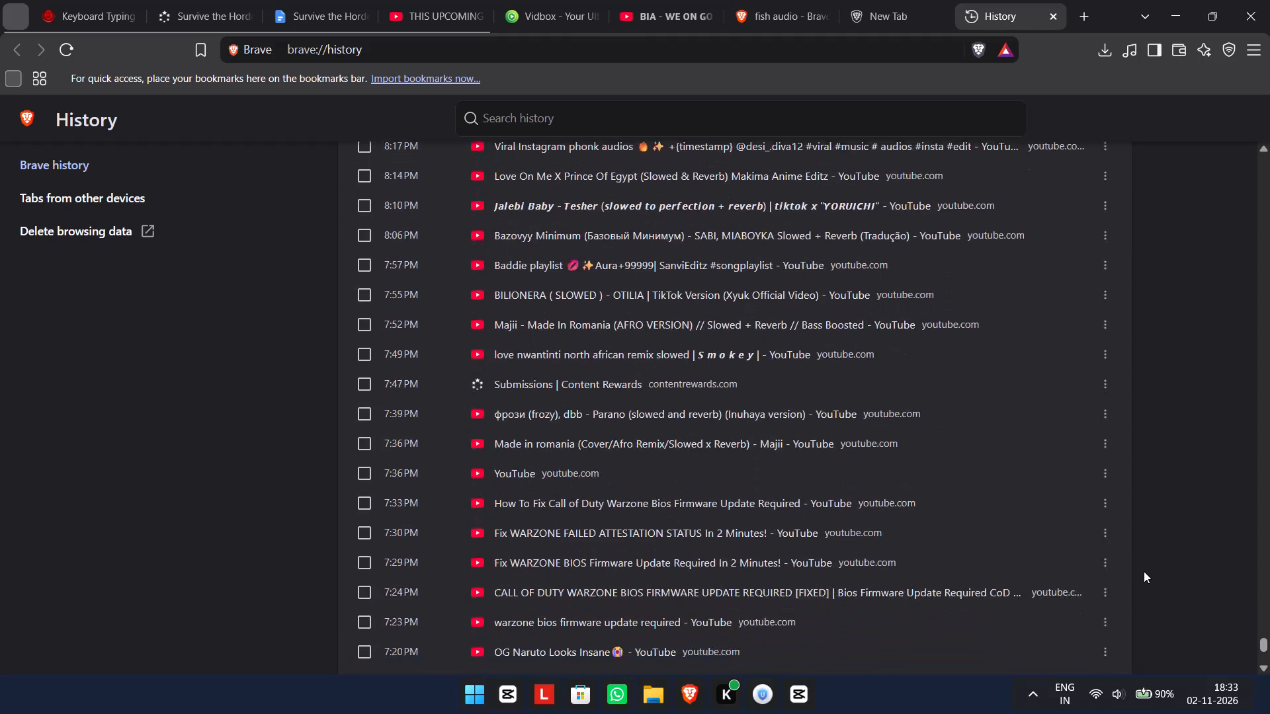
scroll(1144, 571, "down", 13)
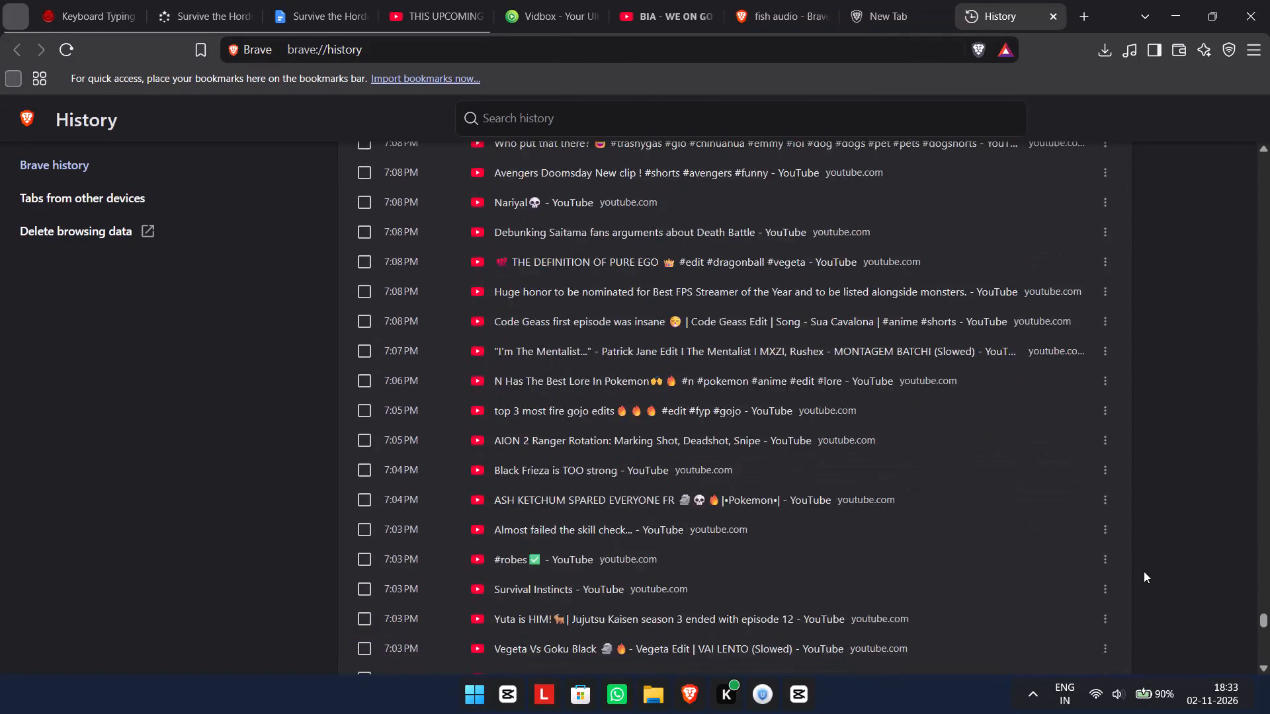
scroll(1144, 571, "down", 15)
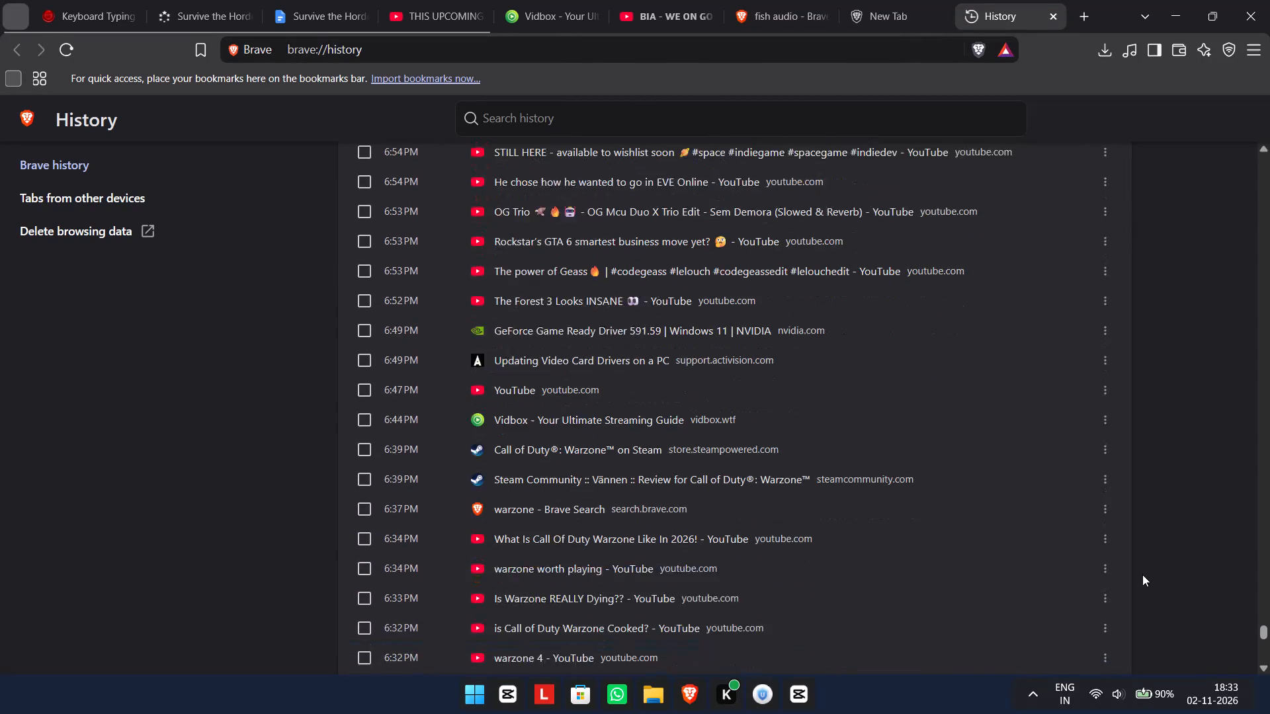
scroll(1142, 575, "down", 10)
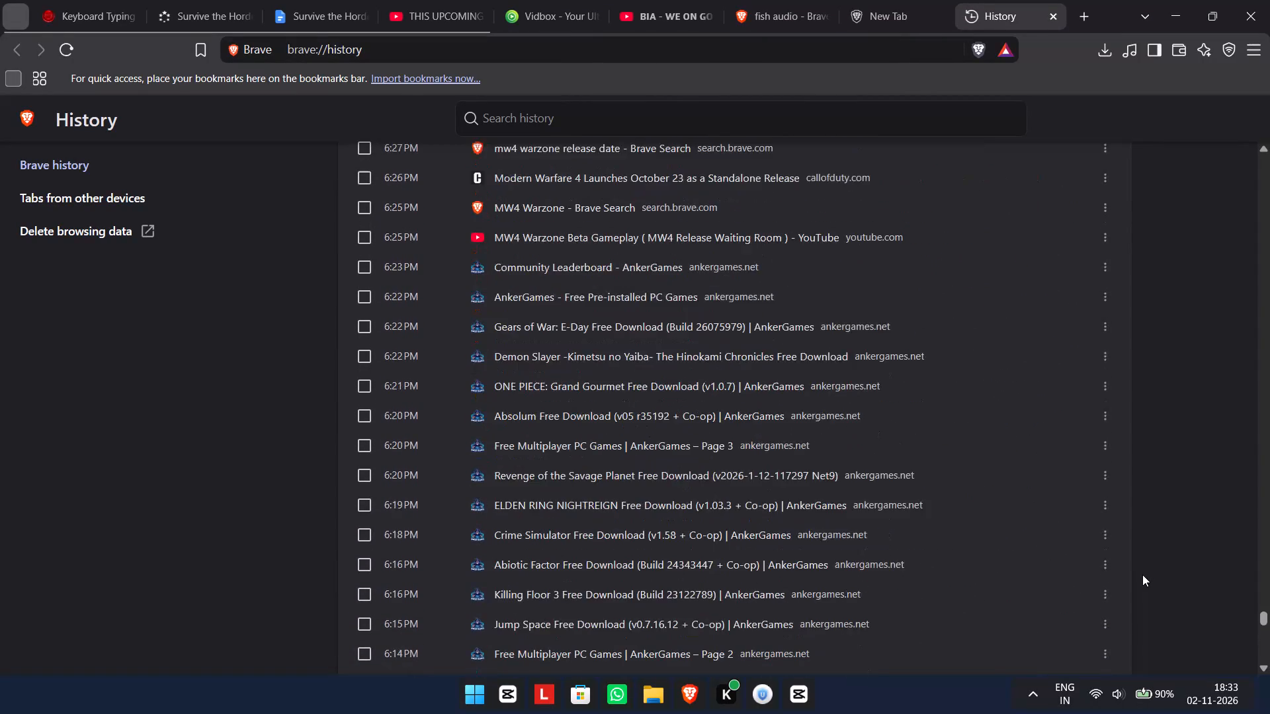
scroll(1142, 575, "down", 14)
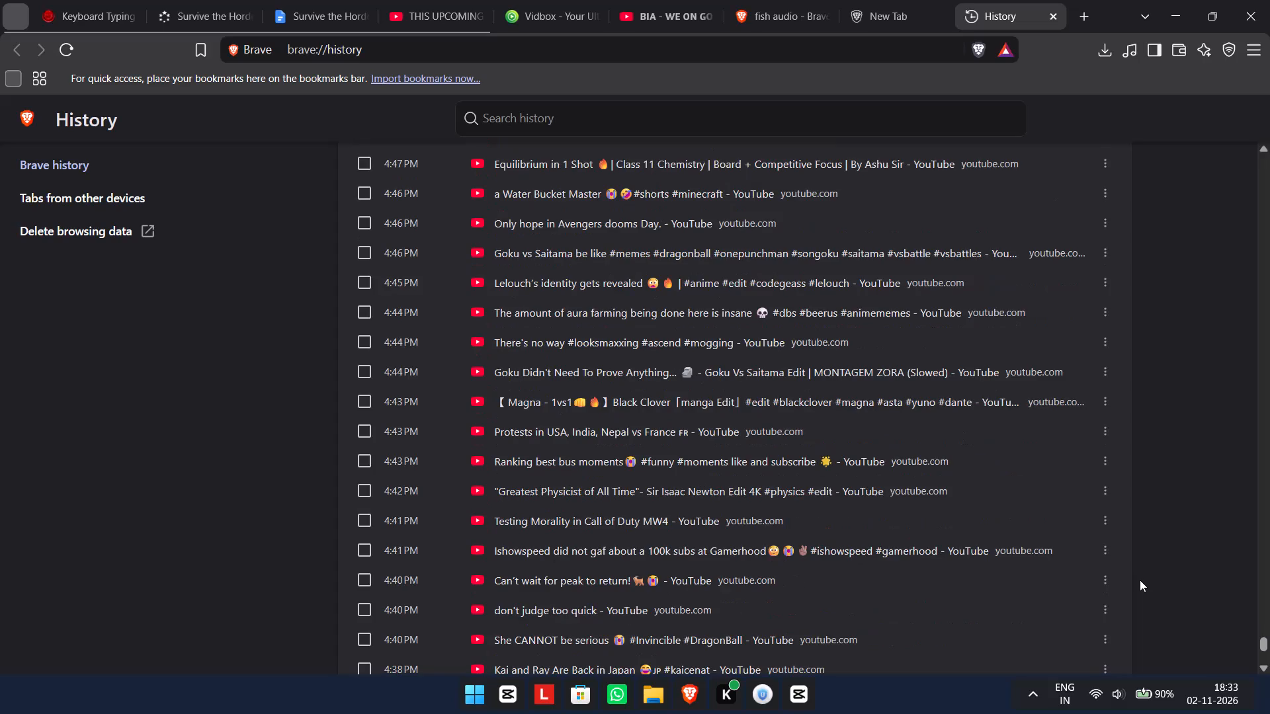
scroll(1140, 580, "down", 13)
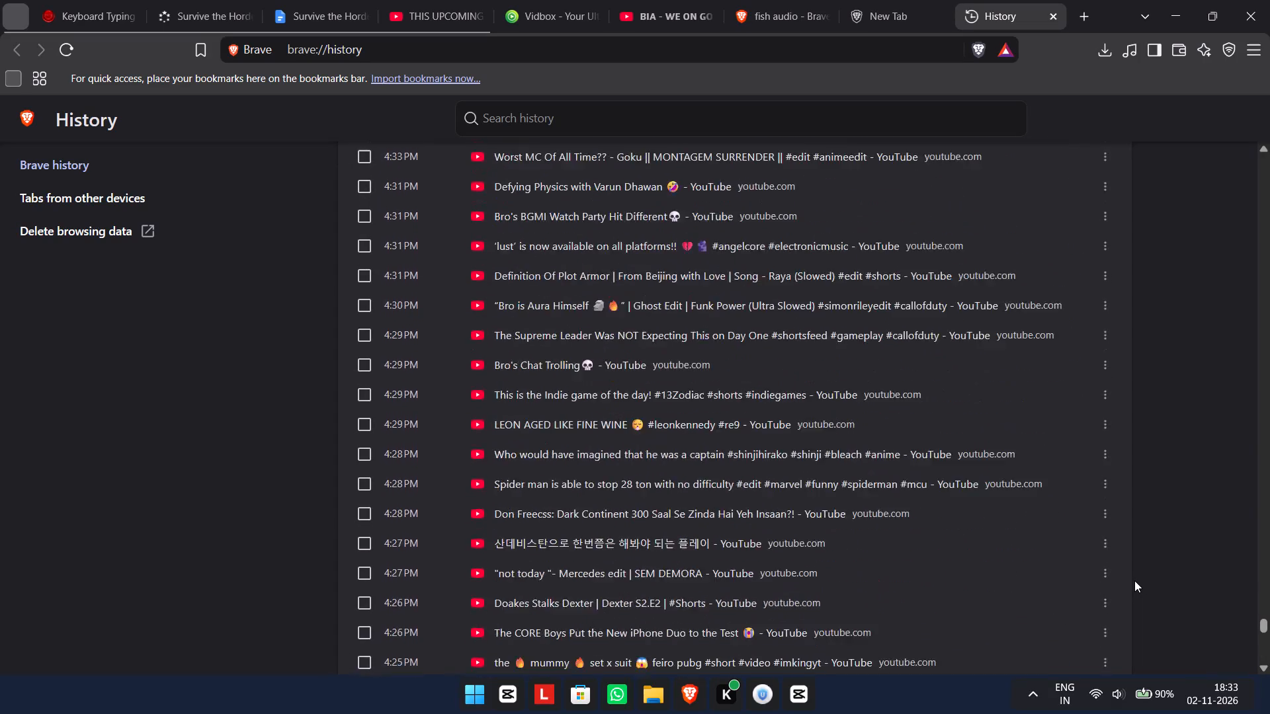
scroll(1134, 580, "down", 14)
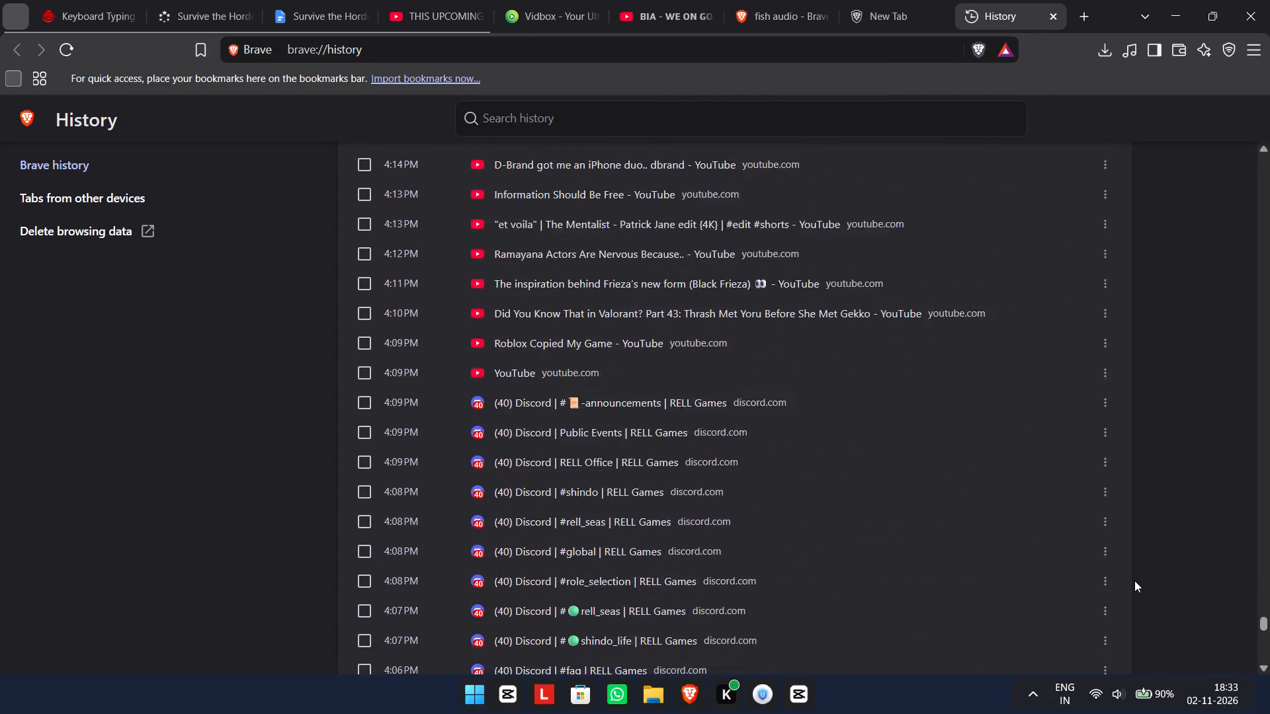
scroll(1134, 580, "down", 5)
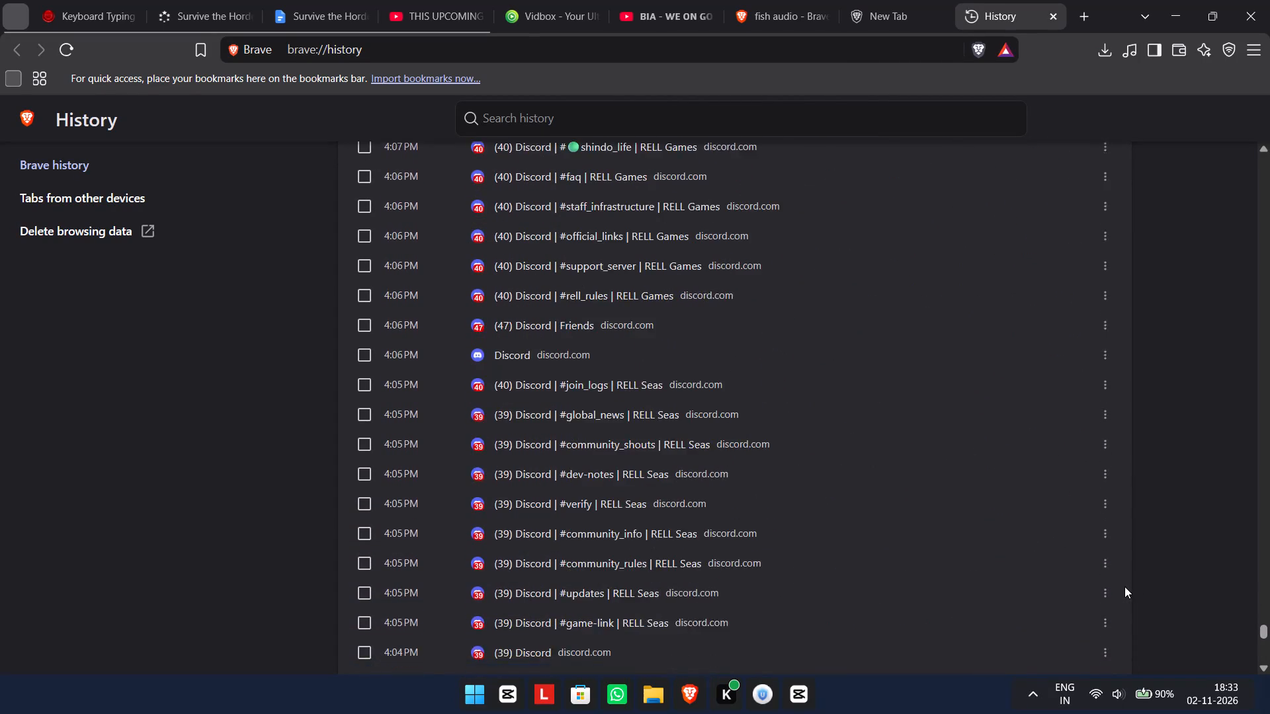
scroll(1124, 586, "down", 12)
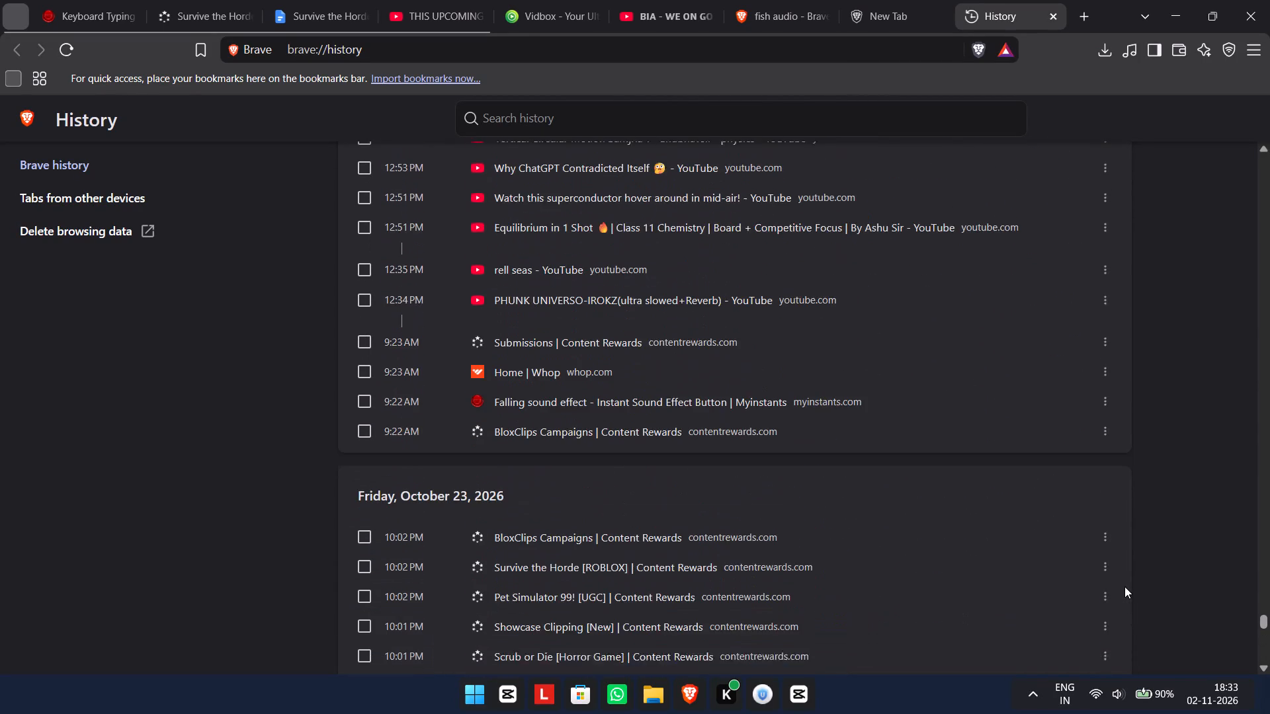
Look through the history entries from October 23, 2026 backwards for the AI voice generator site.
scroll(1124, 587, "down", 10)
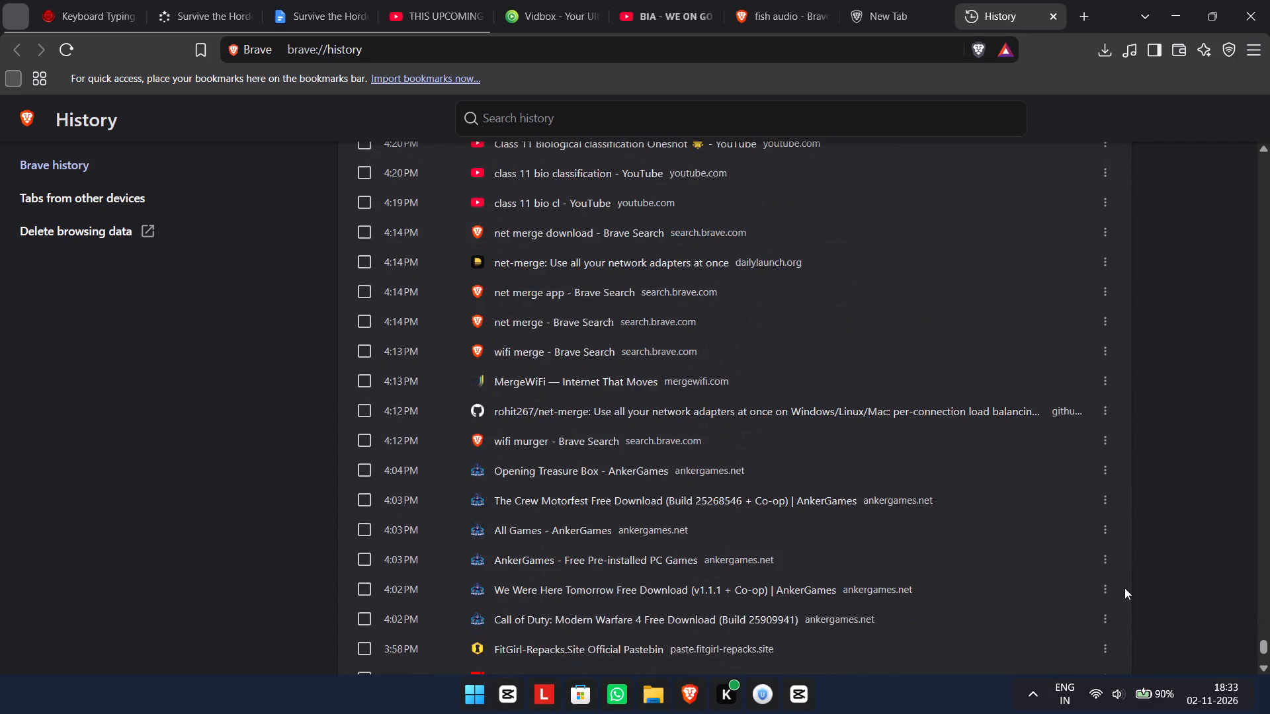
scroll(1124, 588, "down", 7)
scroll(1124, 588, "up", 1)
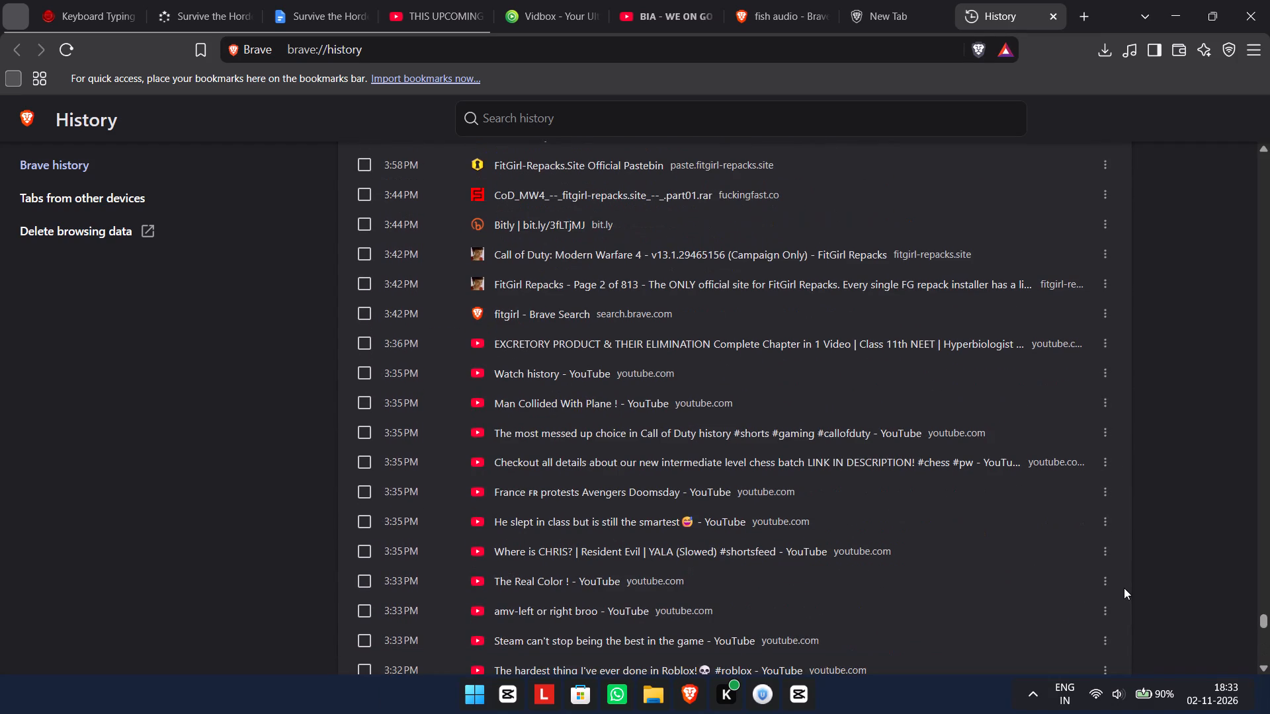
scroll(1124, 588, "down", 12)
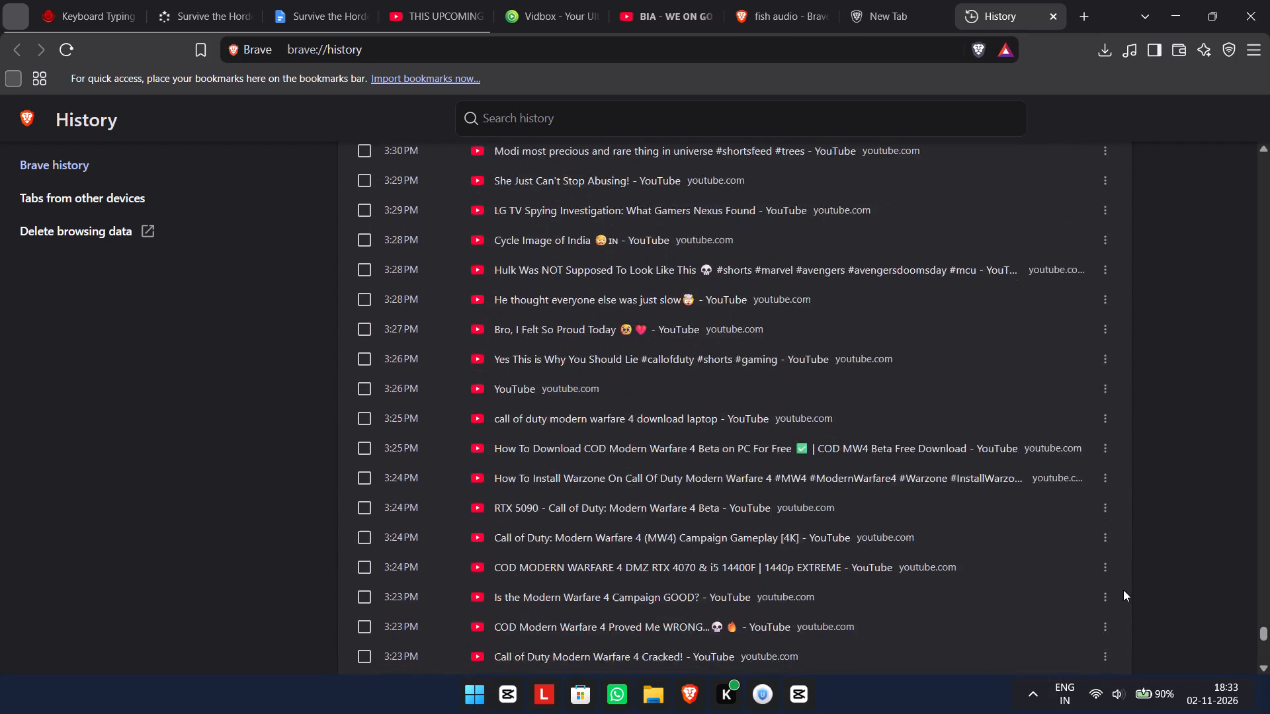
scroll(1123, 590, "down", 14)
scroll(1122, 593, "down", 7)
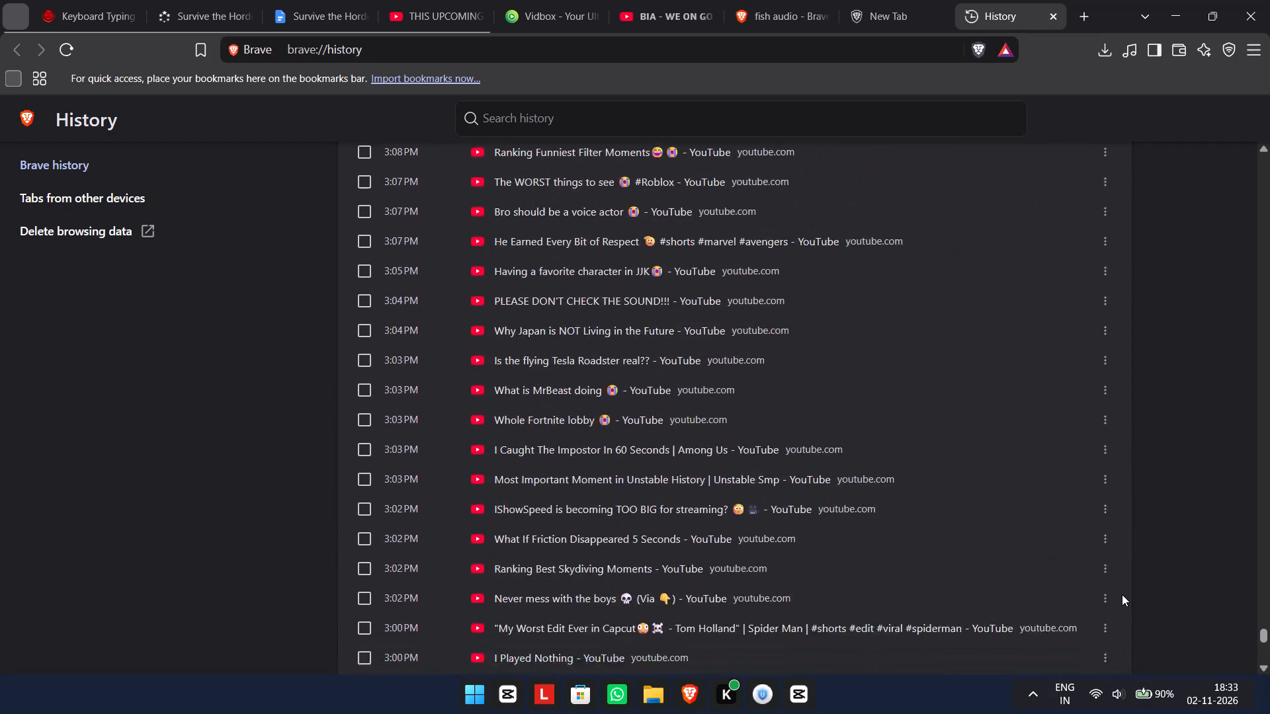
scroll(1122, 594, "down", 17)
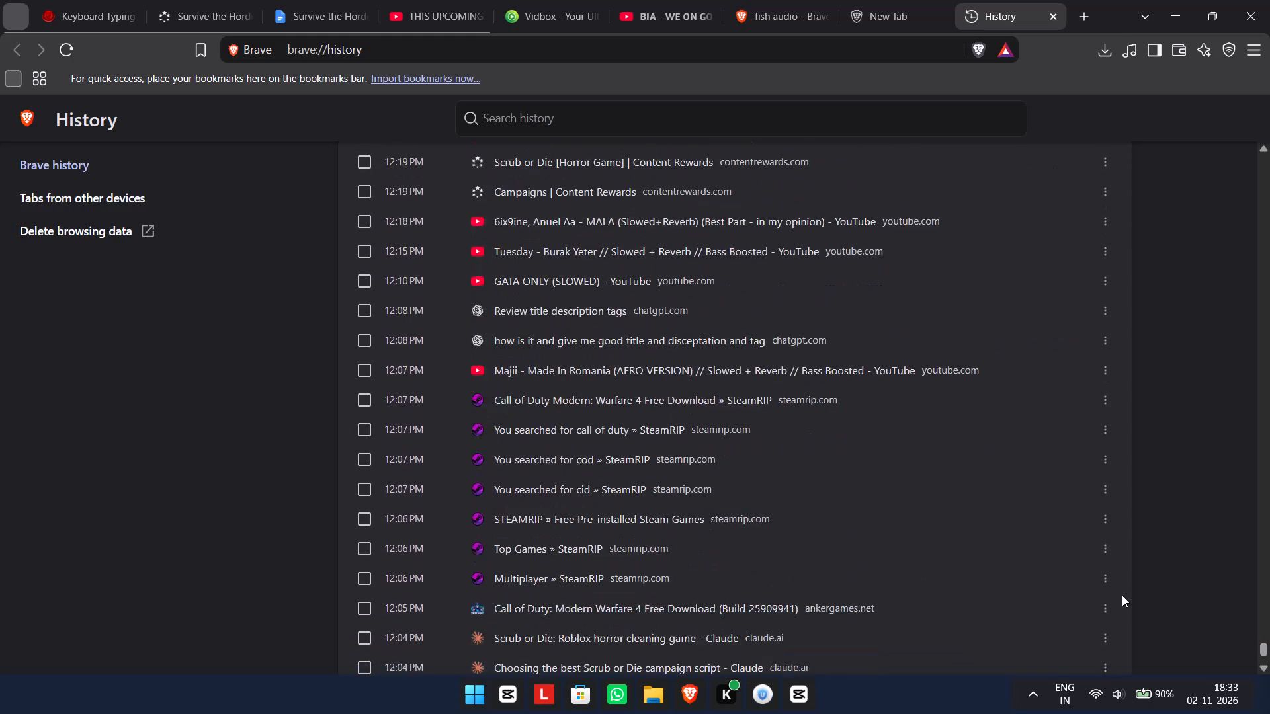
Look through the older history entries, back to the start of October 21, 2026, for the AI voice generator site.
scroll(1122, 595, "down", 8)
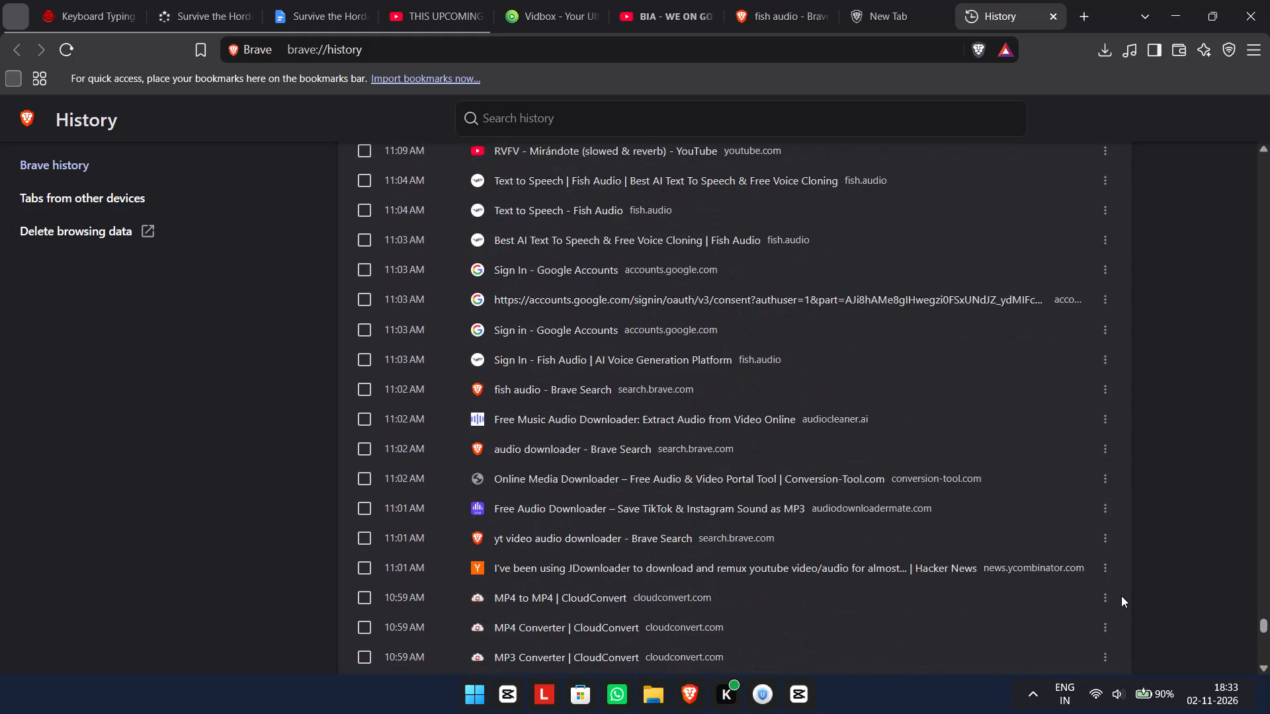
scroll(1121, 596, "up", 2)
scroll(1121, 596, "down", 3)
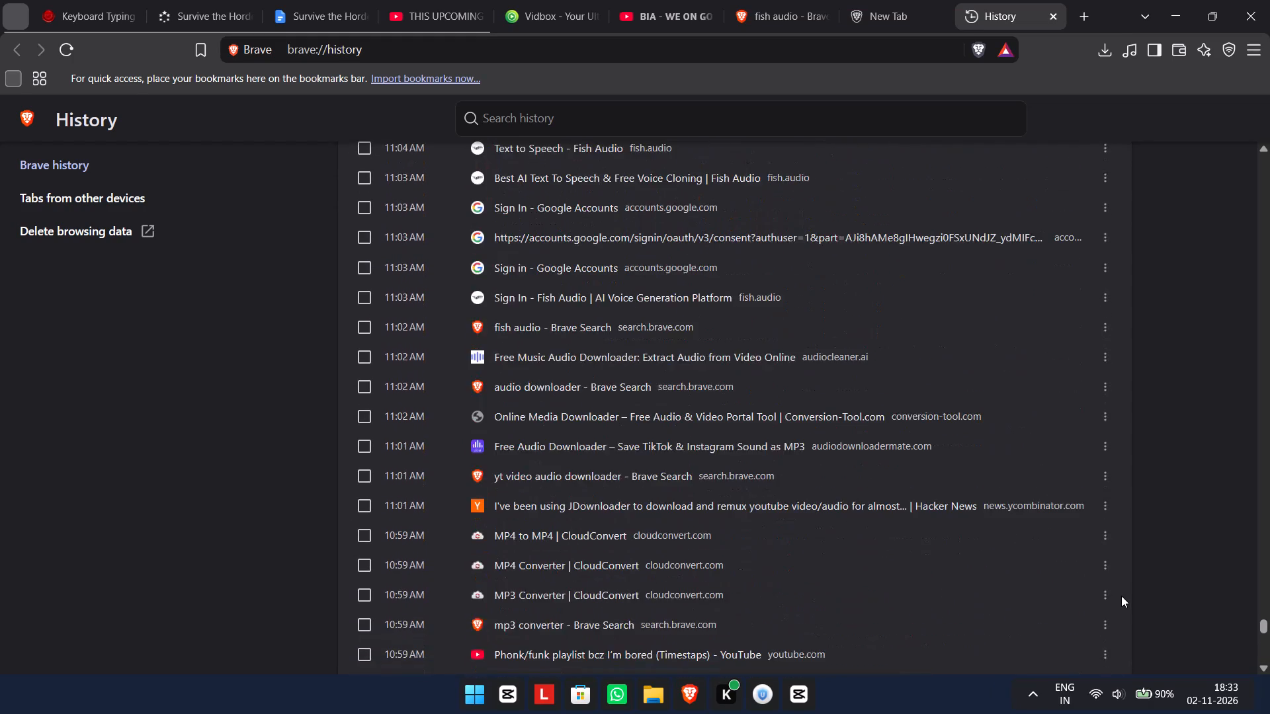
scroll(1121, 596, "down", 2)
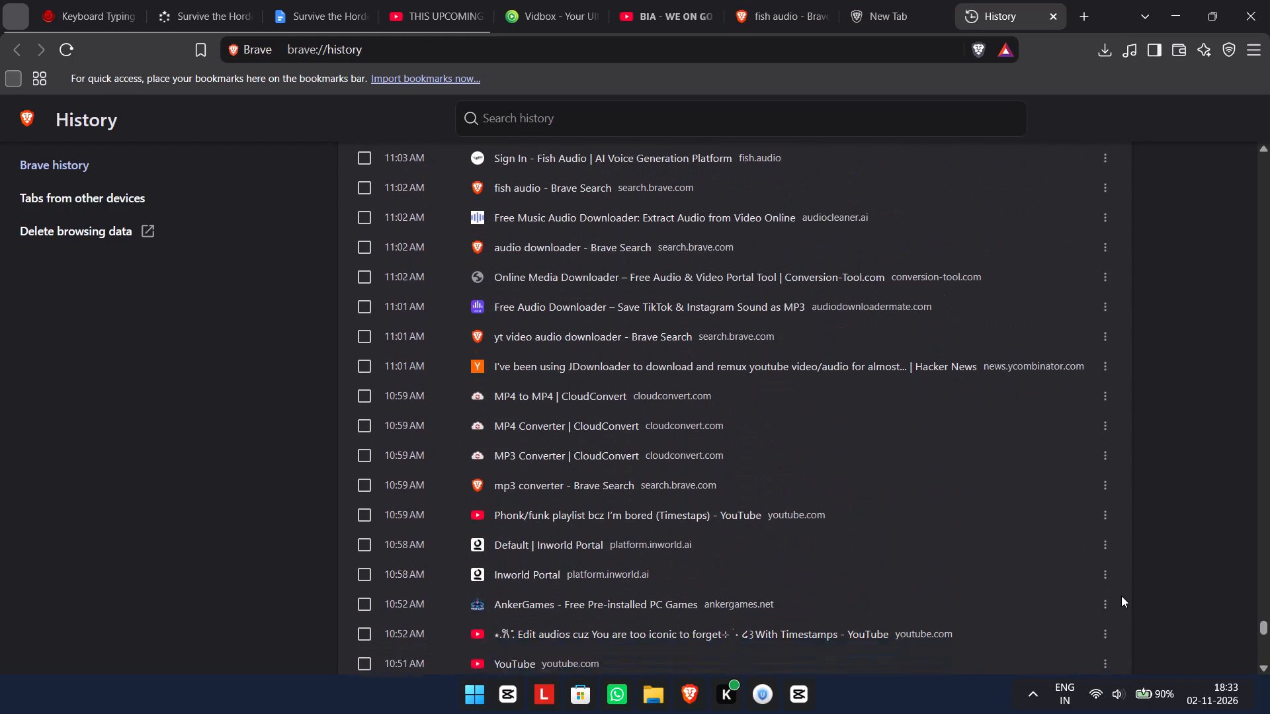
scroll(1121, 596, "up", 1)
scroll(1121, 596, "down", 1)
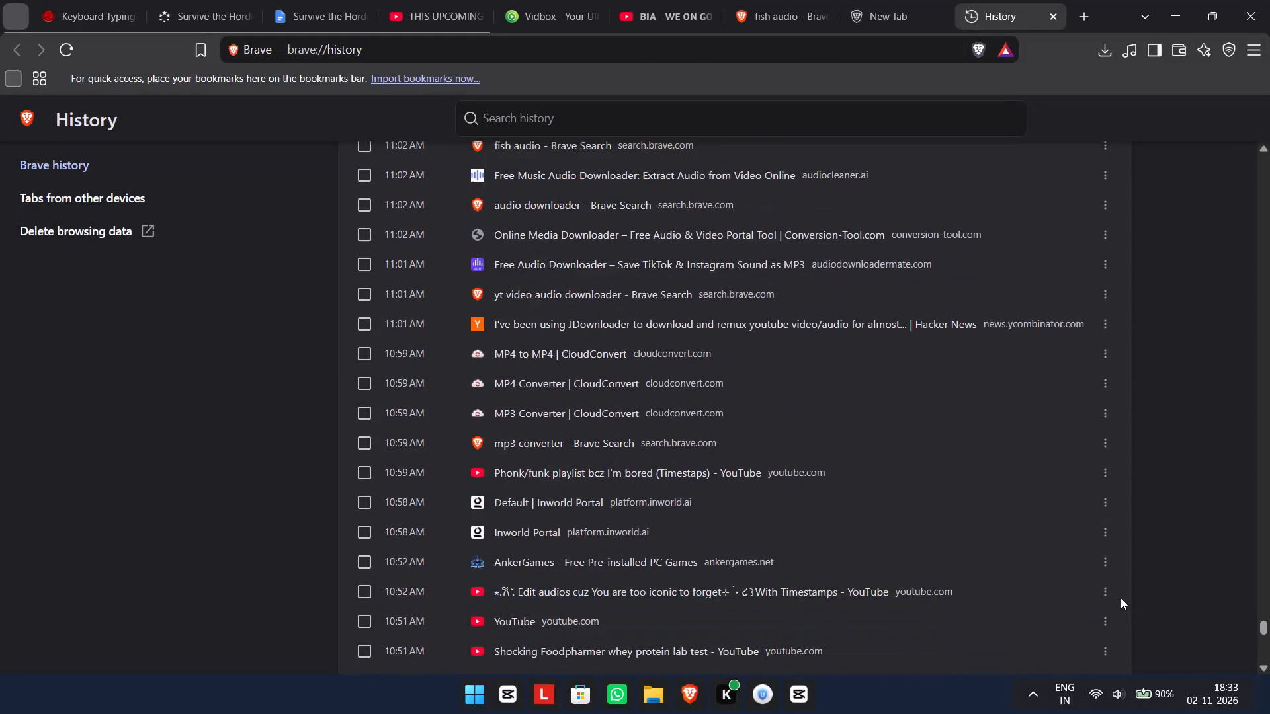
scroll(1121, 598, "down", 8)
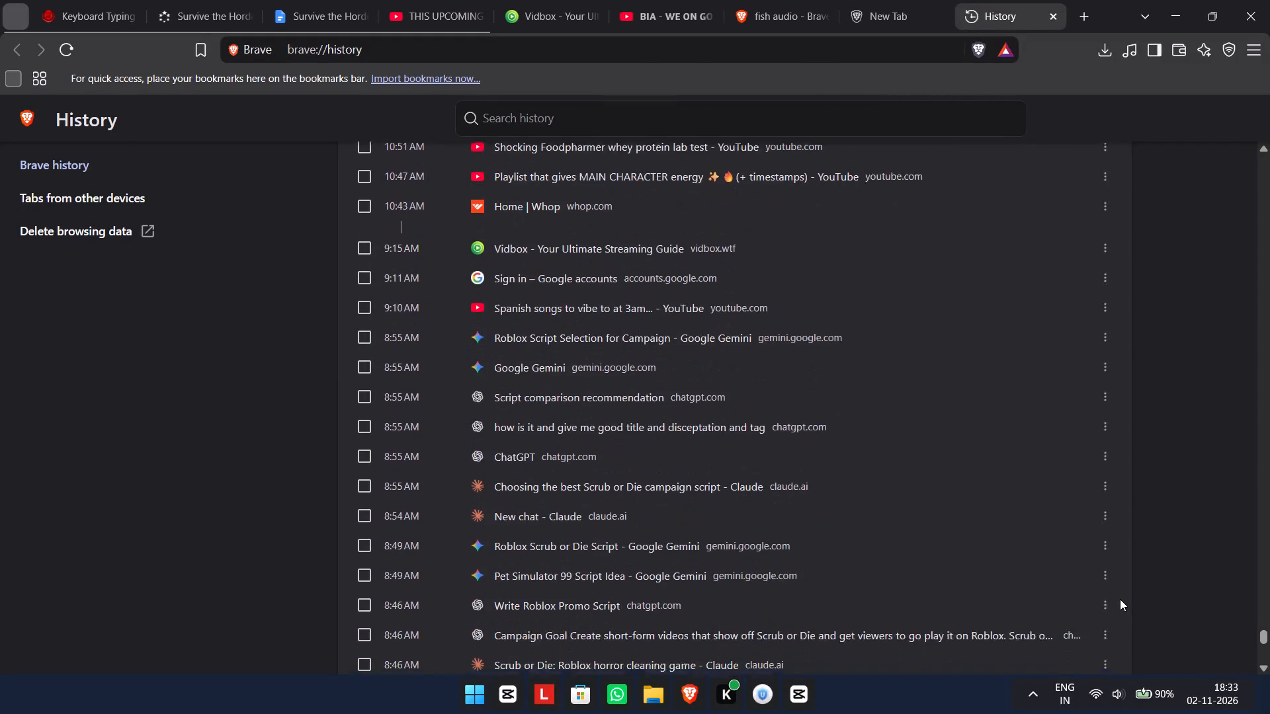
scroll(1120, 600, "down", 5)
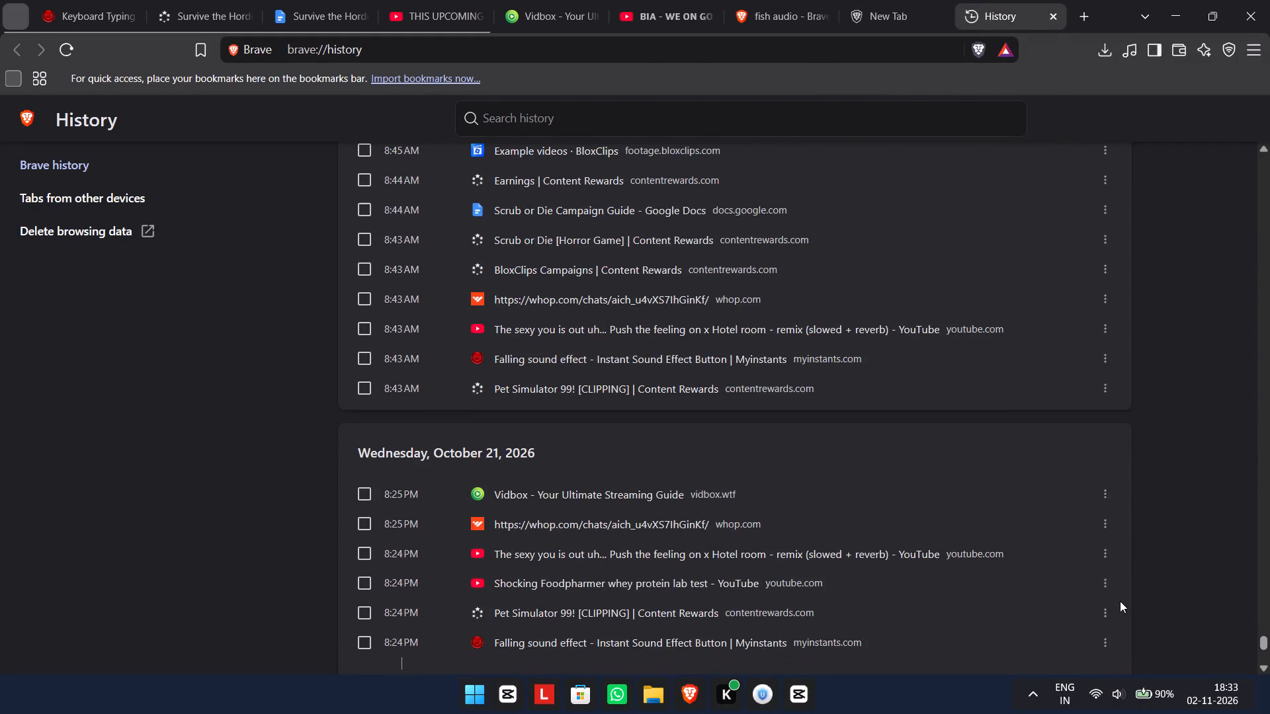
Look through the history entries of October 21, 2026 for the AI voice generator site.
scroll(1120, 601, "down", 4)
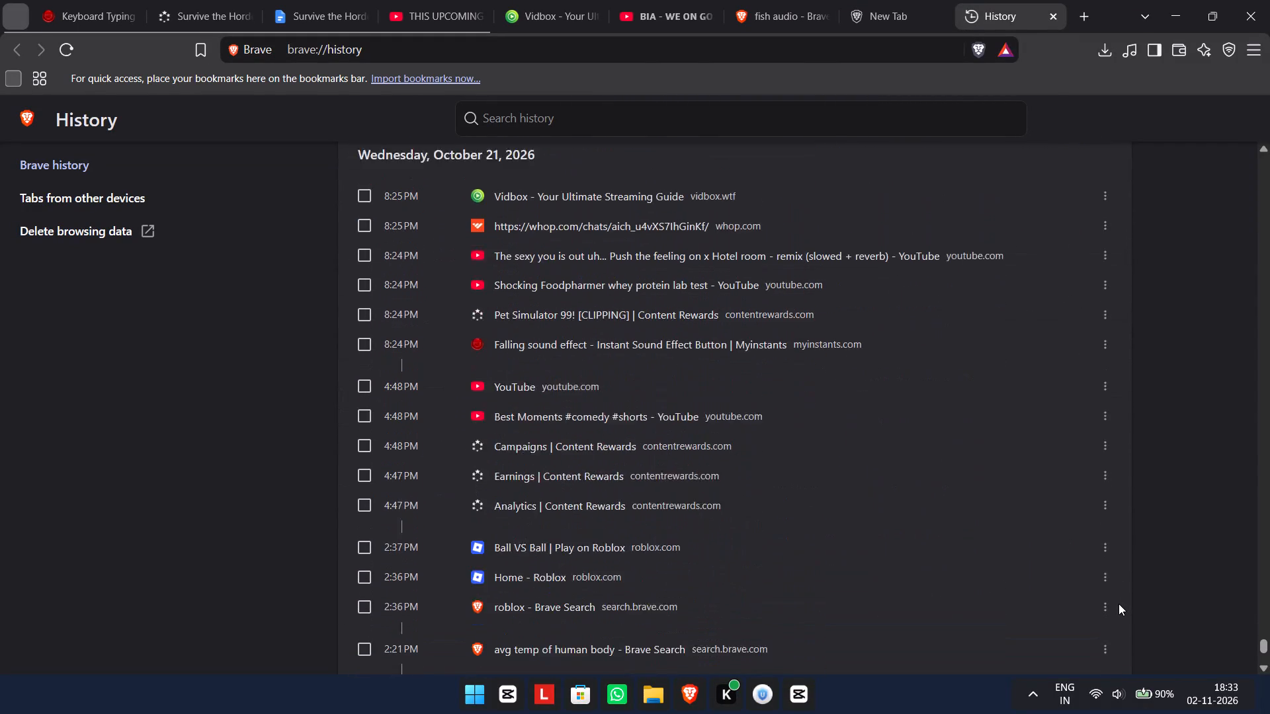
scroll(1119, 604, "down", 5)
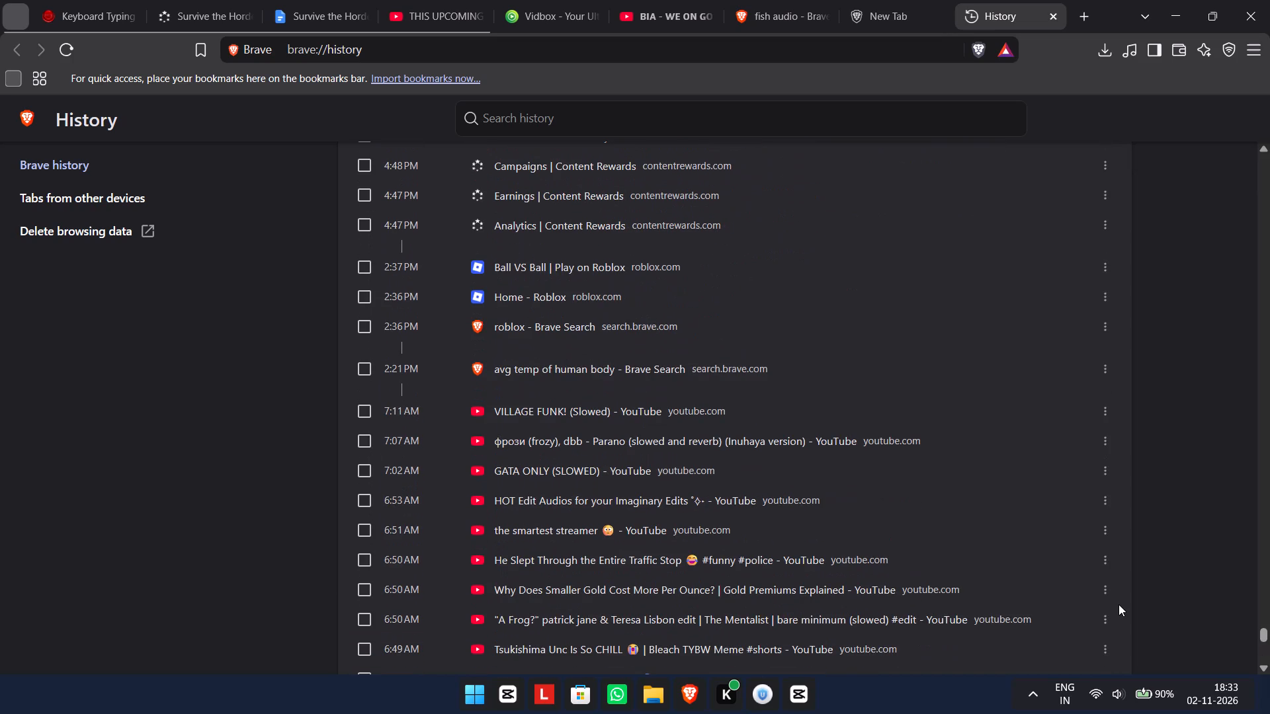
scroll(1119, 604, "down", 2)
scroll(986, 578, "down", 14)
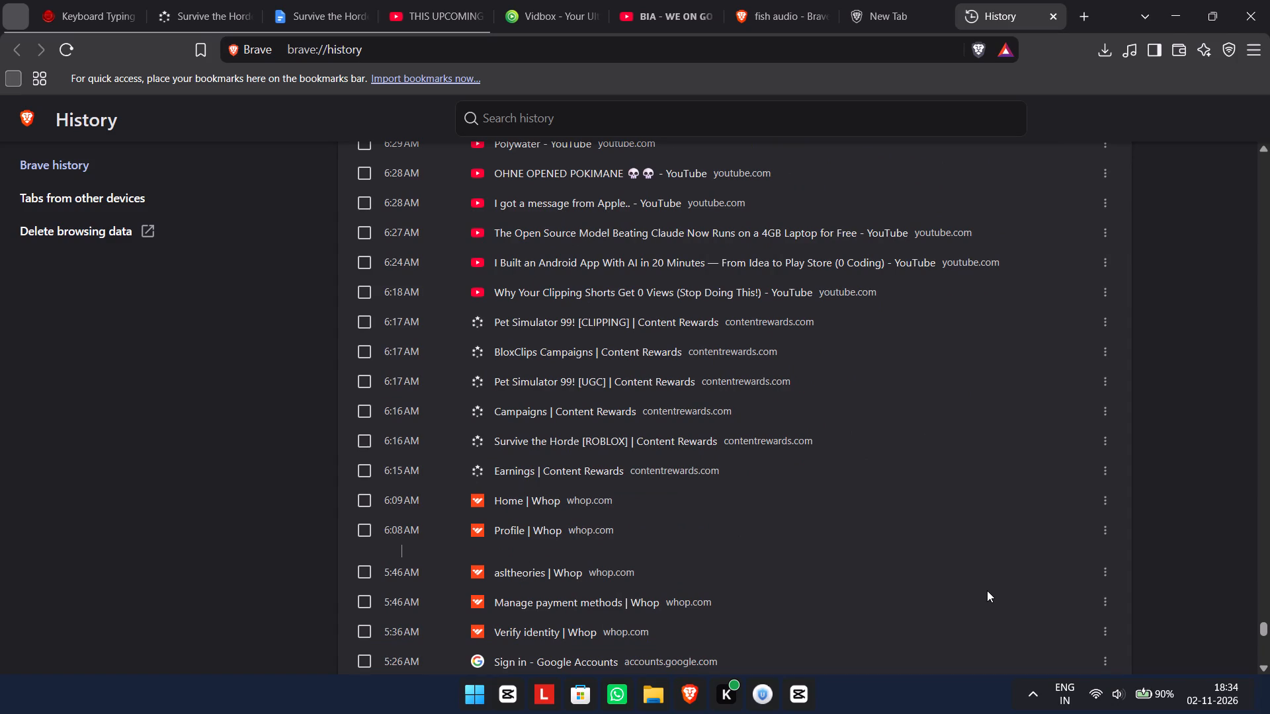
scroll(987, 590, "down", 3)
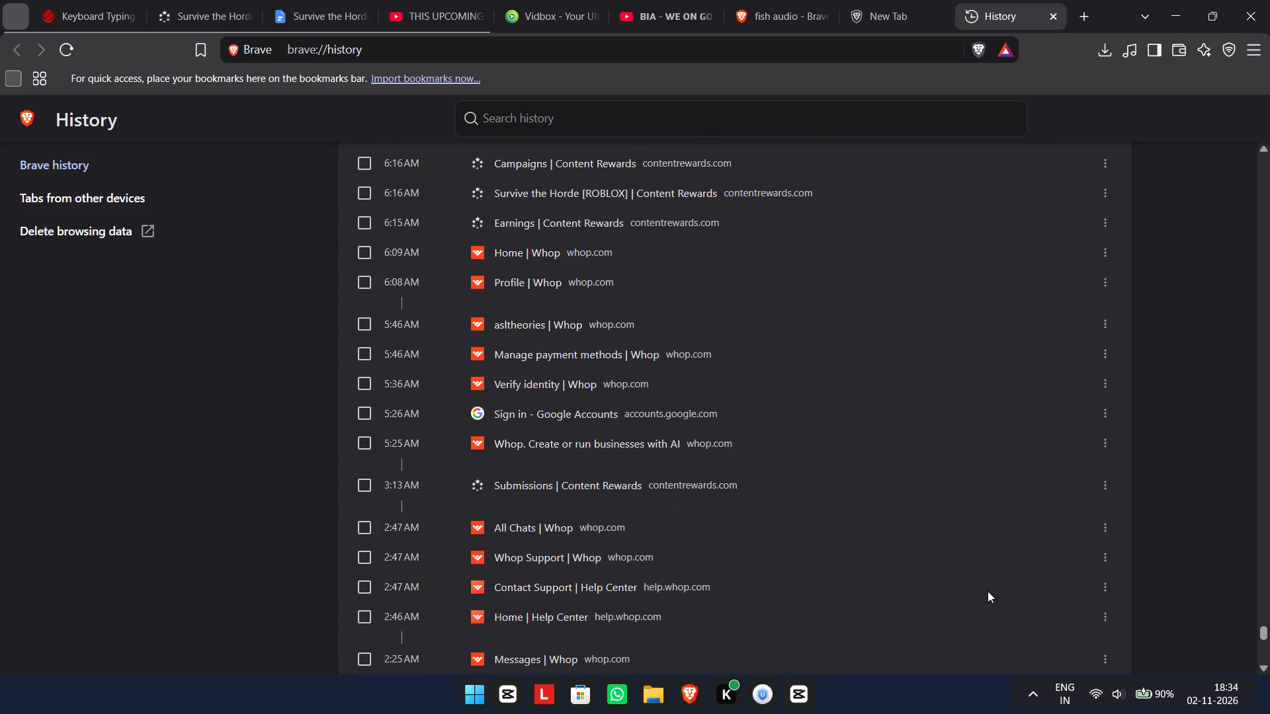
scroll(988, 592, "down", 2)
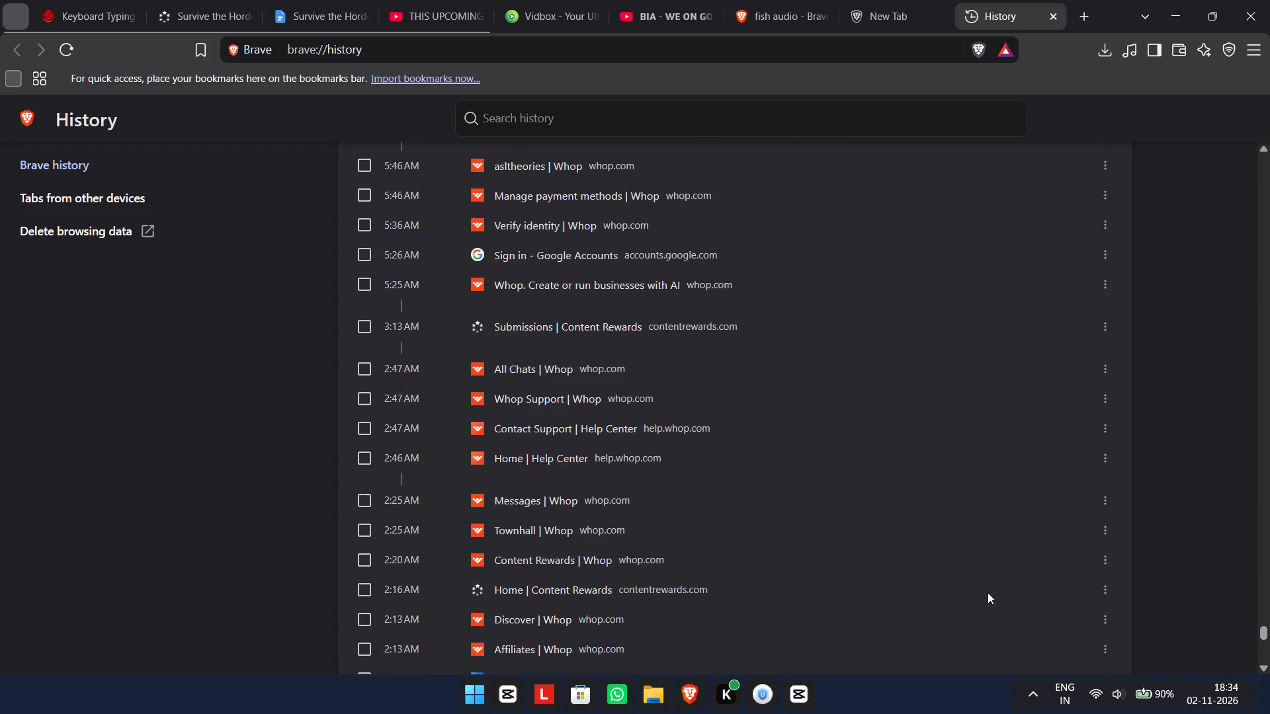
scroll(988, 592, "down", 4)
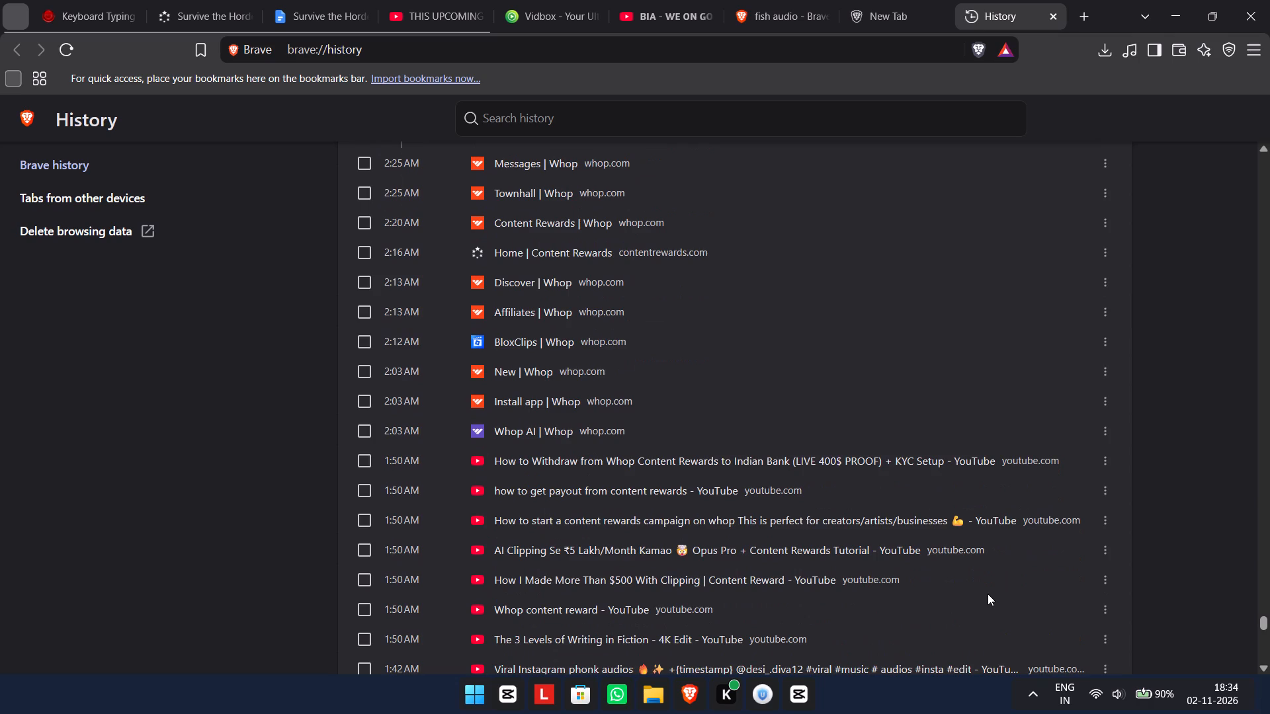
scroll(988, 594, "down", 3)
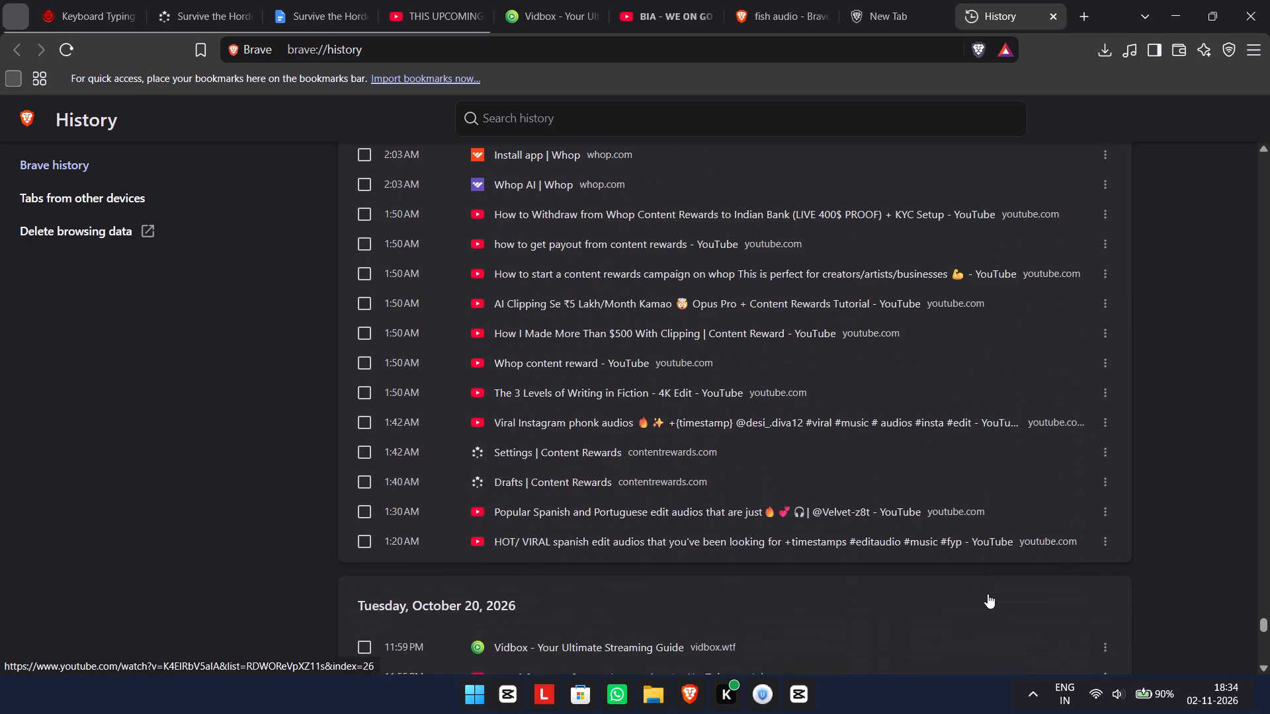
Look through the history entries of October 20, 2026 for the AI voice generator site.
scroll(988, 594, "down", 7)
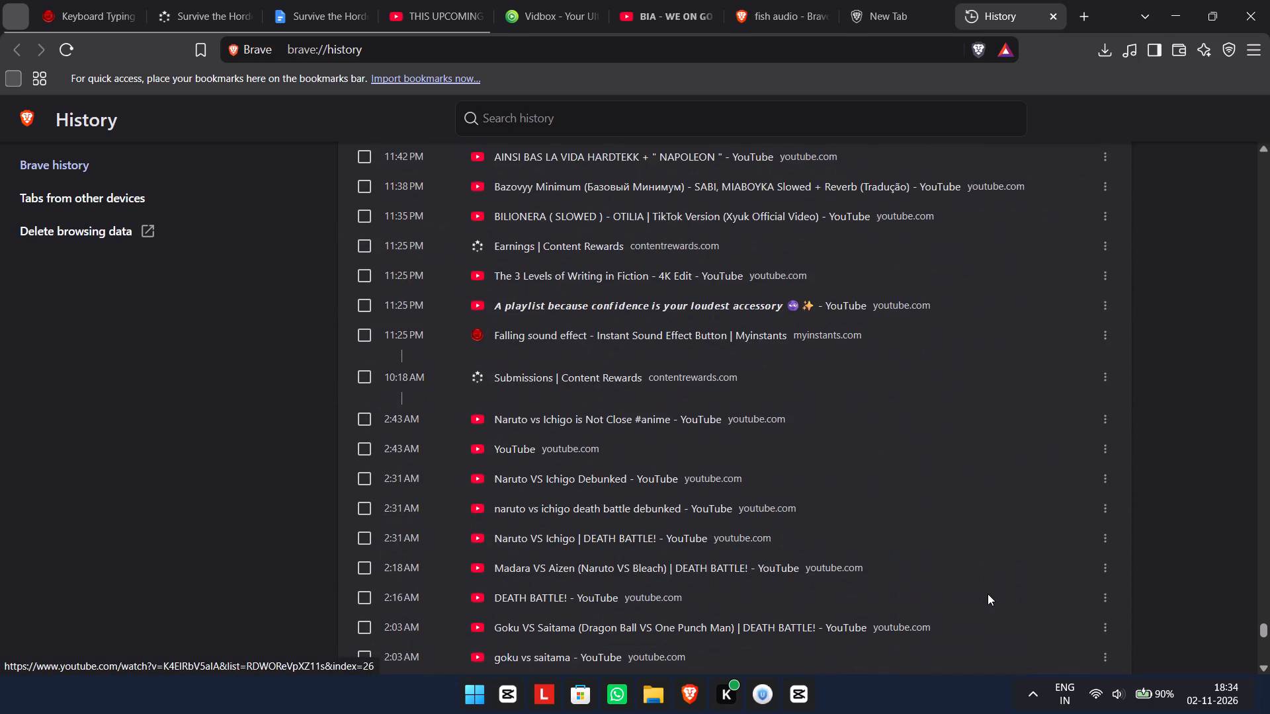
scroll(988, 594, "down", 9)
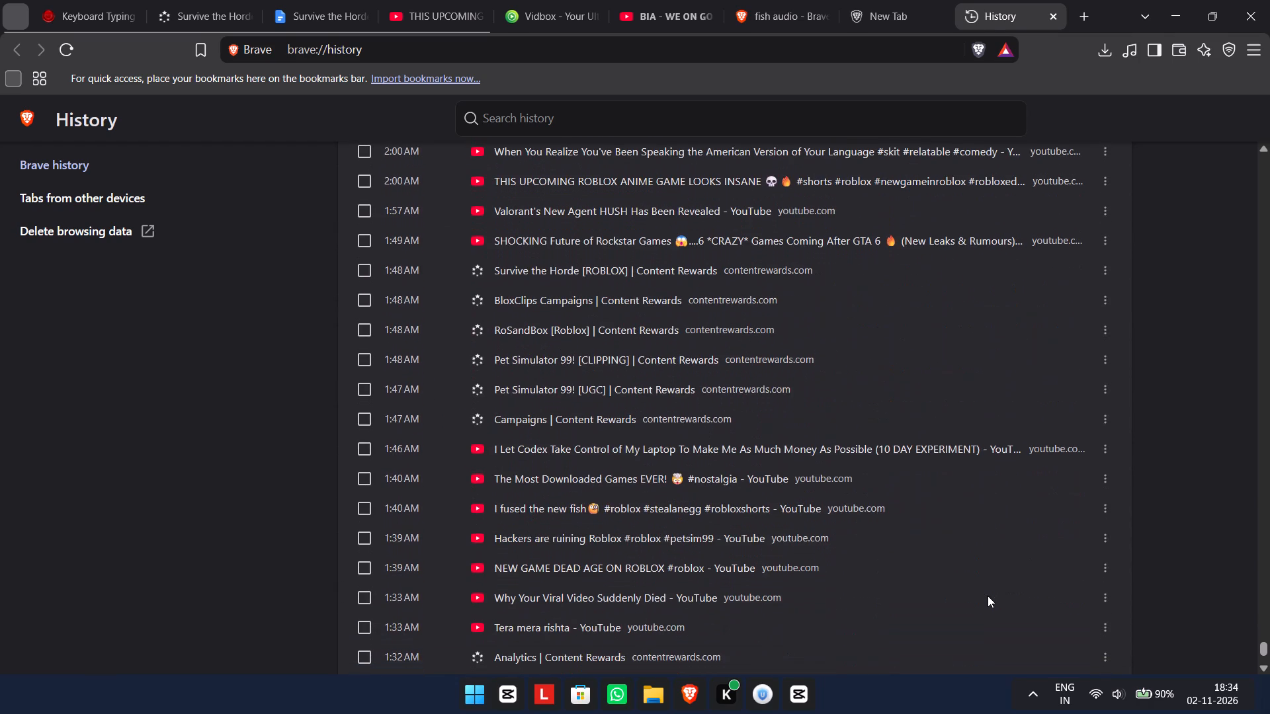
scroll(988, 596, "down", 2)
scroll(858, 570, "down", 2)
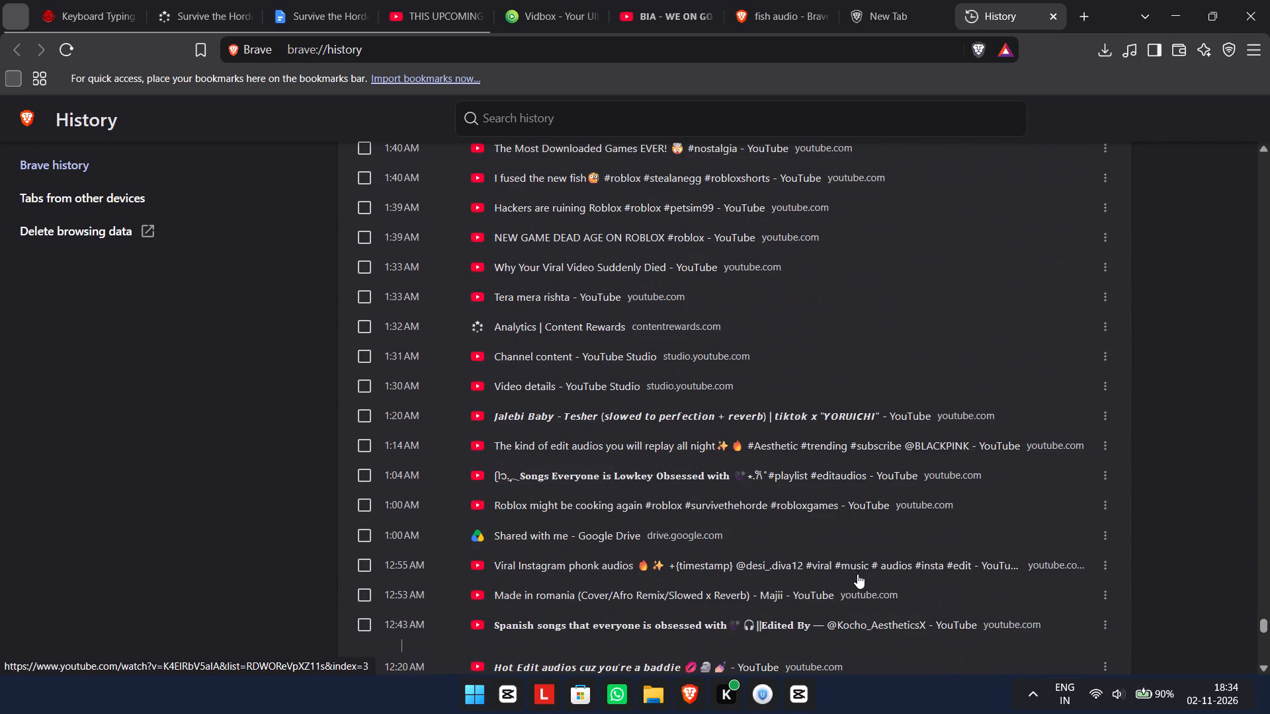
scroll(857, 574, "up", 2)
scroll(857, 575, "down", 4)
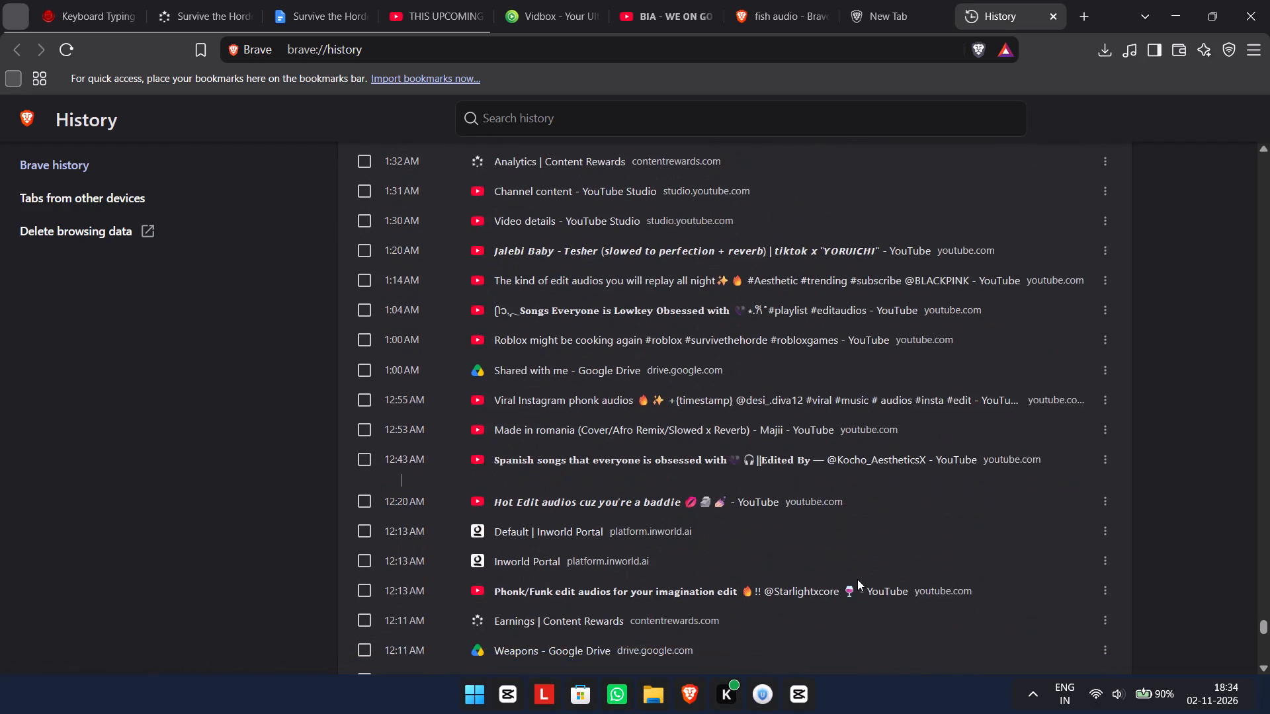
scroll(857, 579, "down", 2)
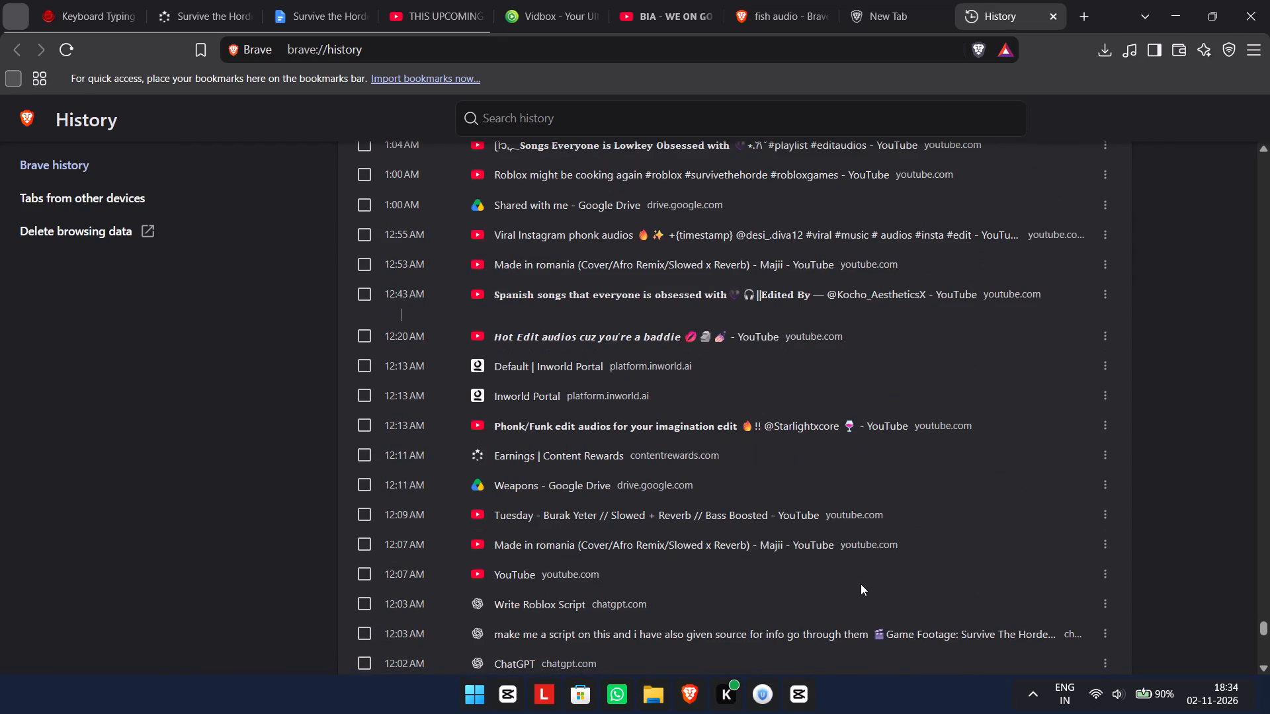
Open the "Default | Inworld Portal" page visited at 12:13 AM on October 20, 2026.
left_click(550, 365)
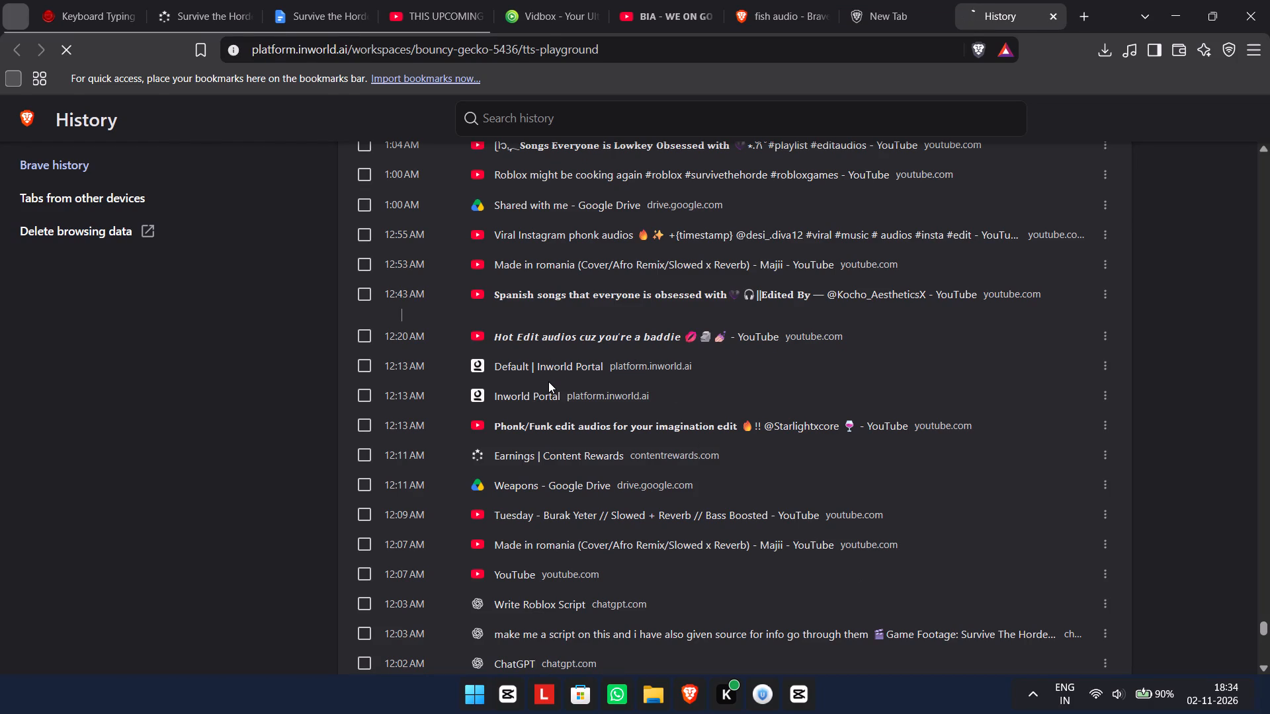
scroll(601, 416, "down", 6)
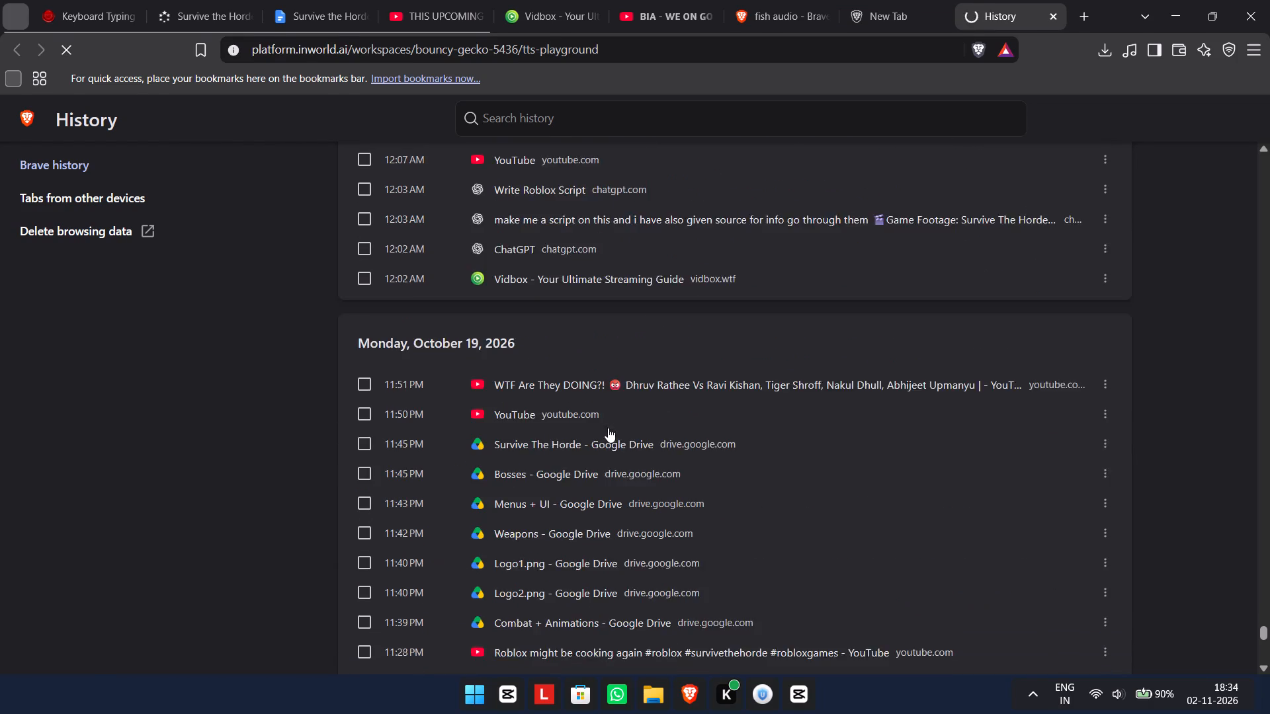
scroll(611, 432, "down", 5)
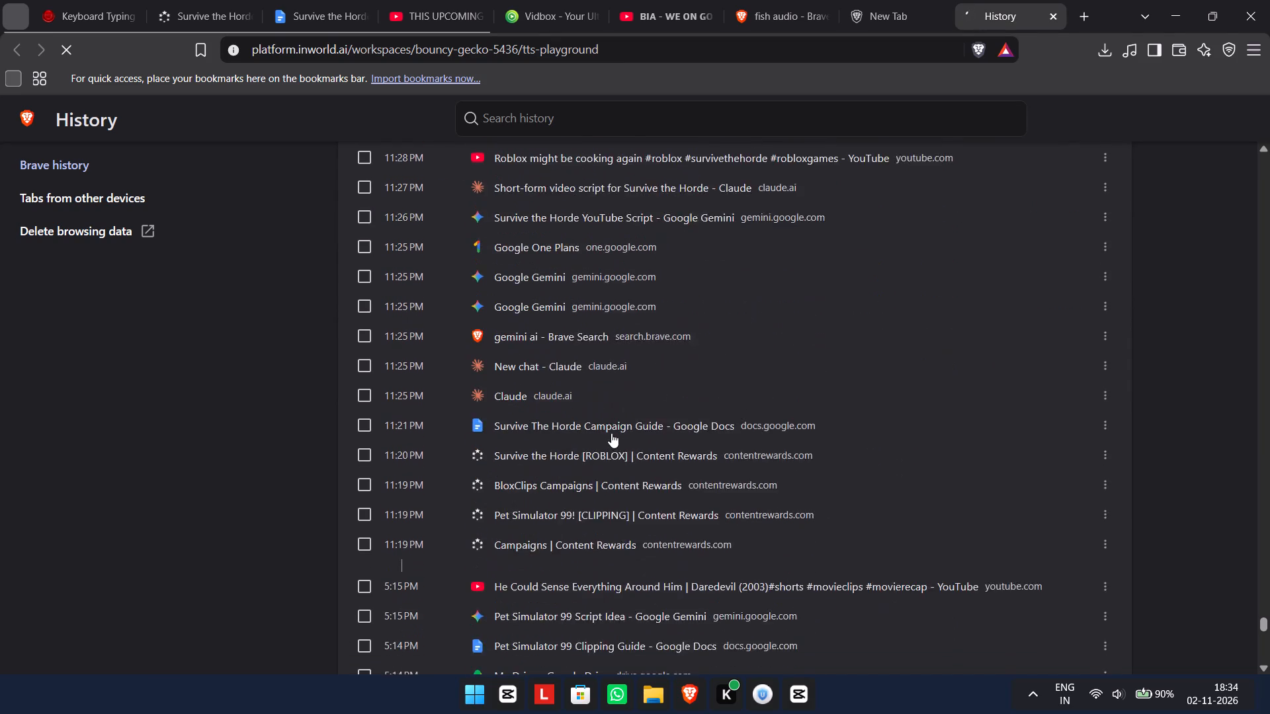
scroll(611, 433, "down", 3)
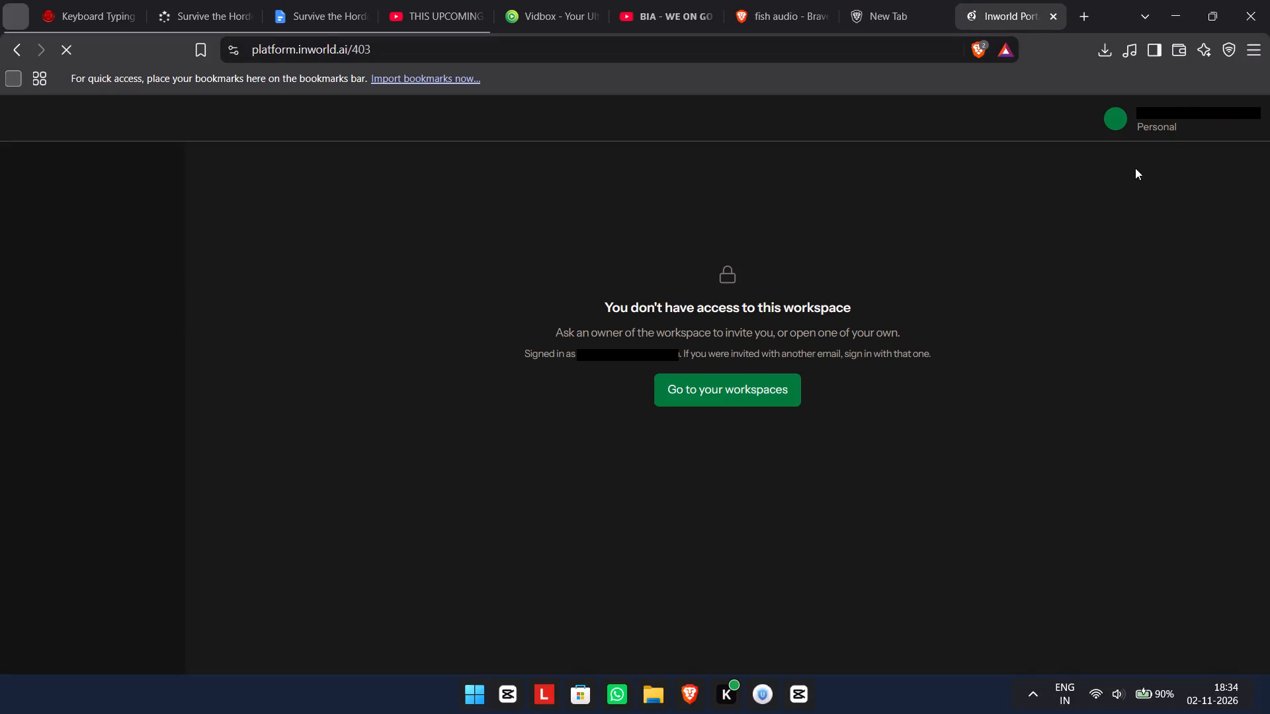
left_click(1158, 122)
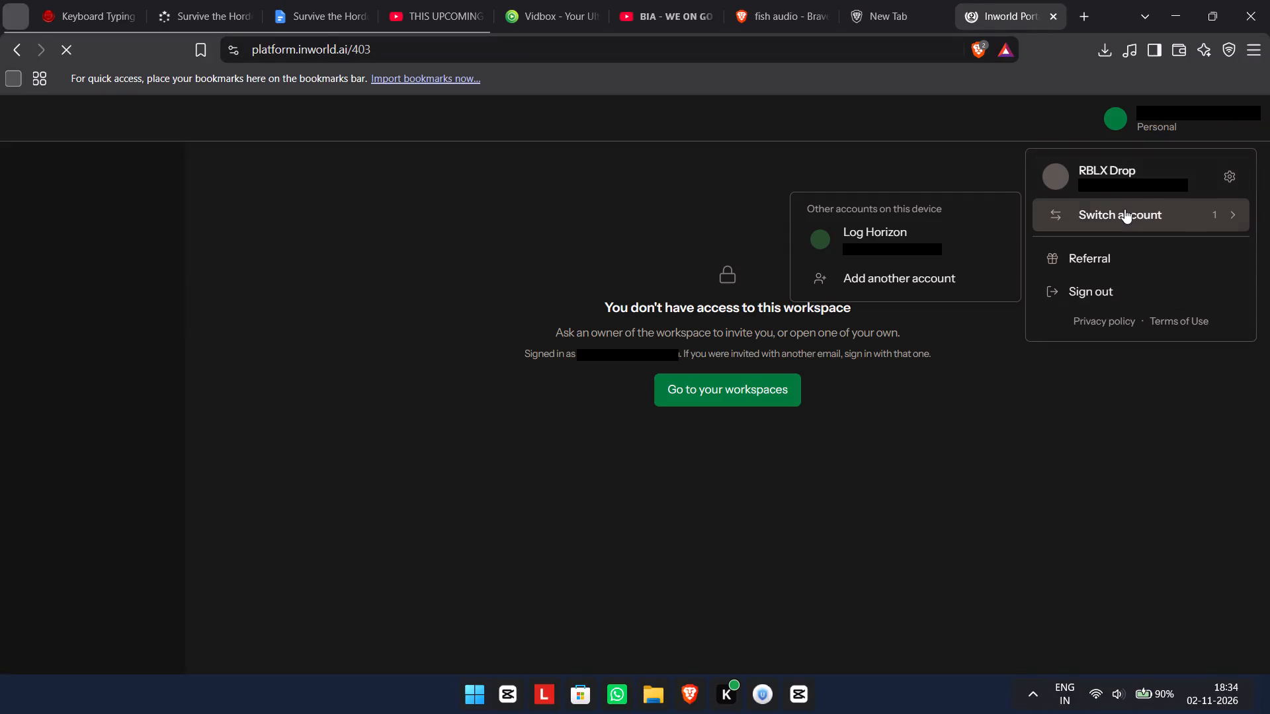
left_click(1124, 209)
left_click(880, 239)
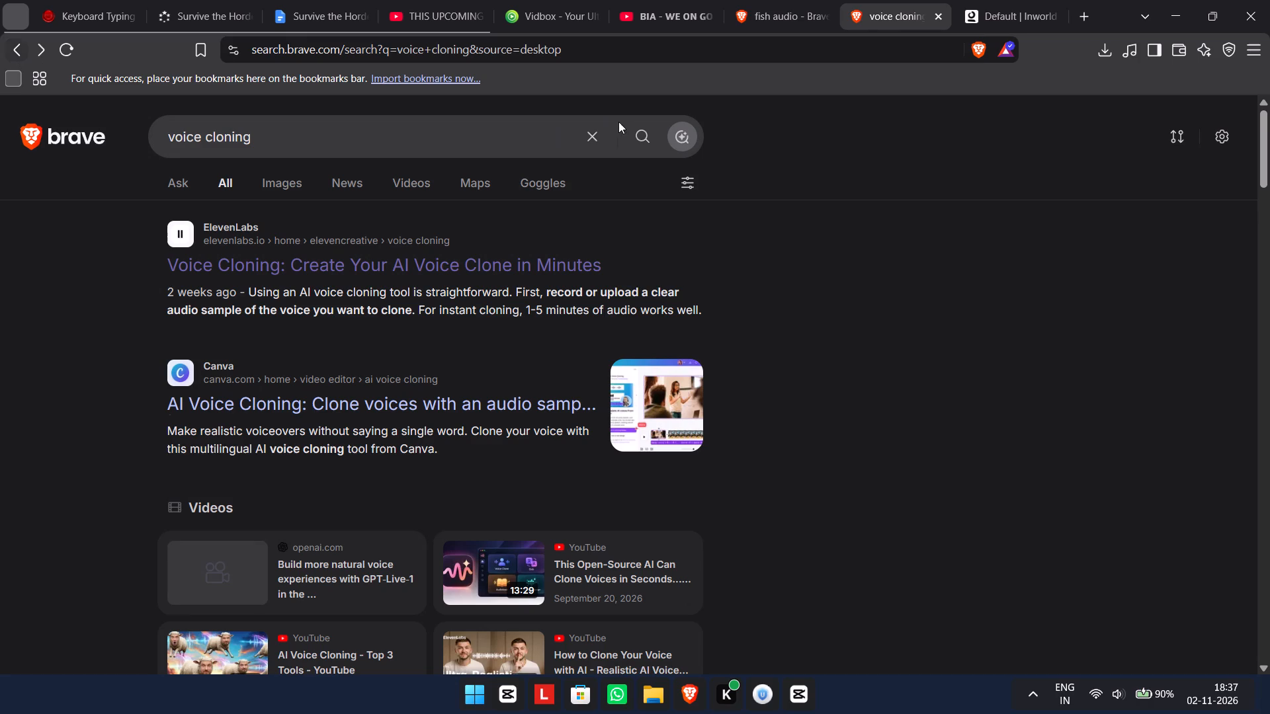
Close the fish audio search tab.
left_click(823, 15)
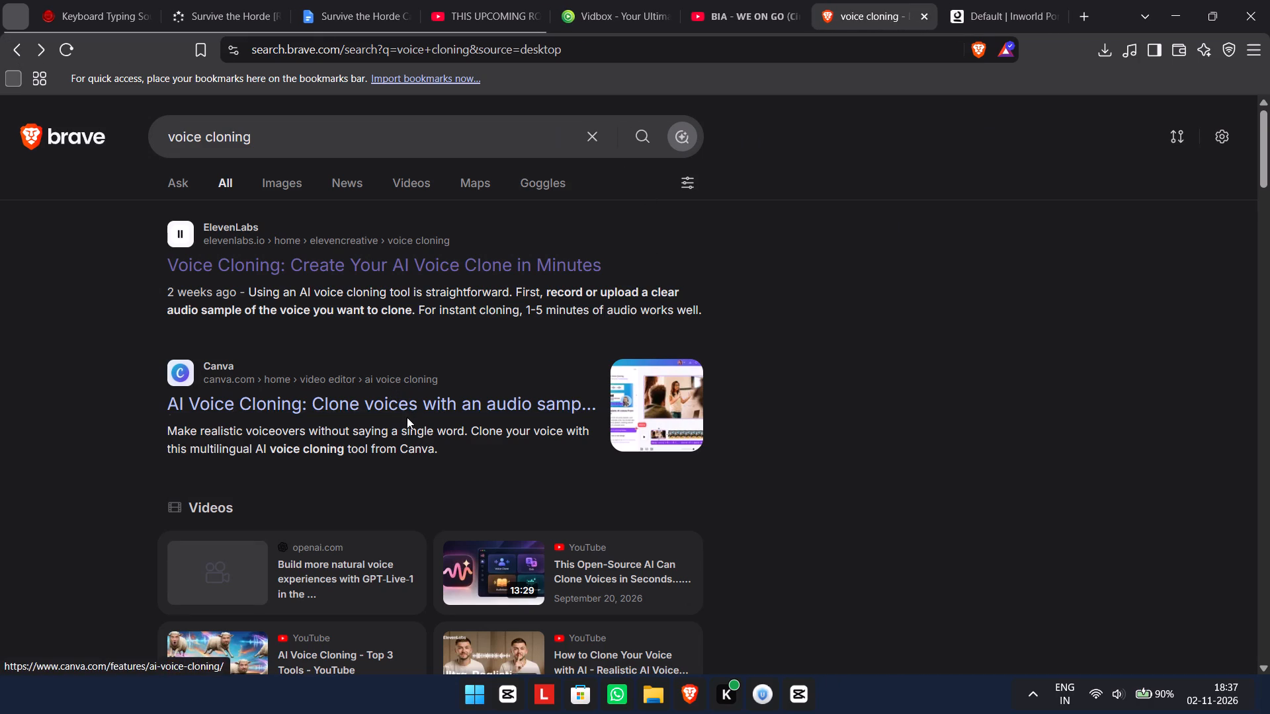
Open MiniMax's Voice Clone page from the search results and dismiss its MiniMax H3 promotion.
scroll(407, 418, "down", 8)
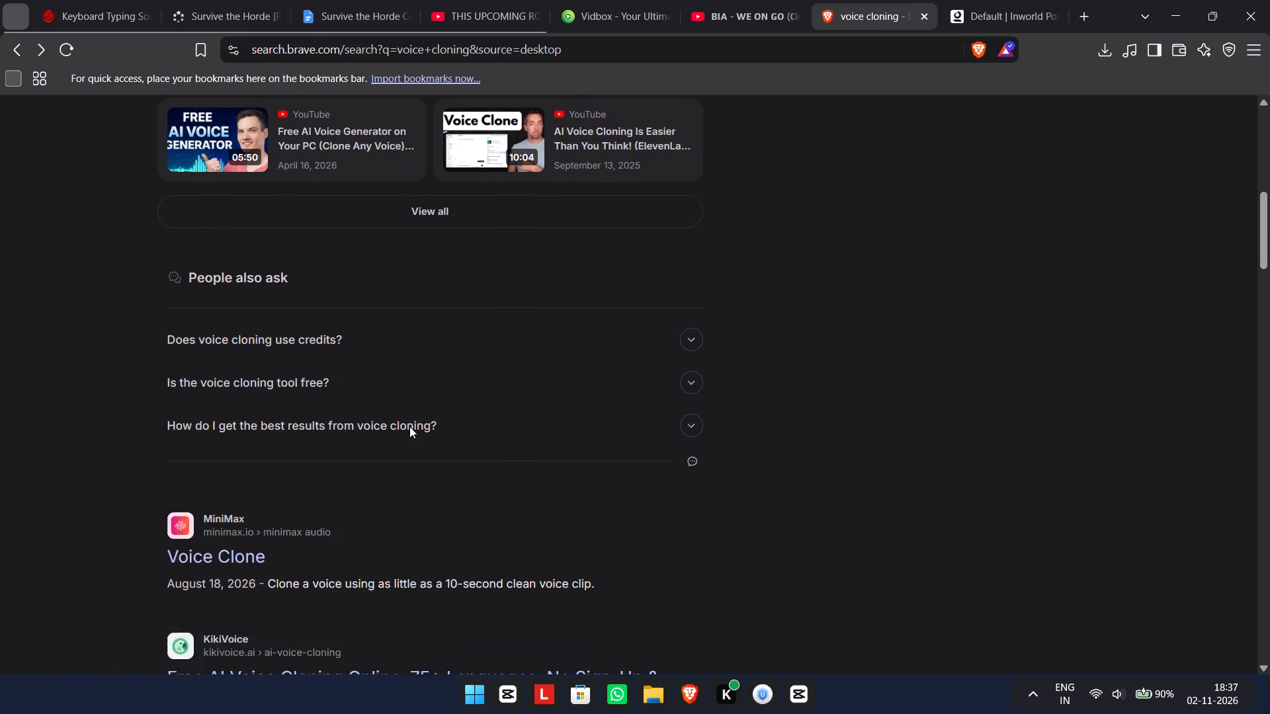
scroll(409, 426, "down", 1)
left_click(223, 428)
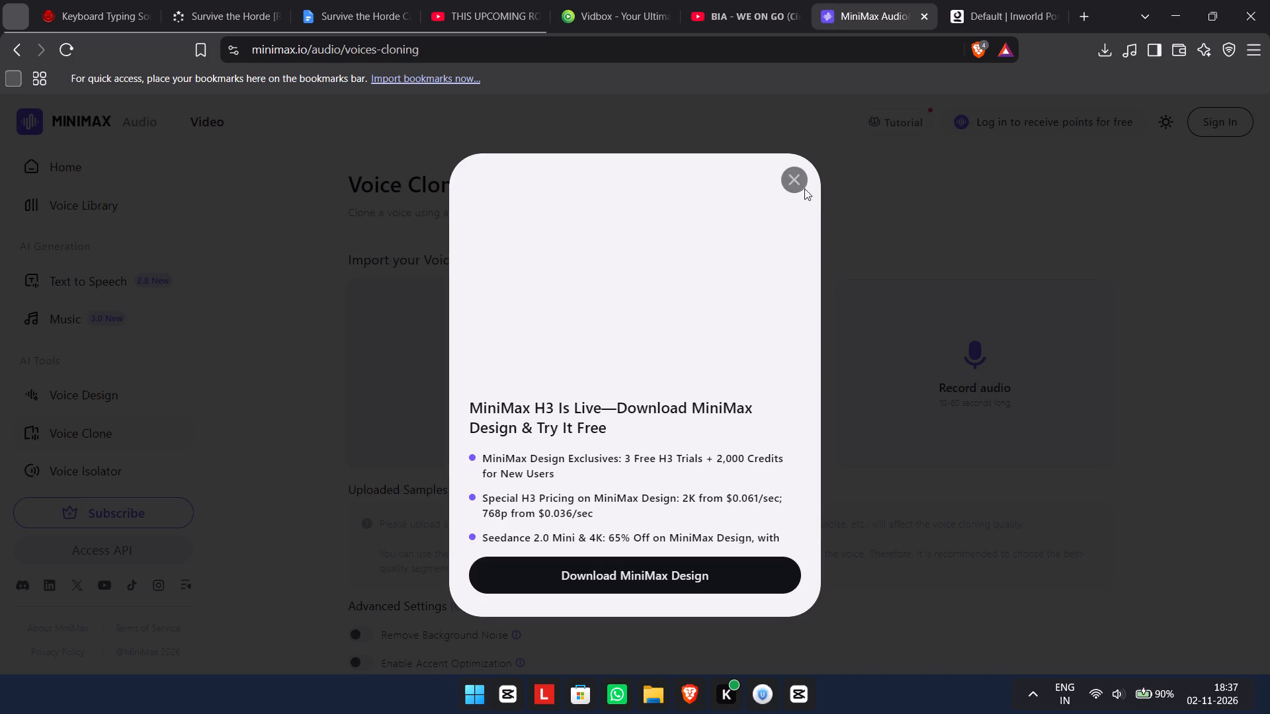
left_click(806, 188)
left_click(798, 188)
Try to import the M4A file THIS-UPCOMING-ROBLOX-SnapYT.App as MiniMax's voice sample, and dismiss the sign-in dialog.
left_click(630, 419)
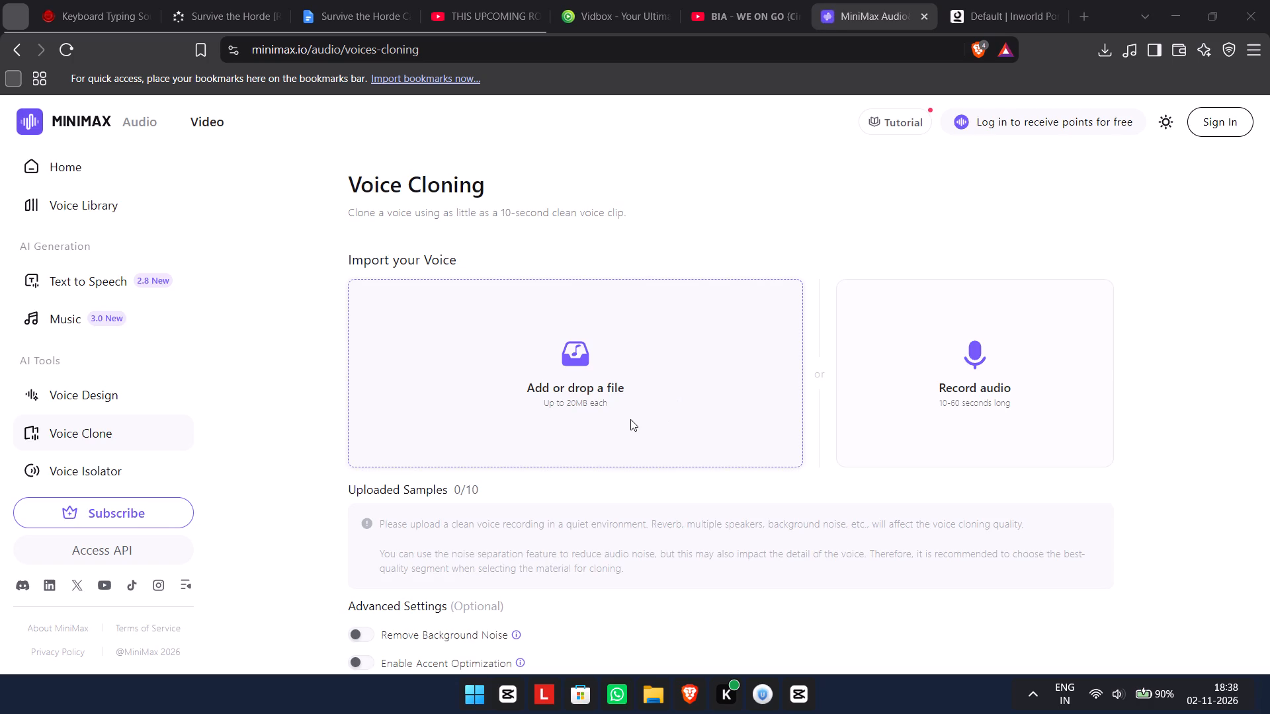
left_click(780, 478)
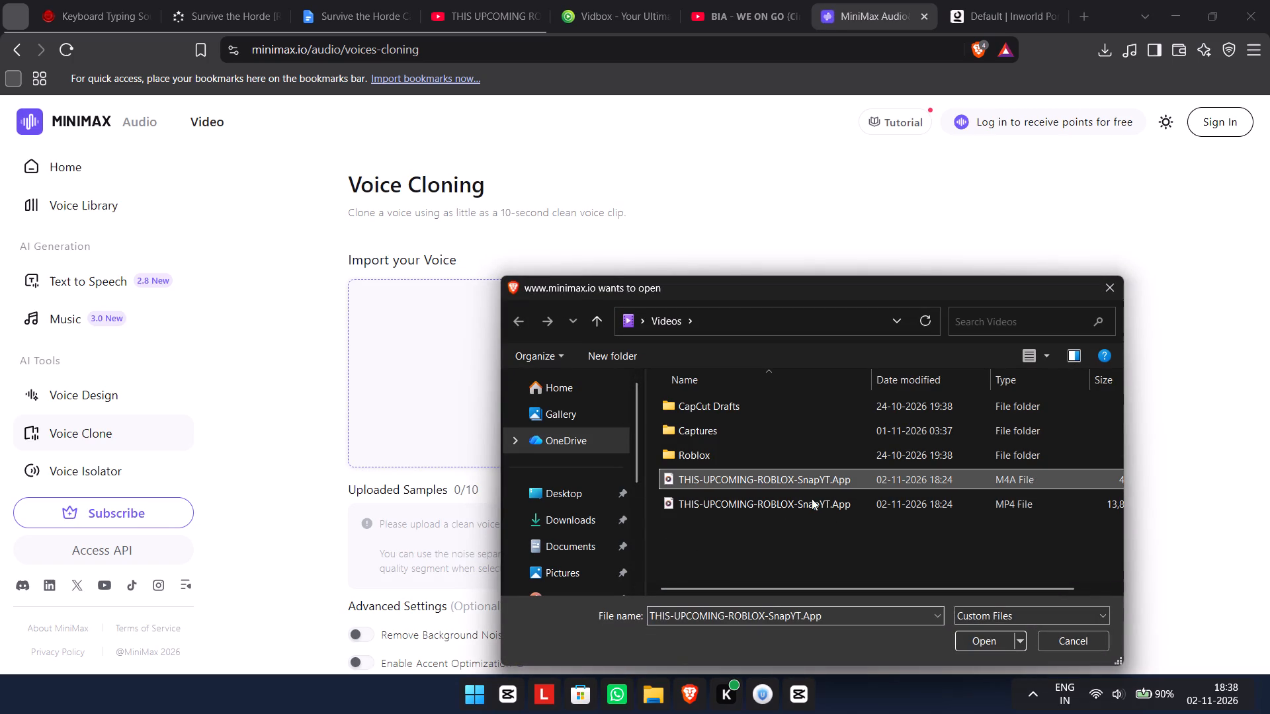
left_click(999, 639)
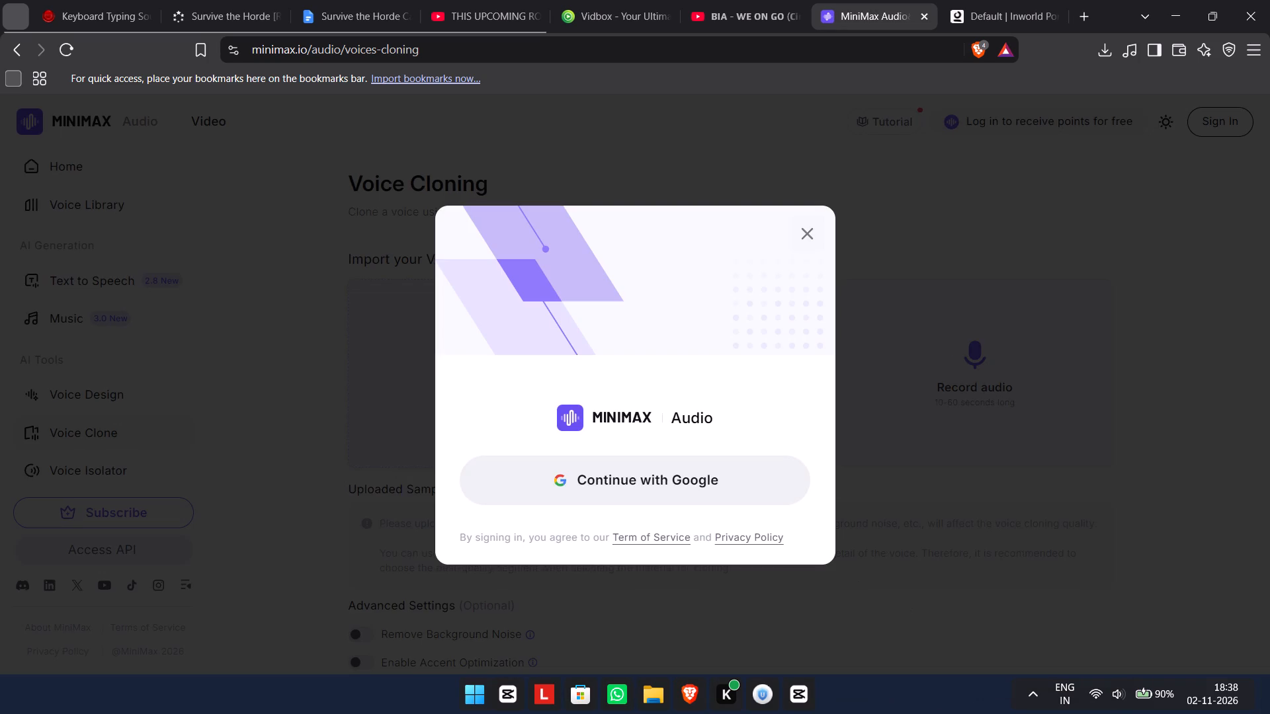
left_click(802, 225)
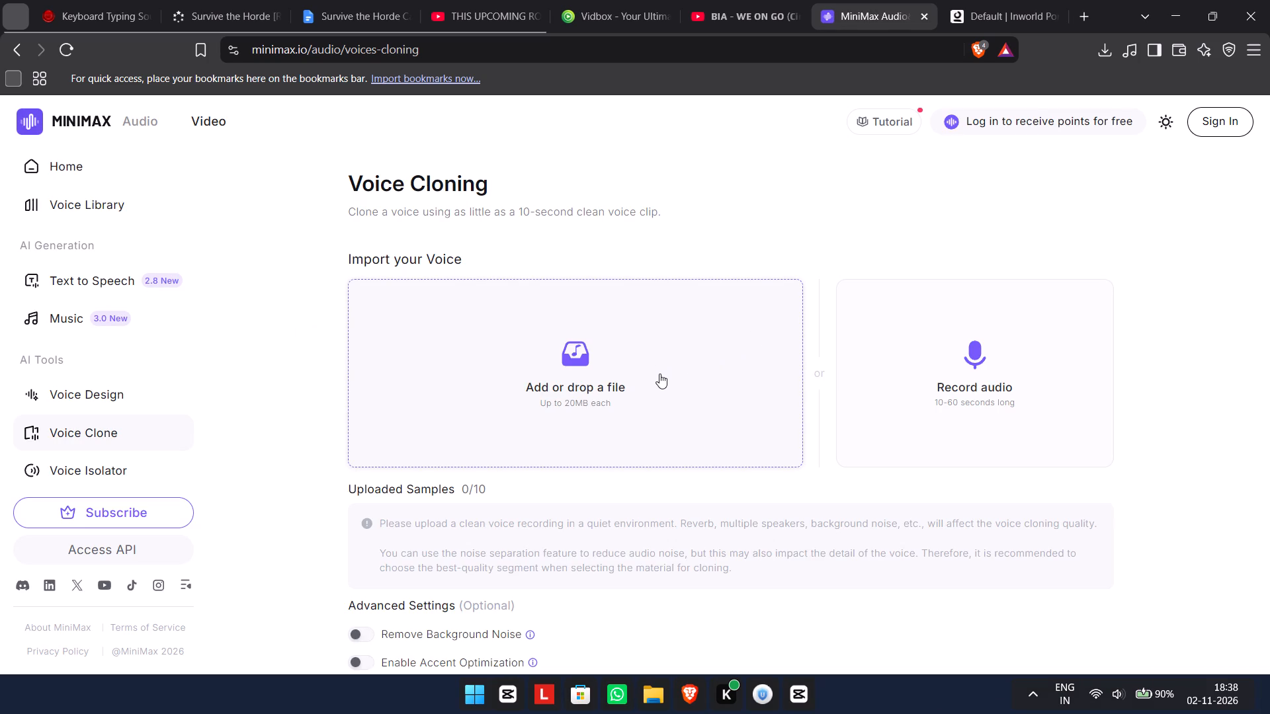
Look over MiniMax's voice cloning settings and return to the search results to look for another cloning tool.
scroll(657, 388, "down", 3)
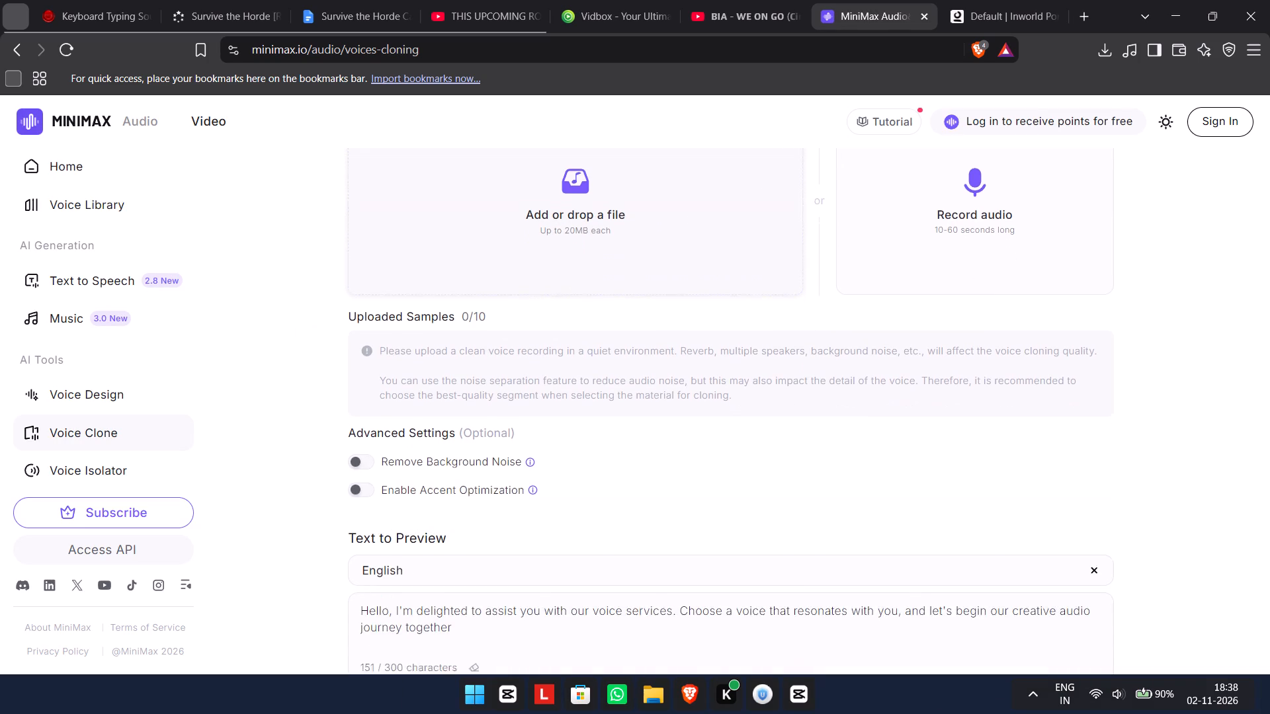
scroll(656, 392, "down", 2)
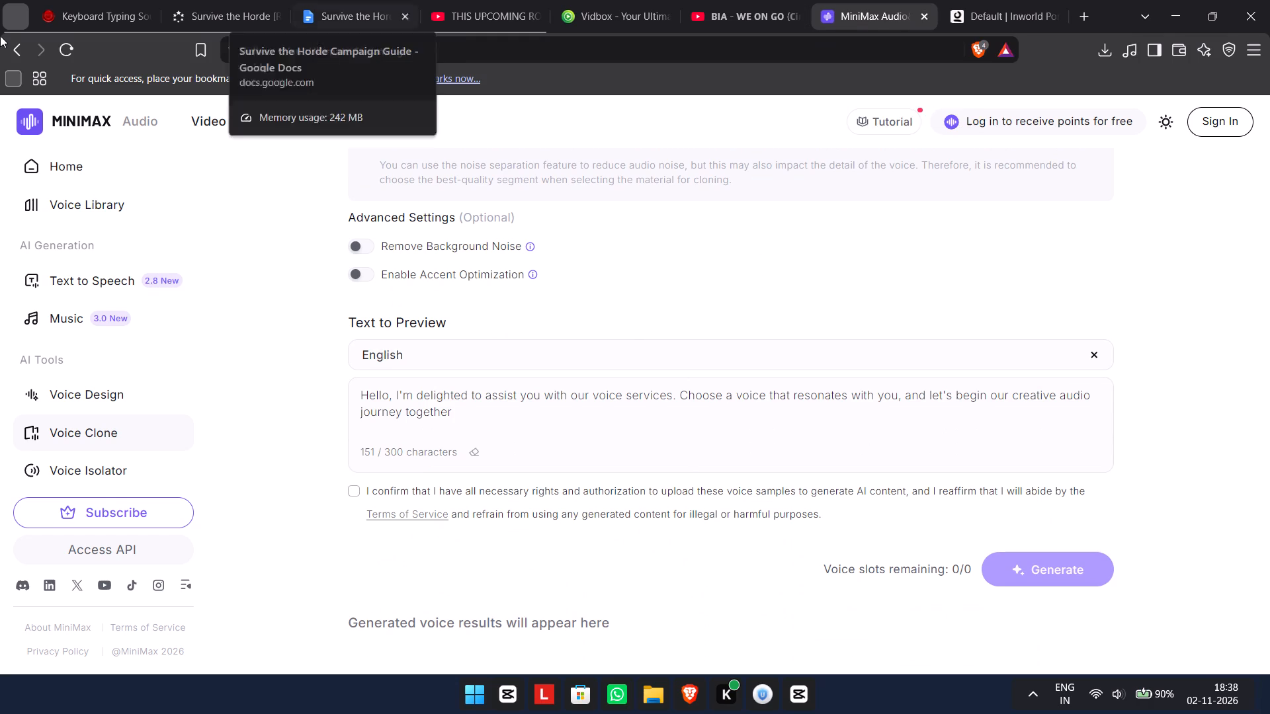
left_click(17, 57)
scroll(648, 529, "down", 1)
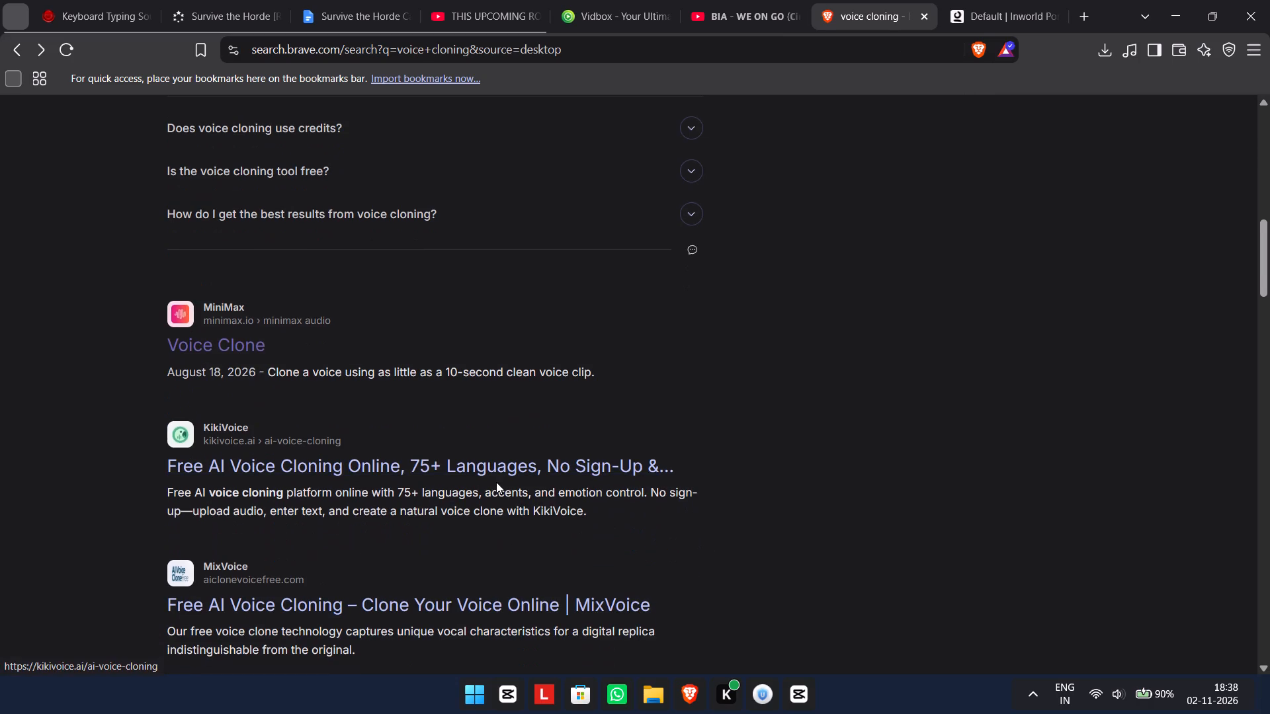
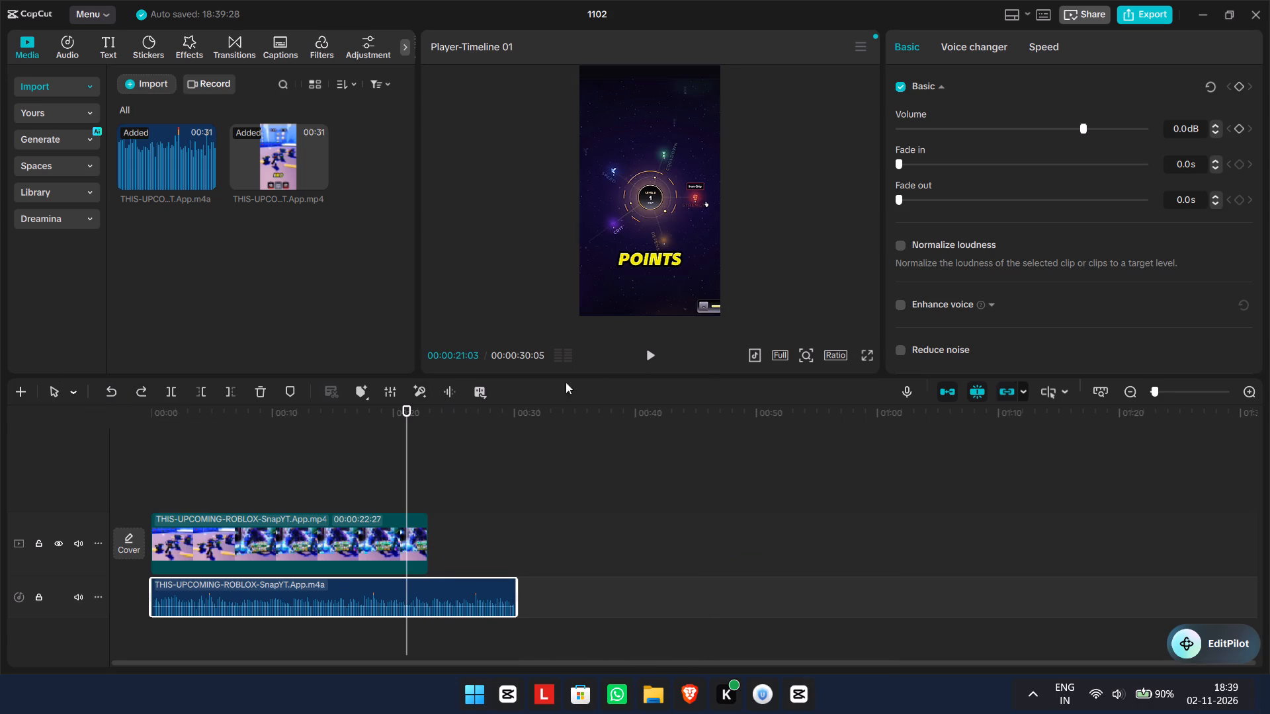
Play the timeline from the current playhead past the end of the video clip and pause at about 25 seconds.
left_click(654, 362)
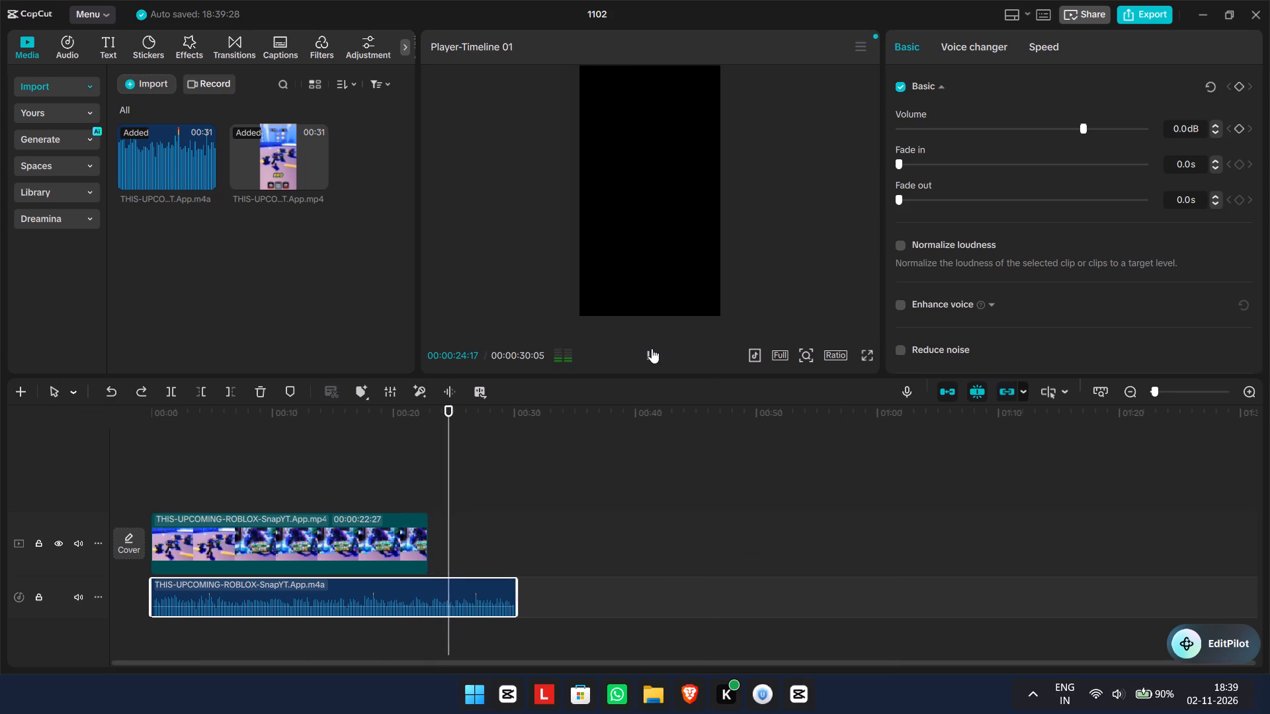
left_click(652, 348)
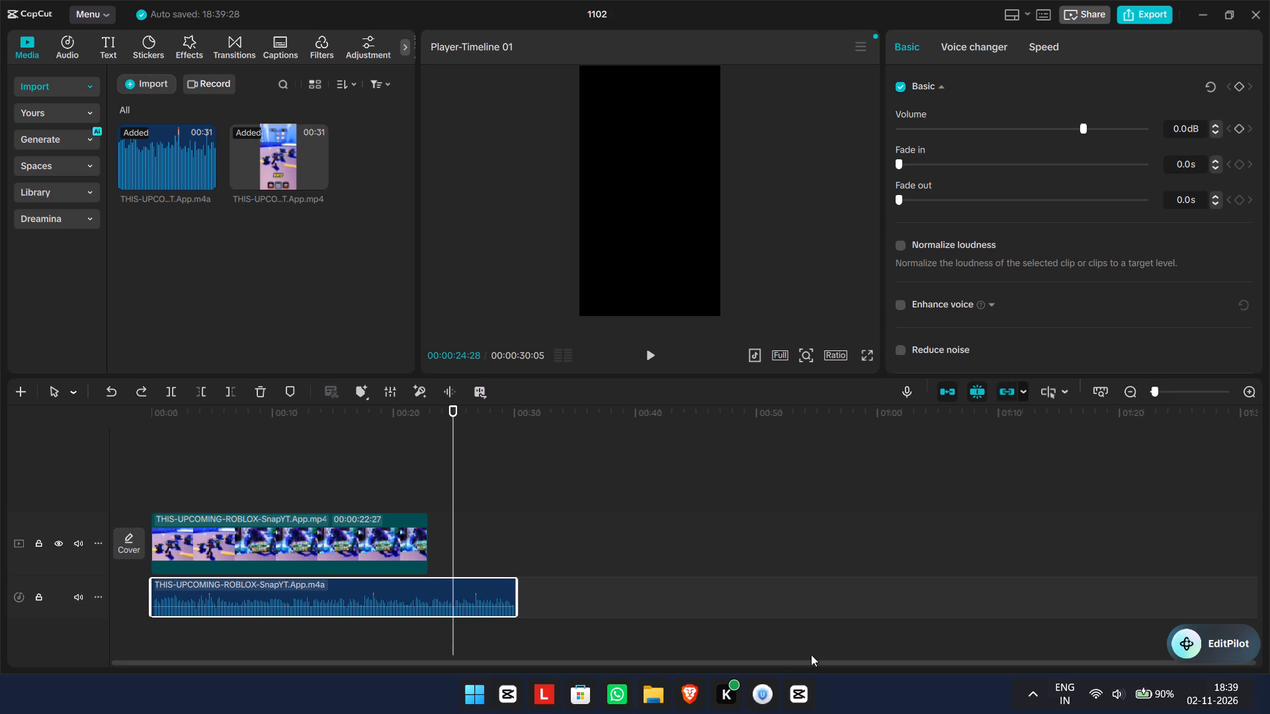
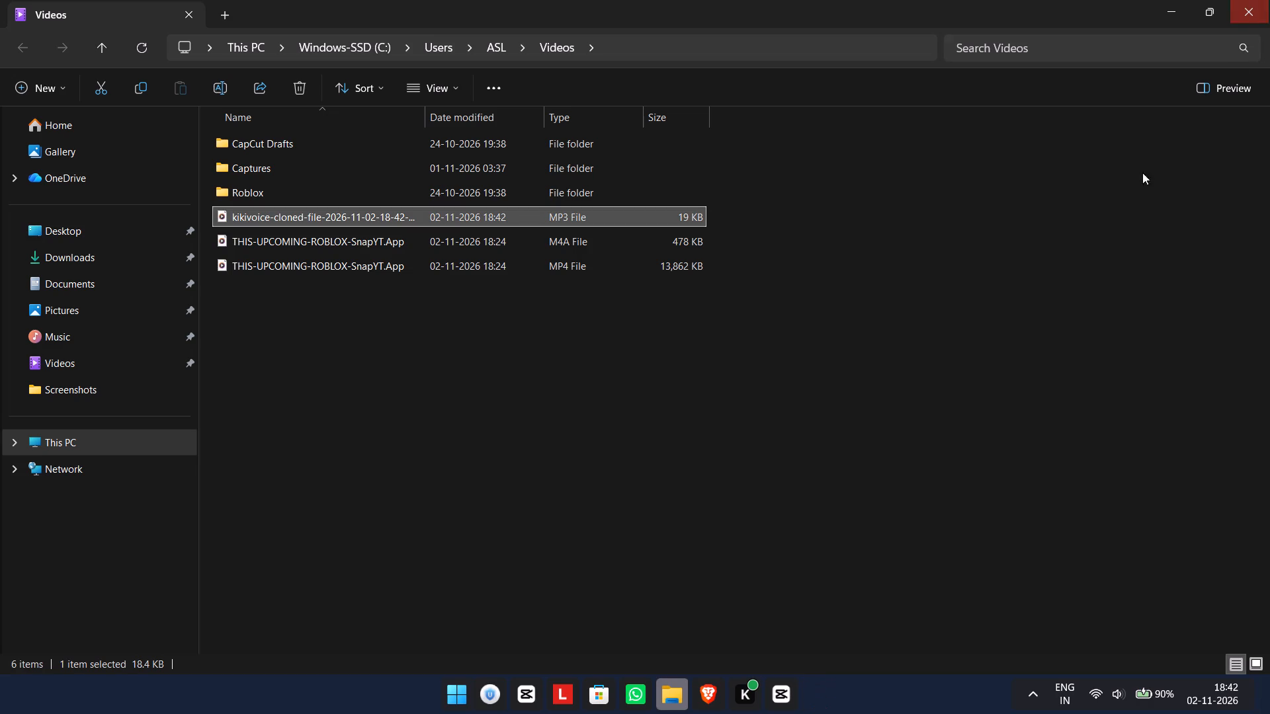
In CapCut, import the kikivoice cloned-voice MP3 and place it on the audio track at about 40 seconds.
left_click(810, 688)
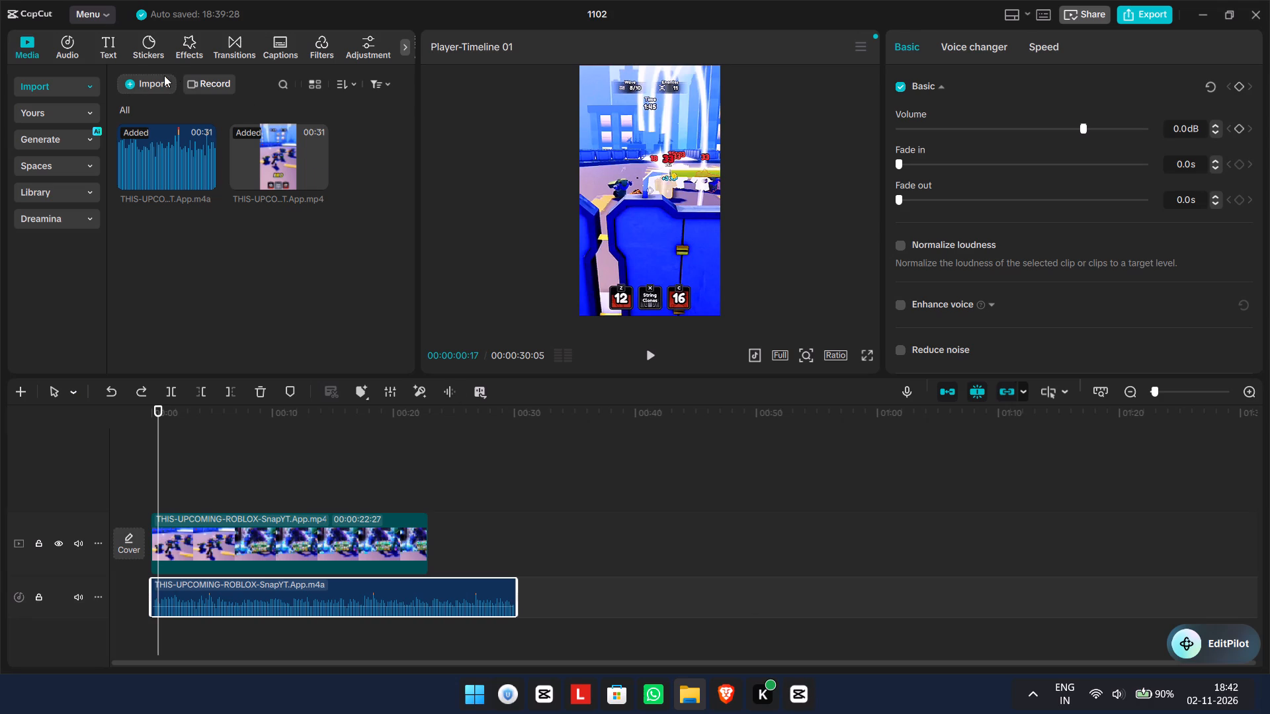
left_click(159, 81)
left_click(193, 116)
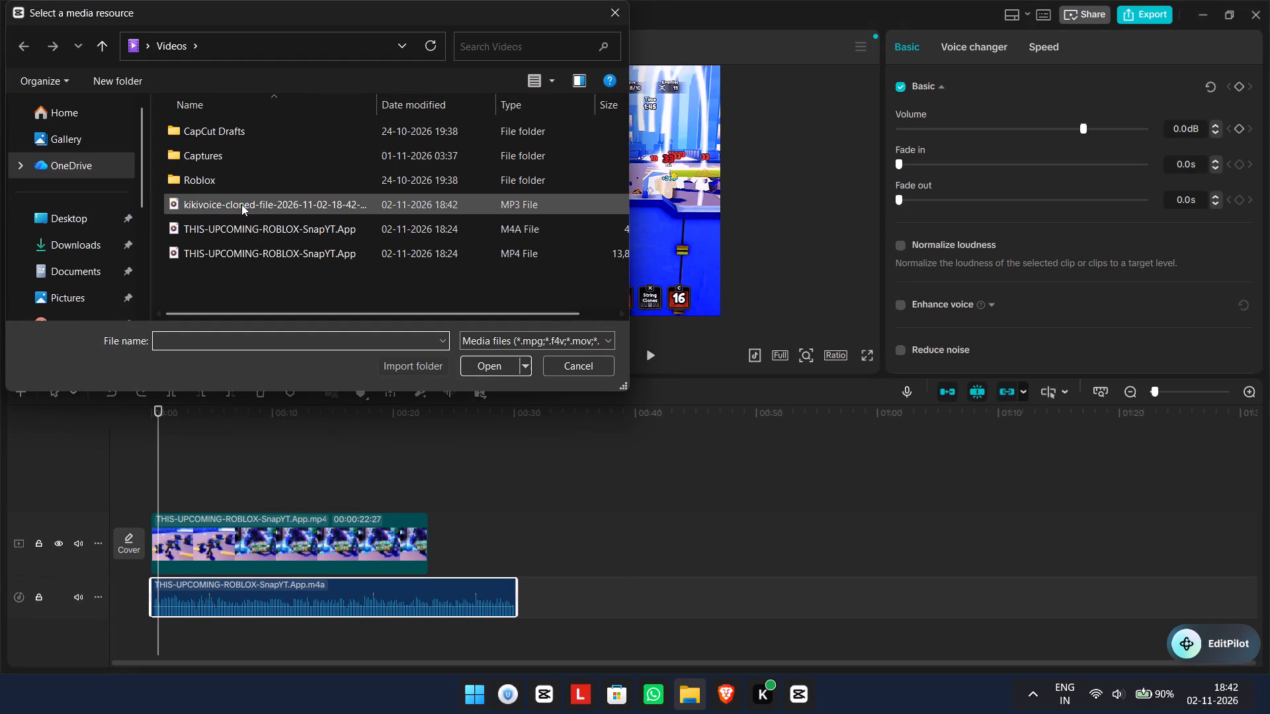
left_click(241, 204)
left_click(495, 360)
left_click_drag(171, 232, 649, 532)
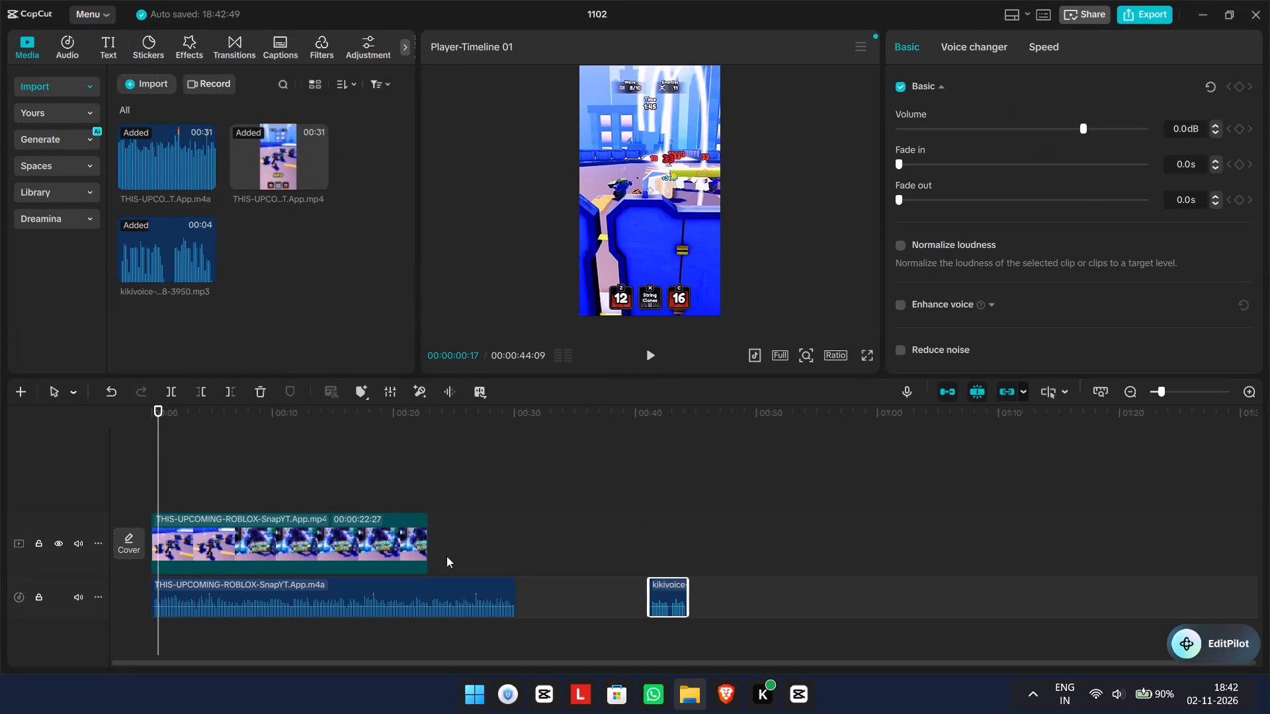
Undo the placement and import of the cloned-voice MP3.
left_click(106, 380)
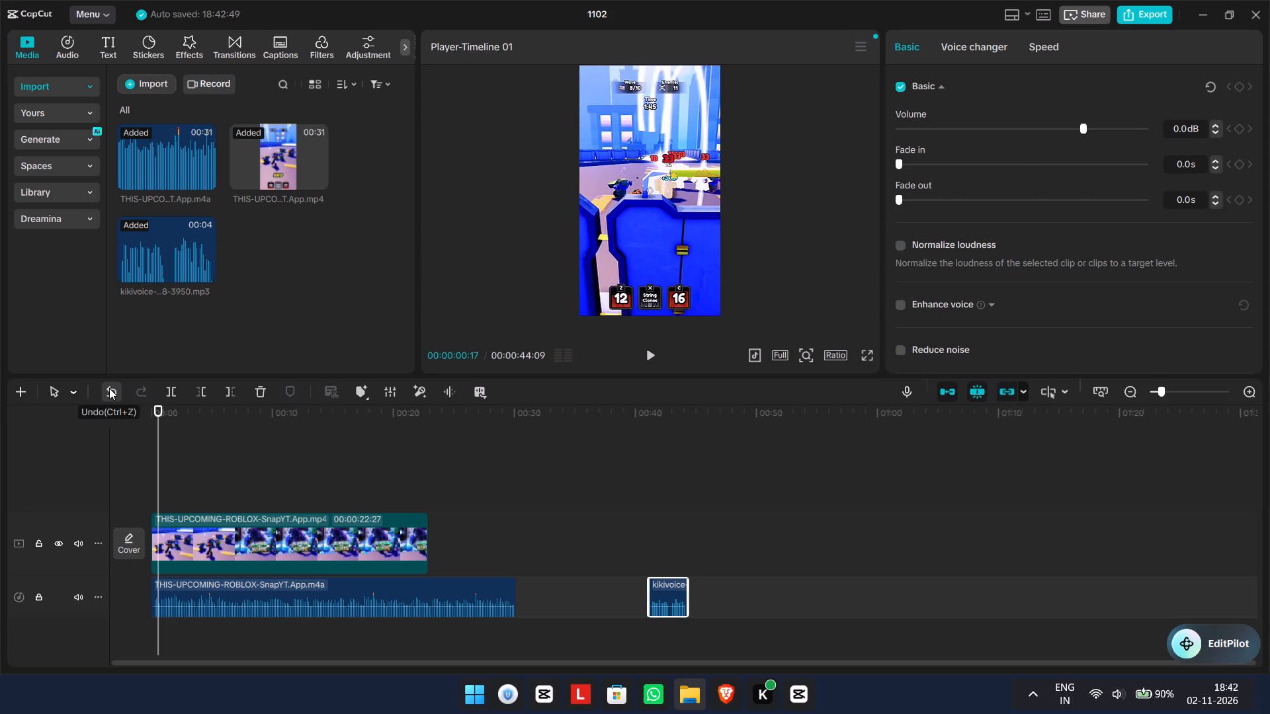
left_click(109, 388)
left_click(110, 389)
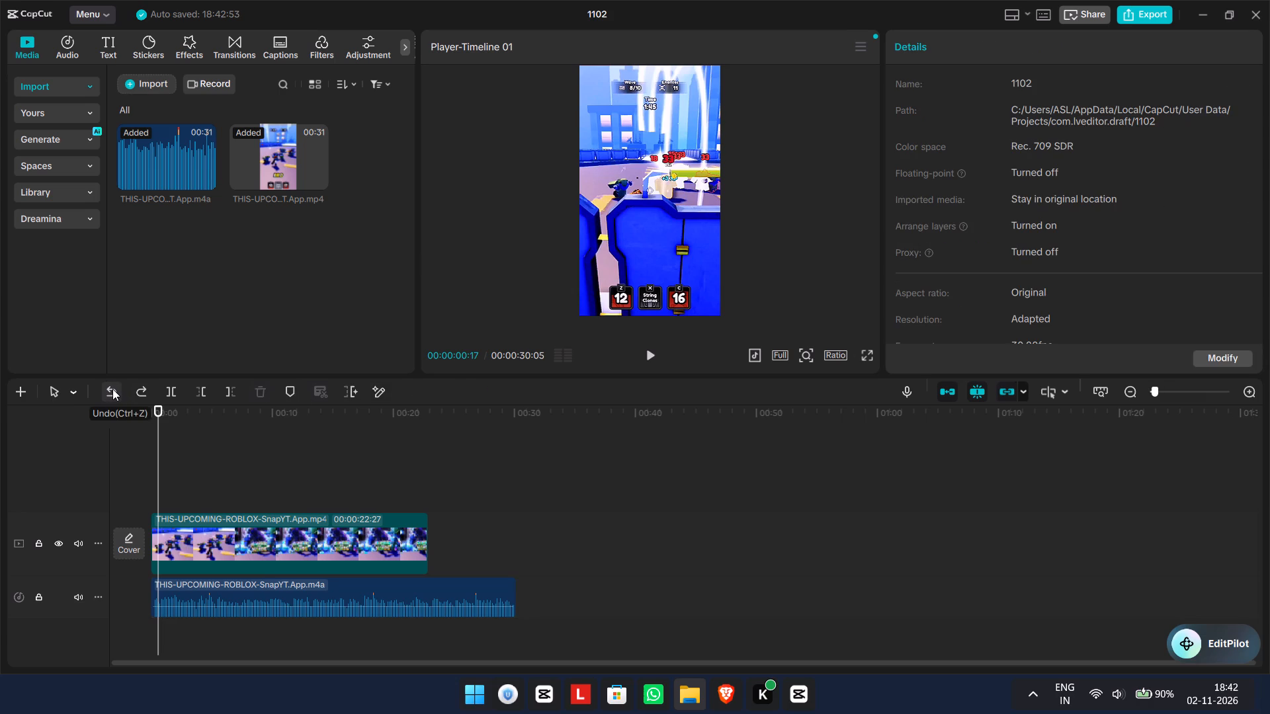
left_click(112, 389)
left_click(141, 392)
Split the Roblox audio clip at the video clip's end, 00:00:22:27, and delete the remaining audio.
left_click_drag(149, 433, 451, 478)
left_click_drag(157, 422, 429, 451)
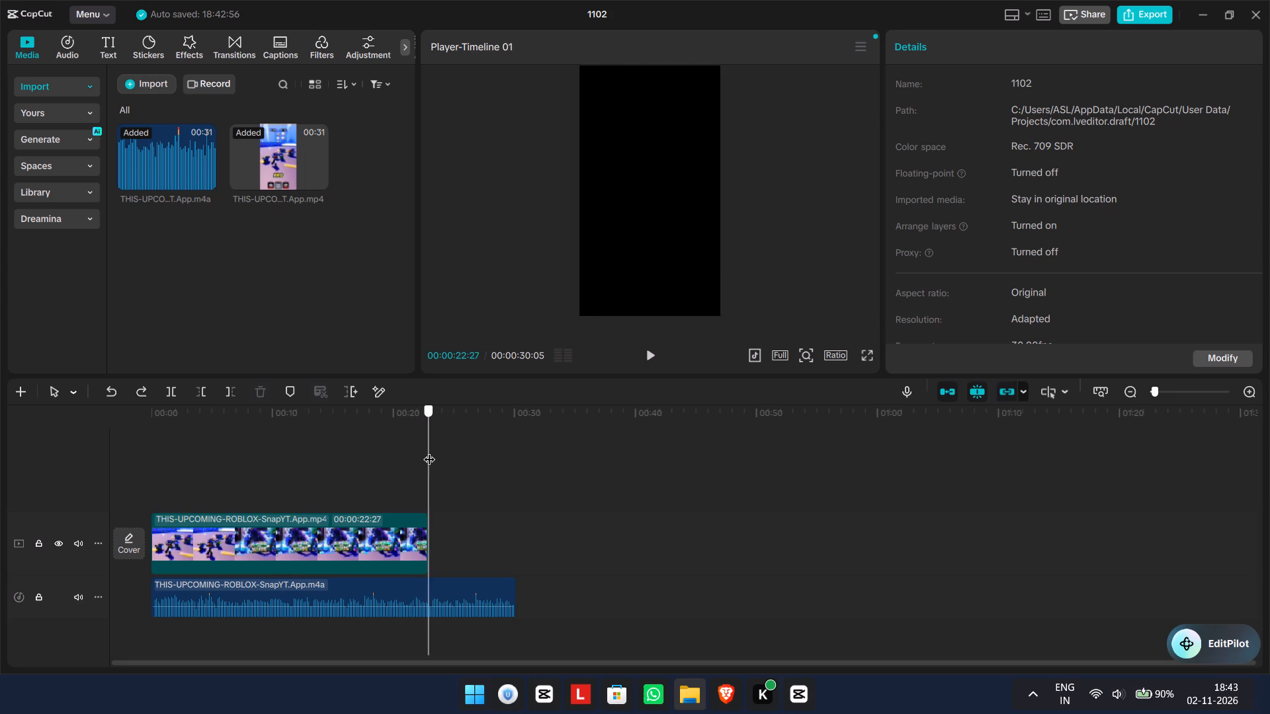
left_click_drag(429, 451, 427, 450)
left_click(459, 594)
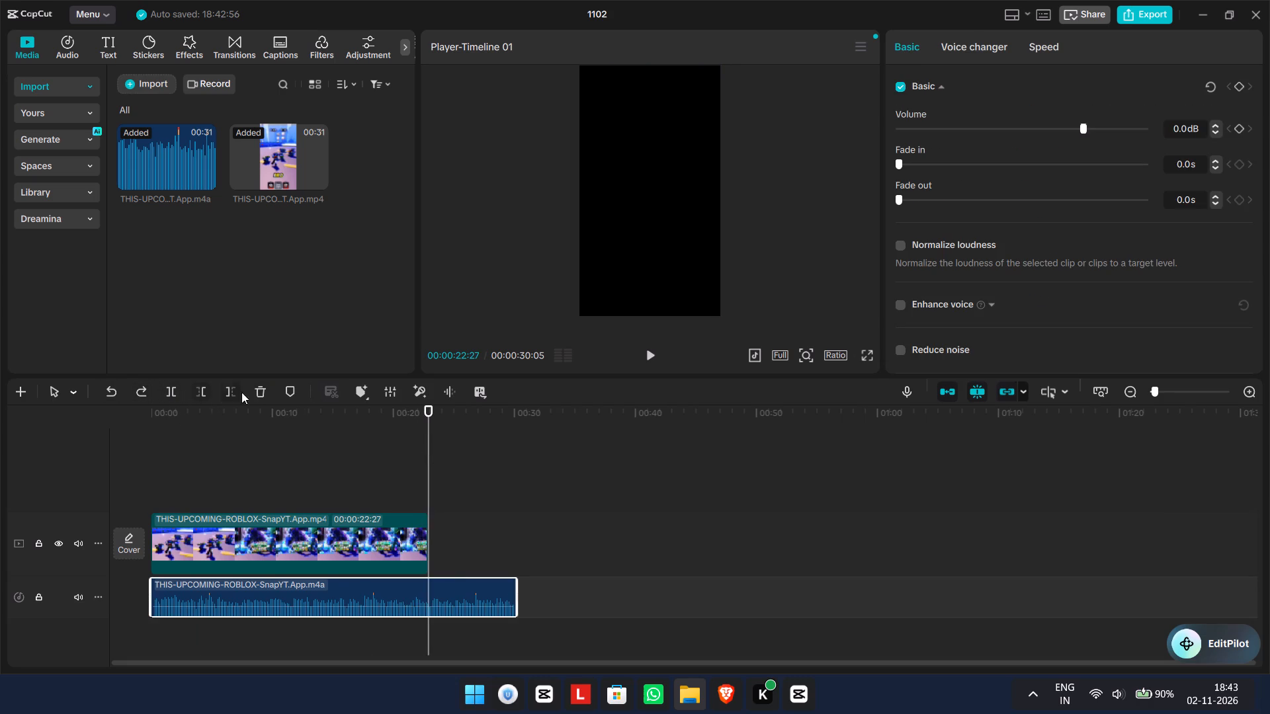
left_click(171, 385)
left_click(460, 580)
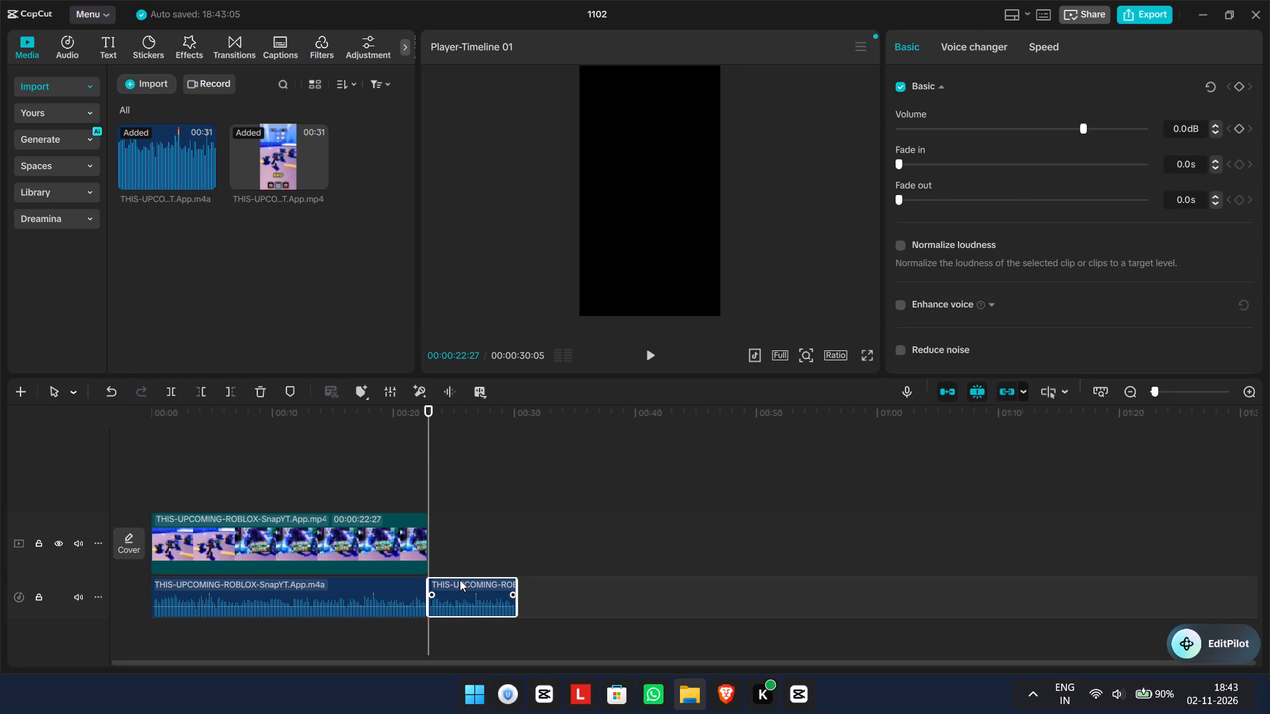
left_click(263, 399)
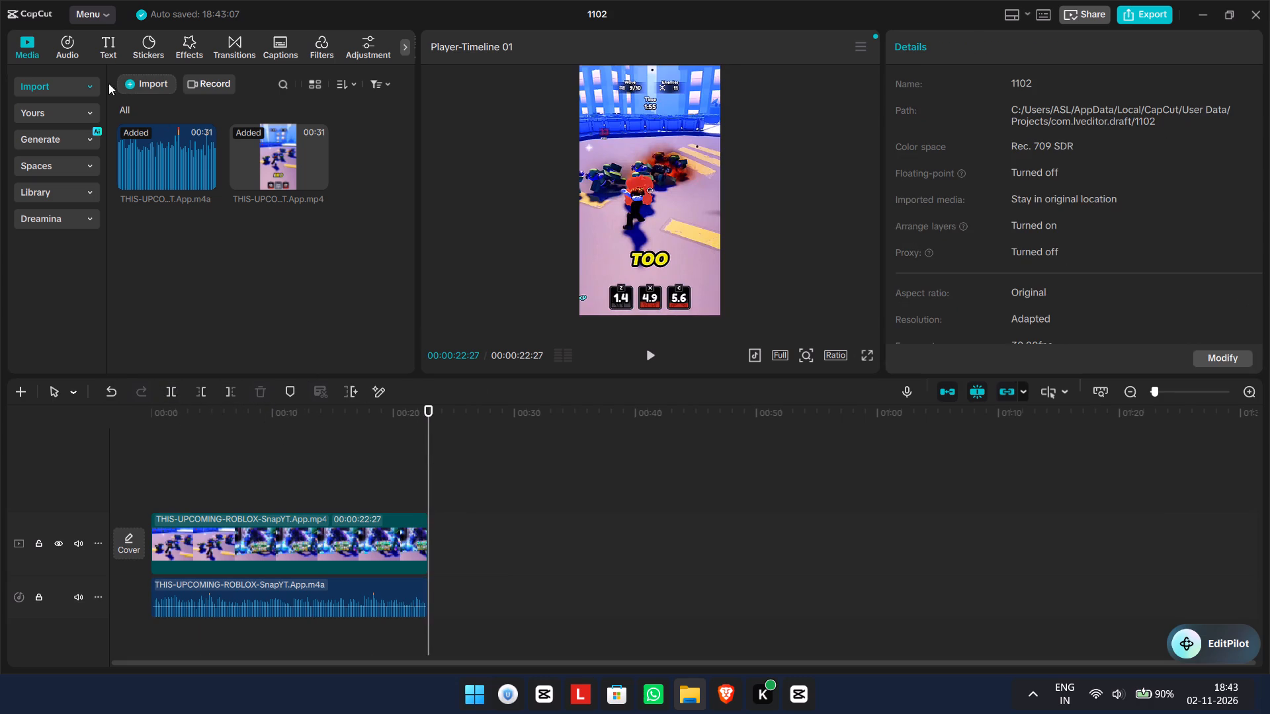
Import the kikivoice cloned-voice MP3 and place it on the audio track directly after the Roblox audio, at 00:00:22:27.
left_click(136, 90)
left_click(177, 108)
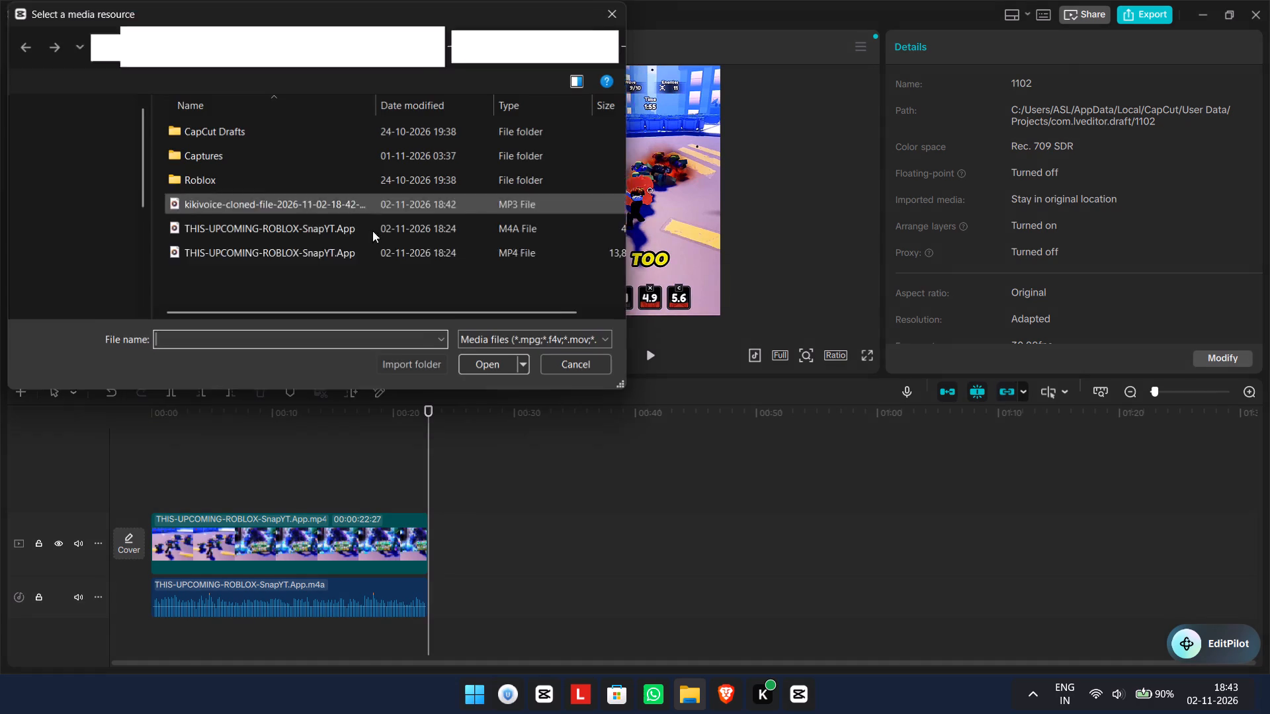
left_click(306, 211)
left_click(492, 360)
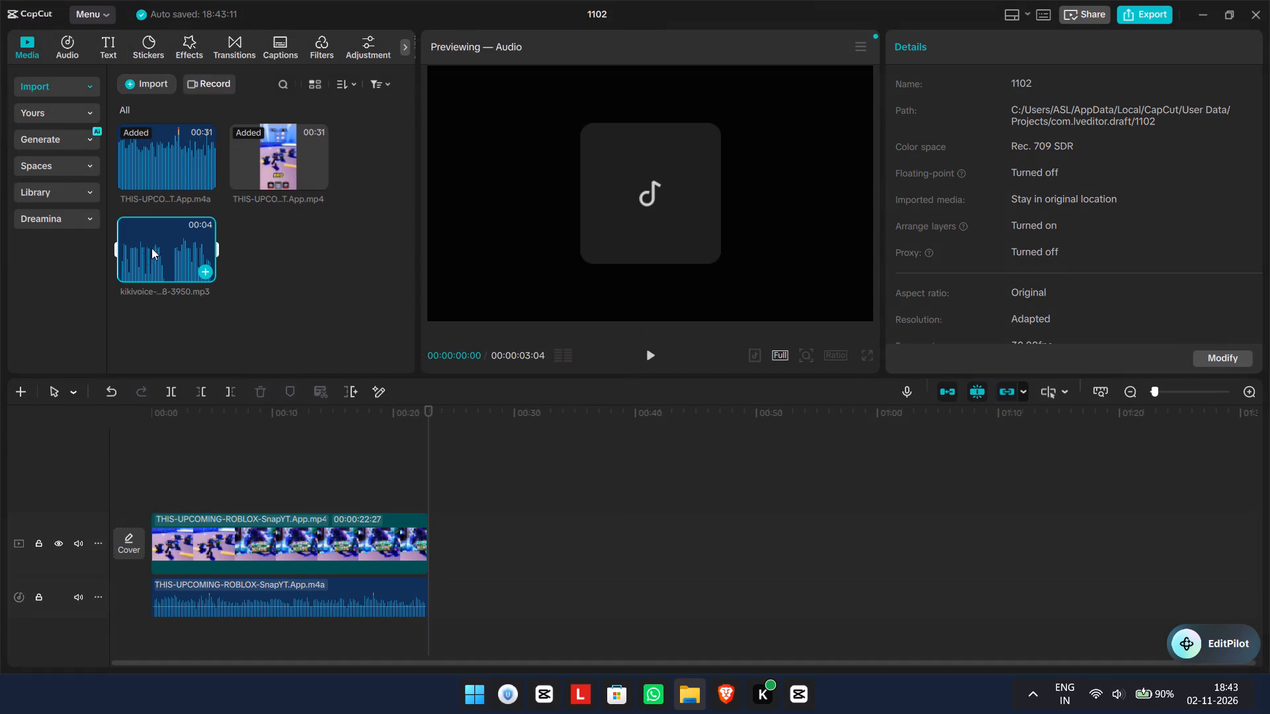
left_click_drag(154, 253, 430, 602)
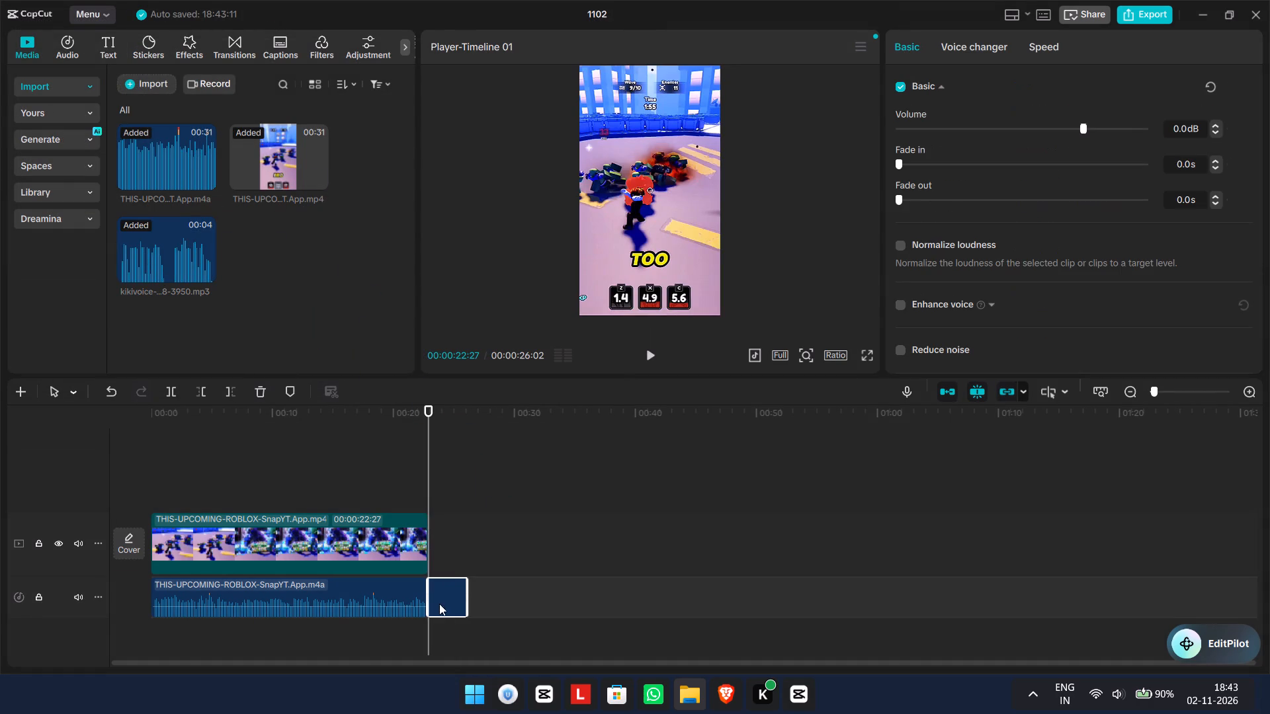
Play the timeline from about 21 seconds through the end of the cloned-voice clip.
left_click_drag(423, 462, 407, 459)
left_click(654, 356)
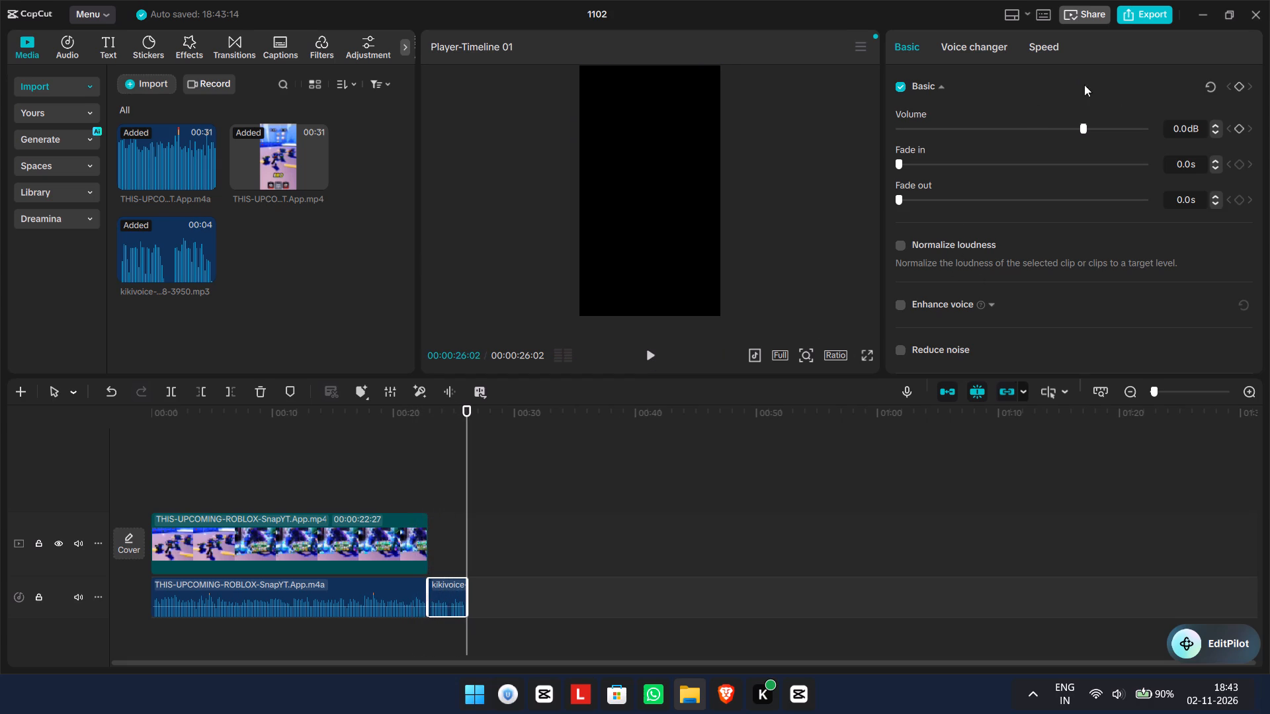
Apply the Energetic voice filter to the cloned-voice clip.
scroll(1074, 177, "down", 1)
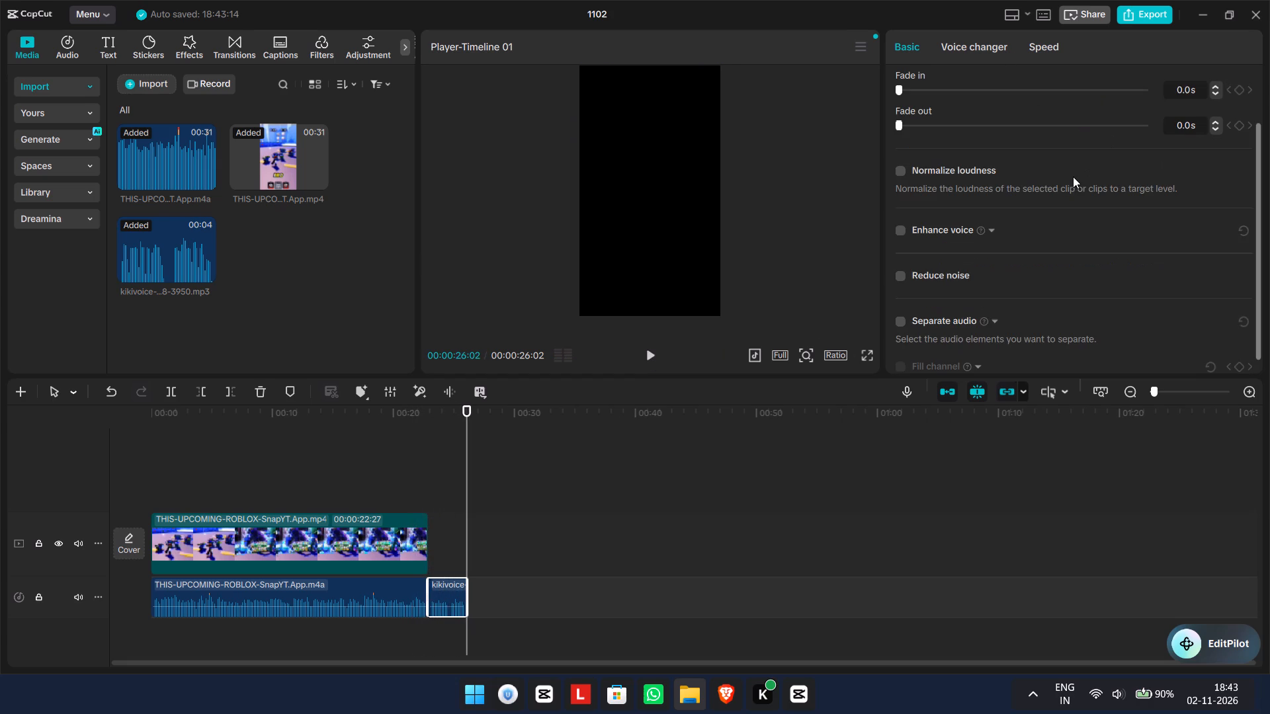
scroll(1073, 177, "down", 2)
scroll(1073, 177, "up", 3)
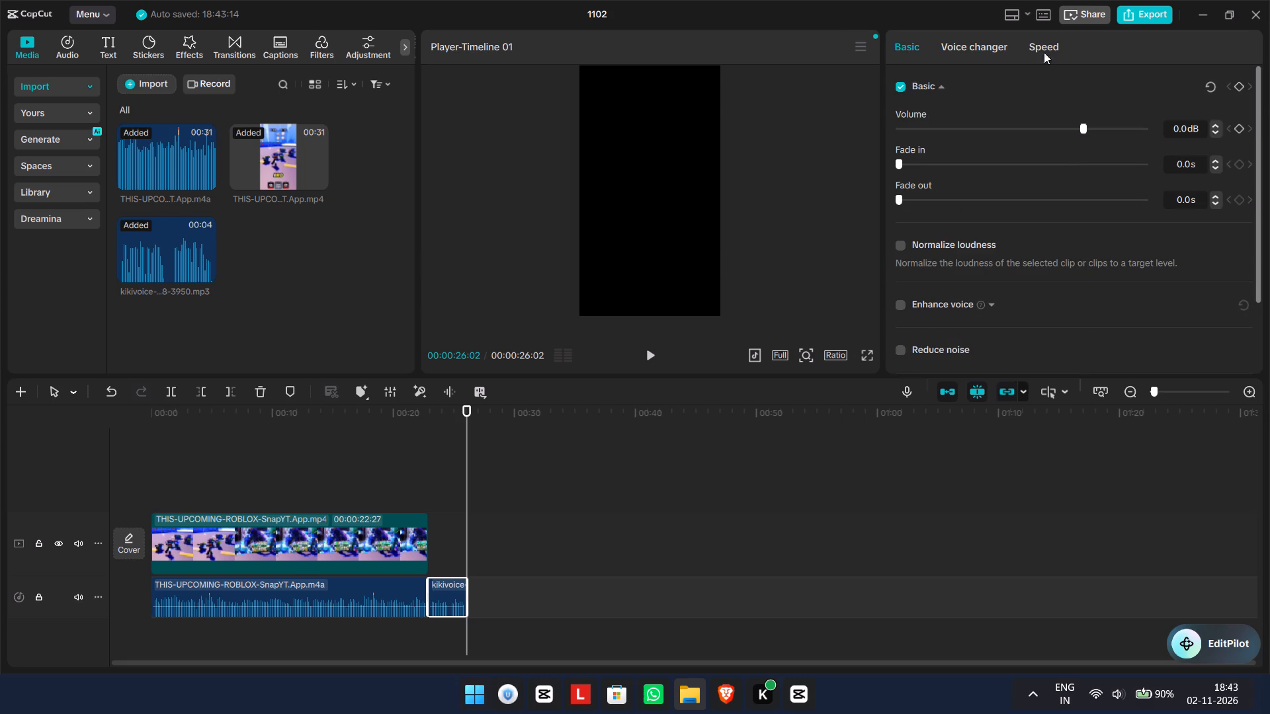
left_click(980, 46)
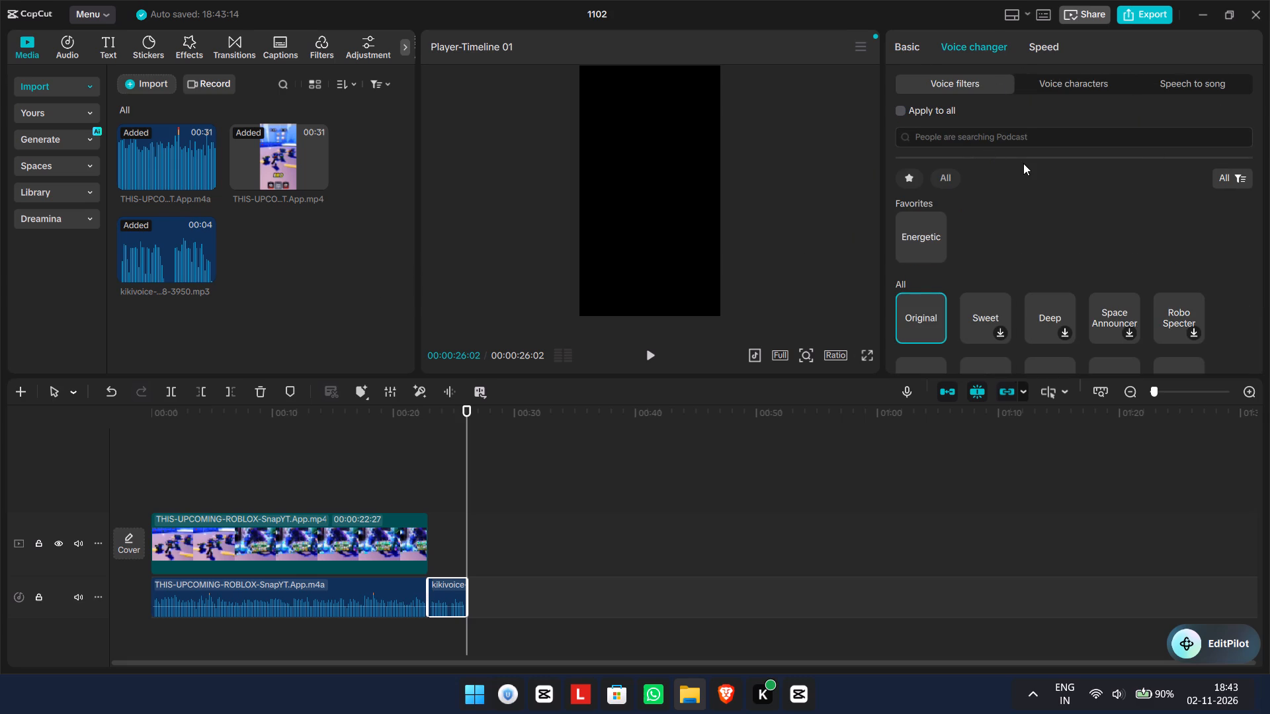
left_click(918, 235)
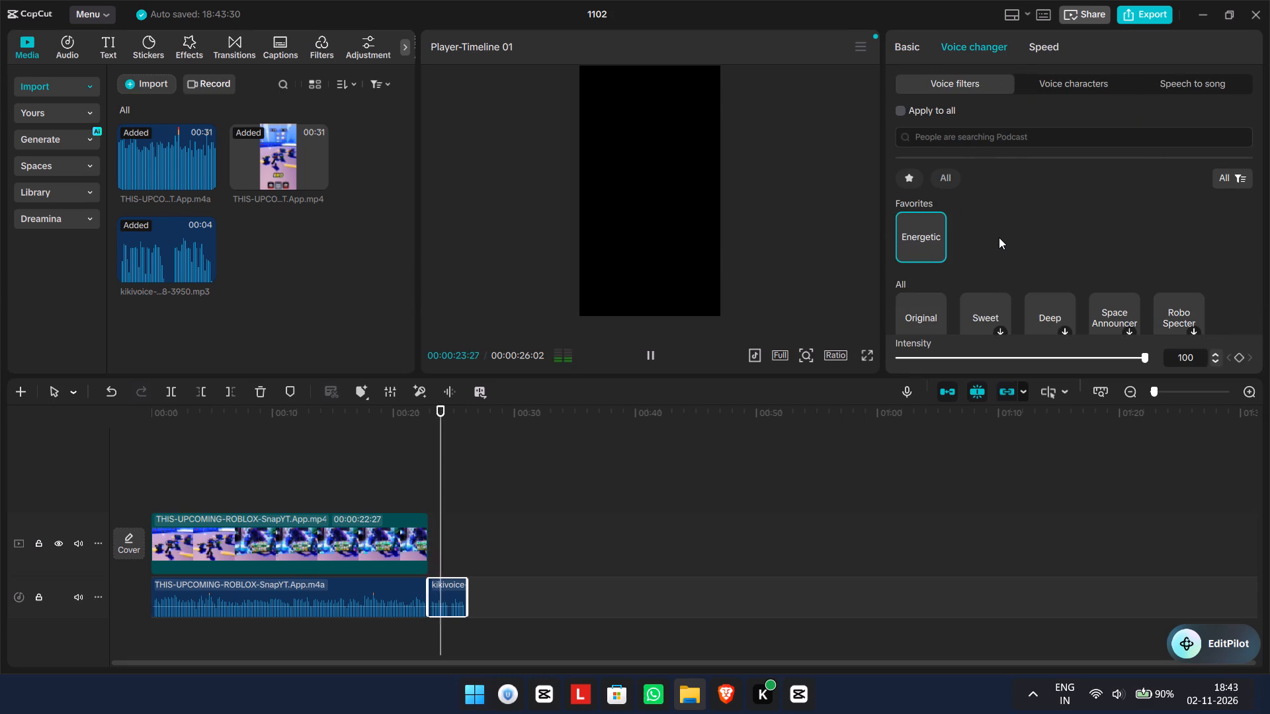
Examine the other voice filters, voice characters, speech-to-song options and basic audio settings for the cloned-voice clip.
scroll(999, 237, "down", 2)
scroll(1066, 288, "down", 1)
scroll(1066, 288, "up", 4)
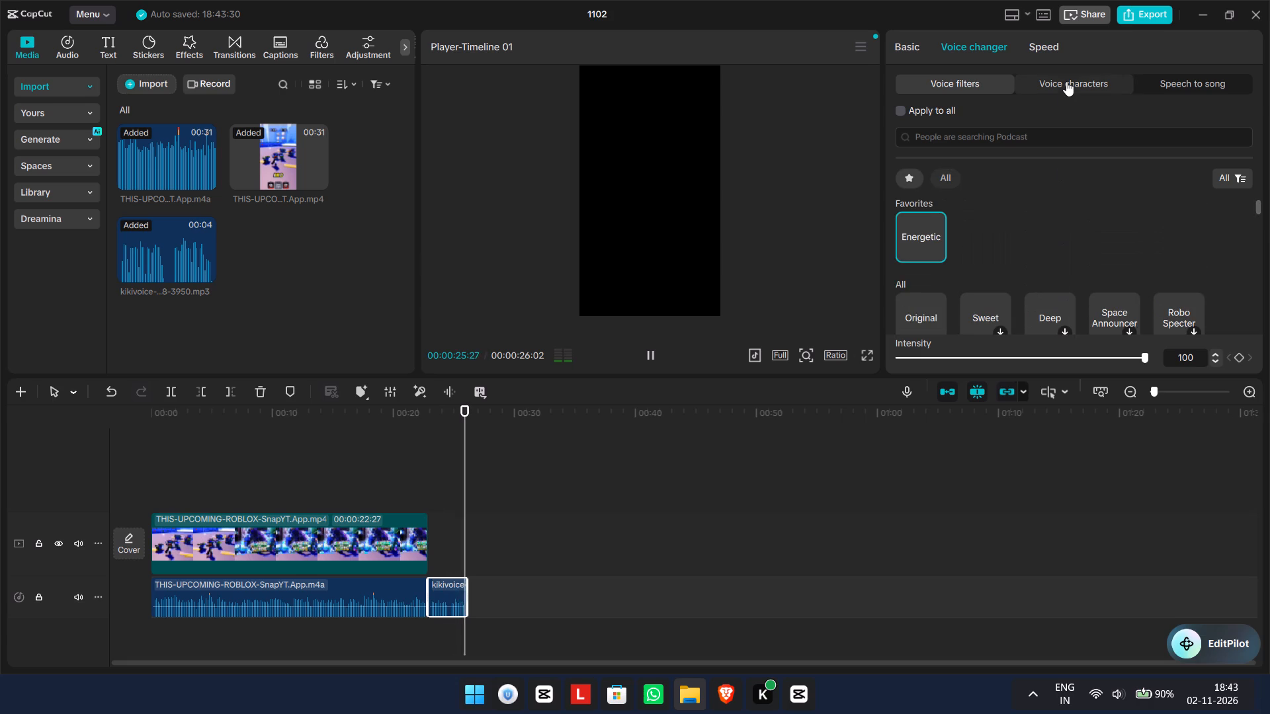
left_click(1066, 81)
left_click(1190, 90)
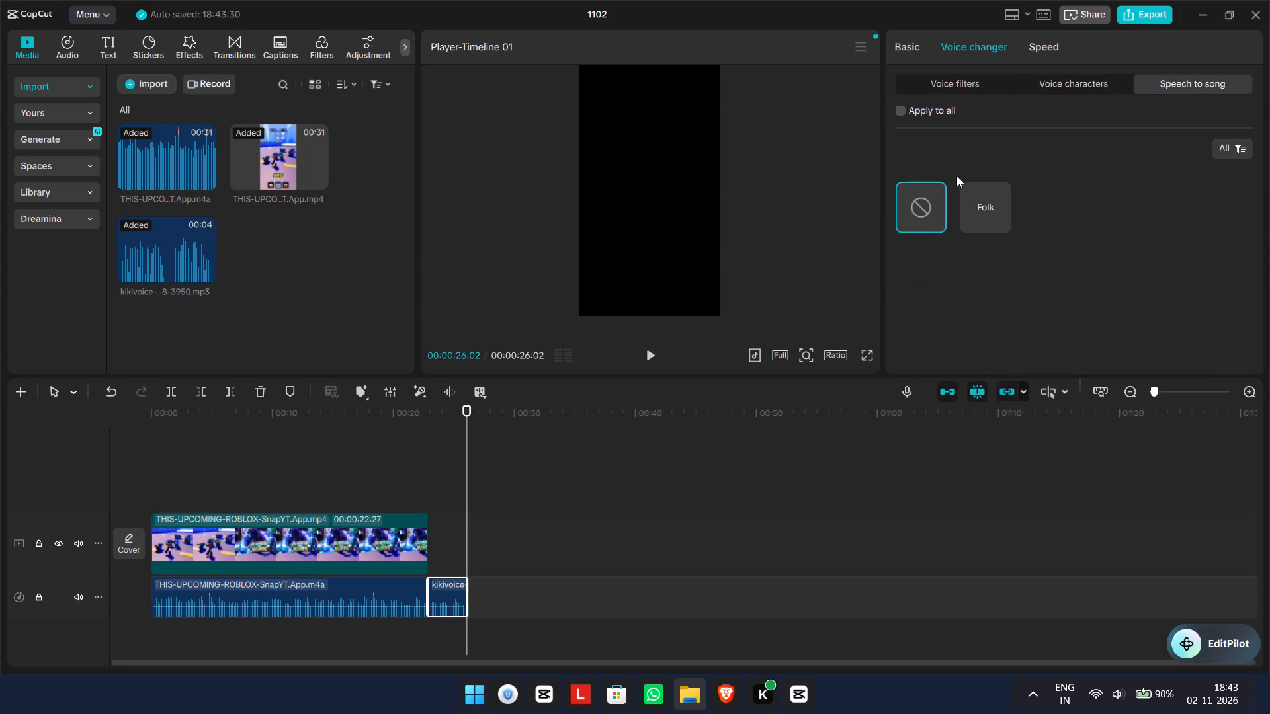
left_click(932, 44)
left_click(910, 44)
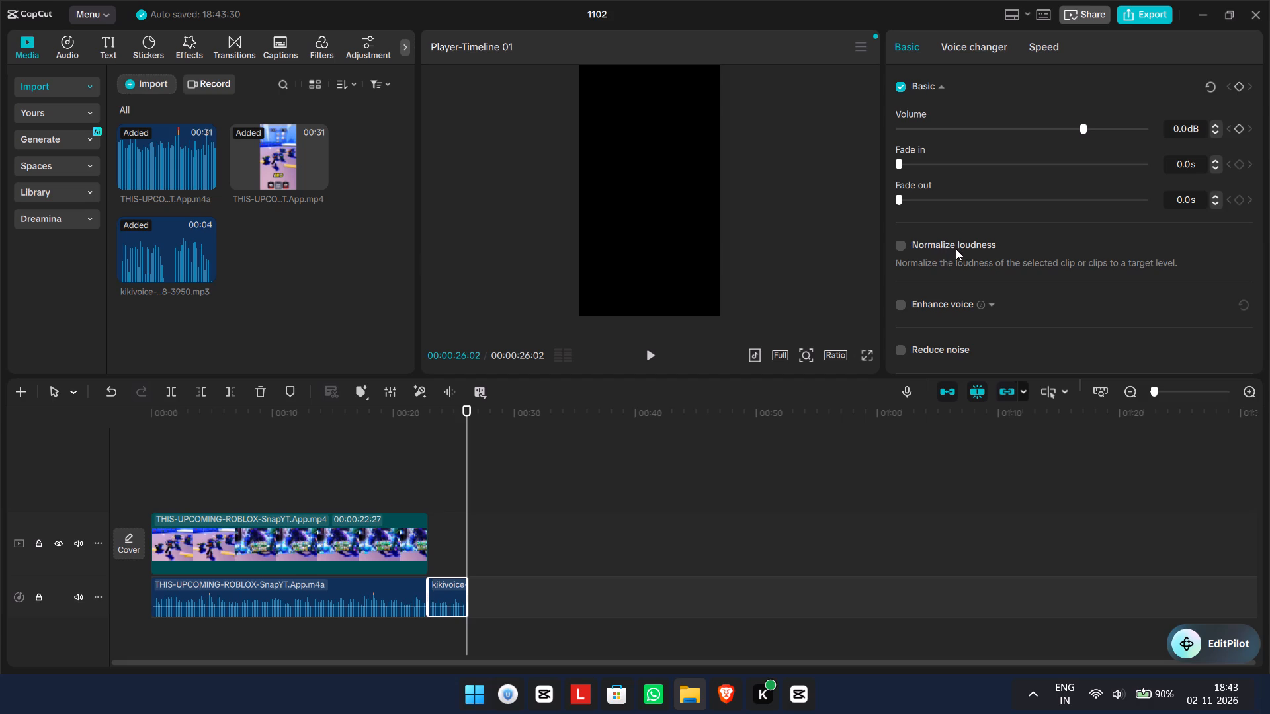
scroll(956, 249, "down", 3)
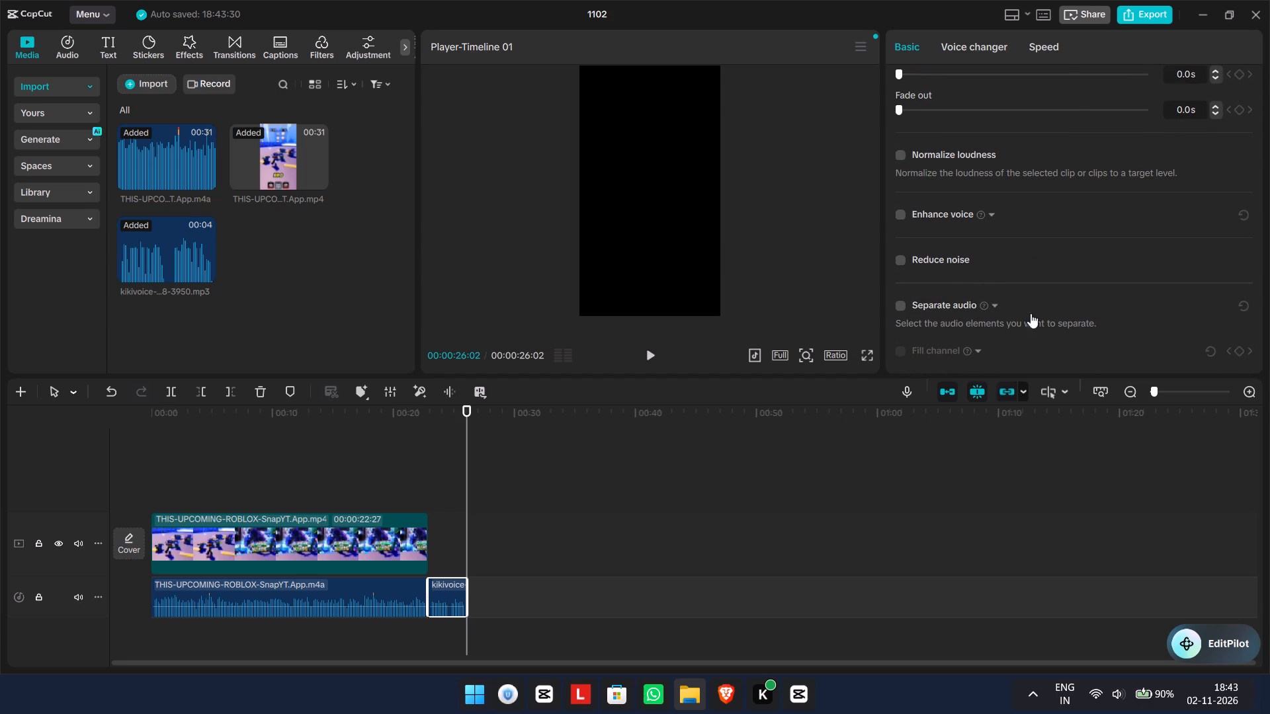
scroll(1058, 324, "up", 5)
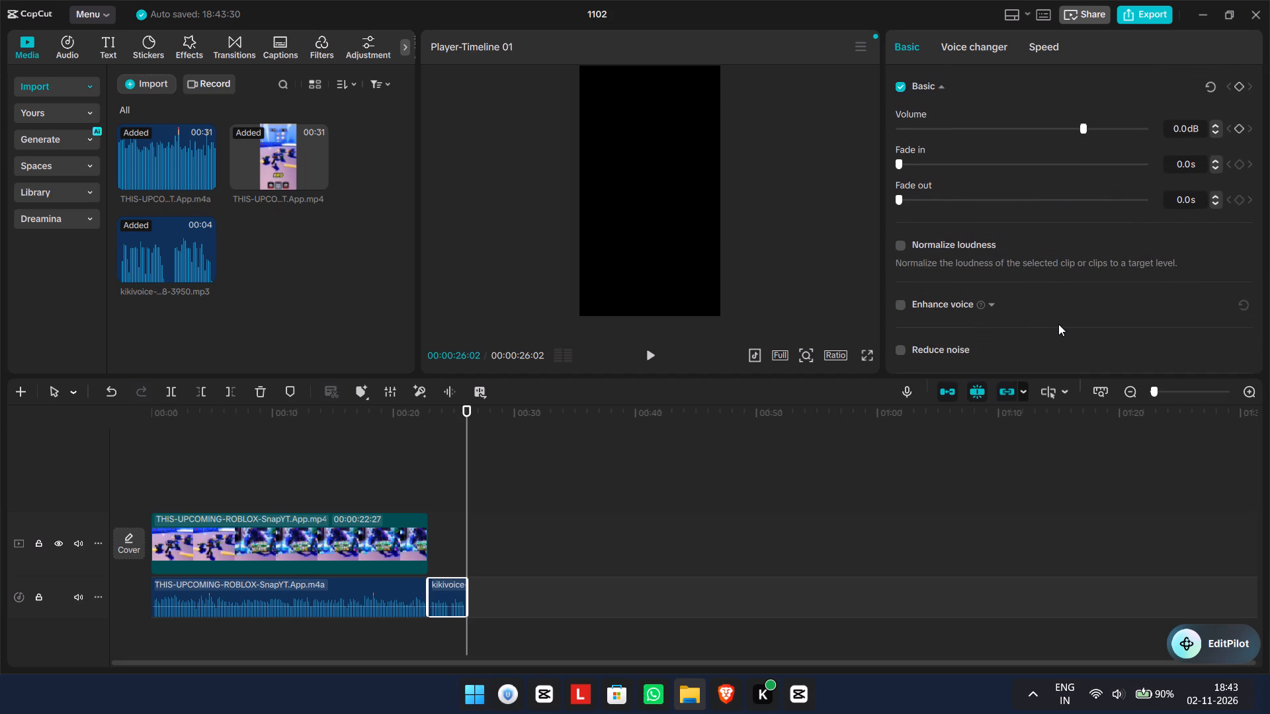
left_click(812, 464)
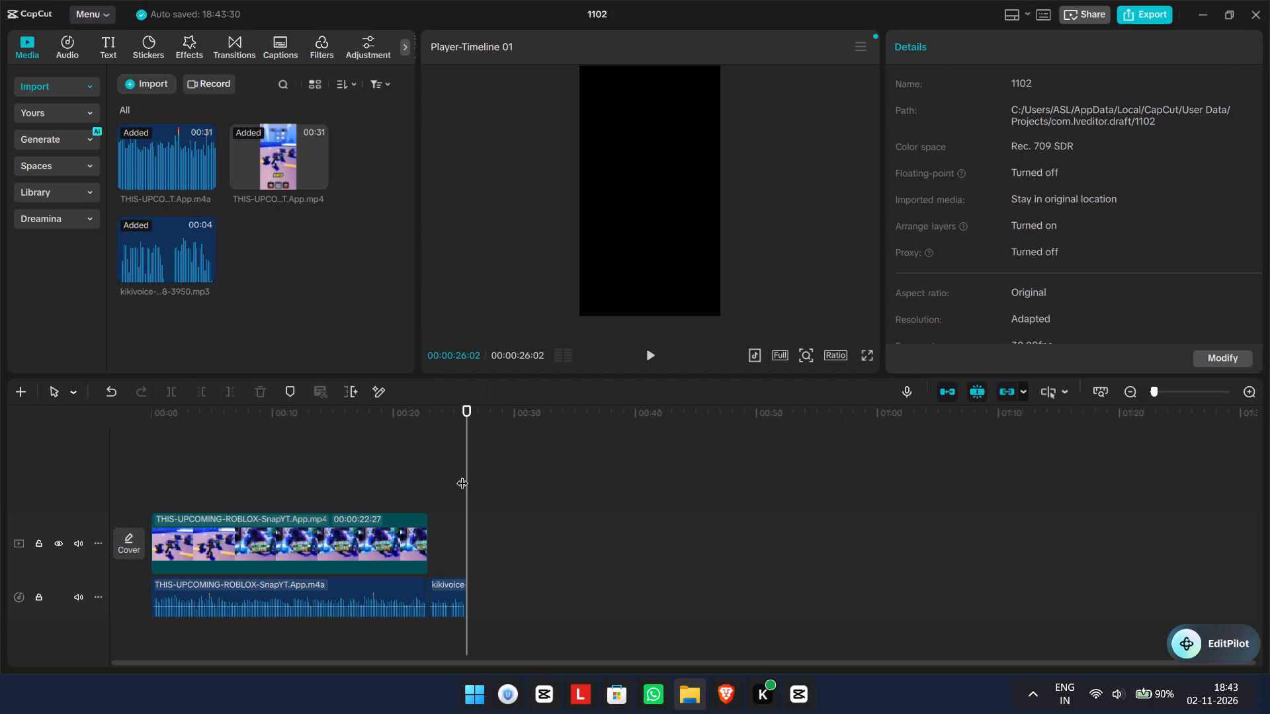
Turn on Change audio pitch for the cloned-voice clip and play the timeline from about 20 seconds to the end.
left_click_drag(468, 471, 433, 467)
left_click(446, 592)
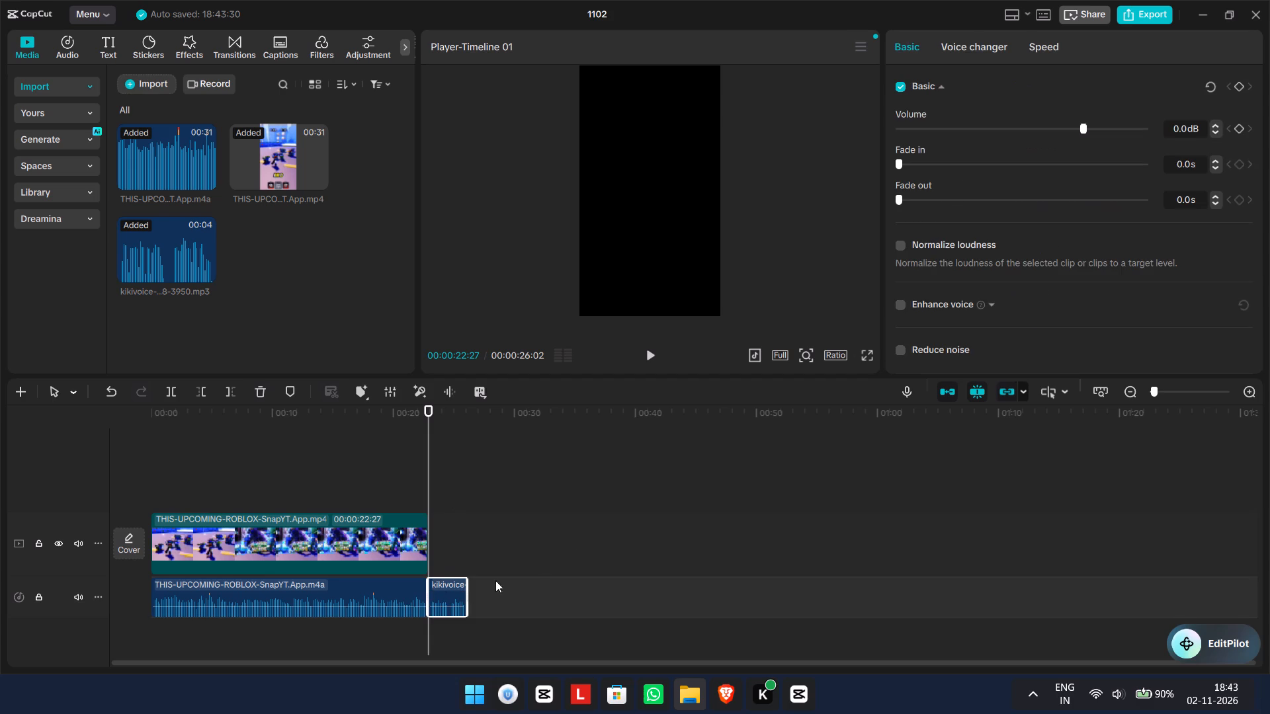
left_click(1036, 52)
left_click(1240, 188)
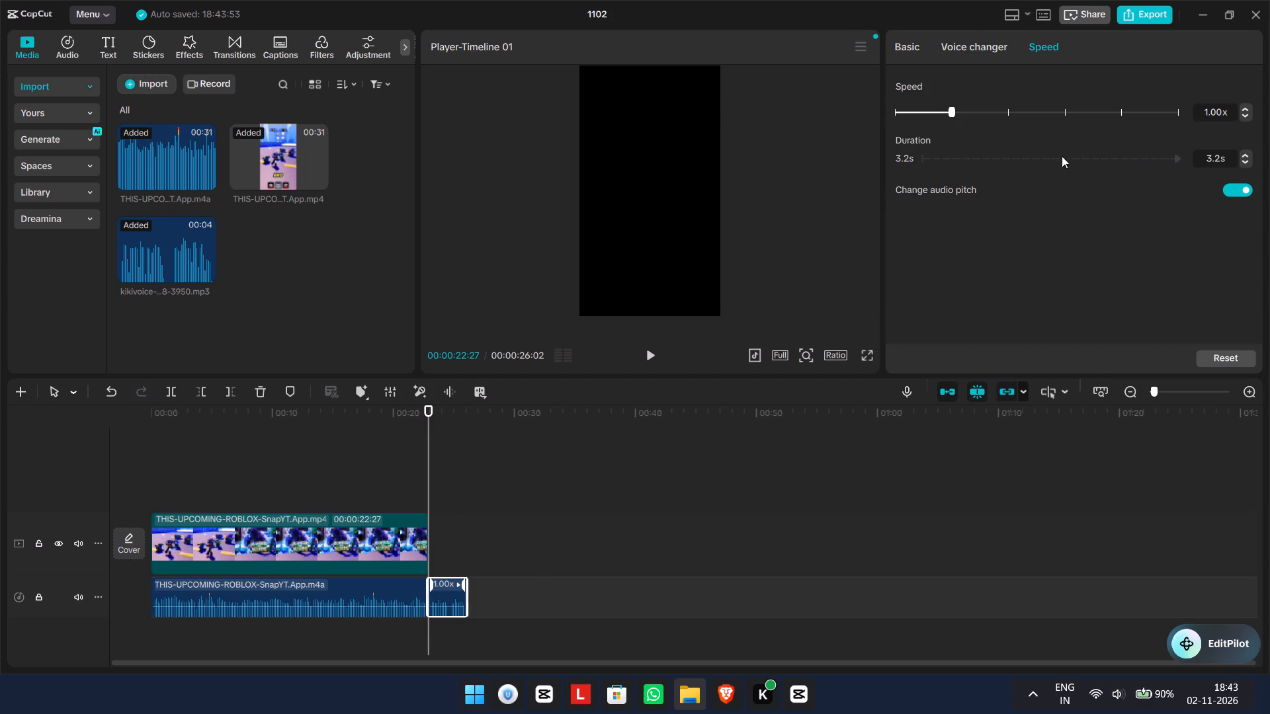
left_click_drag(428, 422, 399, 418)
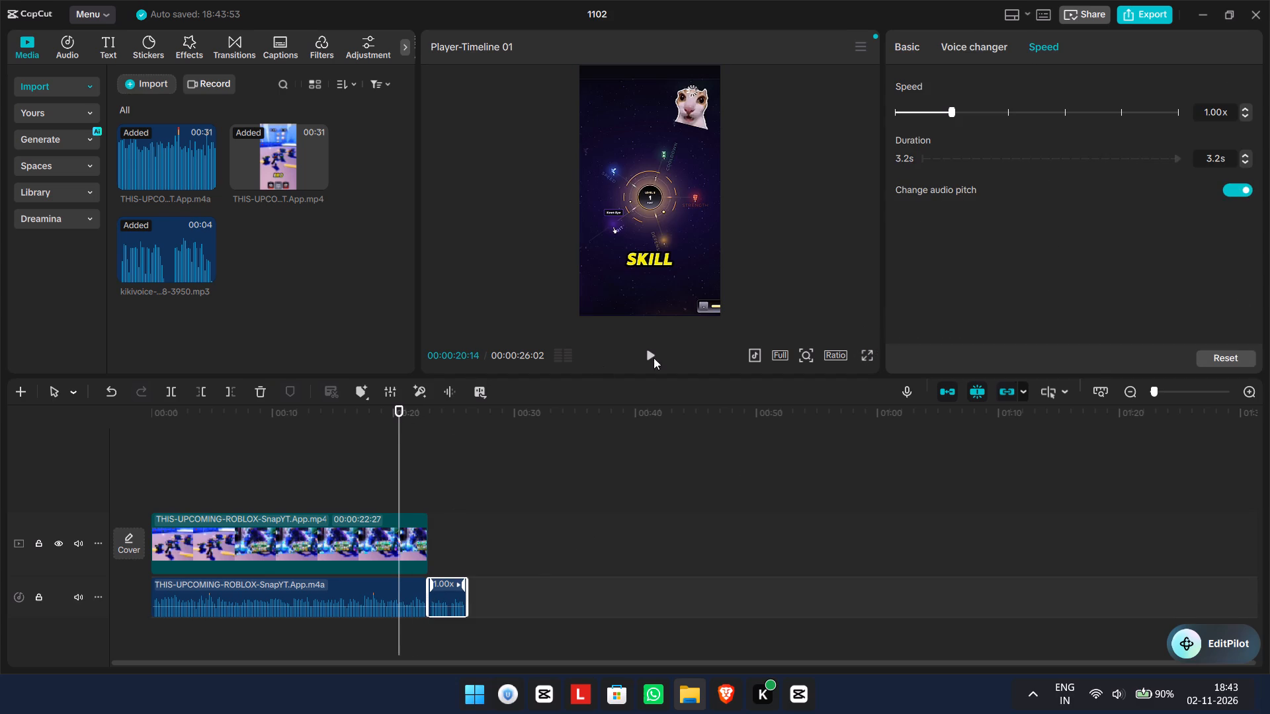
left_click(650, 355)
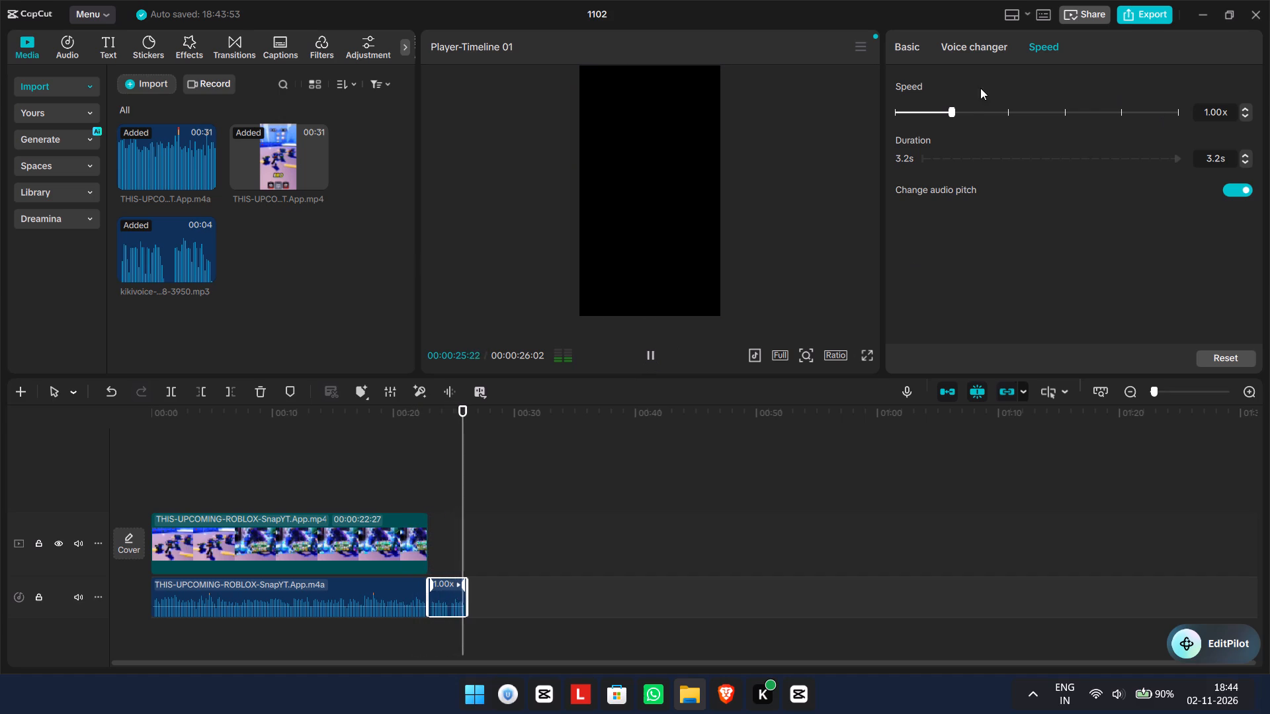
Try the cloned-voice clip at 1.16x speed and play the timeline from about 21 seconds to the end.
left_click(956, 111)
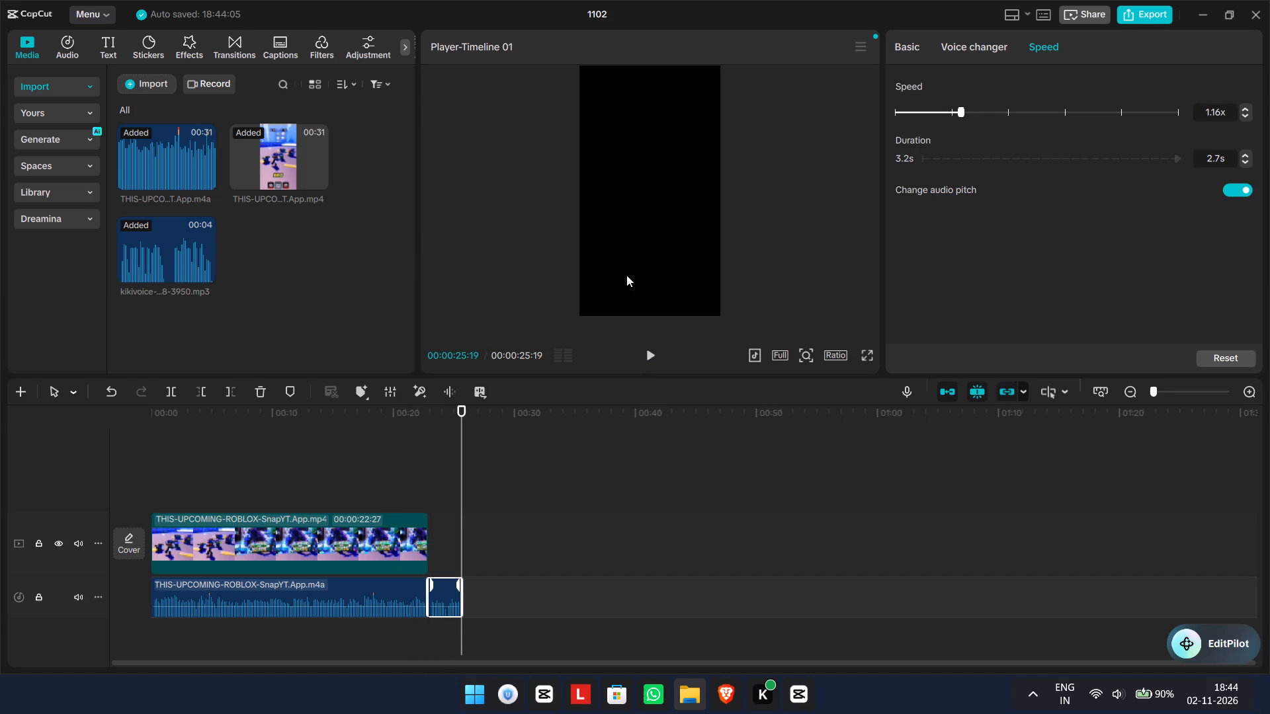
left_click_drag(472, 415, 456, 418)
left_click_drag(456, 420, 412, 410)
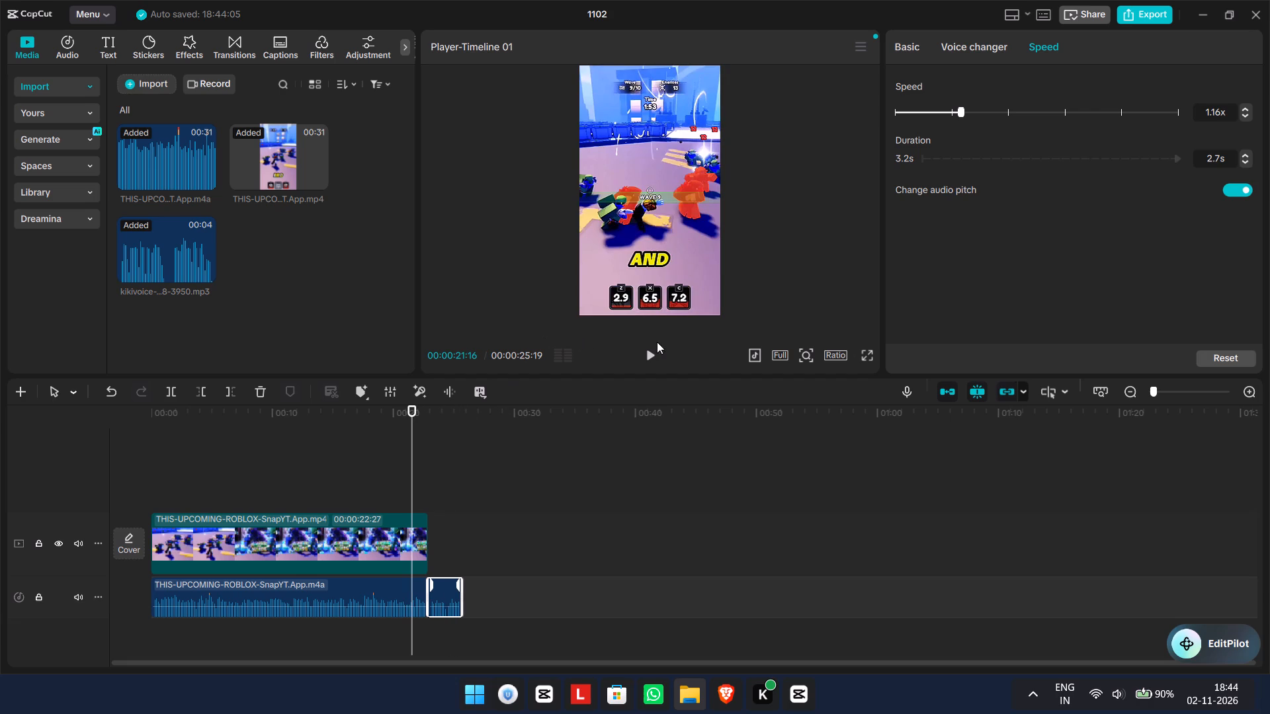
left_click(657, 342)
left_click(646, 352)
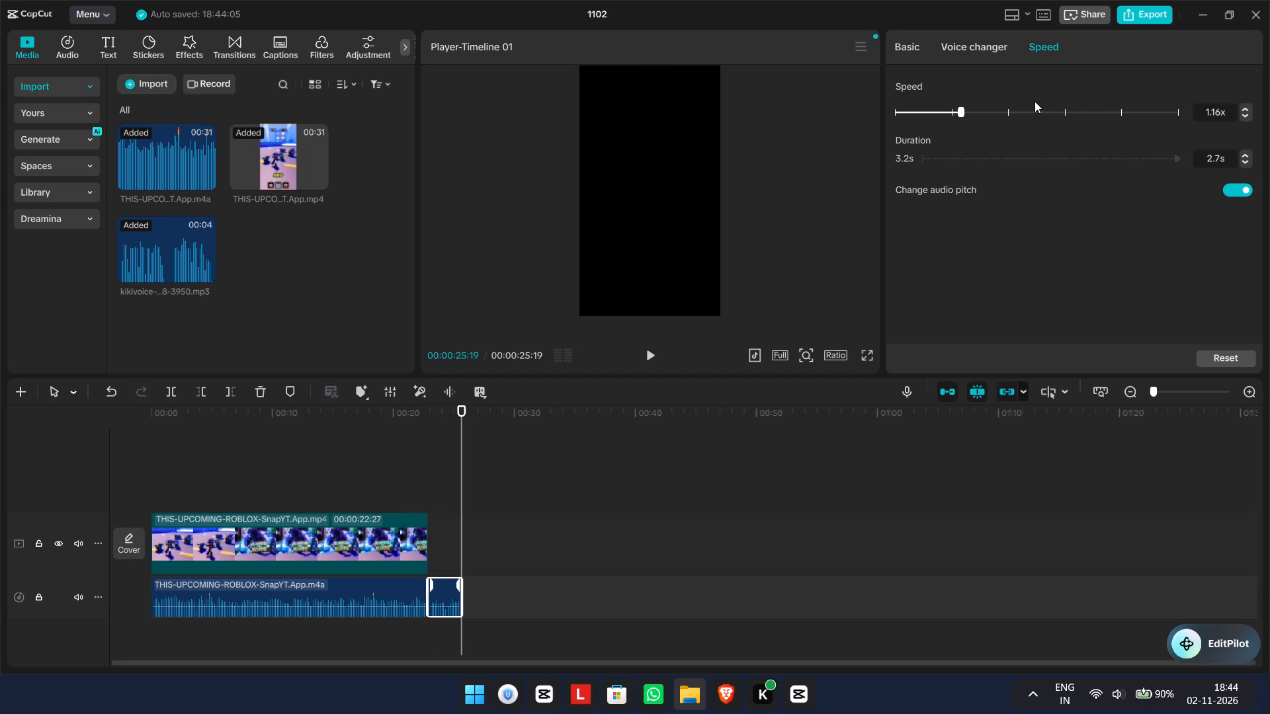
Set the cloned-voice clip's speed to 1.09x and play the last few seconds of the timeline.
left_click(957, 111)
left_click(454, 469)
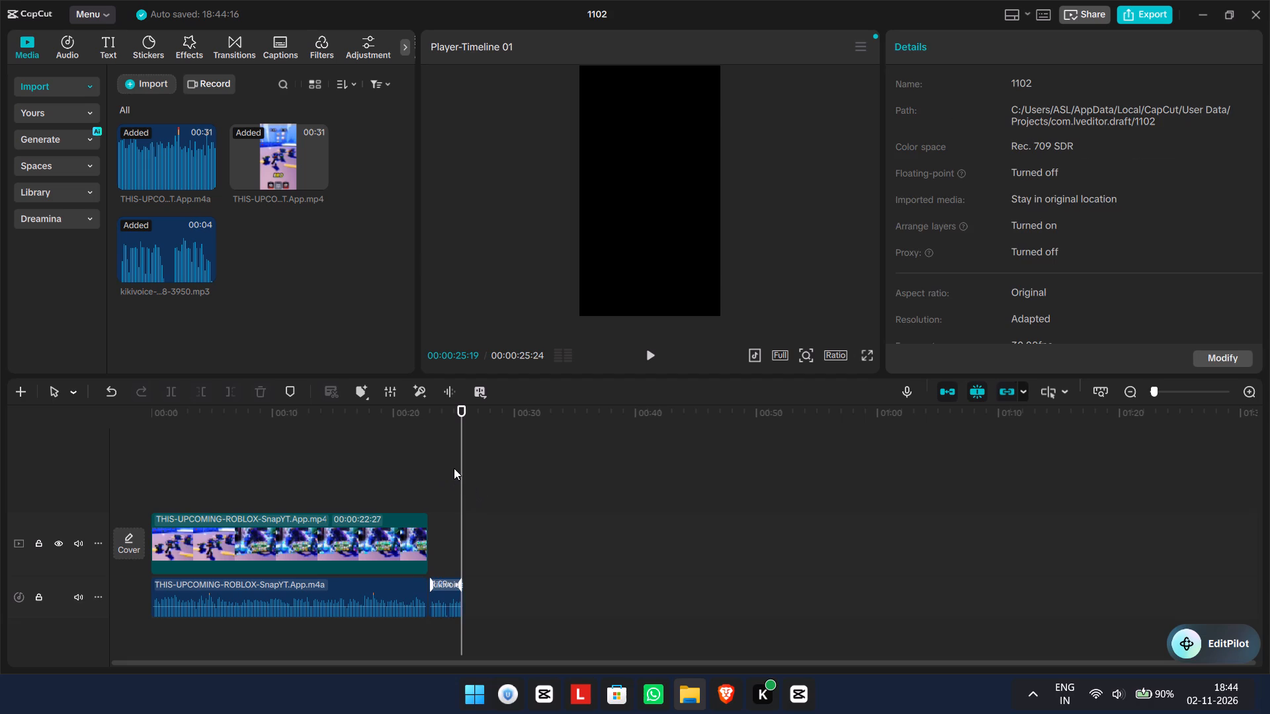
left_click_drag(458, 467, 413, 466)
left_click(652, 355)
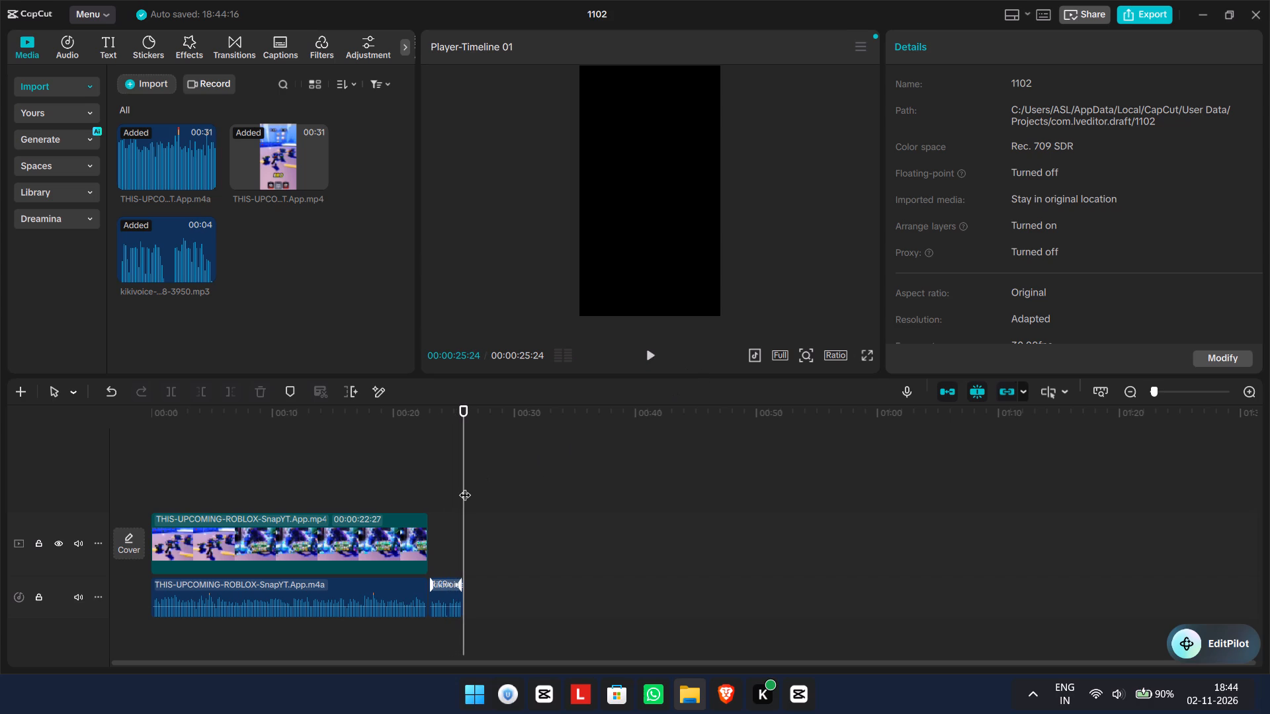
Scrub back through the video and stop the playhead at the video clip's end, 00:00:22:27.
left_click_drag(464, 487, 396, 487)
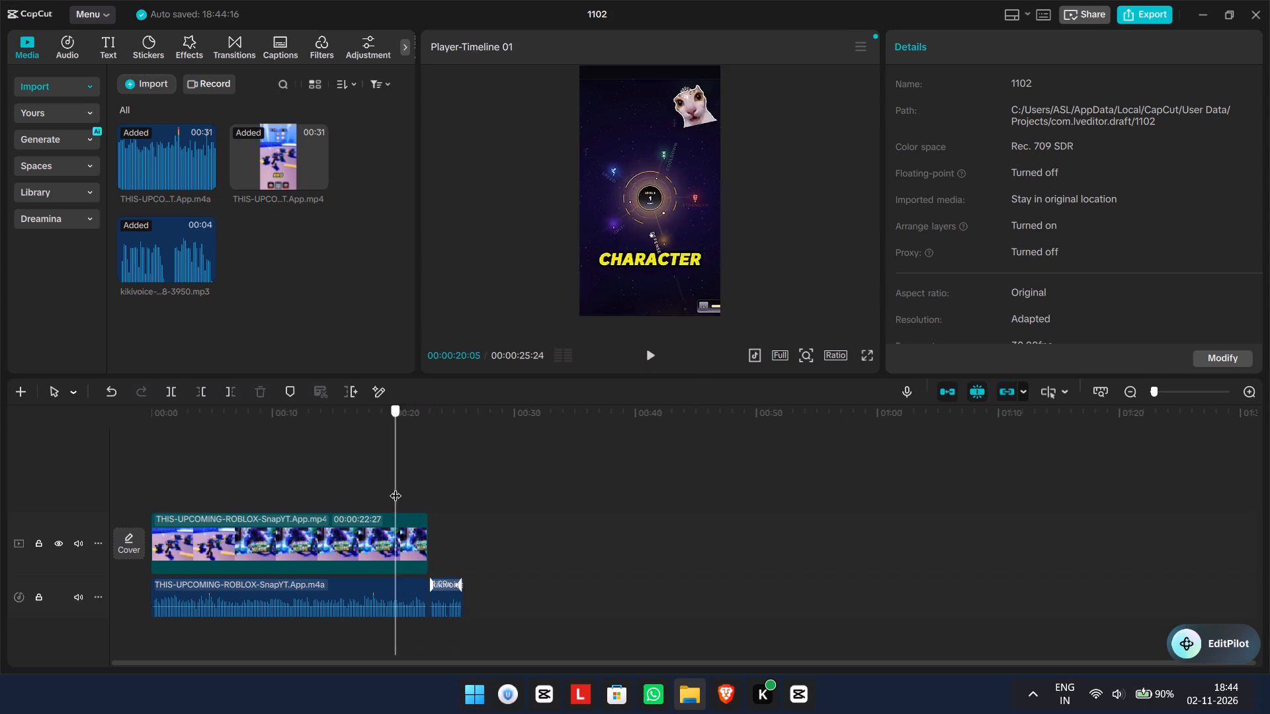
left_click_drag(396, 487, 181, 475)
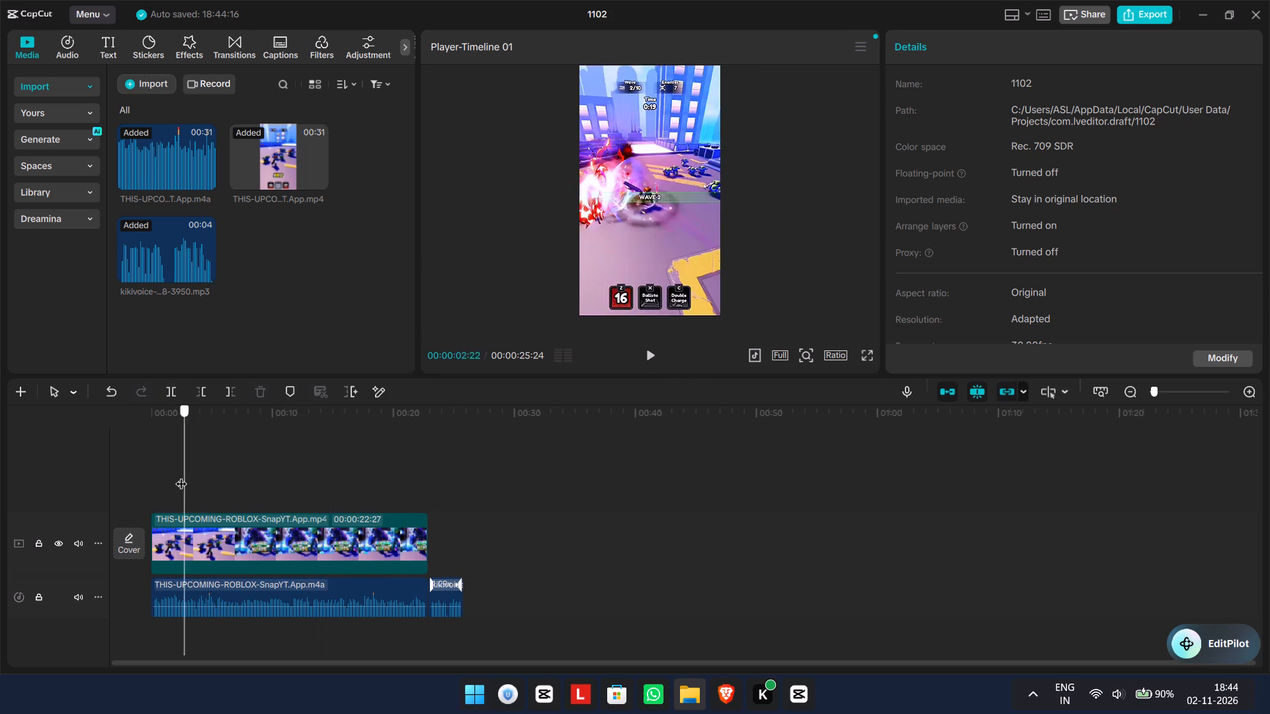
left_click_drag(181, 475, 355, 479)
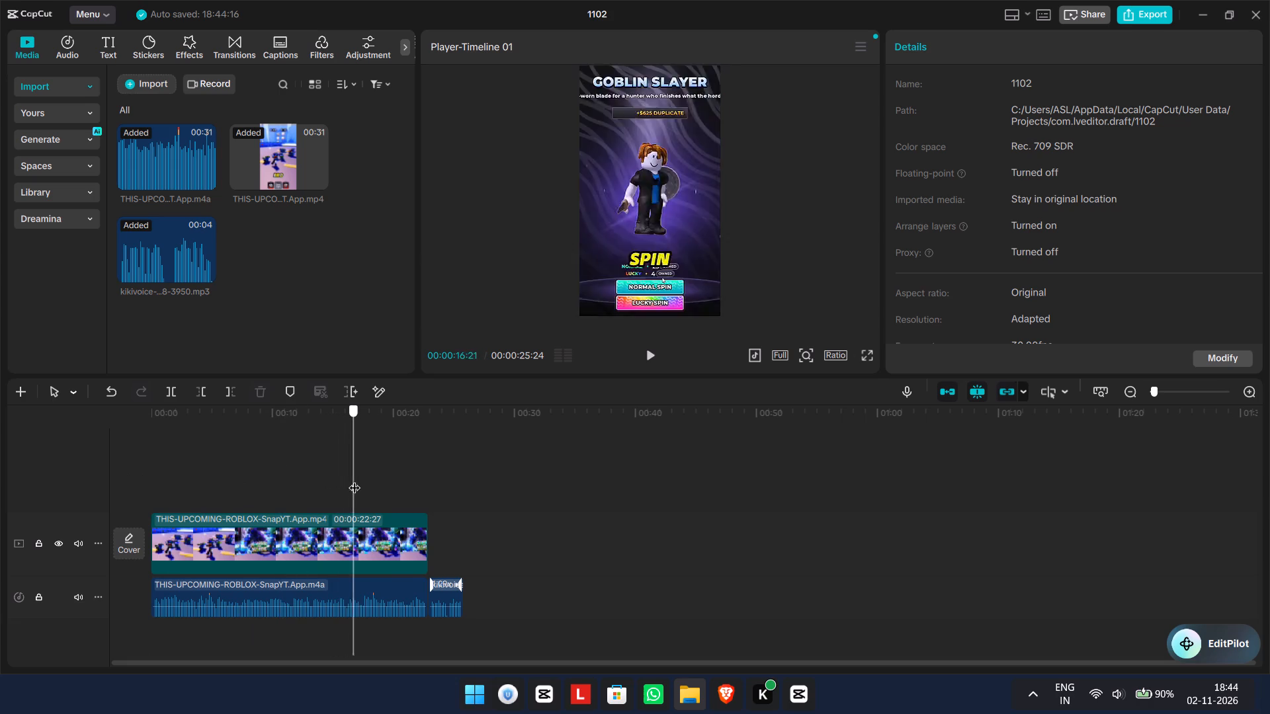
left_click_drag(355, 479, 429, 480)
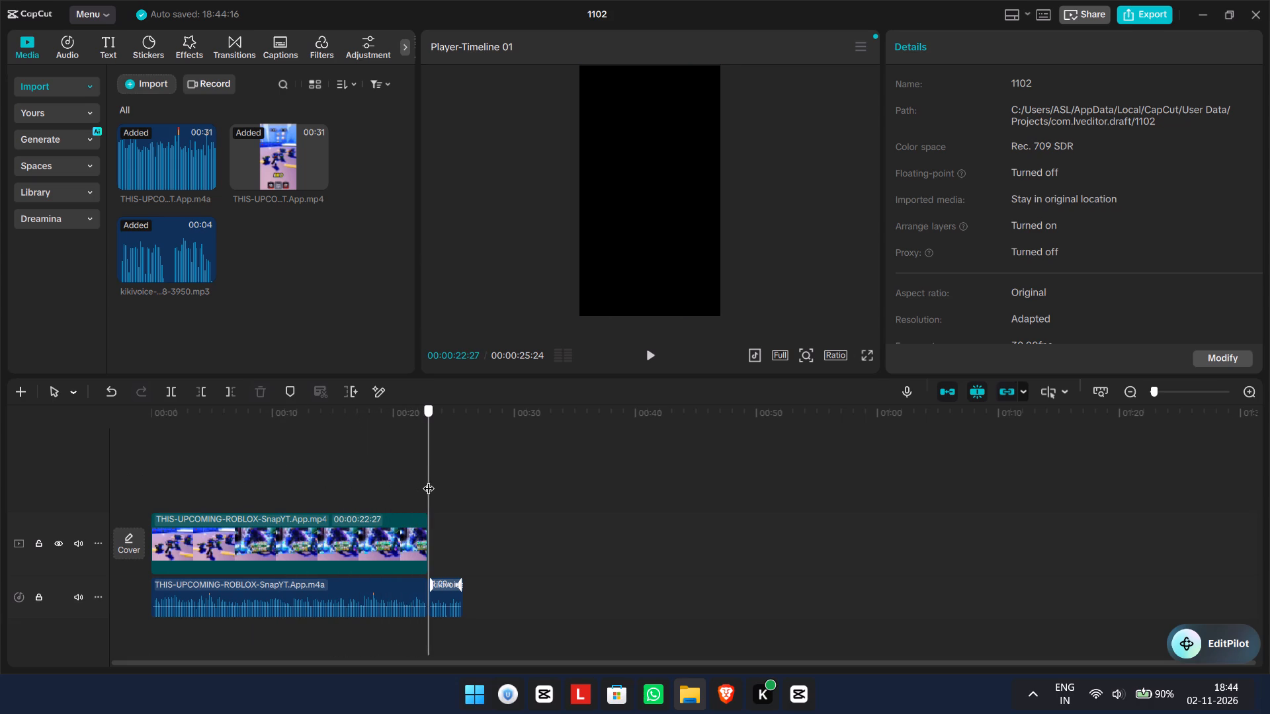
left_click_drag(429, 480, 430, 483)
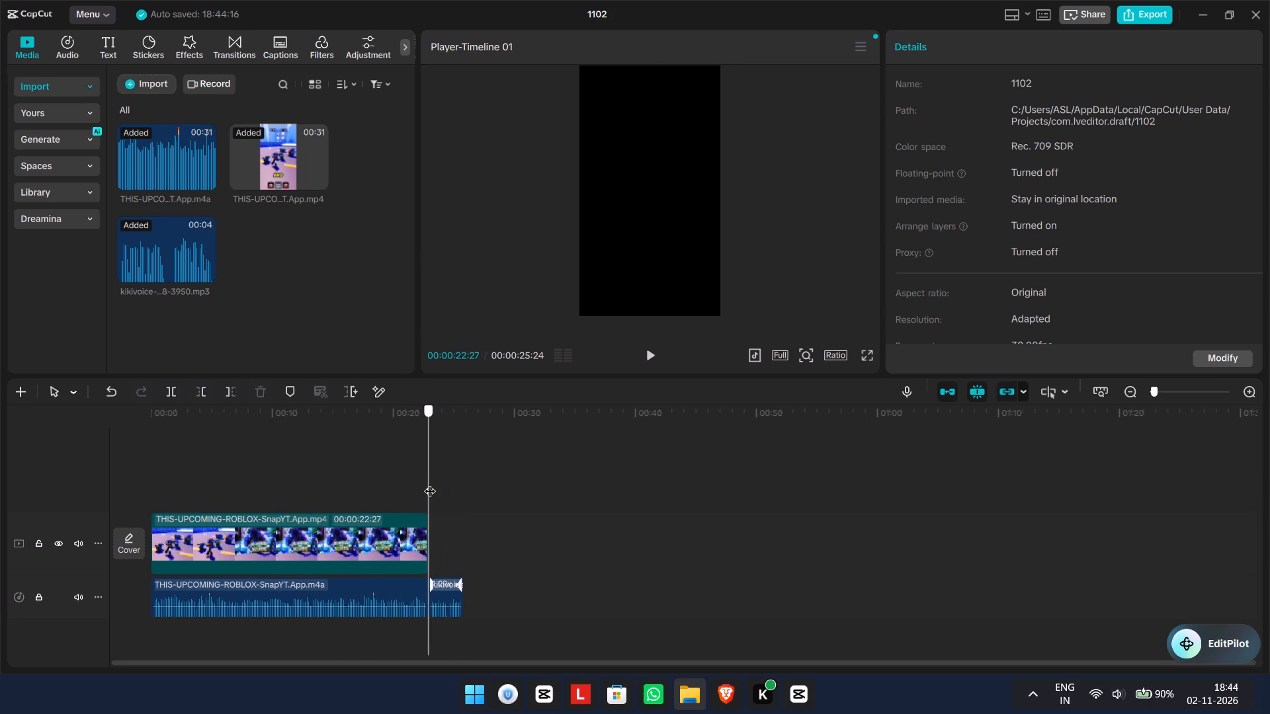
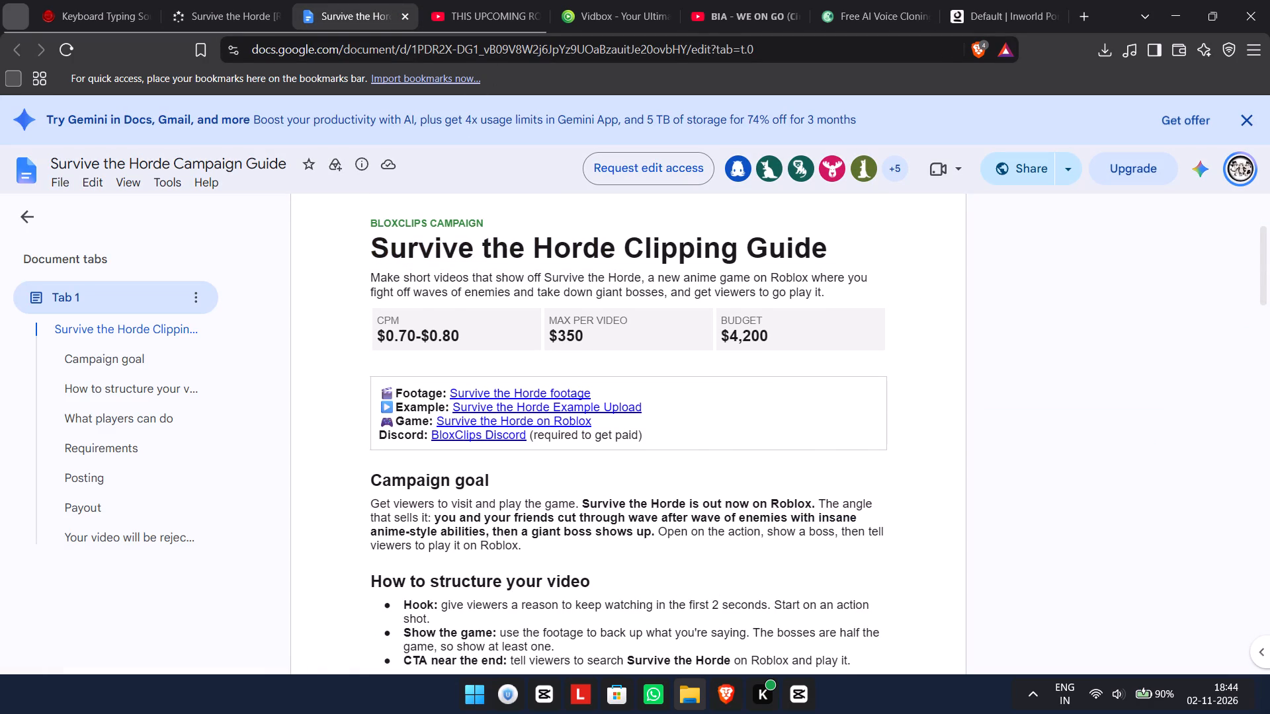
Open the Survive the Horde footage link from the campaign guide and close the YouTube Short's tab.
left_click(468, 391)
left_click(514, 430)
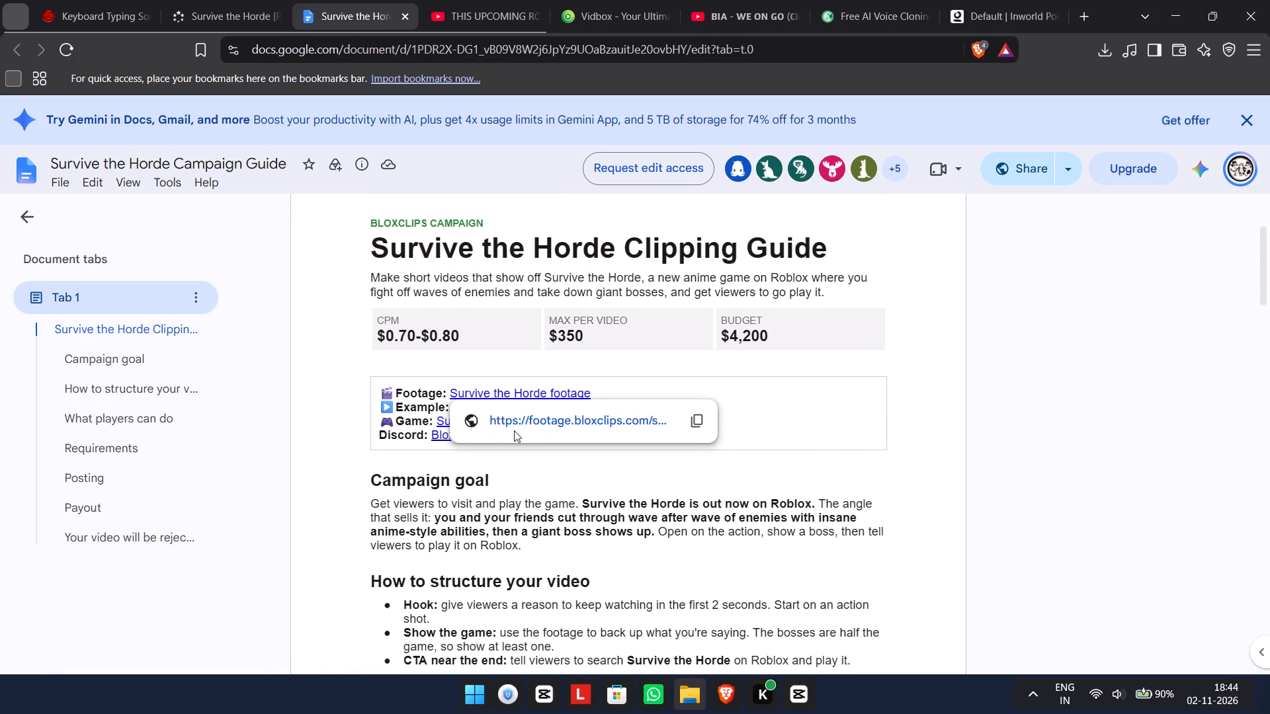
left_click(521, 414)
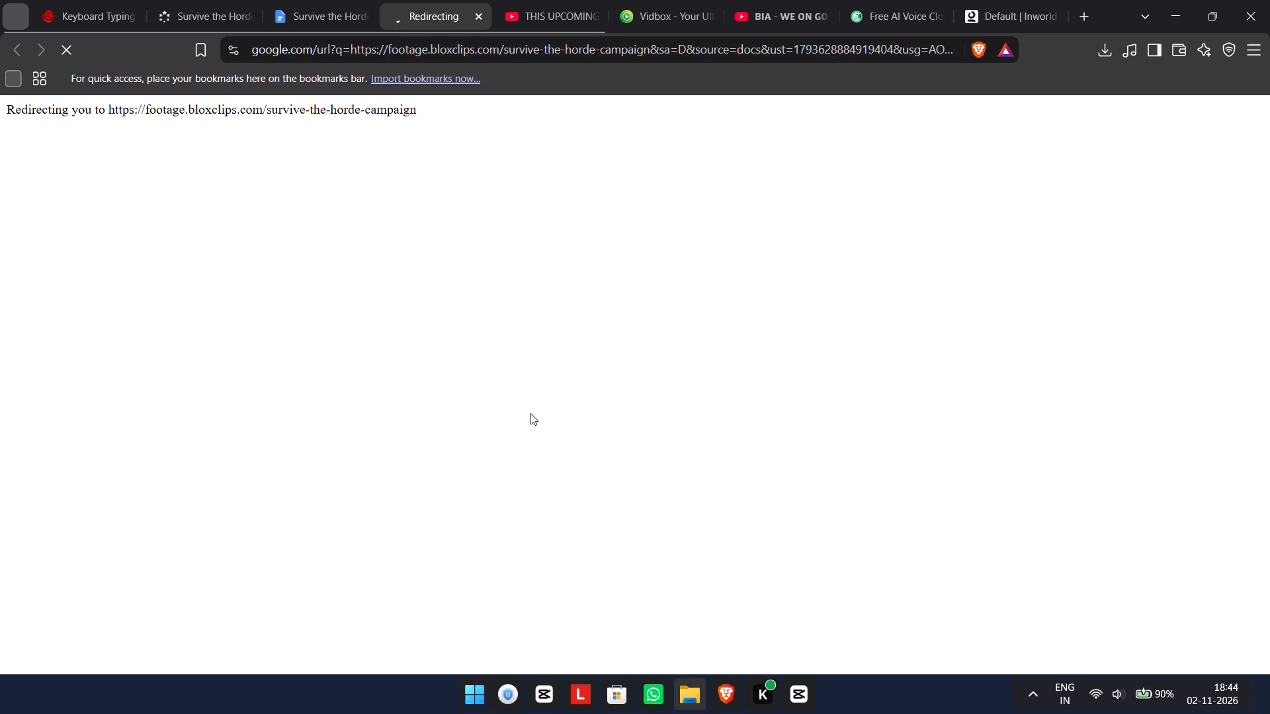
left_click(557, 0)
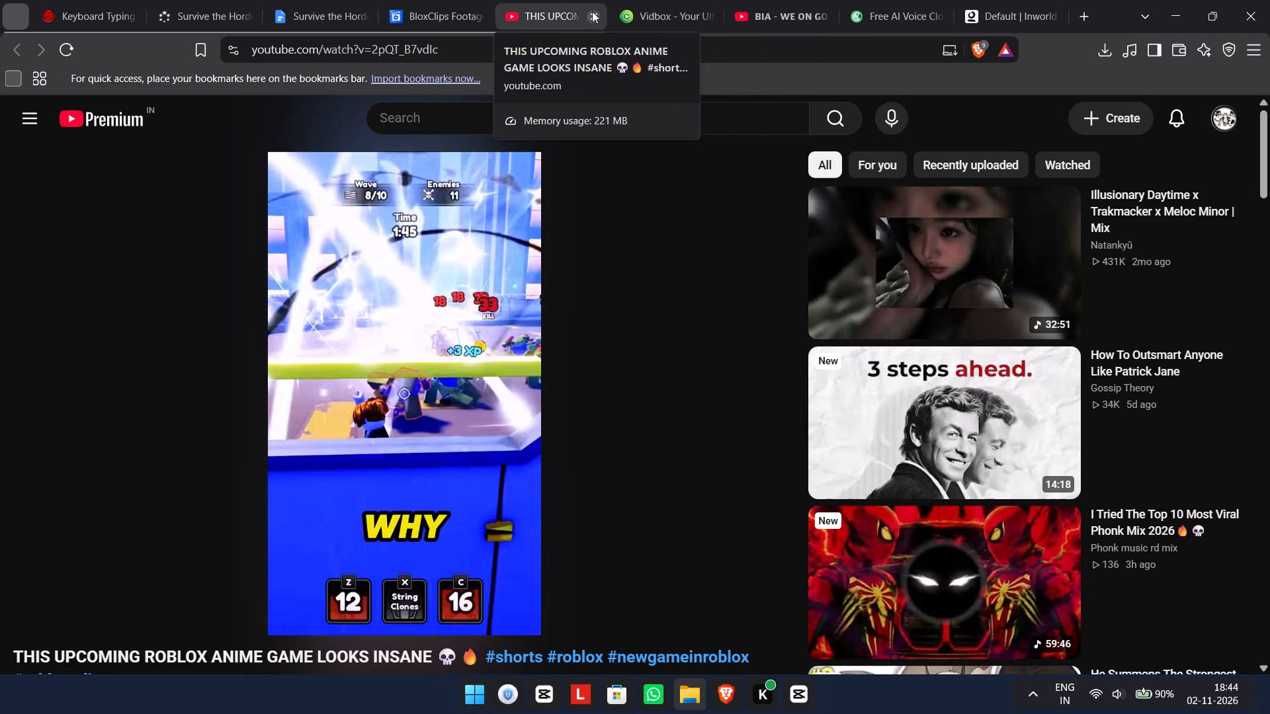
left_click(592, 11)
left_click(431, 0)
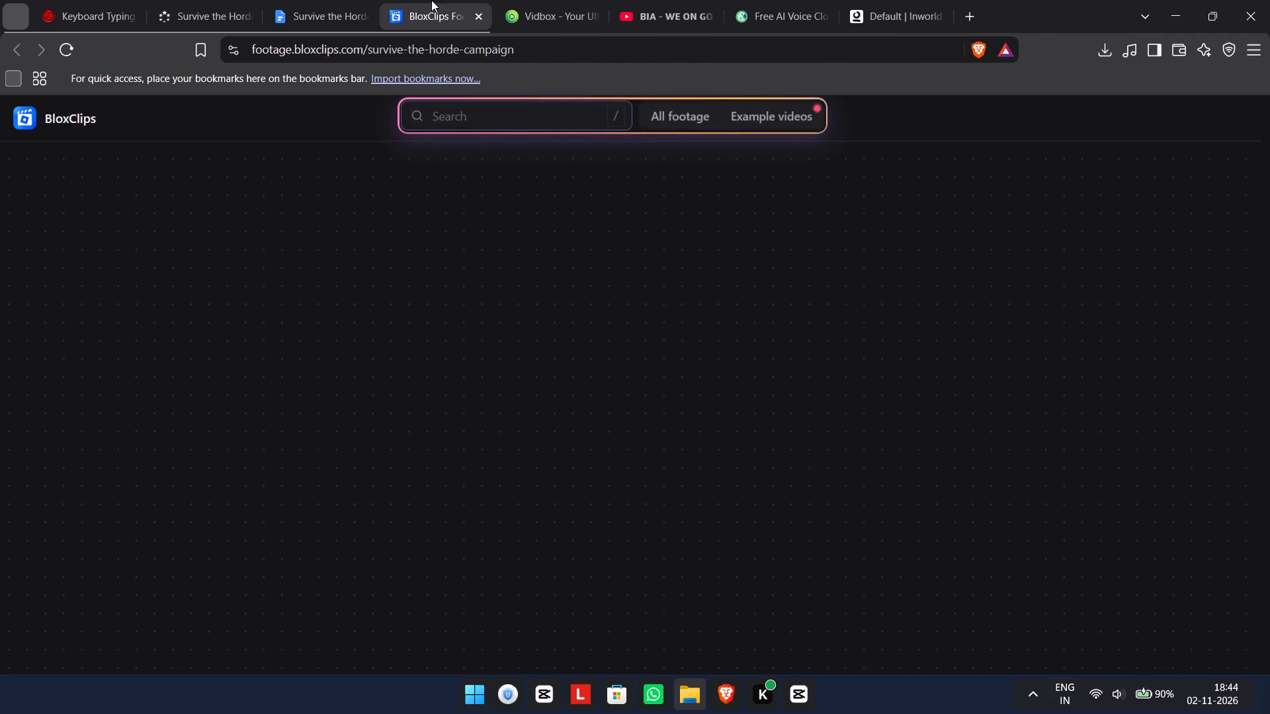
Download the Cinematic 2 trailer from the campaign's footage library into the Roblox folder under Videos.
left_click(752, 114)
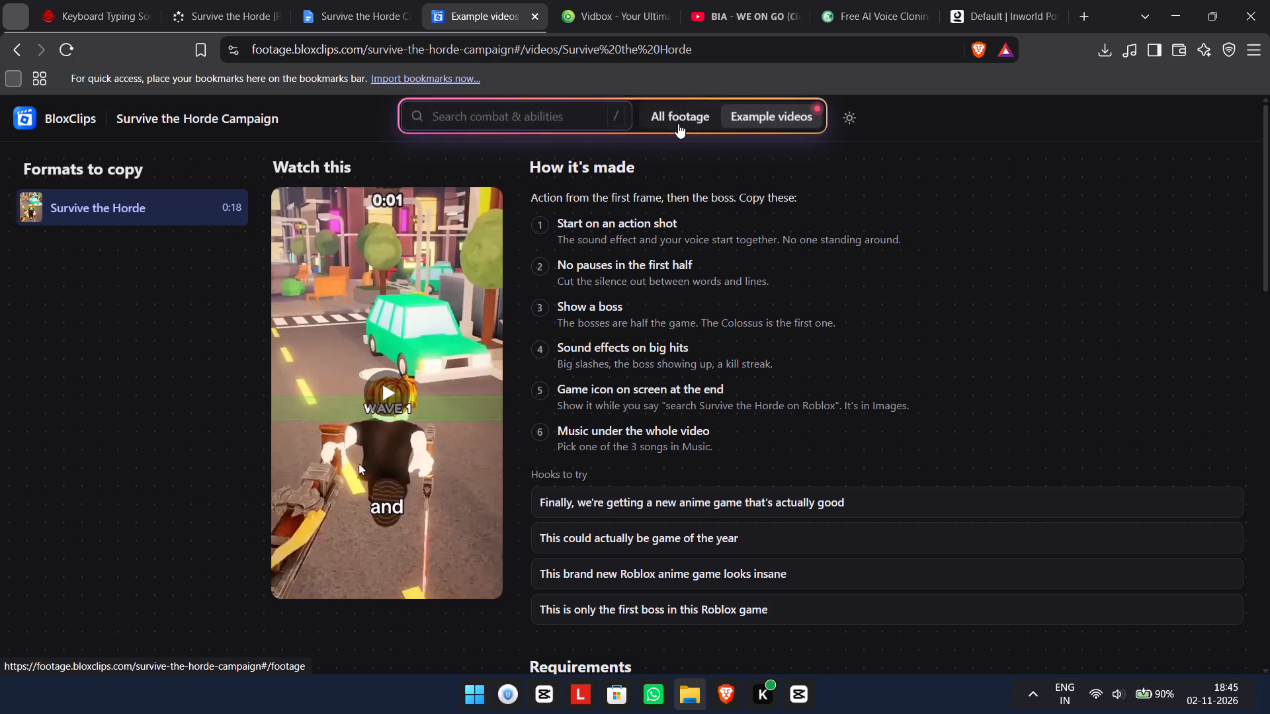
left_click(678, 124)
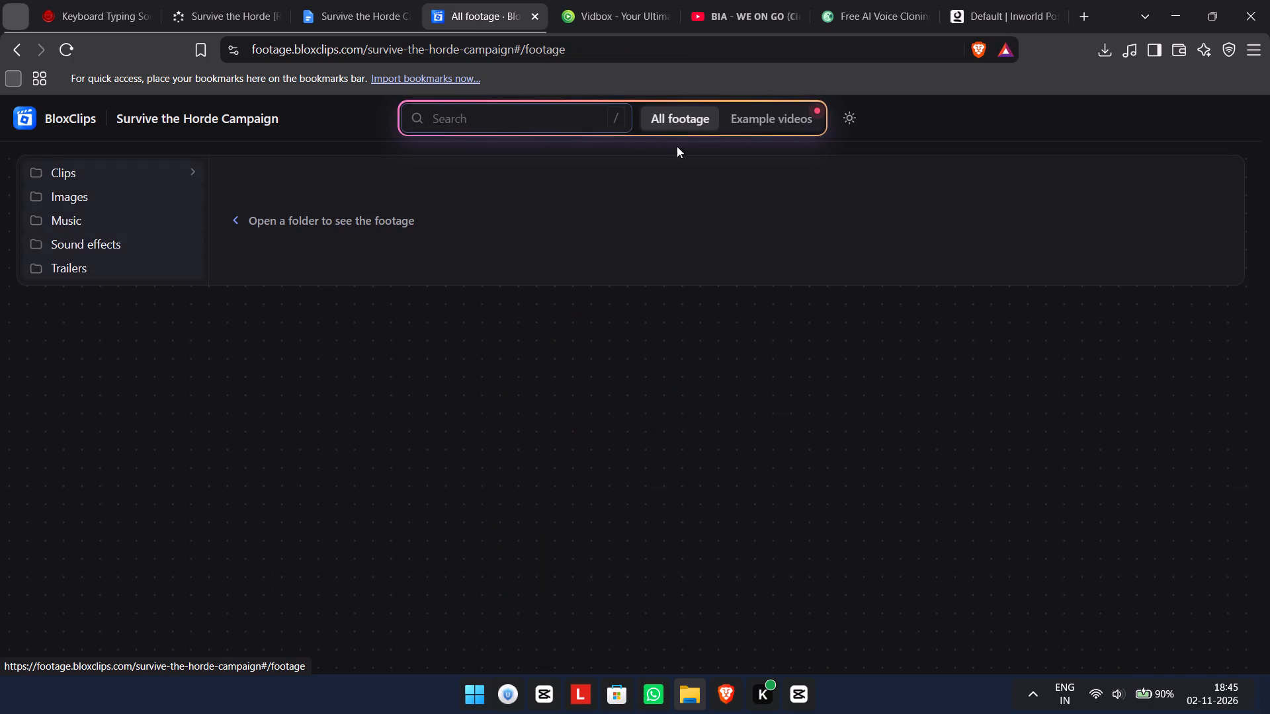
left_click(73, 173)
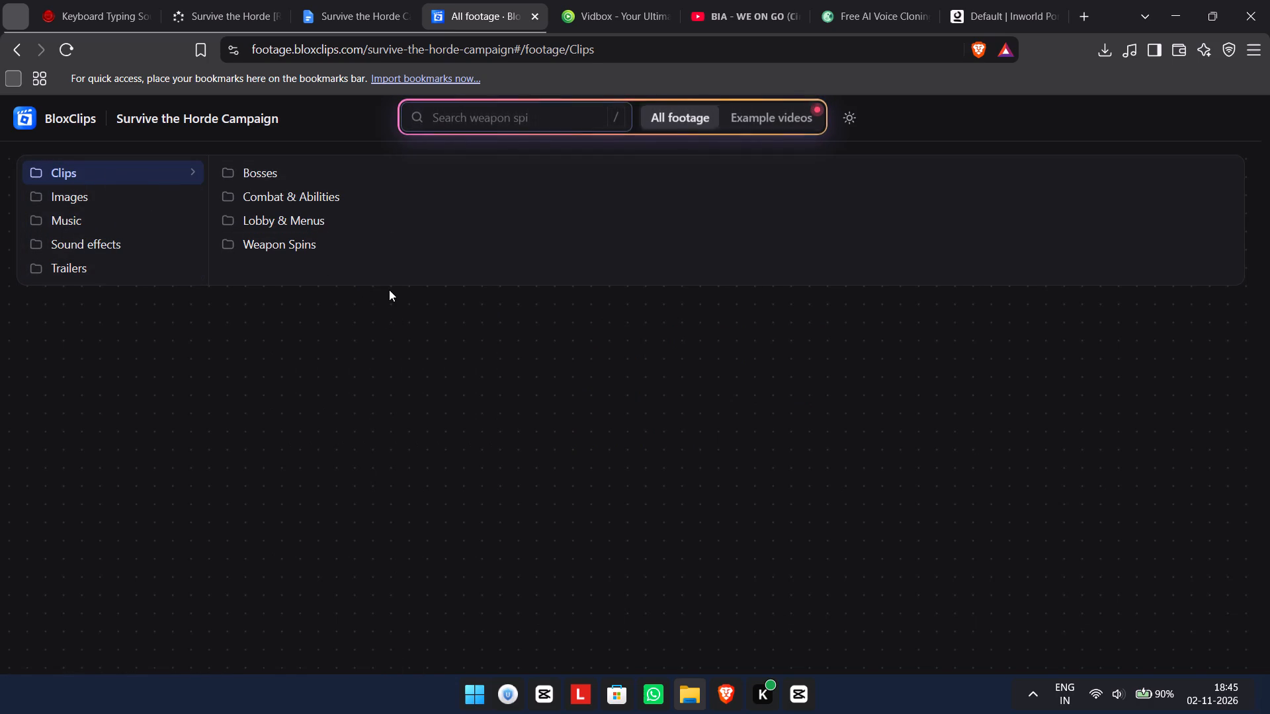
left_click(89, 280)
left_click(73, 273)
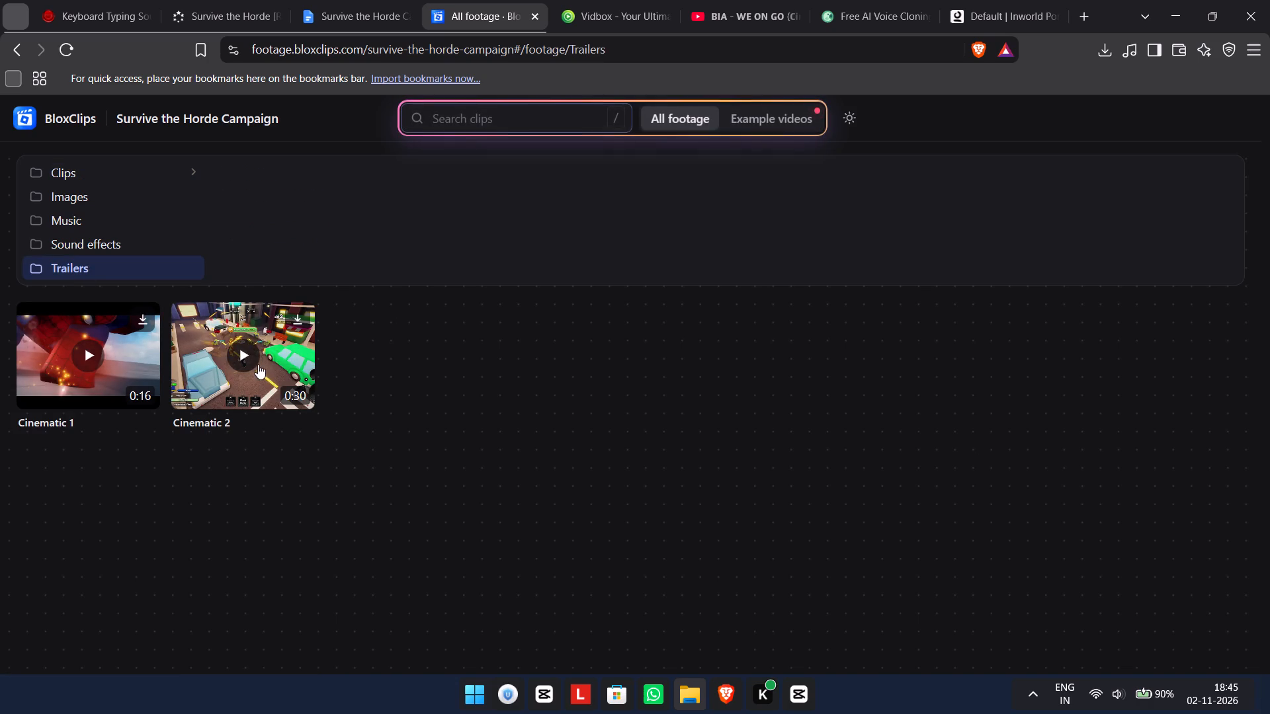
left_click(241, 361)
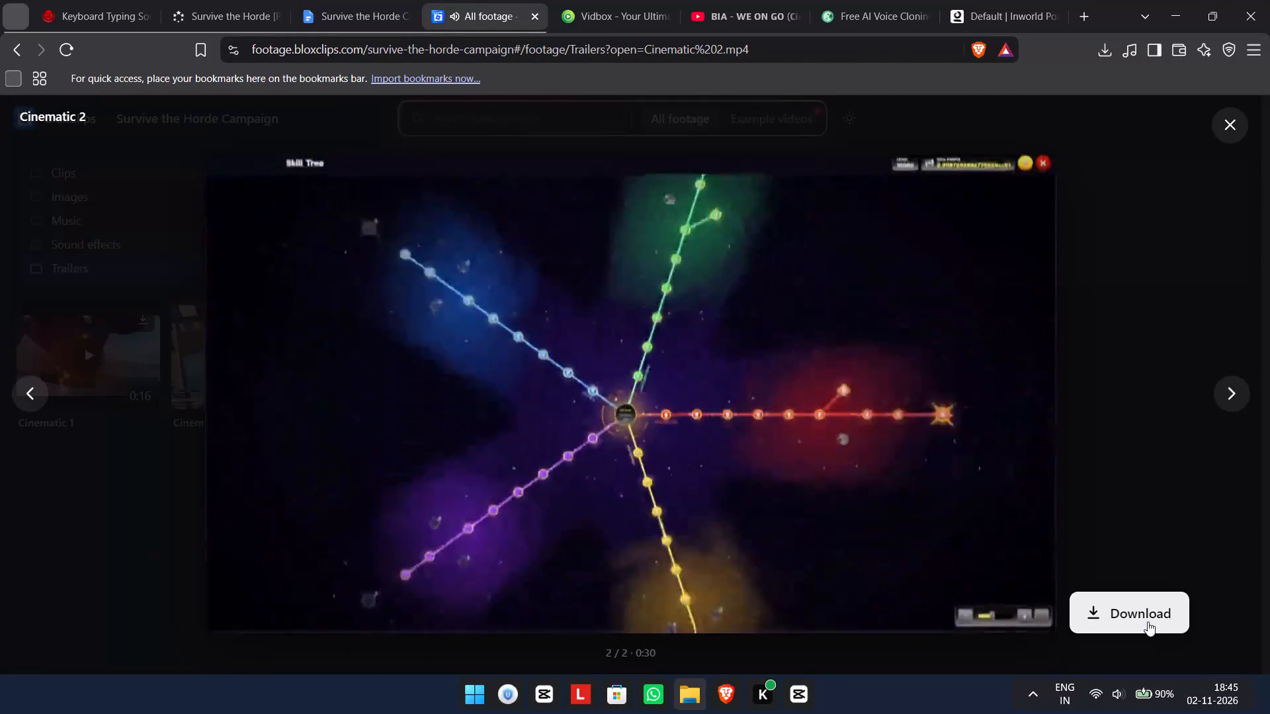
left_click(1148, 621)
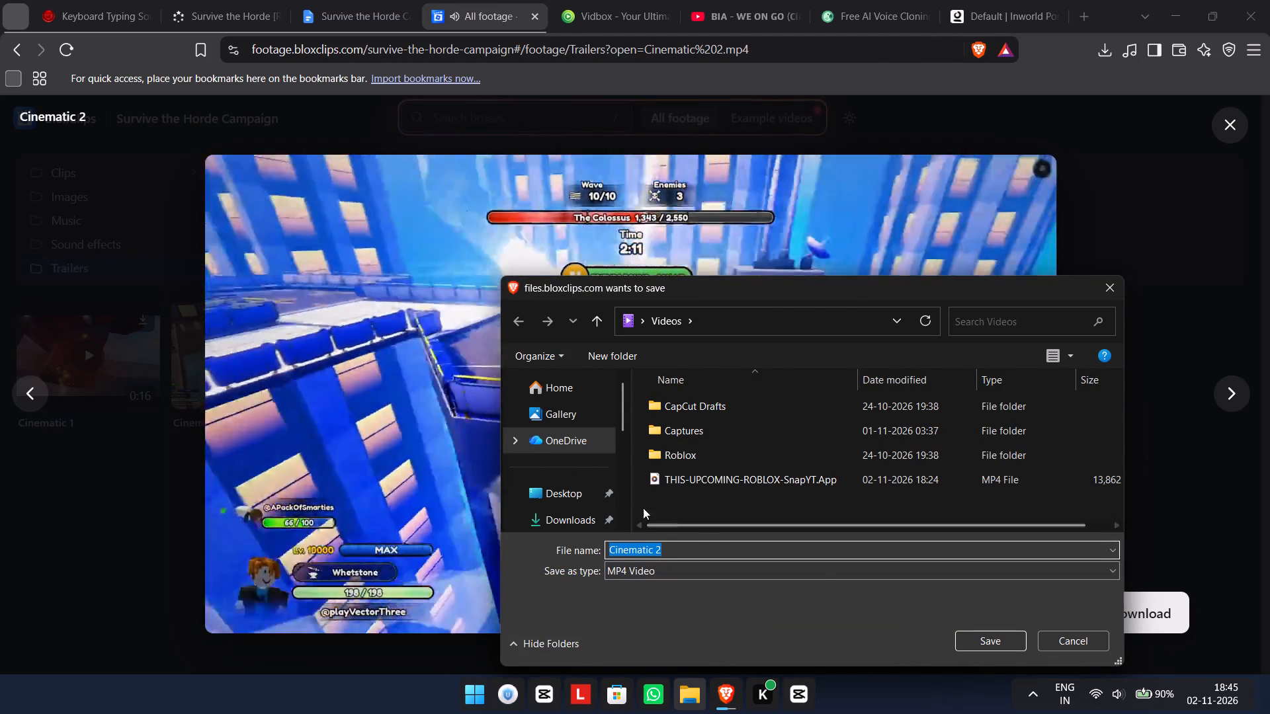
double_click(687, 456)
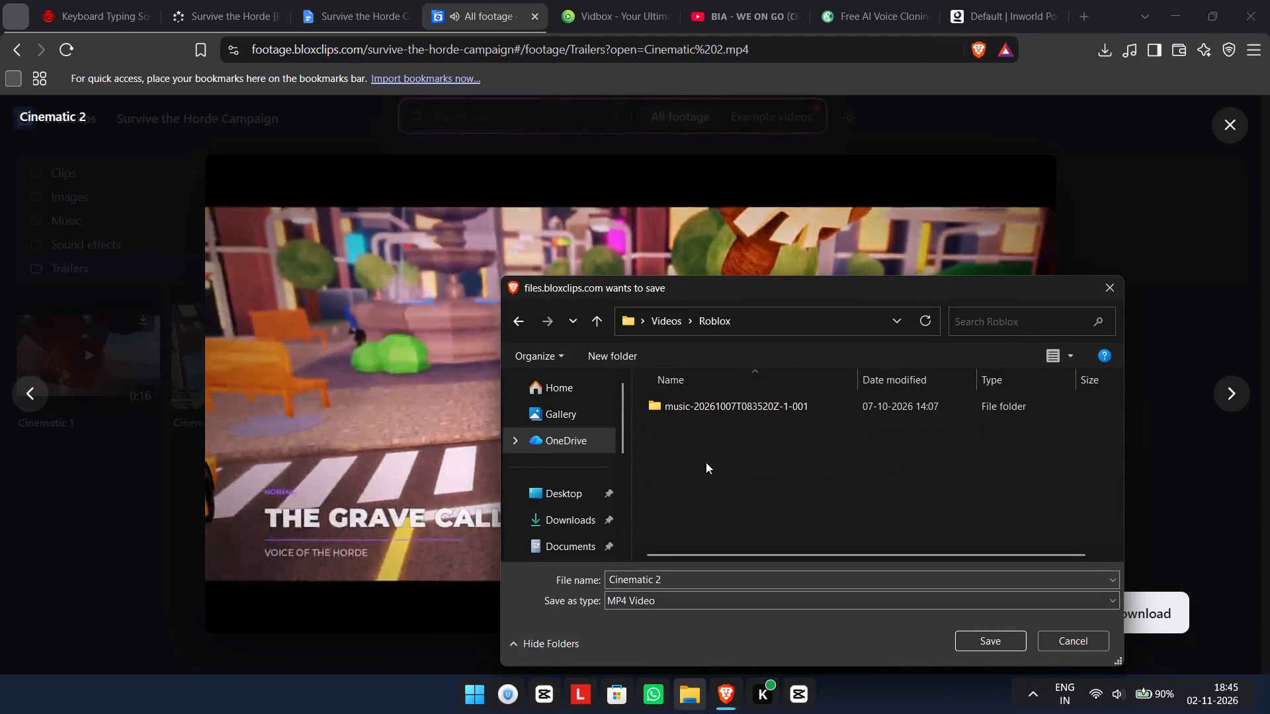
left_click(1009, 639)
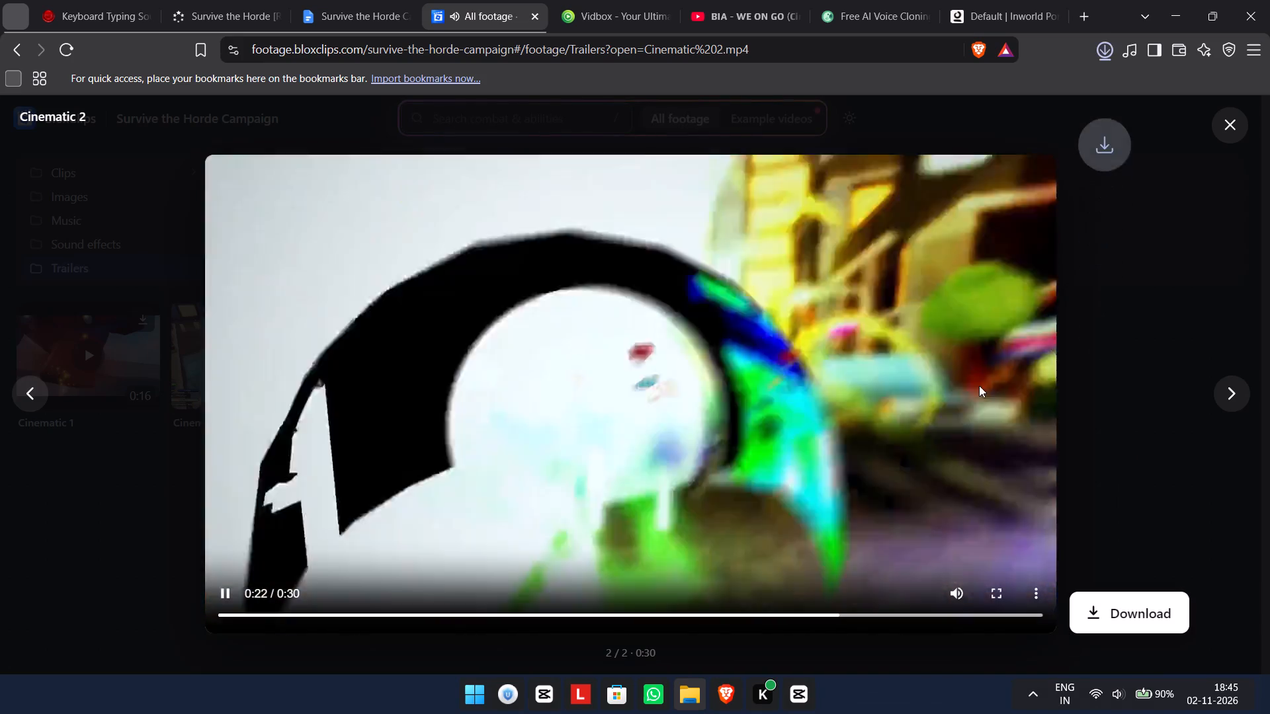
left_click(1214, 118)
Preview the Cinematic 1 trailer.
double_click(50, 358)
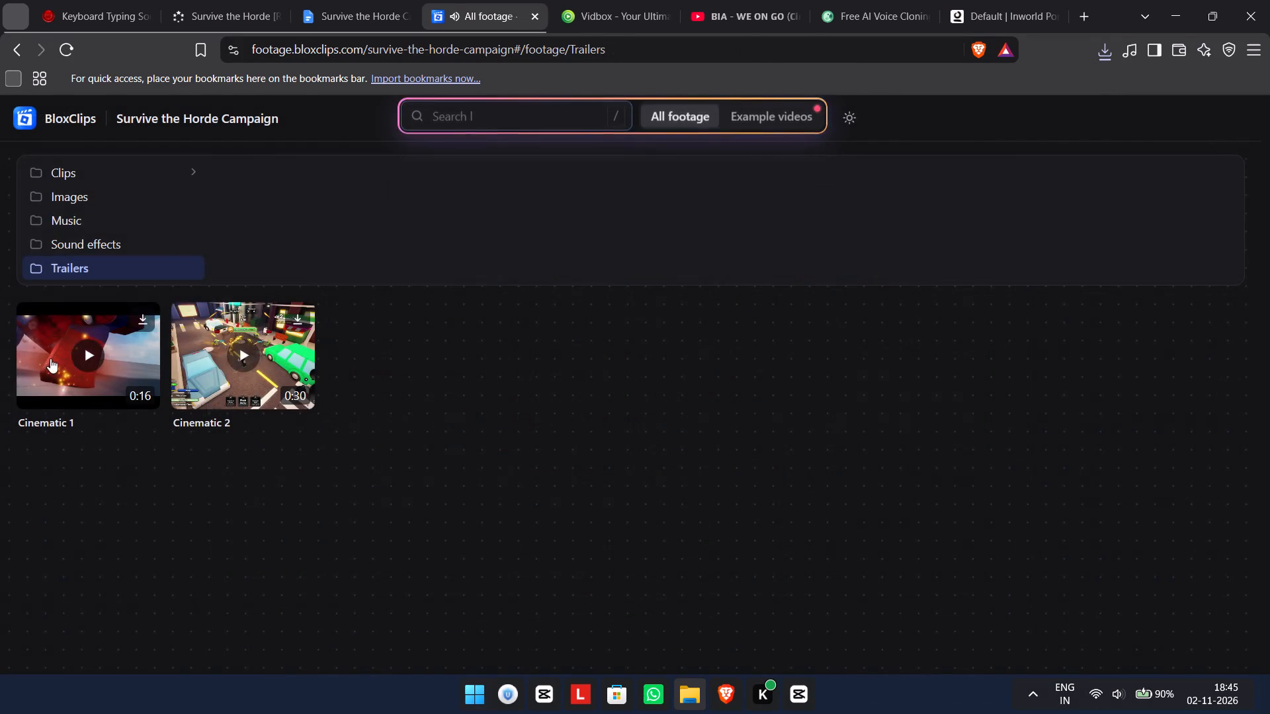
left_click(56, 347)
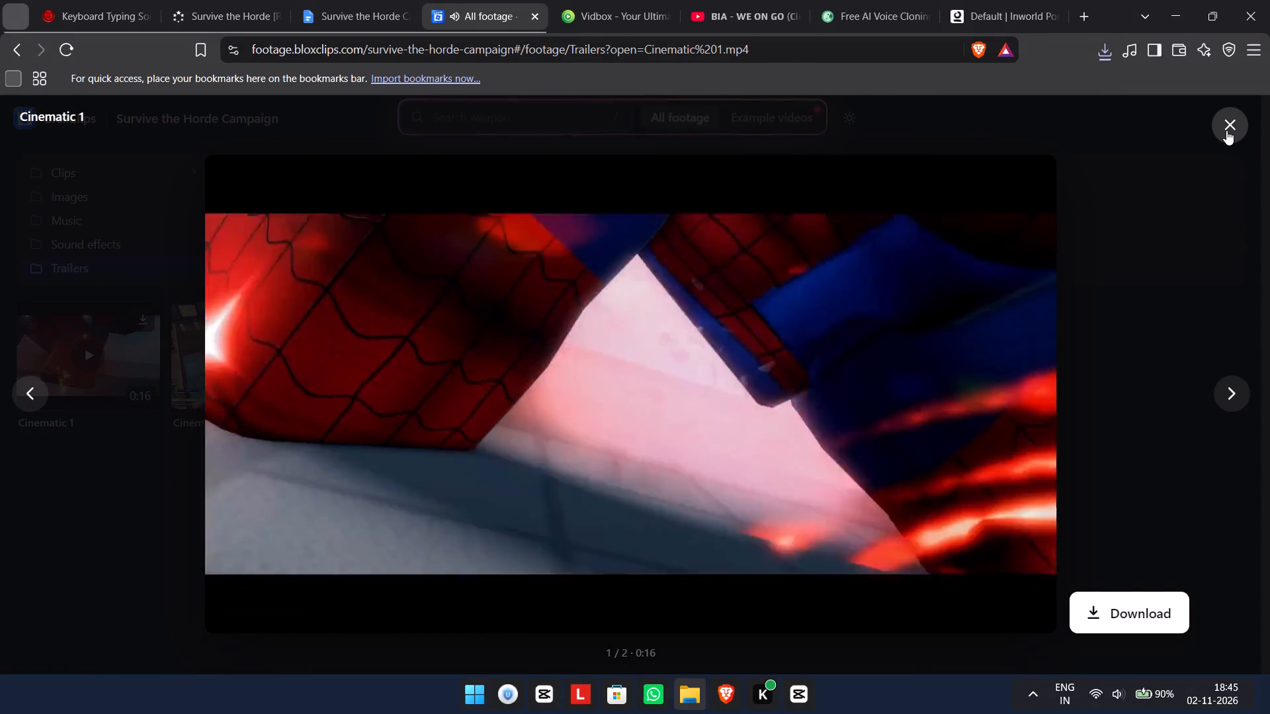
left_click(1226, 130)
Listen to the campaign's sound effects: Boom, Intro sound (correct), Riser 2 and Riser.
left_click(65, 252)
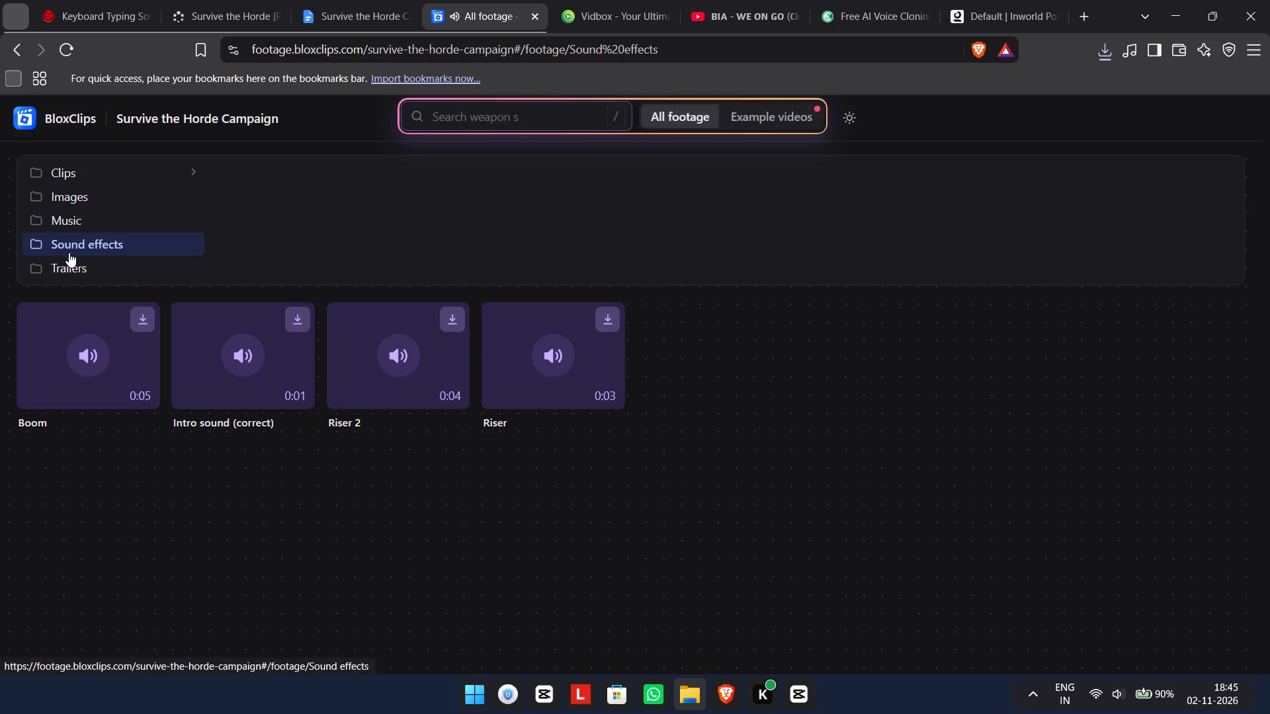
left_click(77, 369)
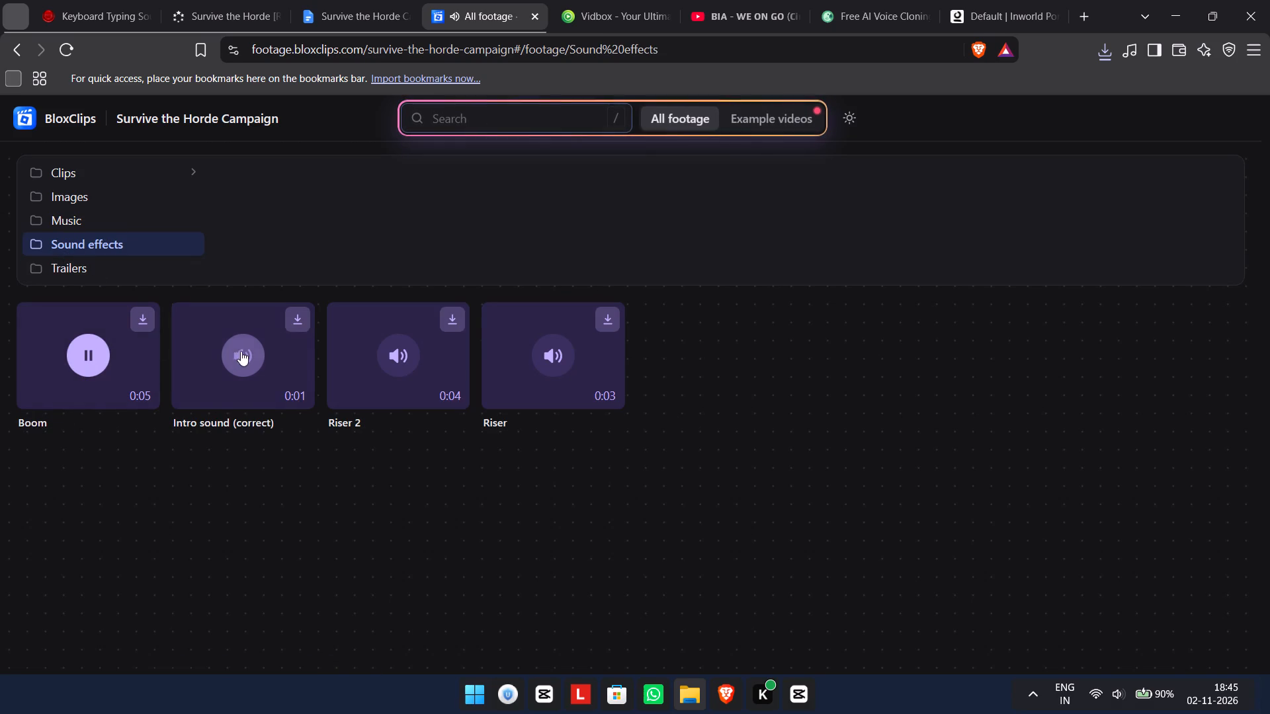
left_click(241, 351)
left_click(397, 347)
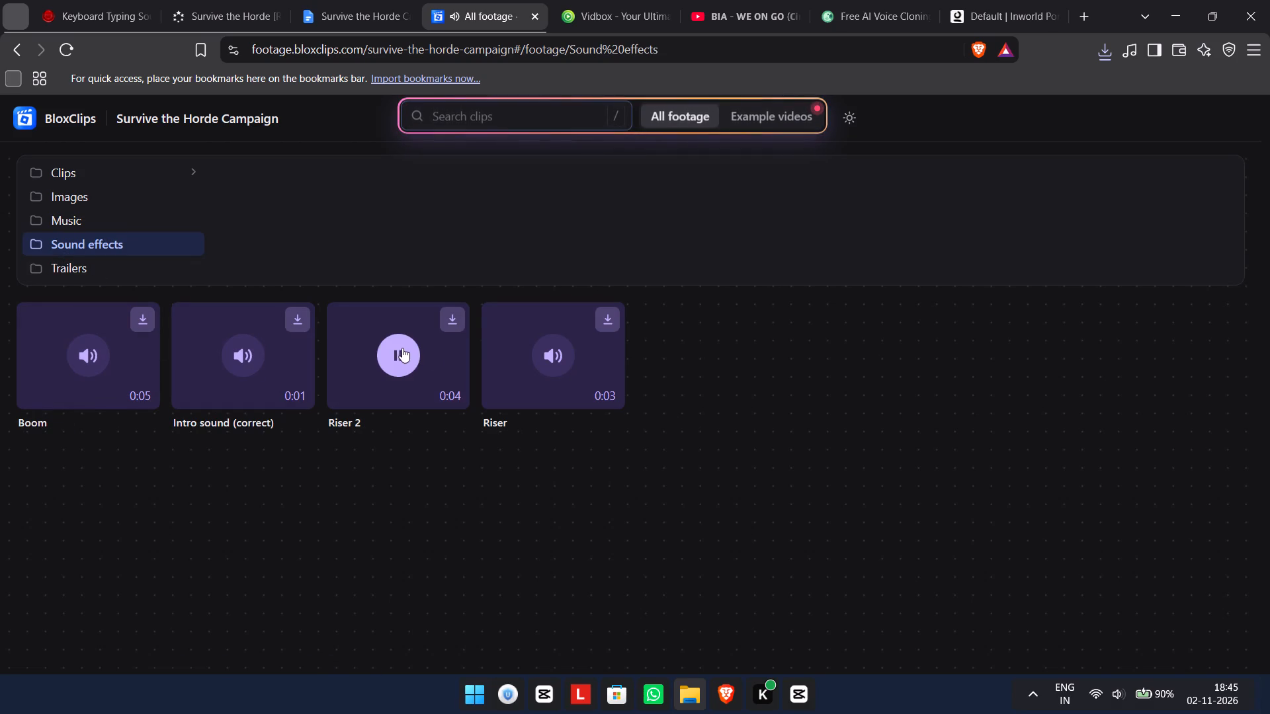
left_click(566, 361)
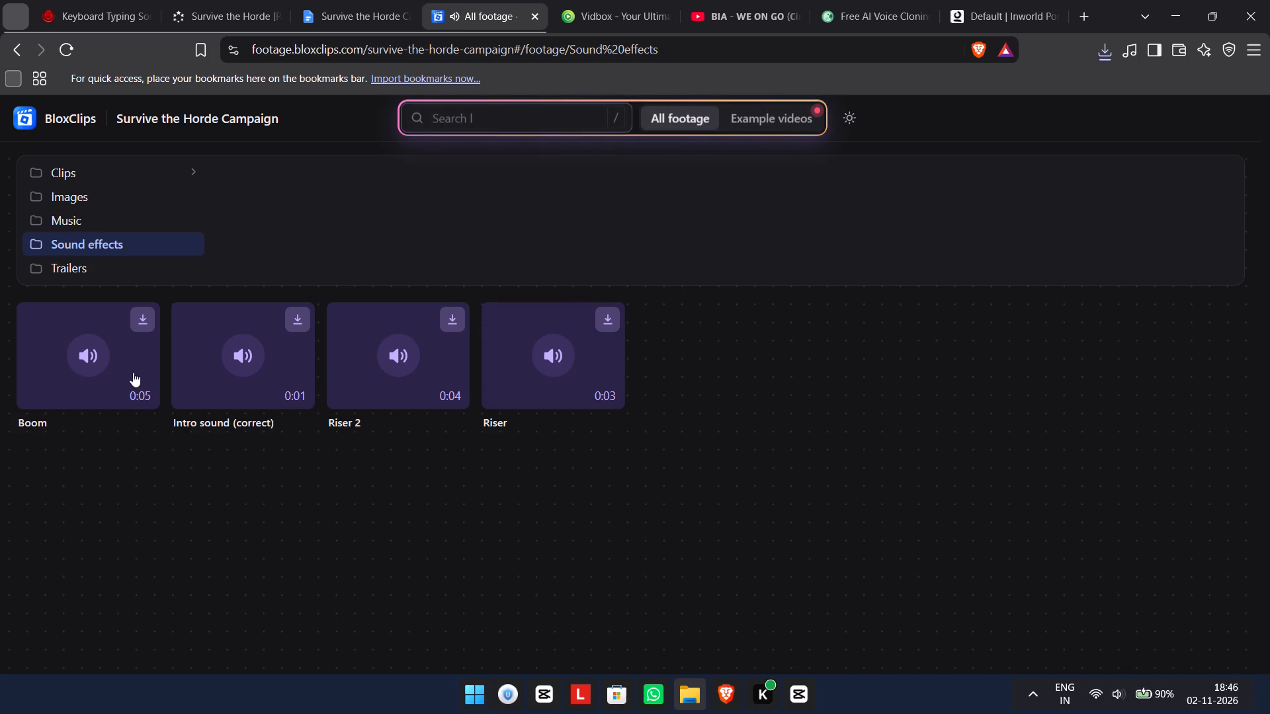
left_click(260, 349)
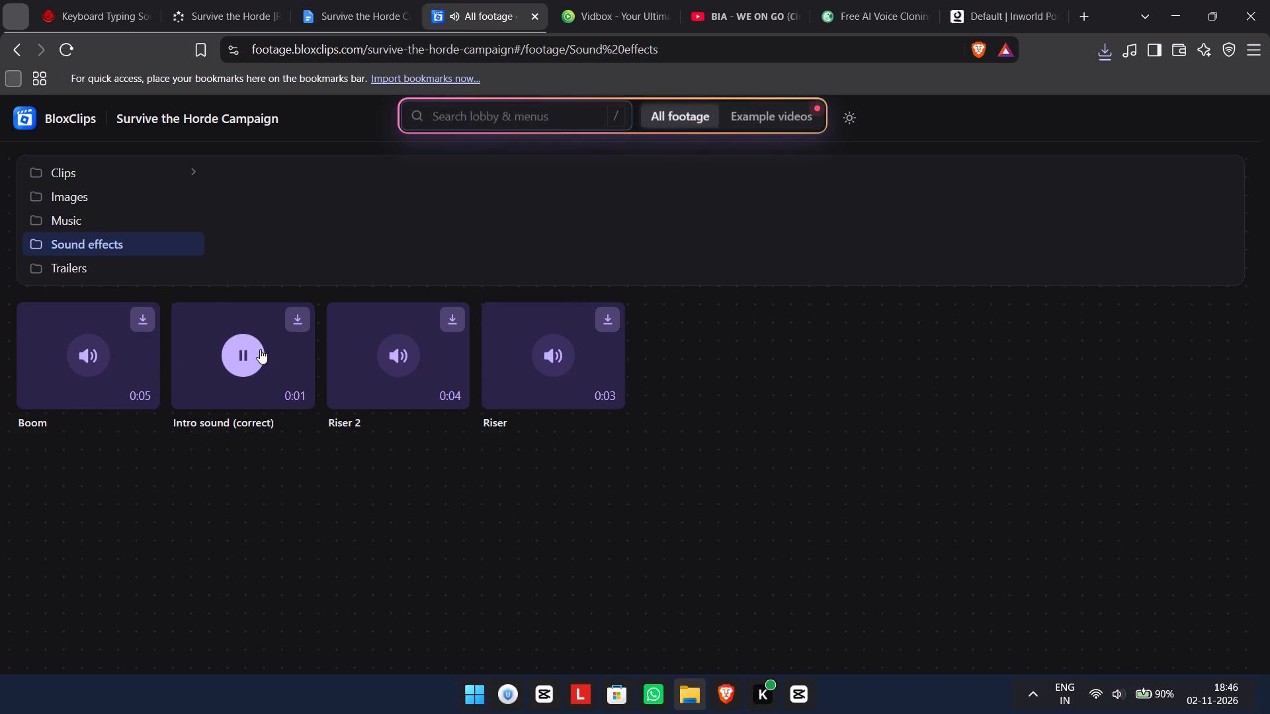
left_click(86, 347)
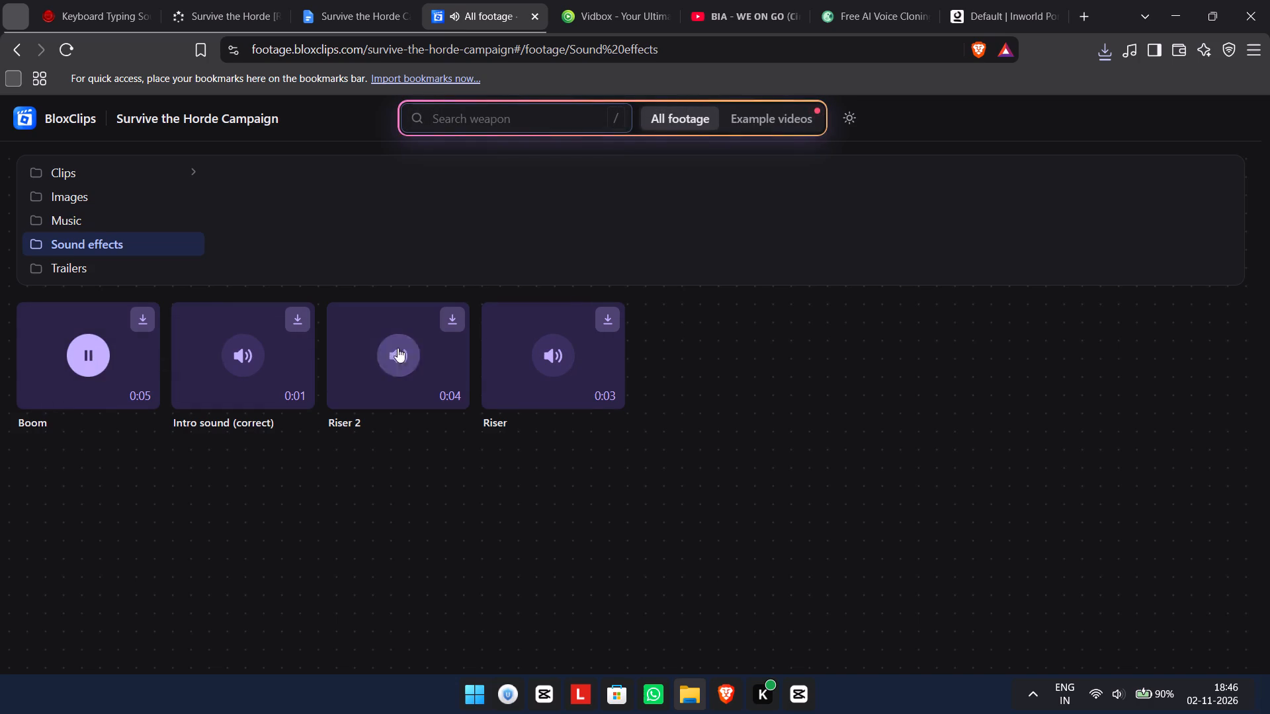
left_click(413, 348)
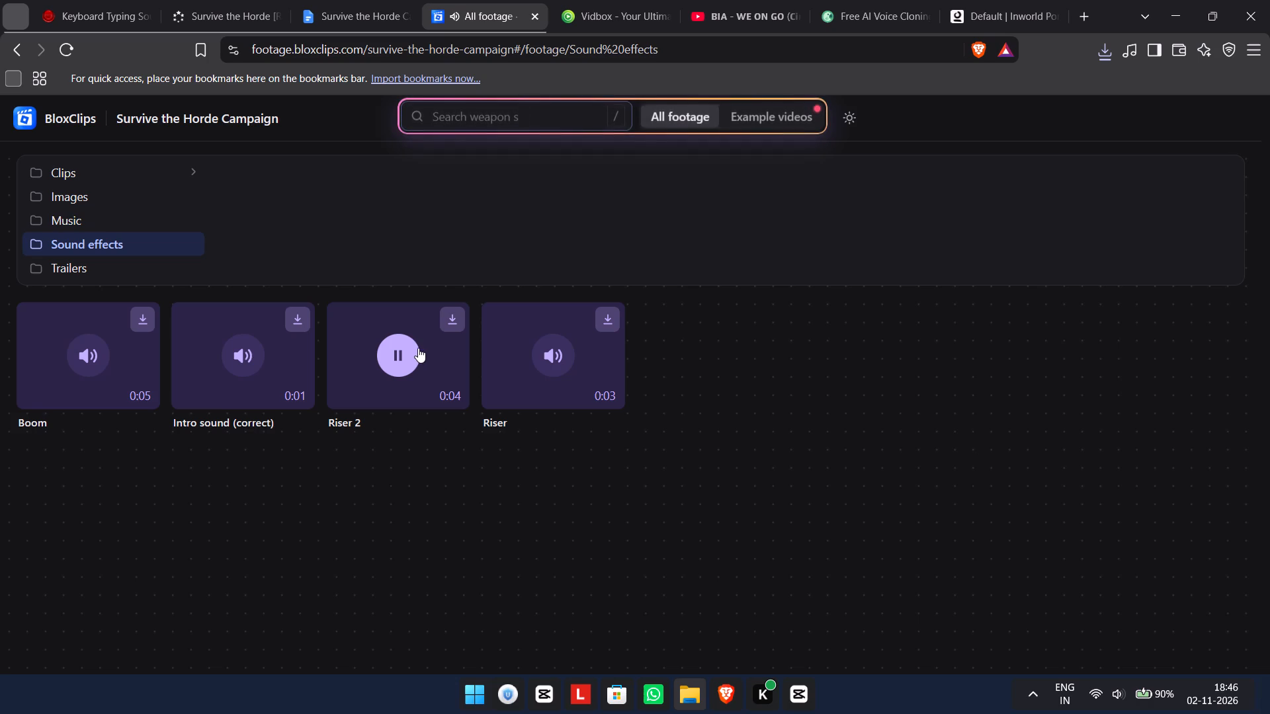
left_click(558, 362)
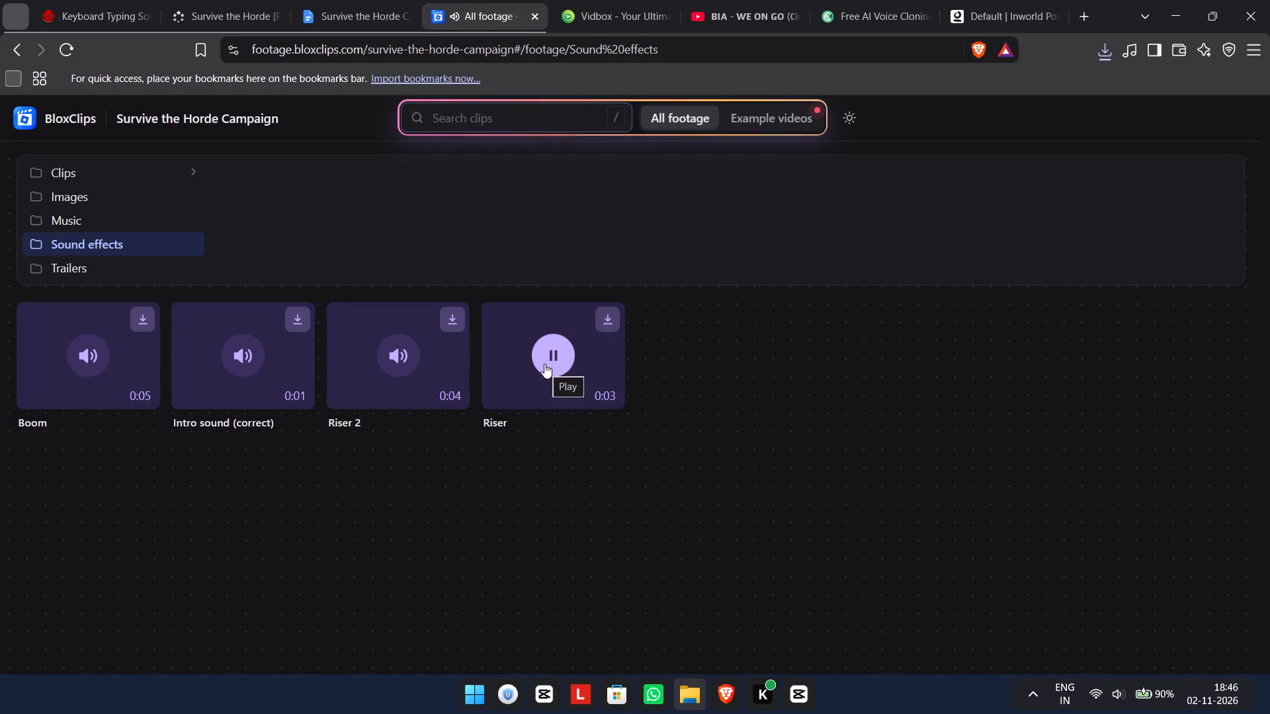
Listen to the campaign's music tracks: Wii Party, New Donk City and Elevator Music.
left_click(105, 225)
left_click(405, 353)
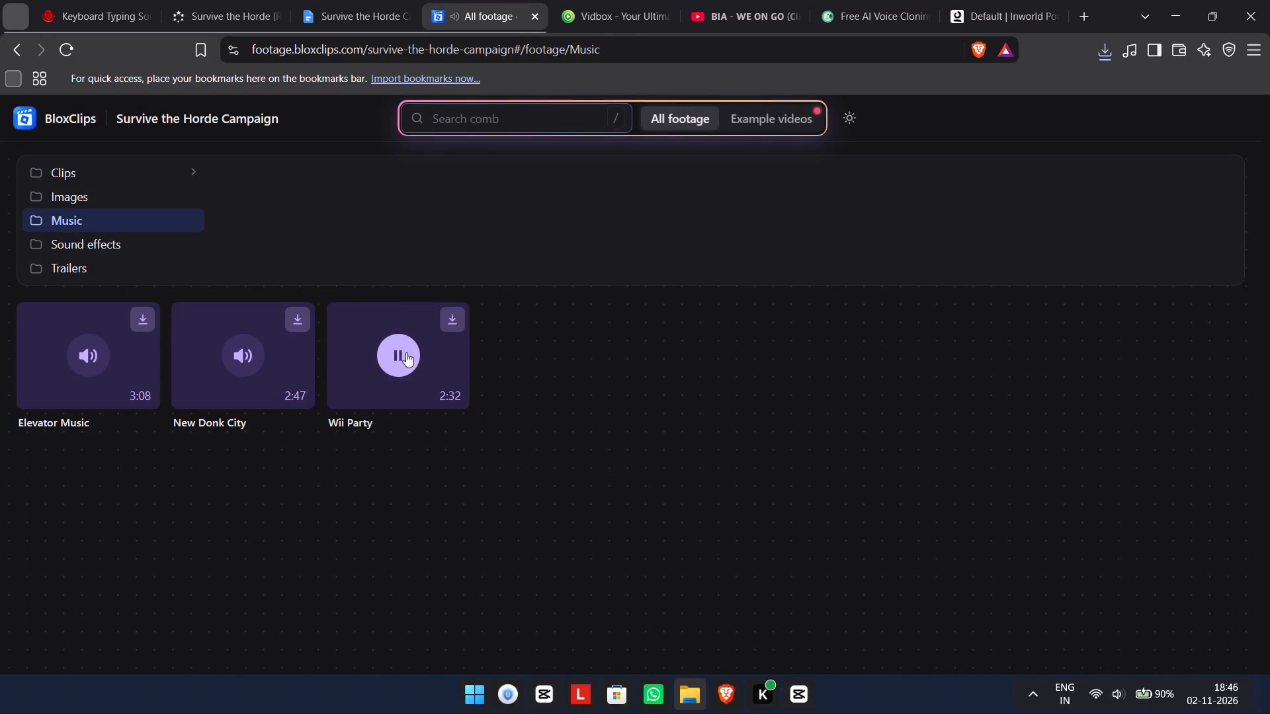
left_click(229, 352)
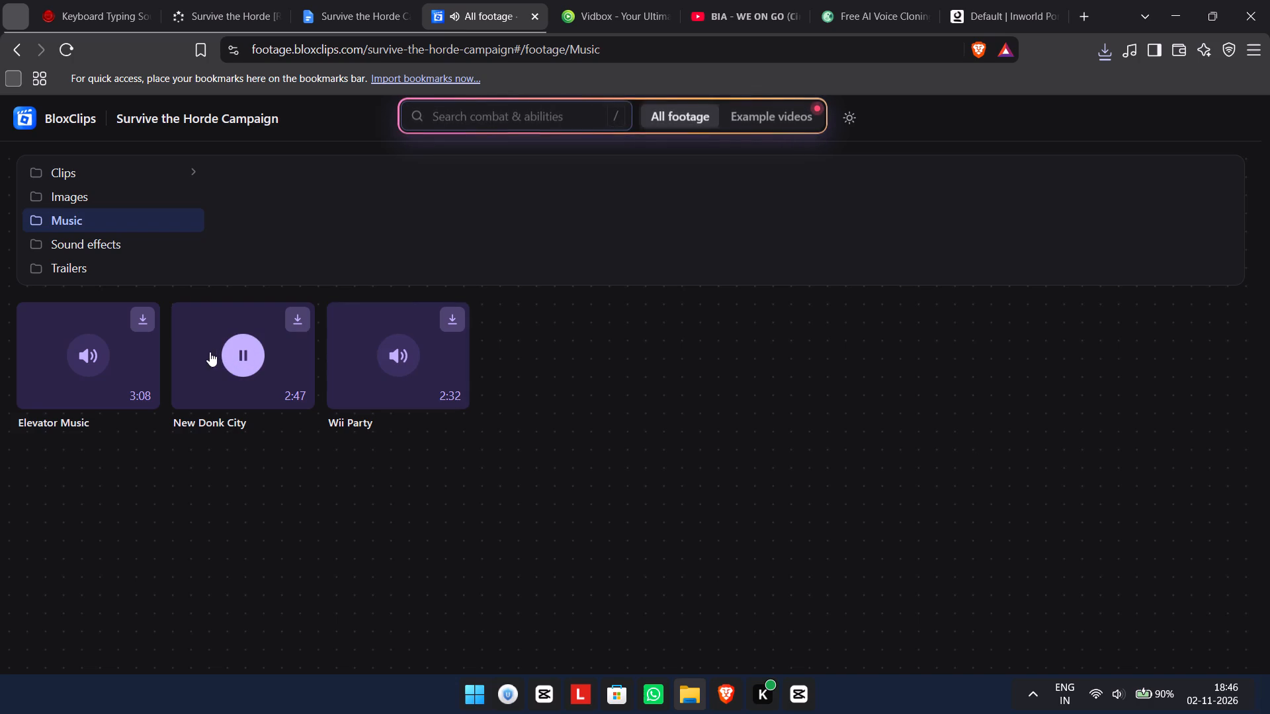
left_click(106, 346)
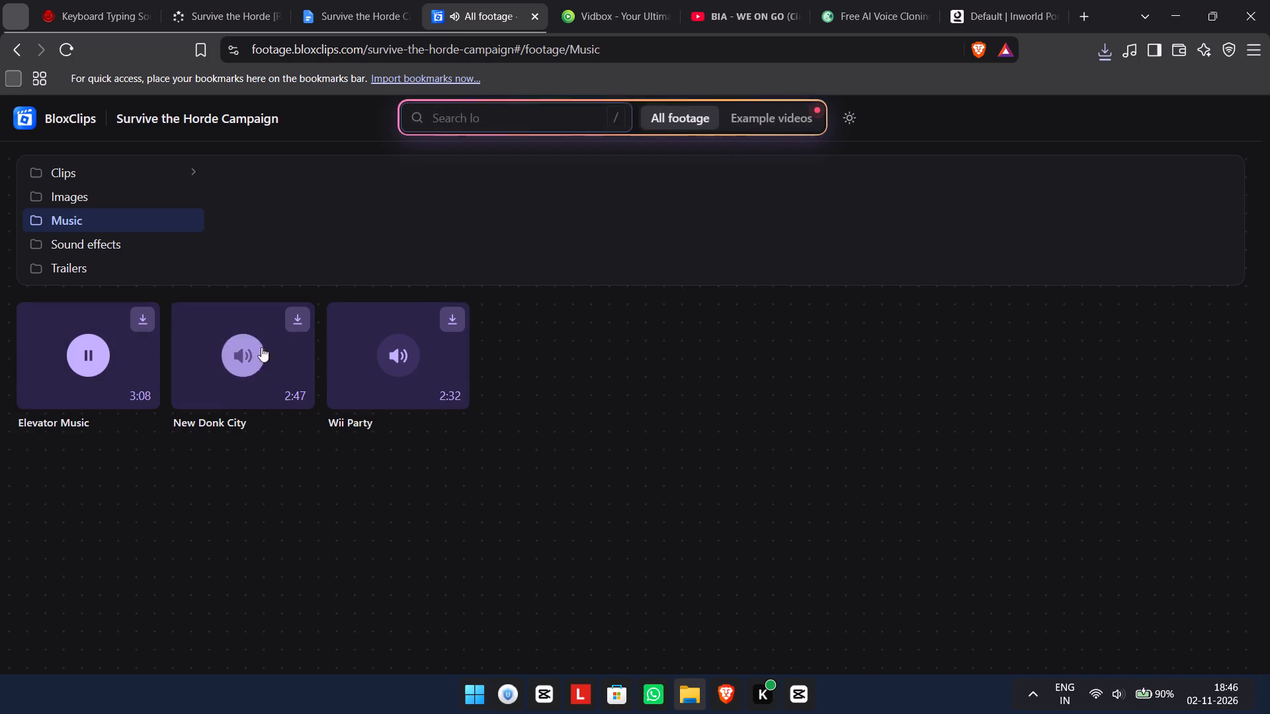
left_click(230, 350)
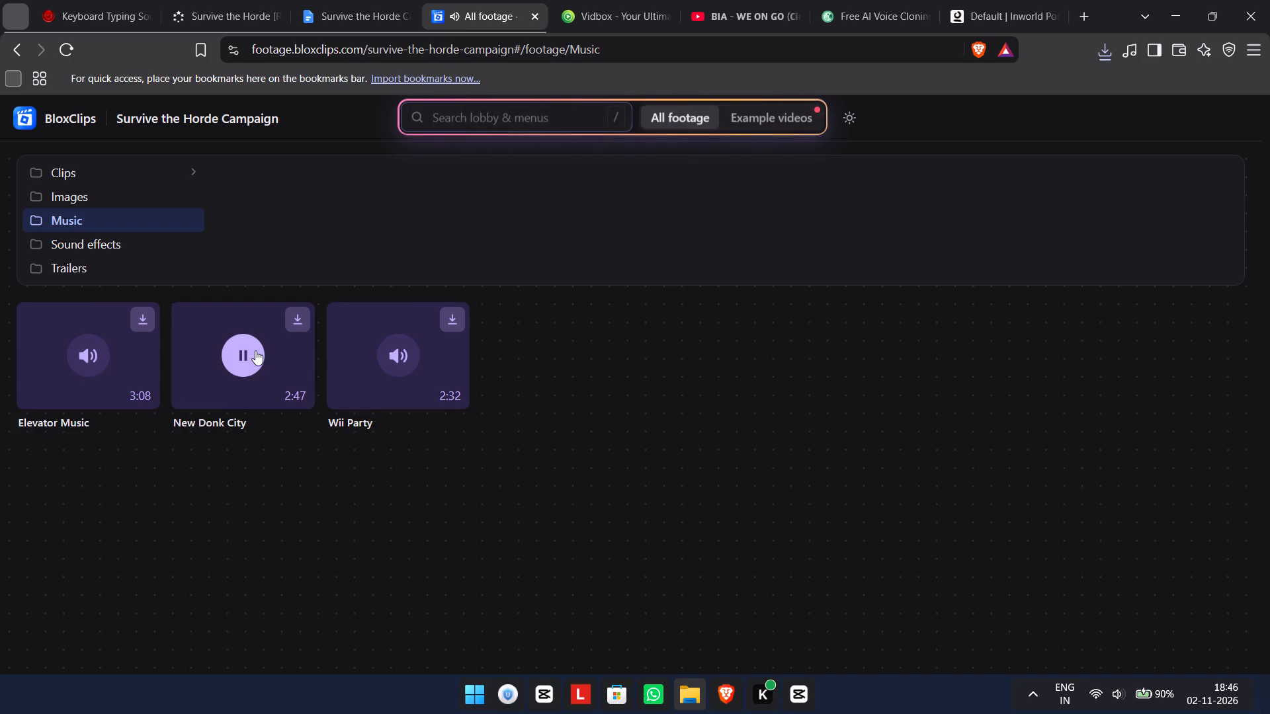
Preview the campaign images one by one: the Survive the Horde Roblox Icon, Logo 2 and Logo 1.
left_click(91, 192)
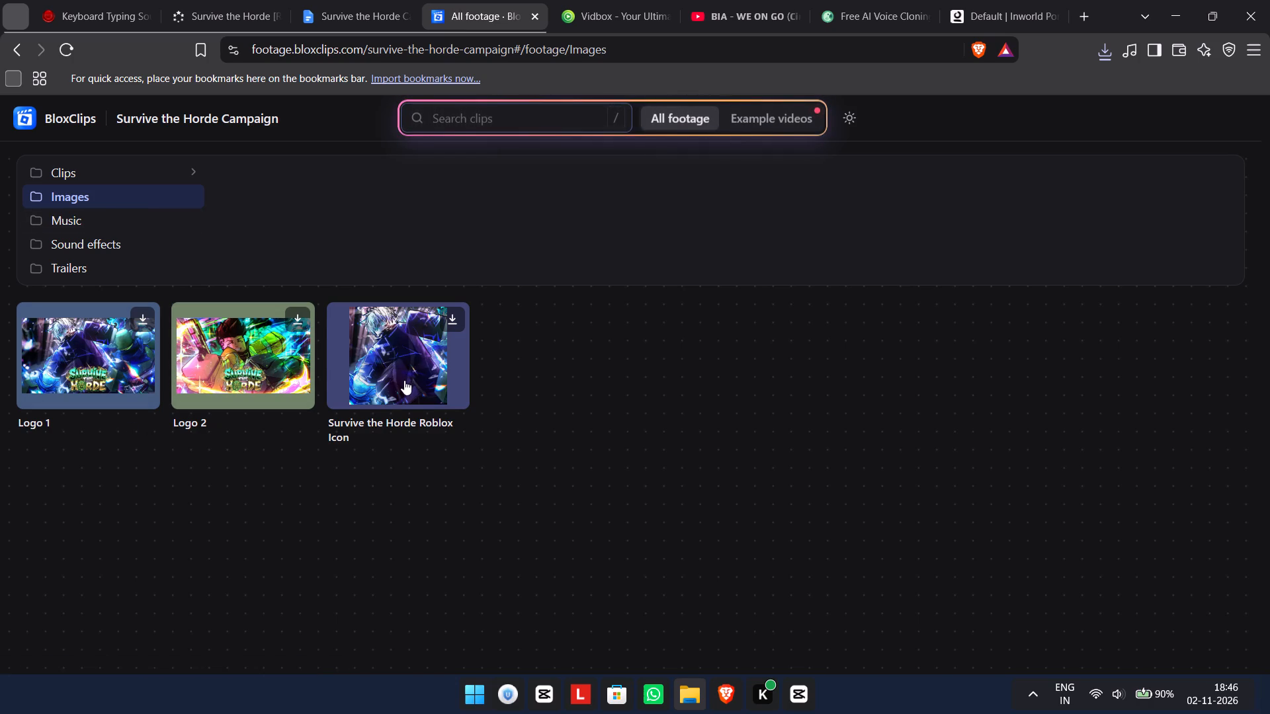
left_click(386, 381)
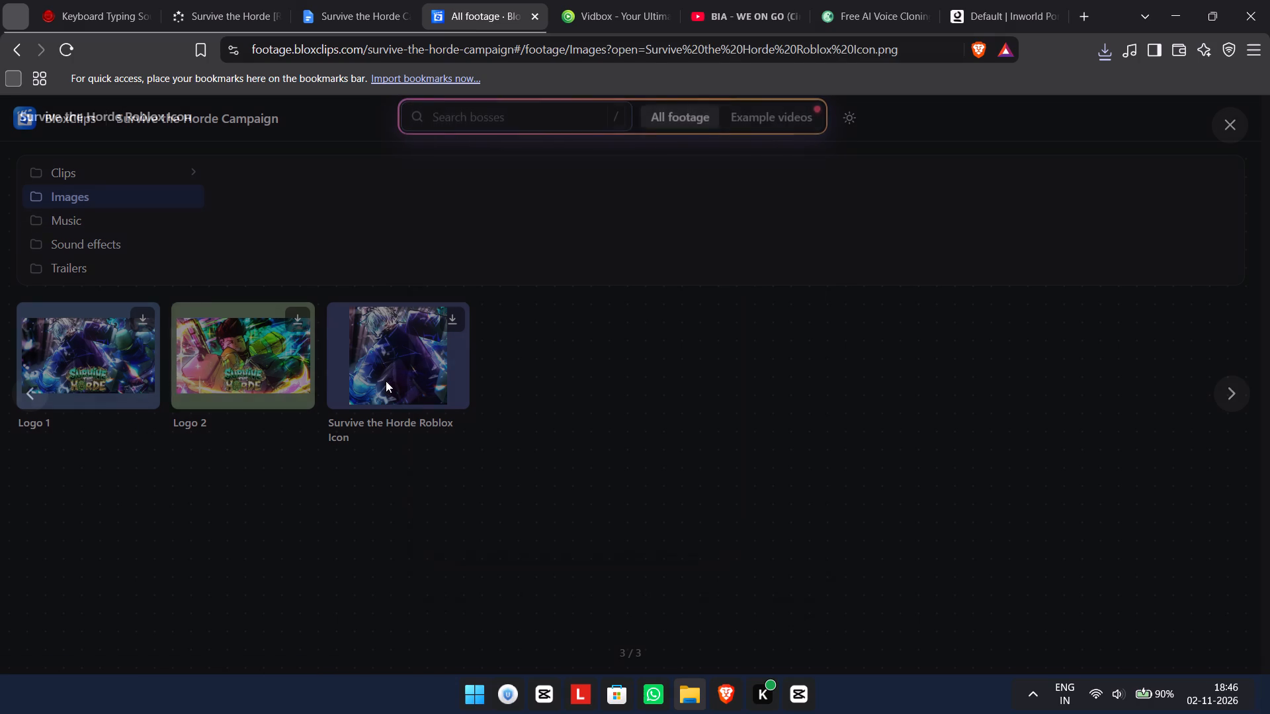
left_click(1230, 112)
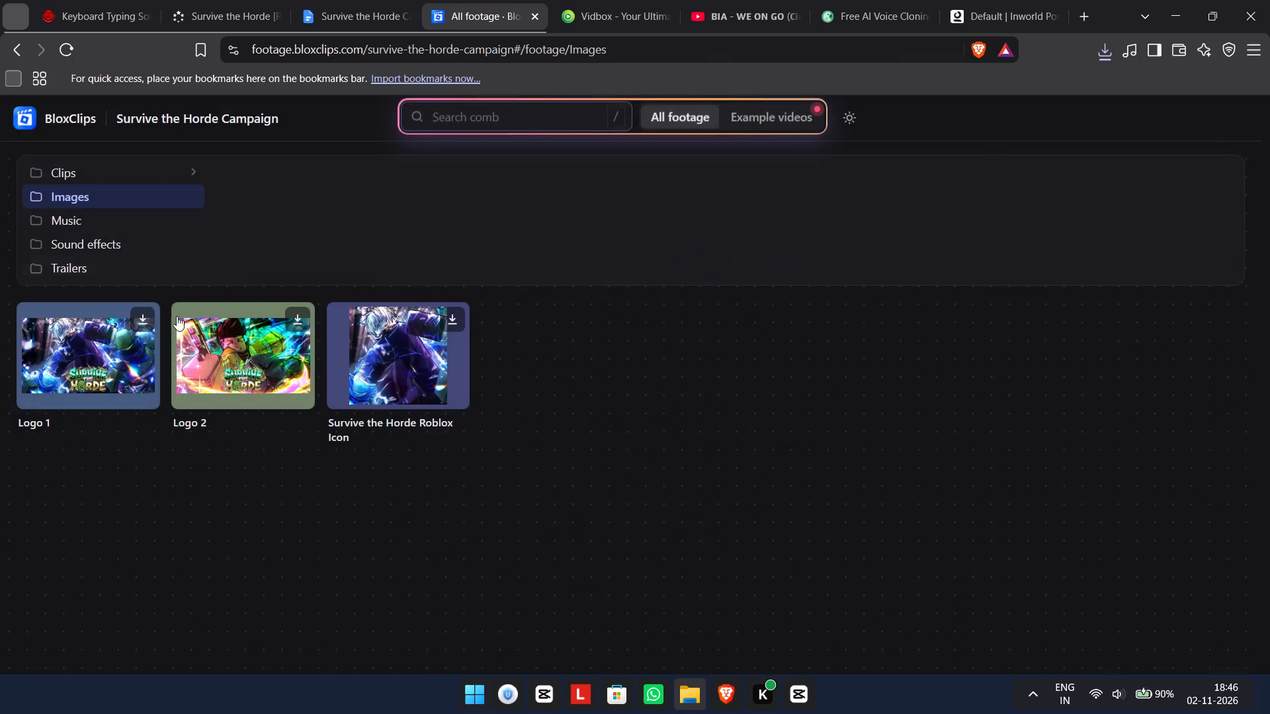
left_click(222, 350)
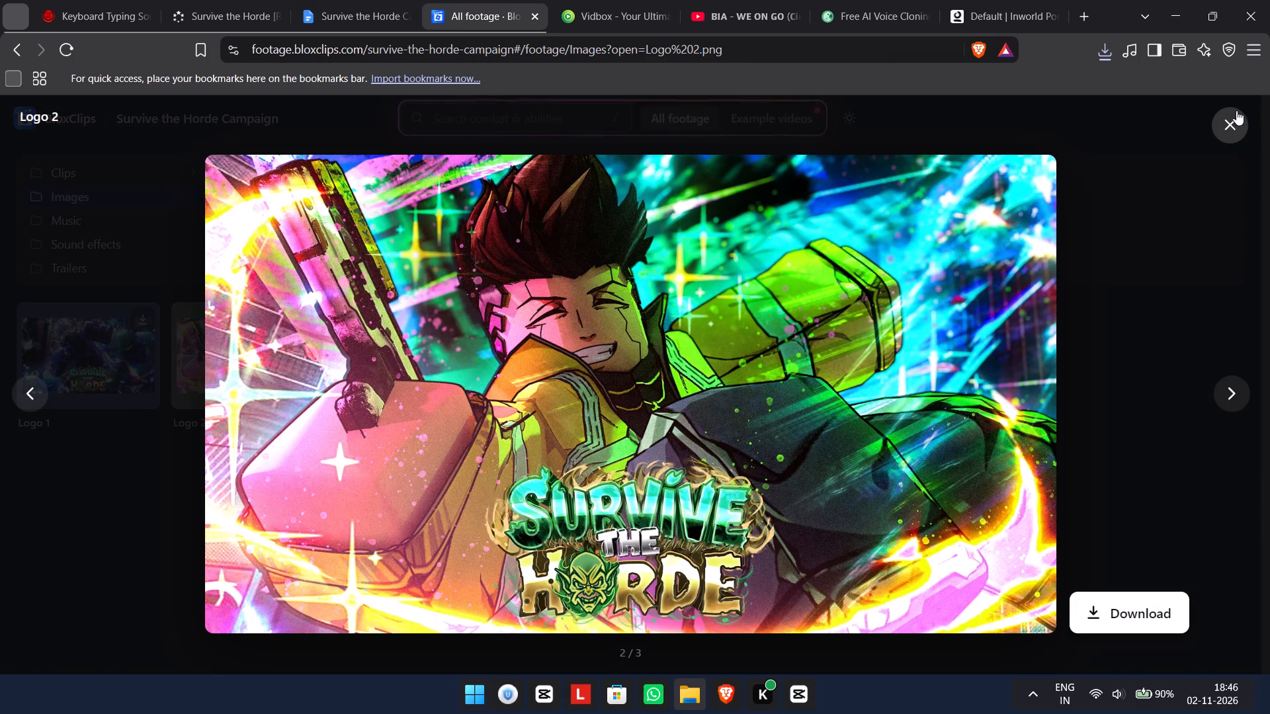
left_click(1232, 108)
left_click(70, 327)
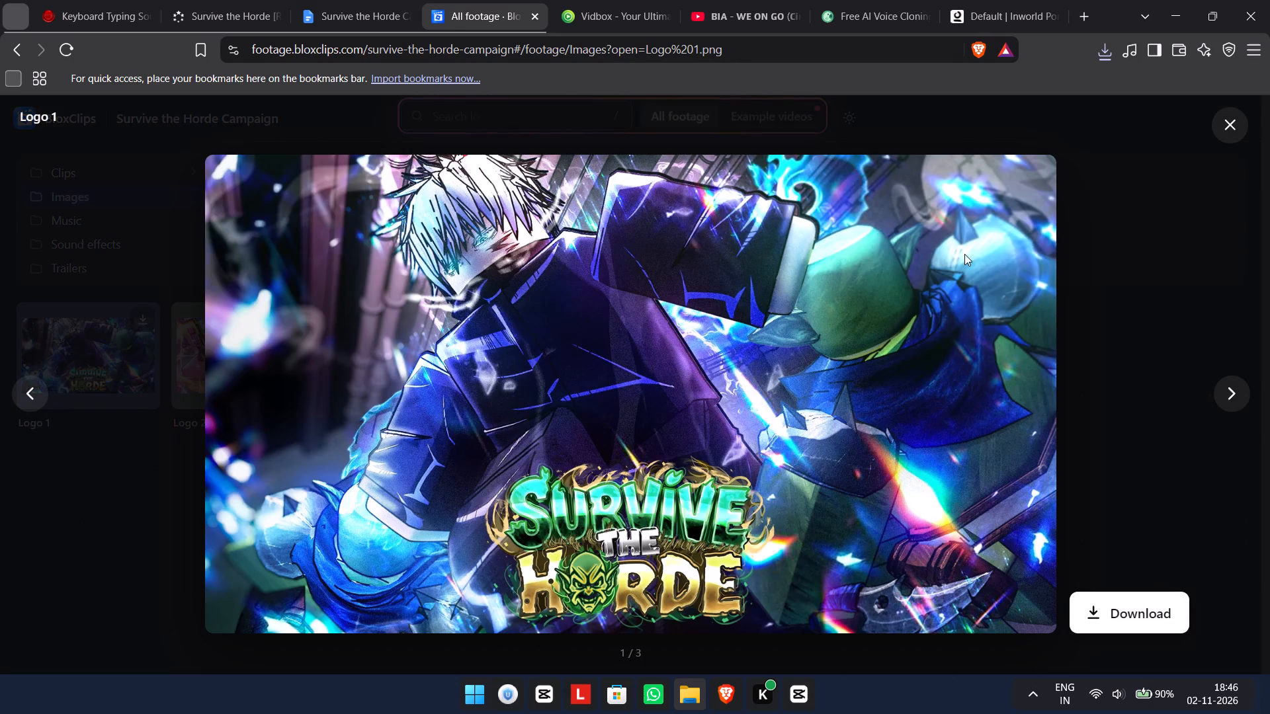
left_click(1247, 106)
left_click(1229, 110)
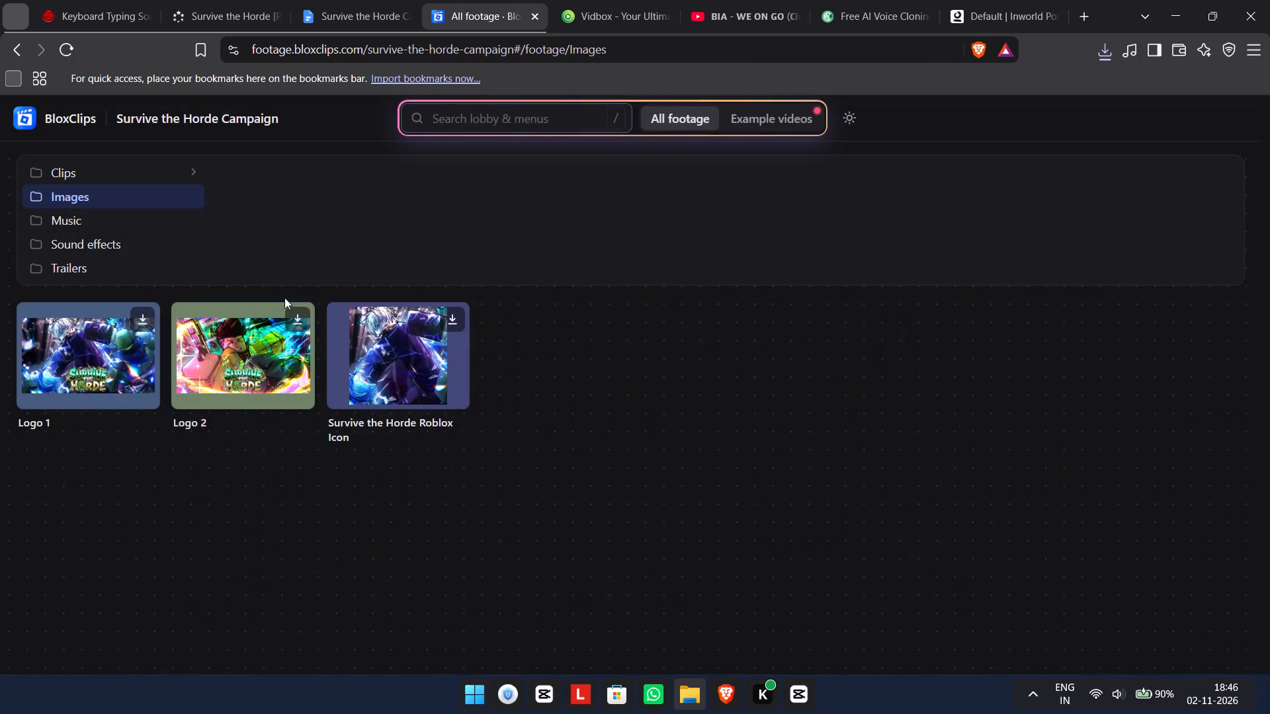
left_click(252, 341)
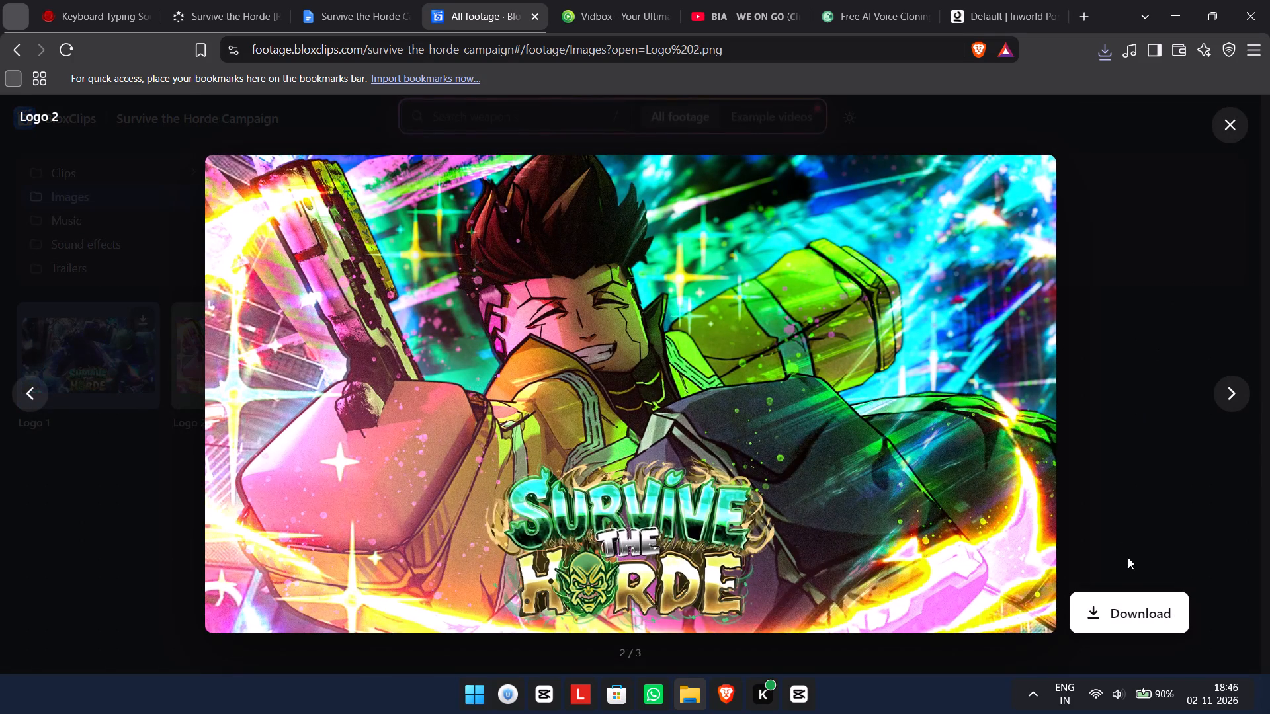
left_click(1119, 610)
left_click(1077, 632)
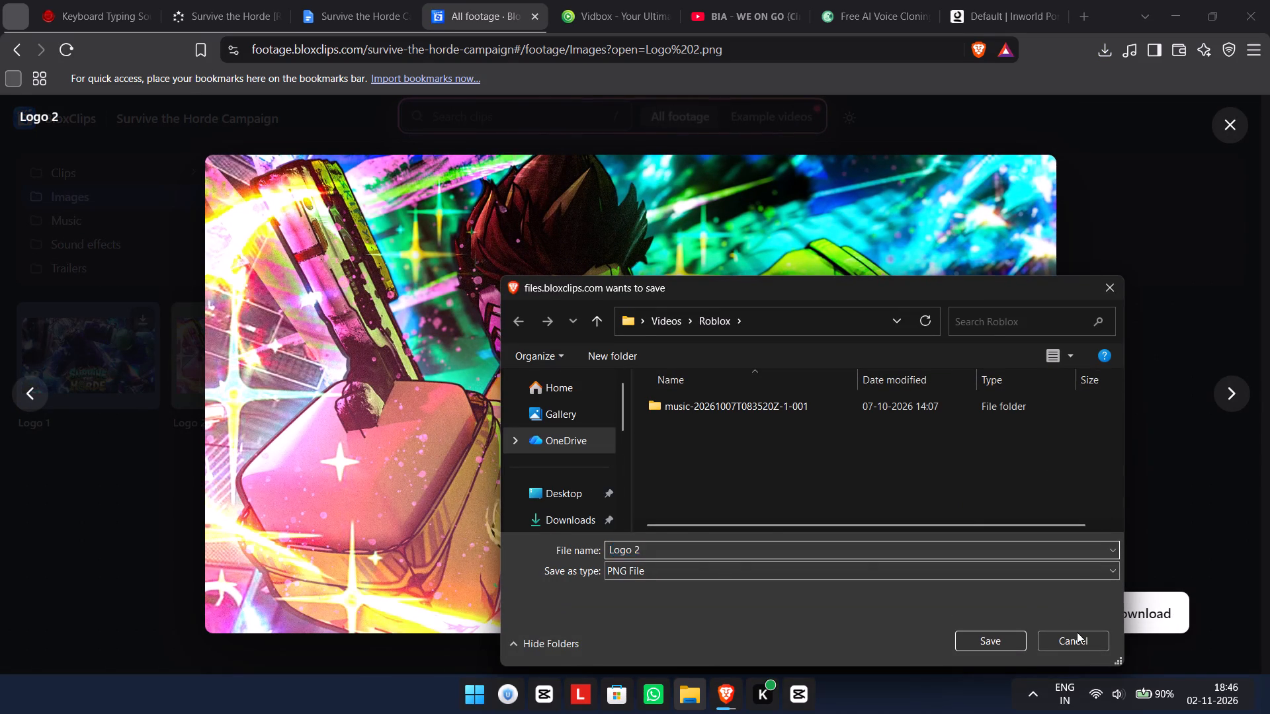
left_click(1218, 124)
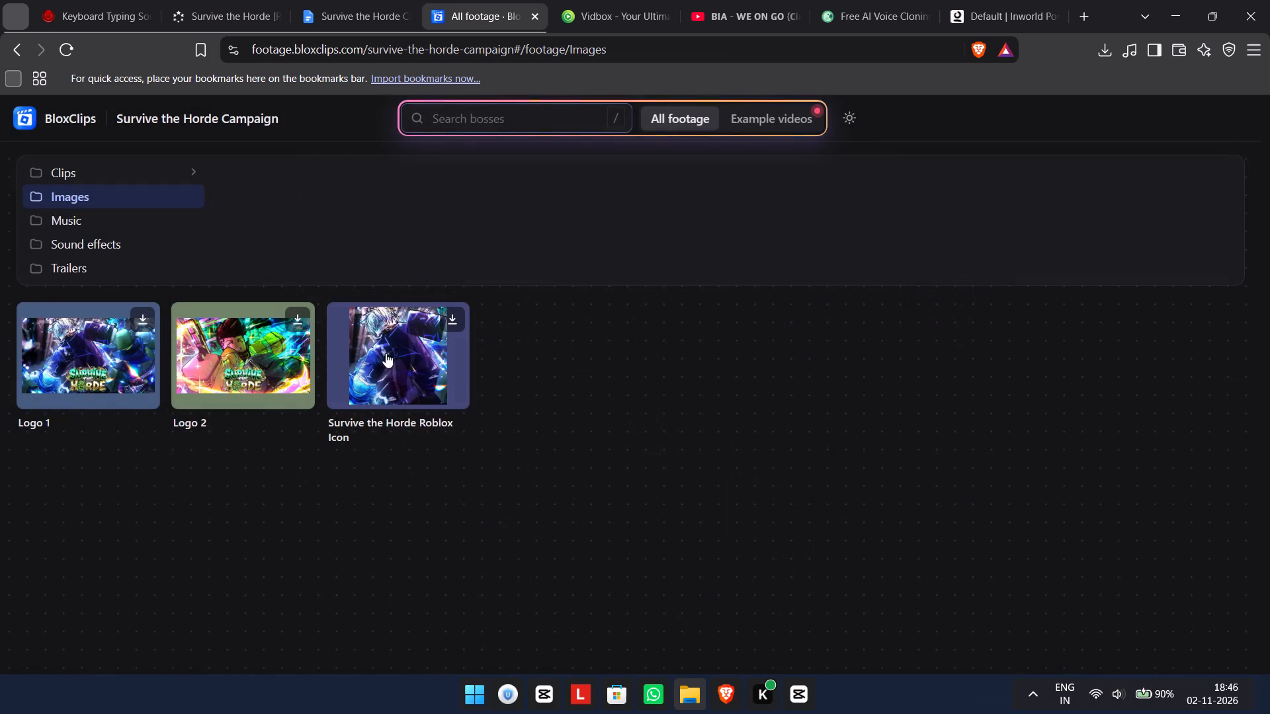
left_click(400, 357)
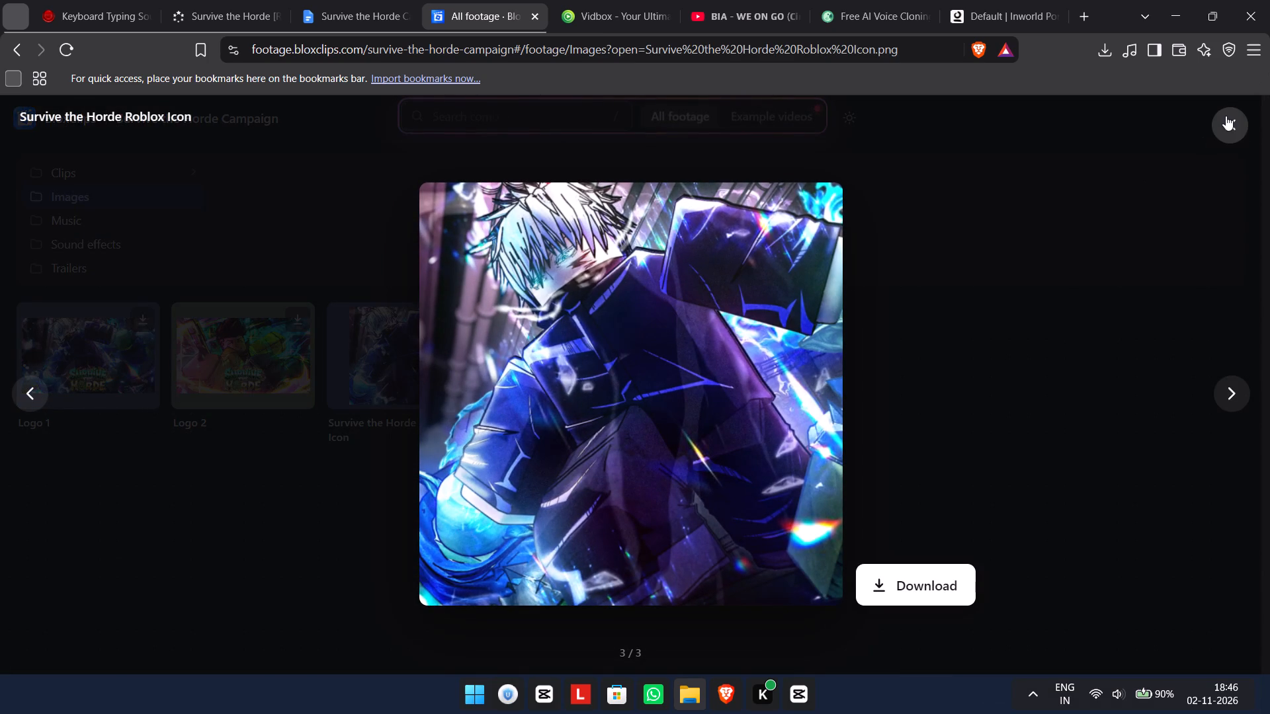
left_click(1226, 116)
Download the Logo 1 image as a PNG into the Roblox folder under Videos.
left_click(45, 354)
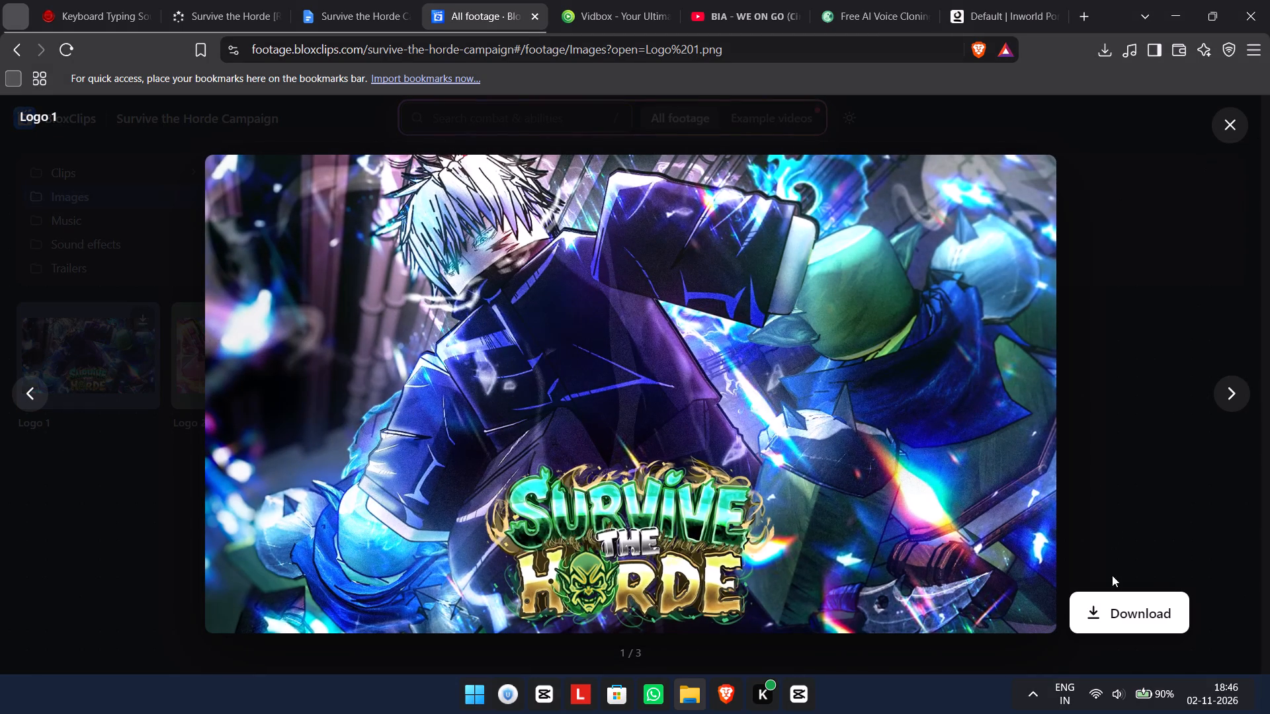
left_click(1111, 605)
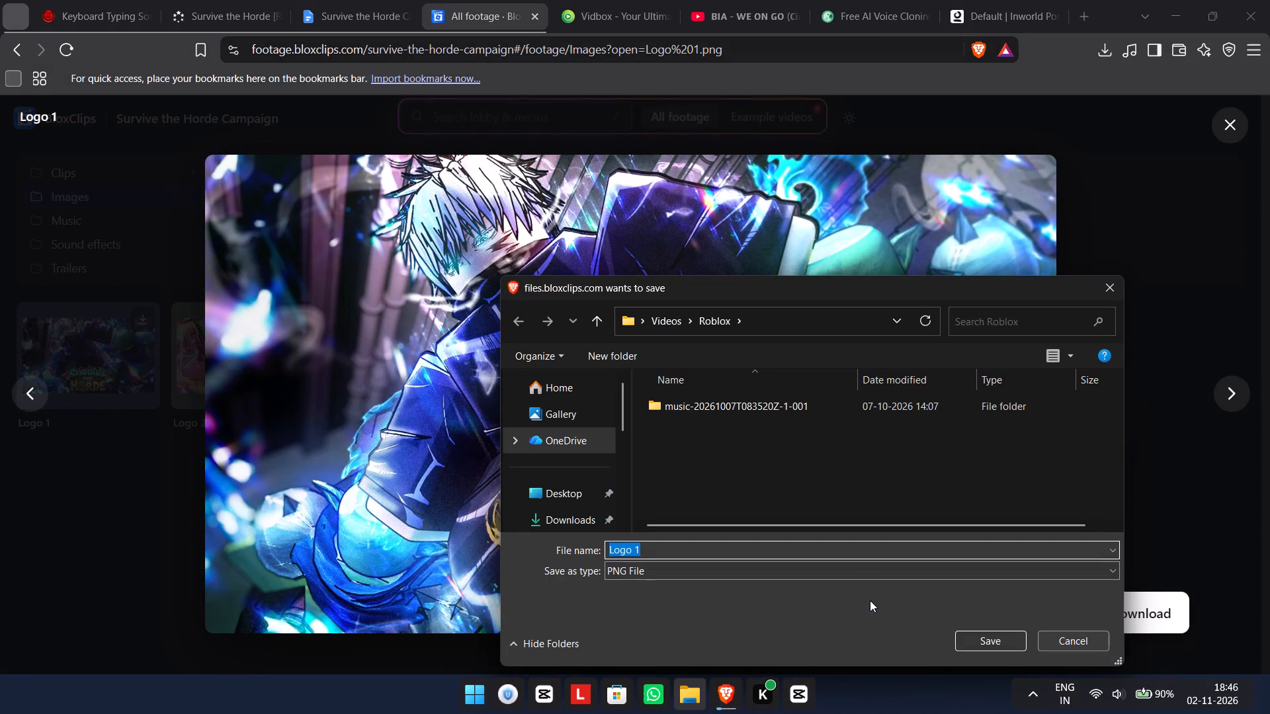
left_click(994, 640)
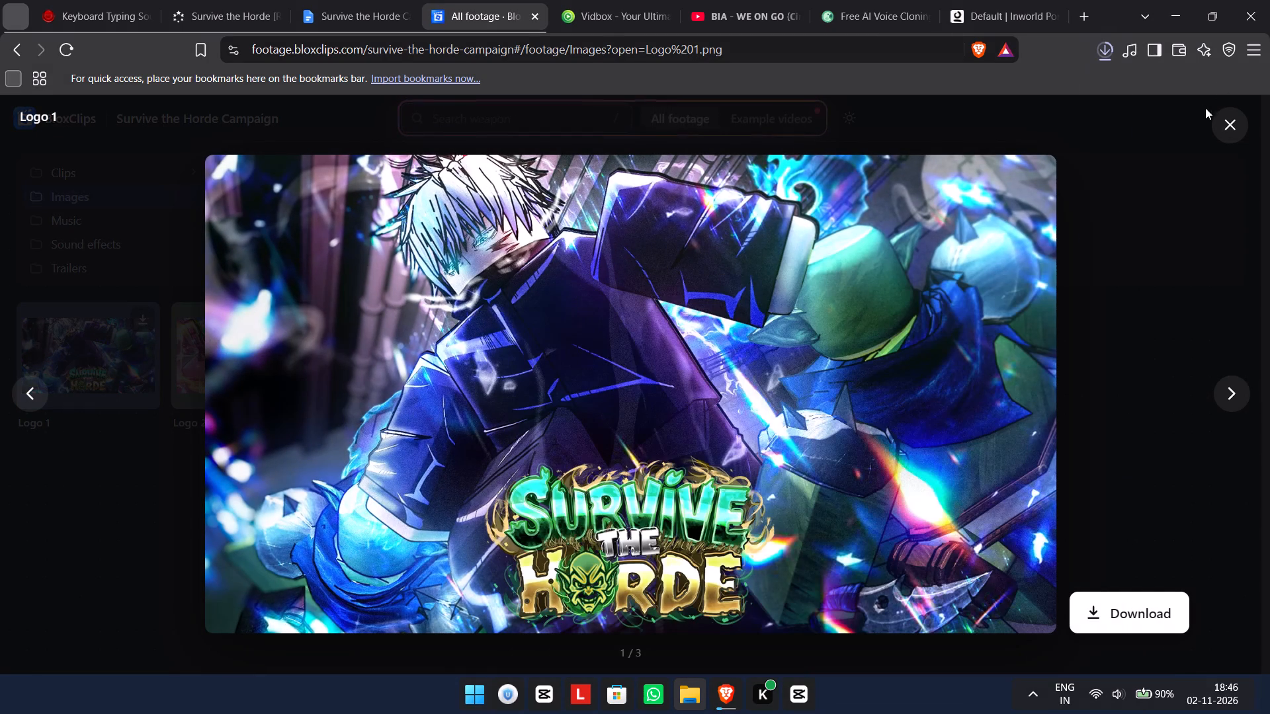
left_click(1224, 120)
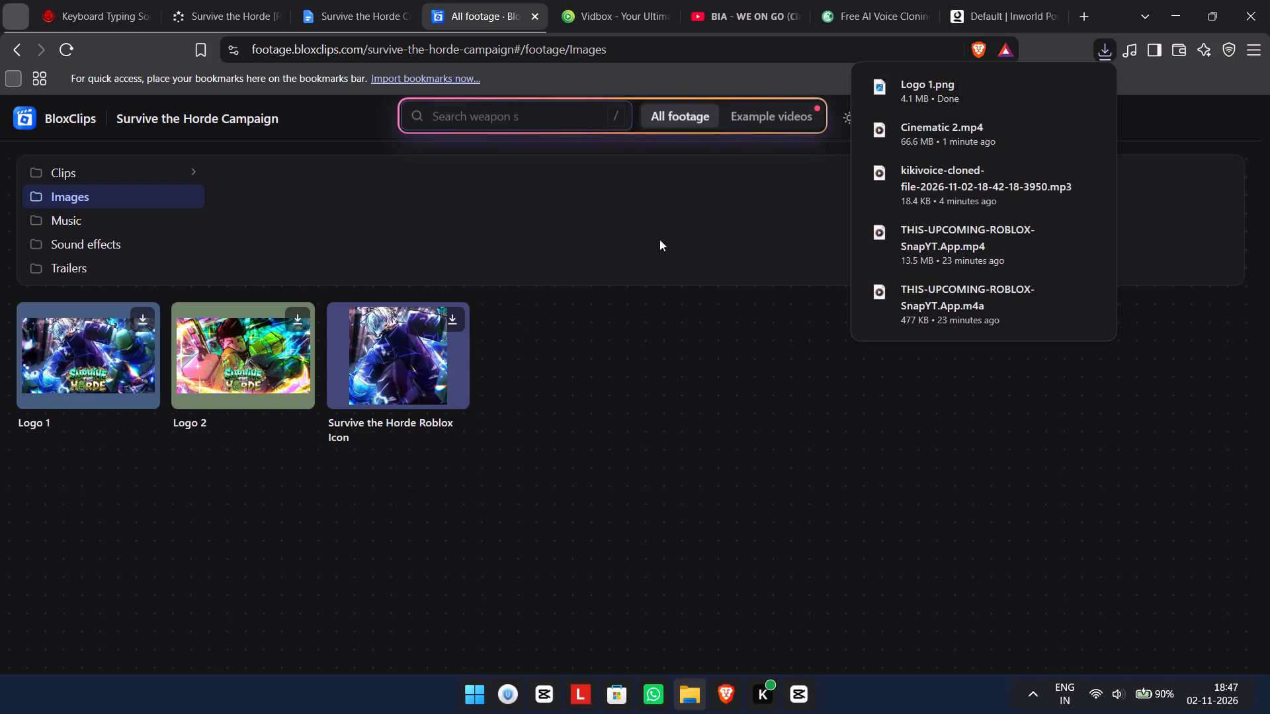
left_click(669, 227)
Browse the campaign clip folders and download Cyan Blast & Level Up from Combat & Abilities into the Roblox folder.
left_click(103, 165)
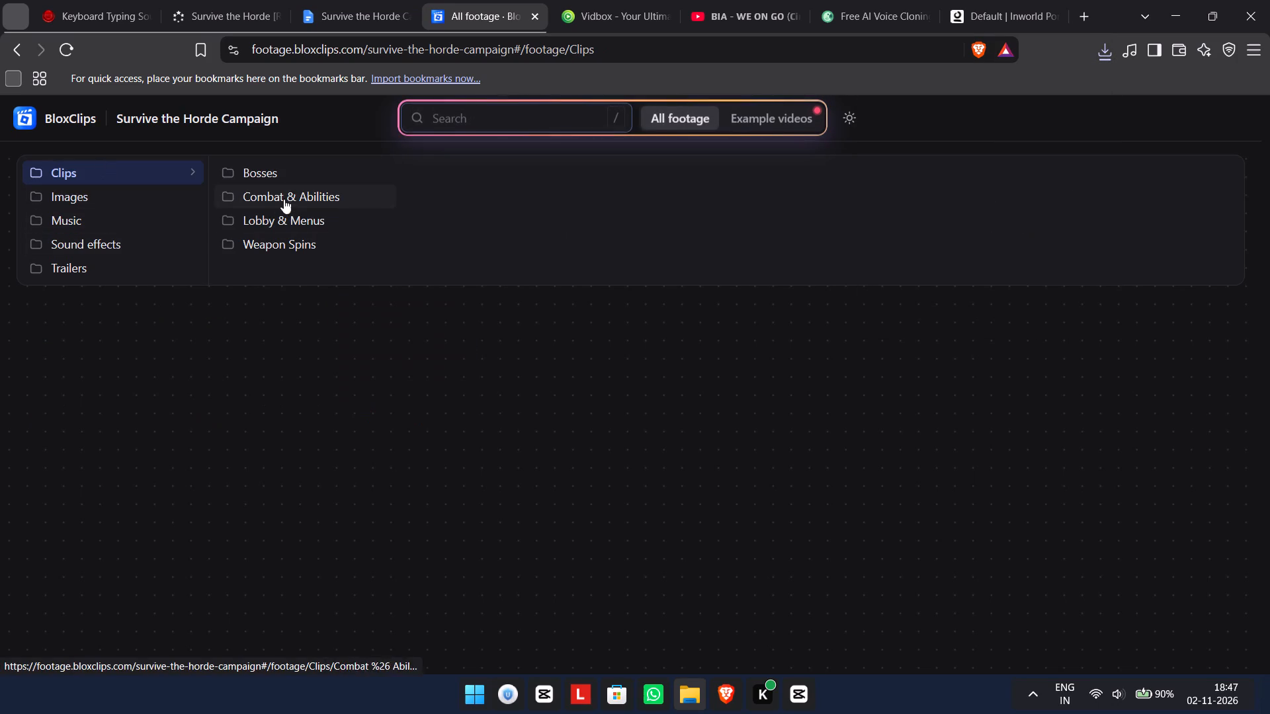
left_click(300, 244)
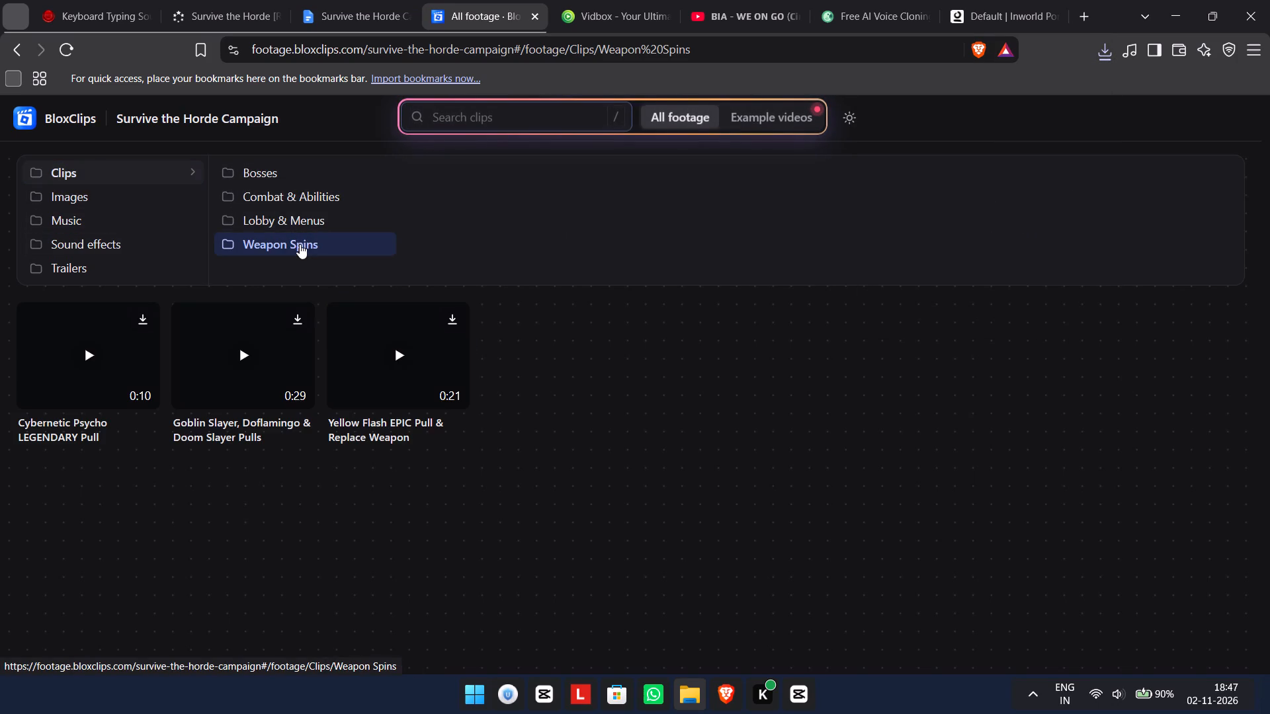
left_click(304, 224)
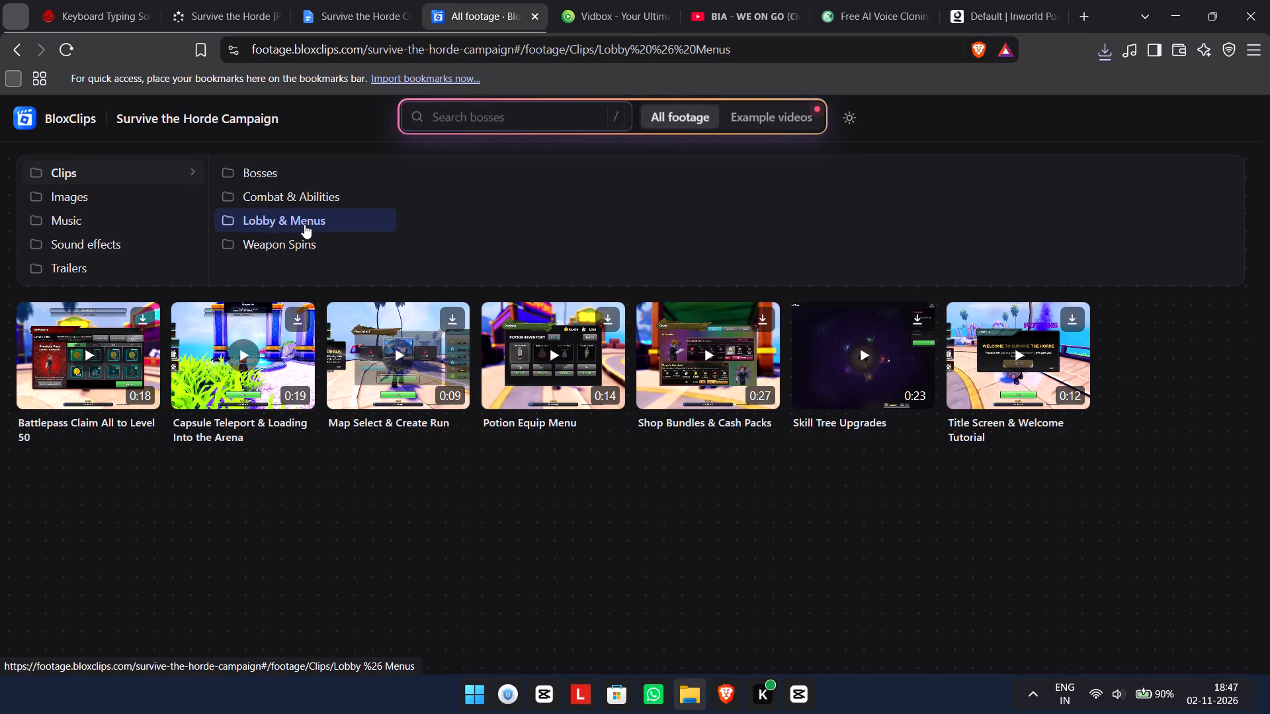
left_click(319, 199)
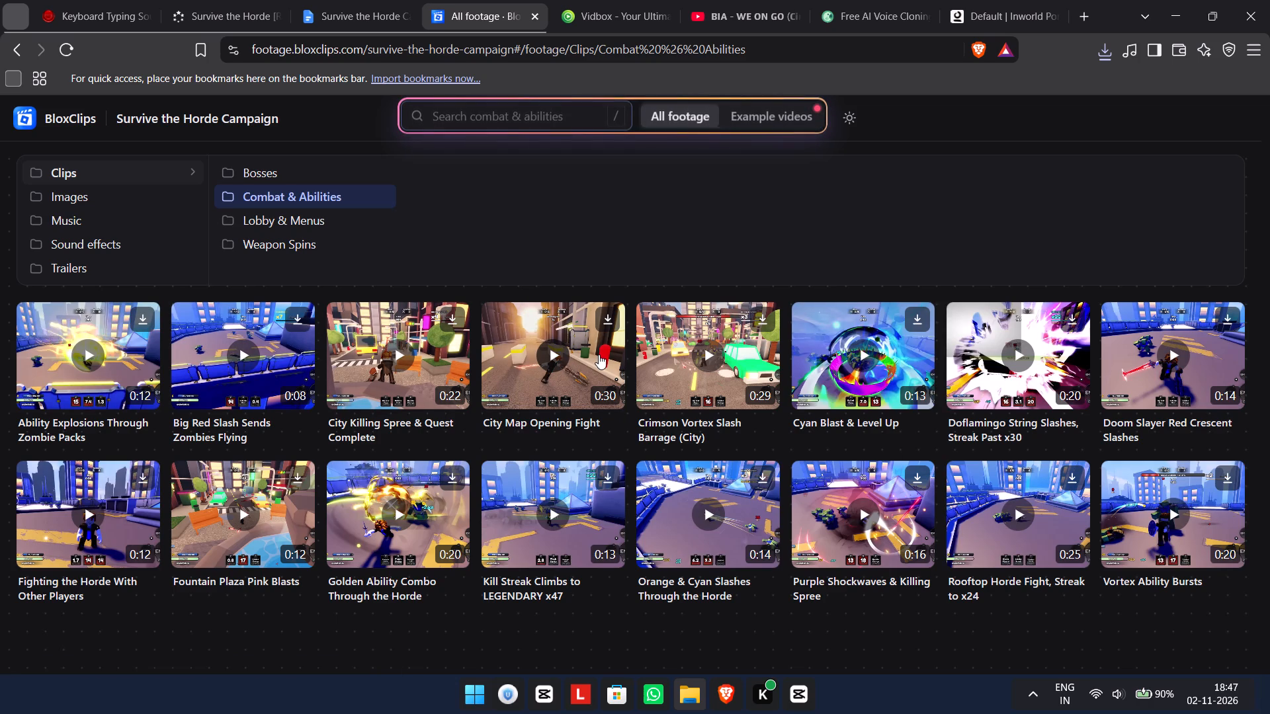
left_click(820, 368)
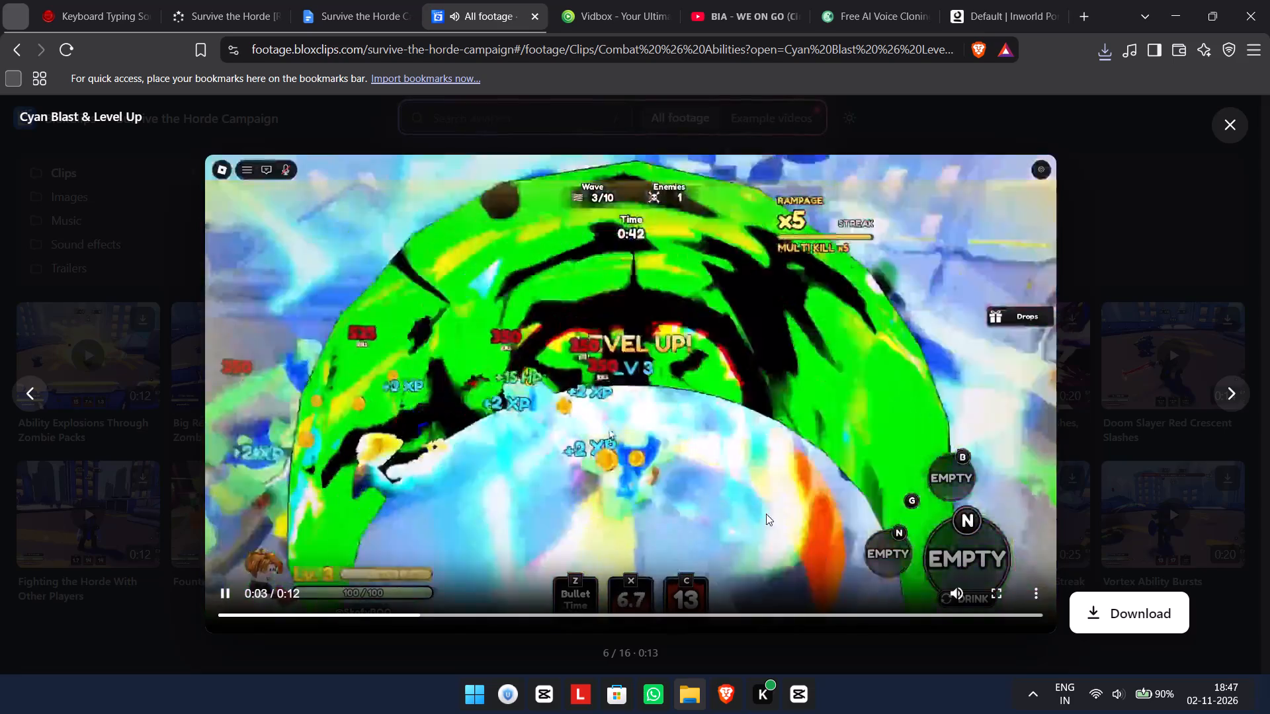
left_click(1124, 619)
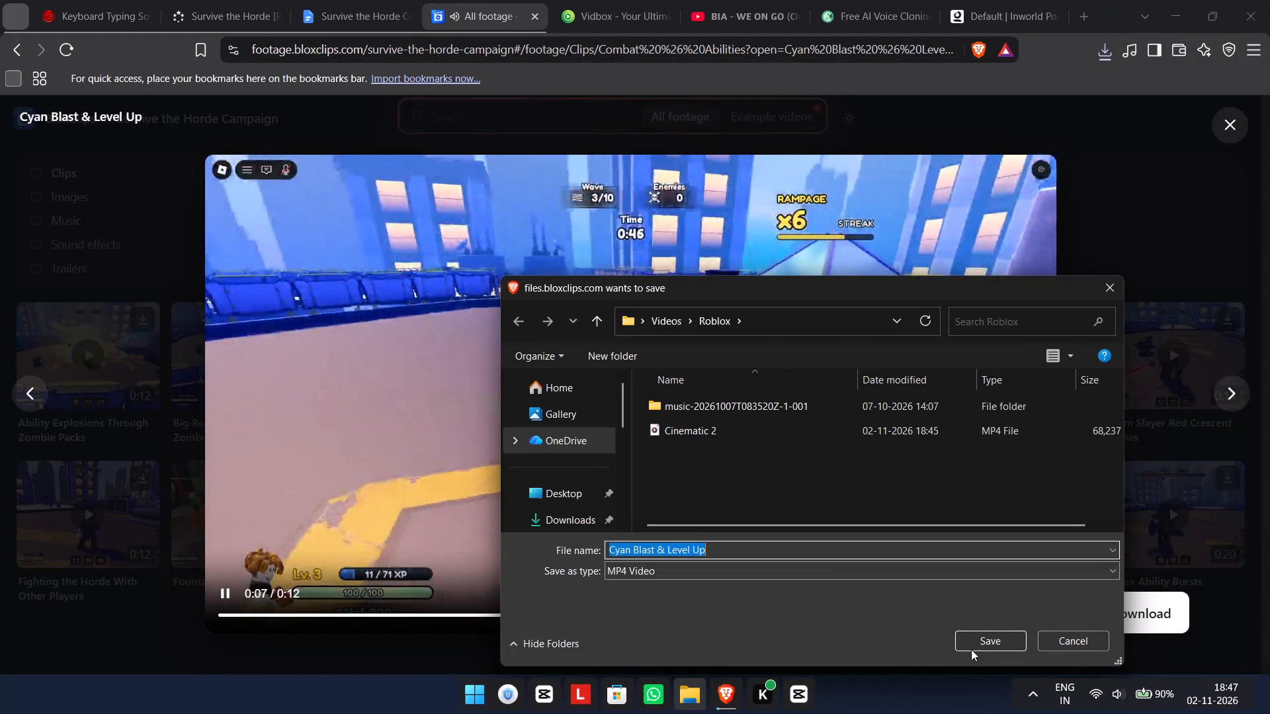
left_click(1005, 641)
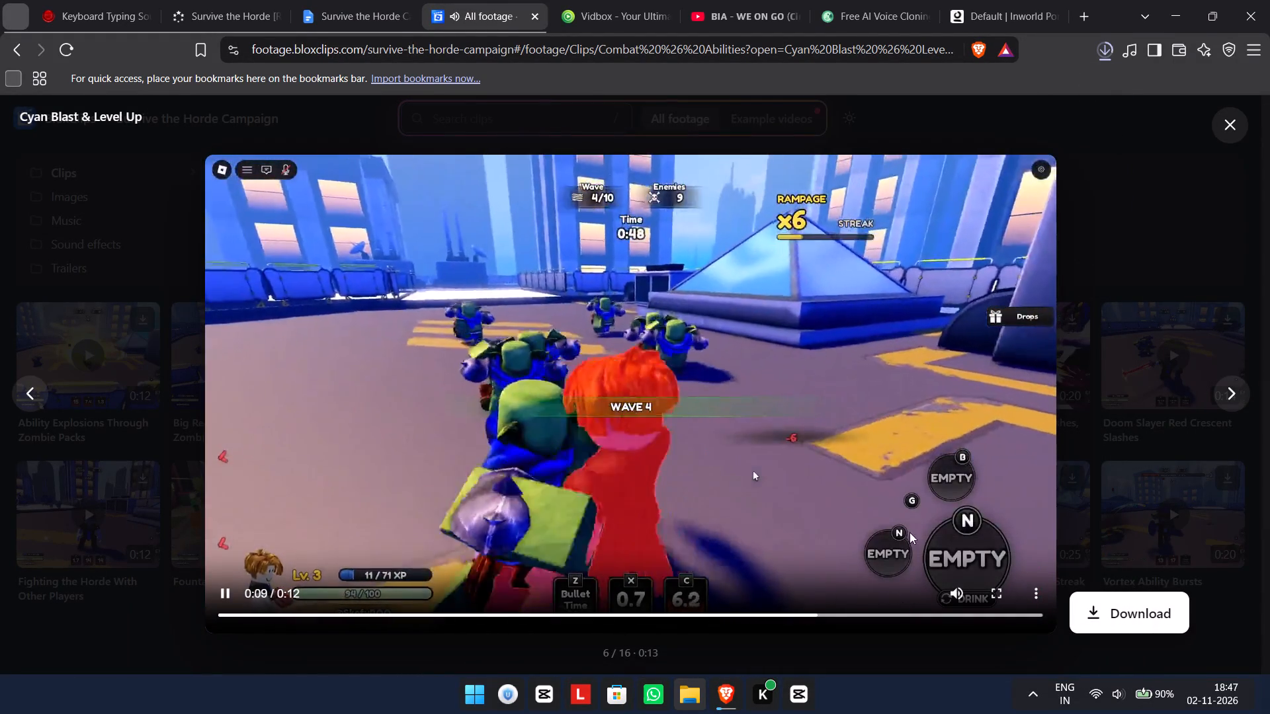
left_click(1232, 120)
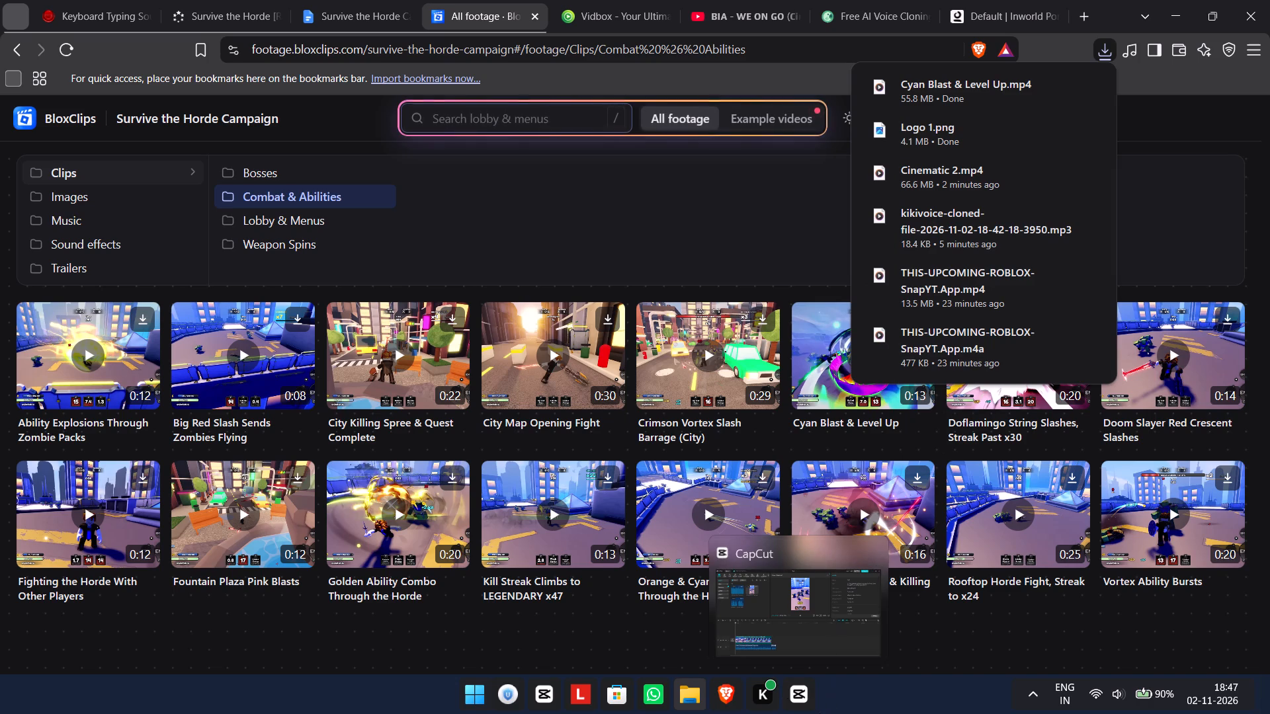
Switch to CapCut, play through the timeline's gameplay video, and return the playhead to the start.
left_click(808, 700)
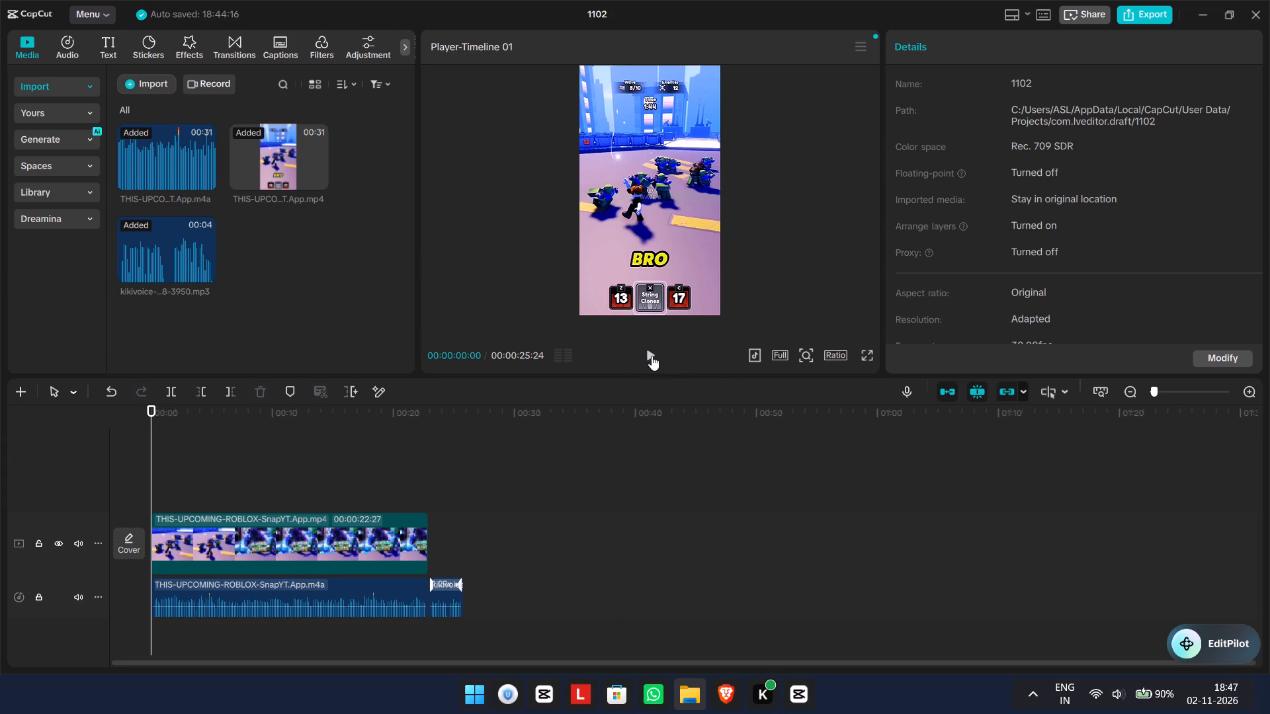
left_click(644, 354)
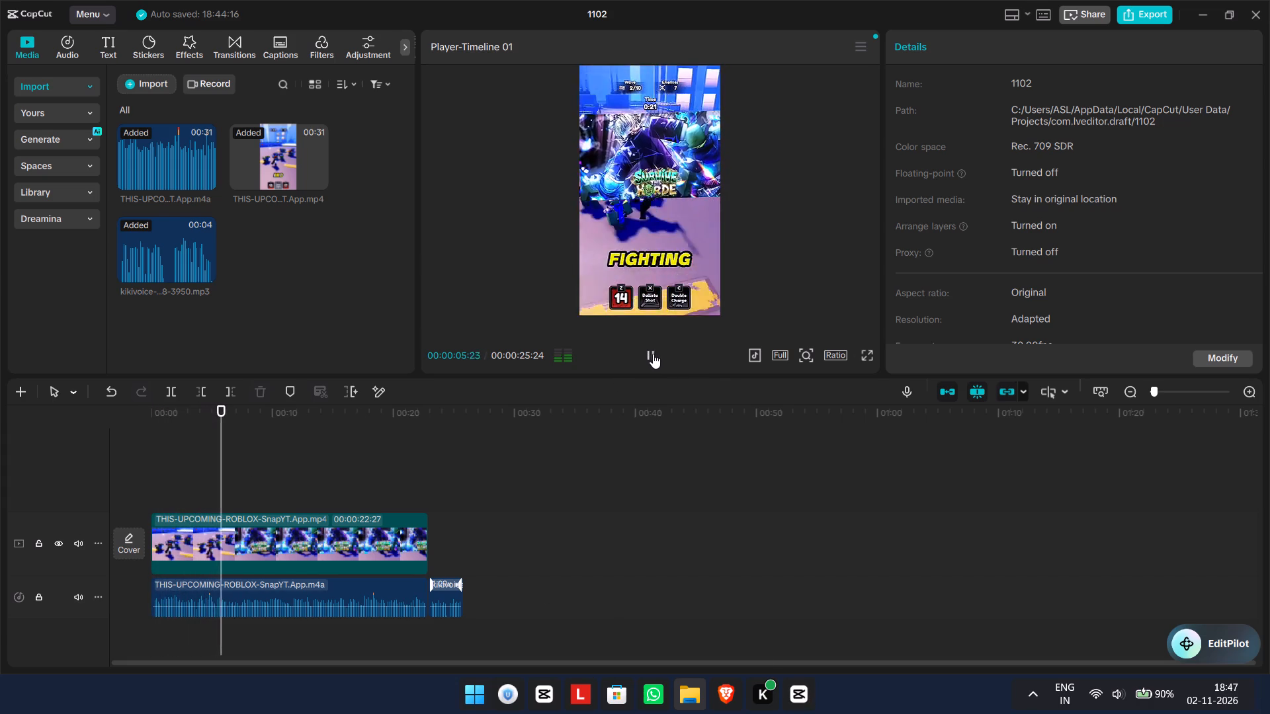
left_click(654, 354)
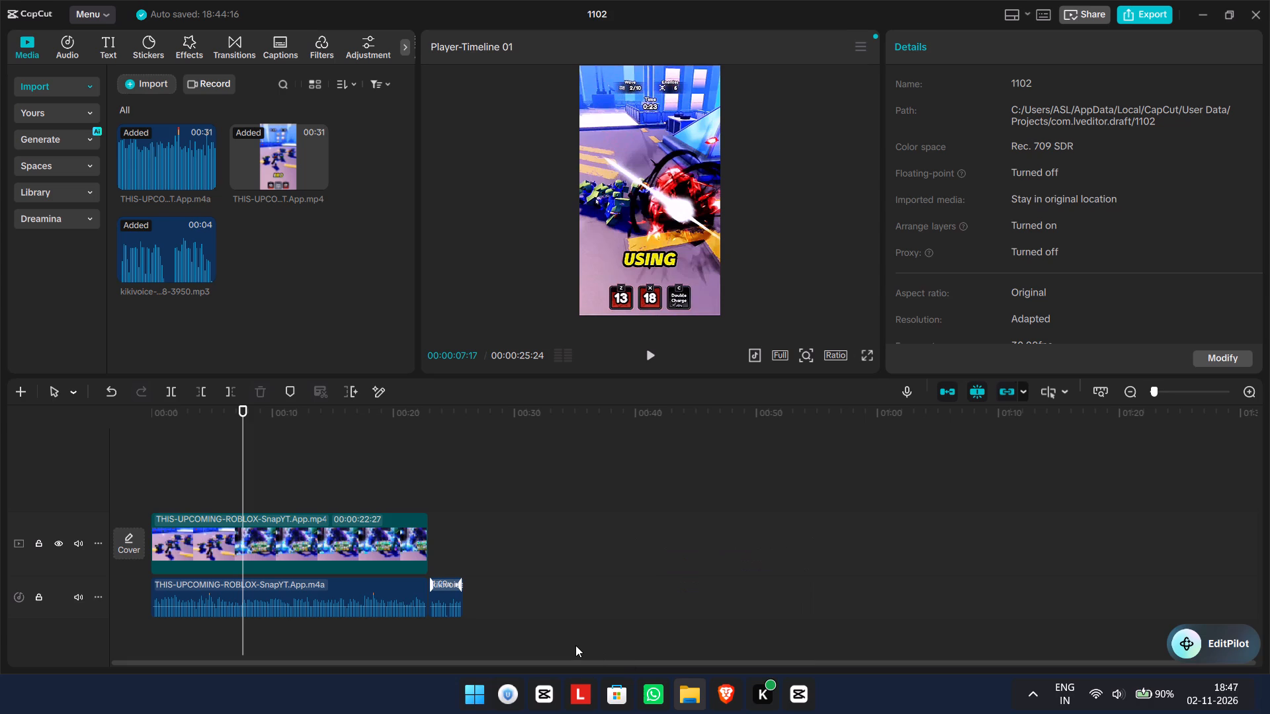
left_click(649, 348)
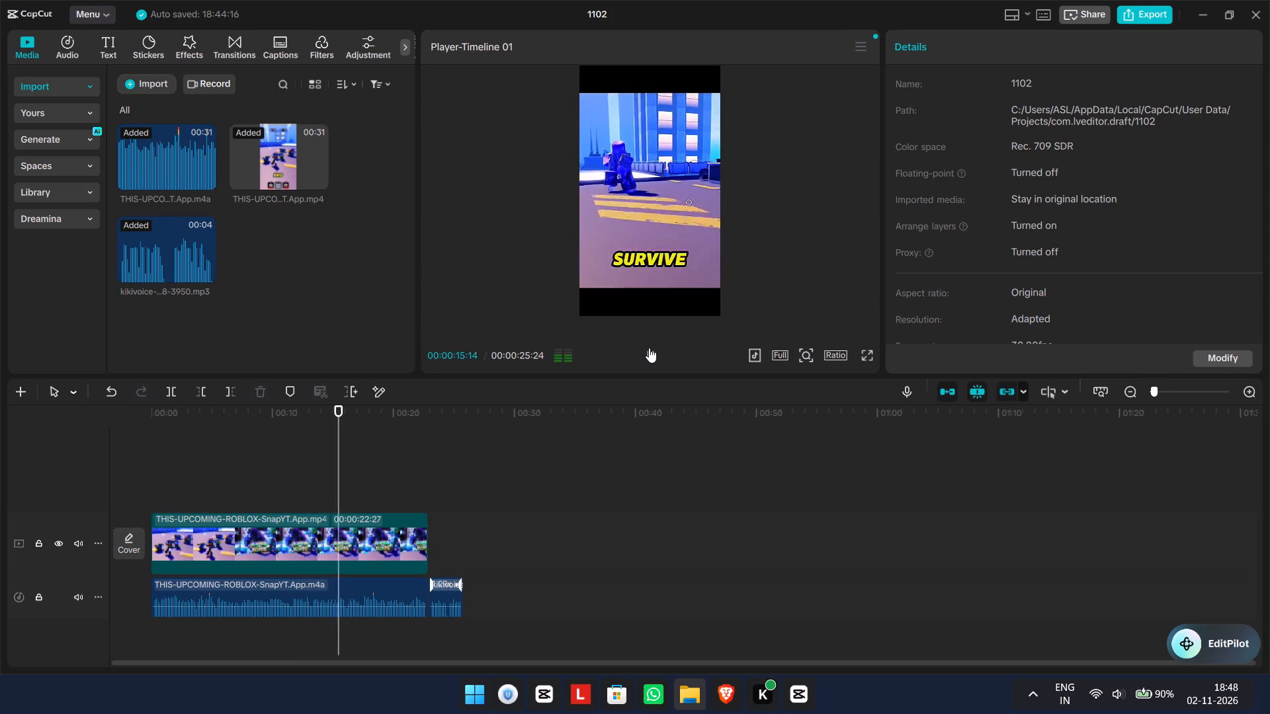
left_click(649, 348)
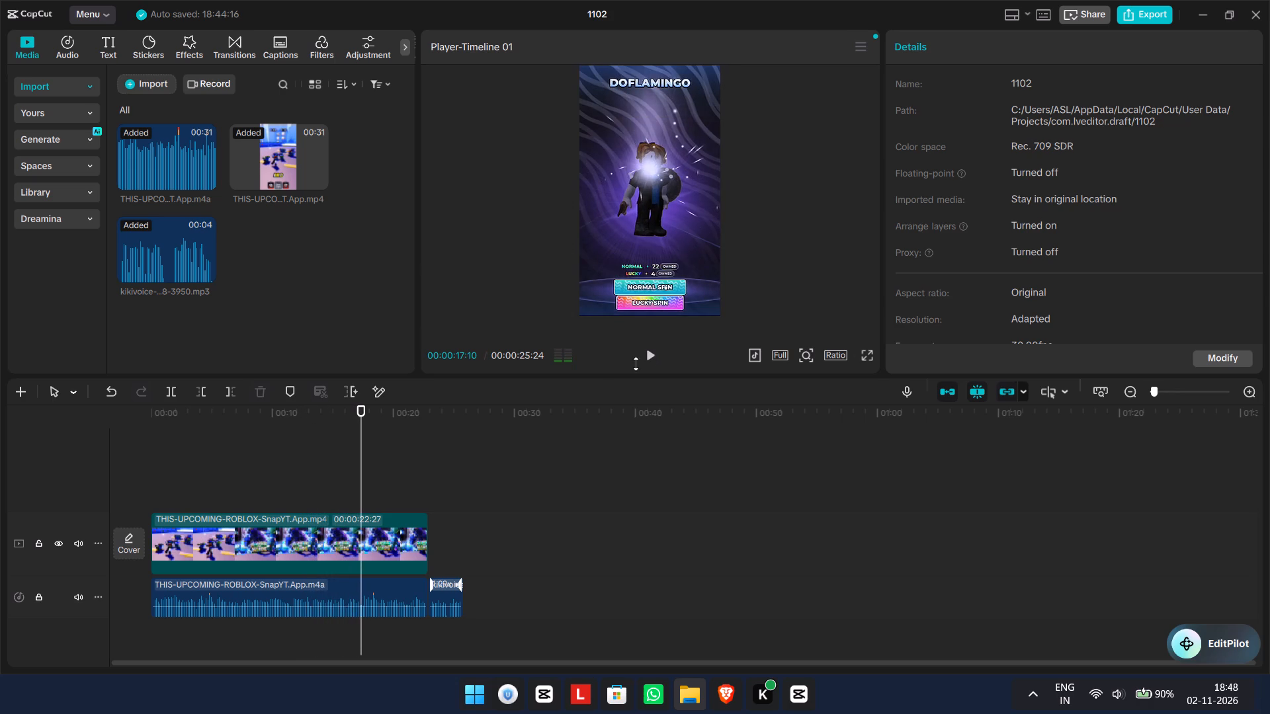
left_click_drag(362, 440, 144, 449)
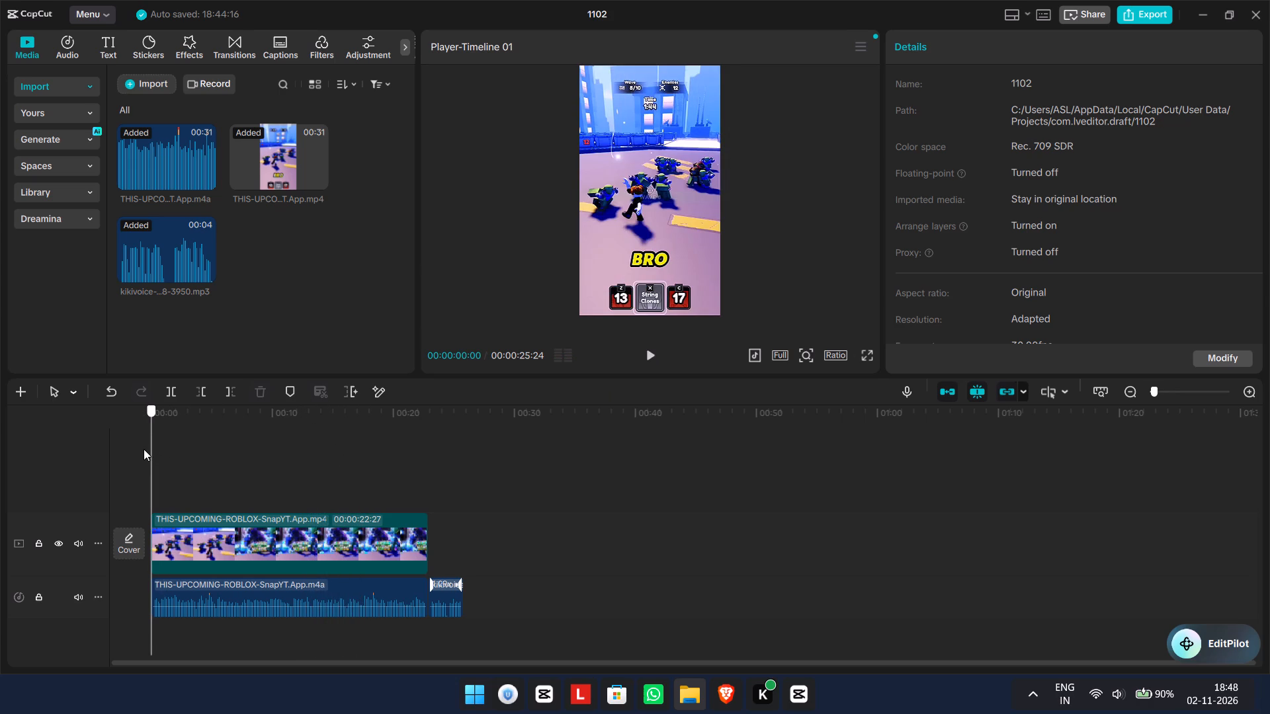
left_click_drag(144, 449, 142, 450)
left_click_drag(142, 450, 277, 447)
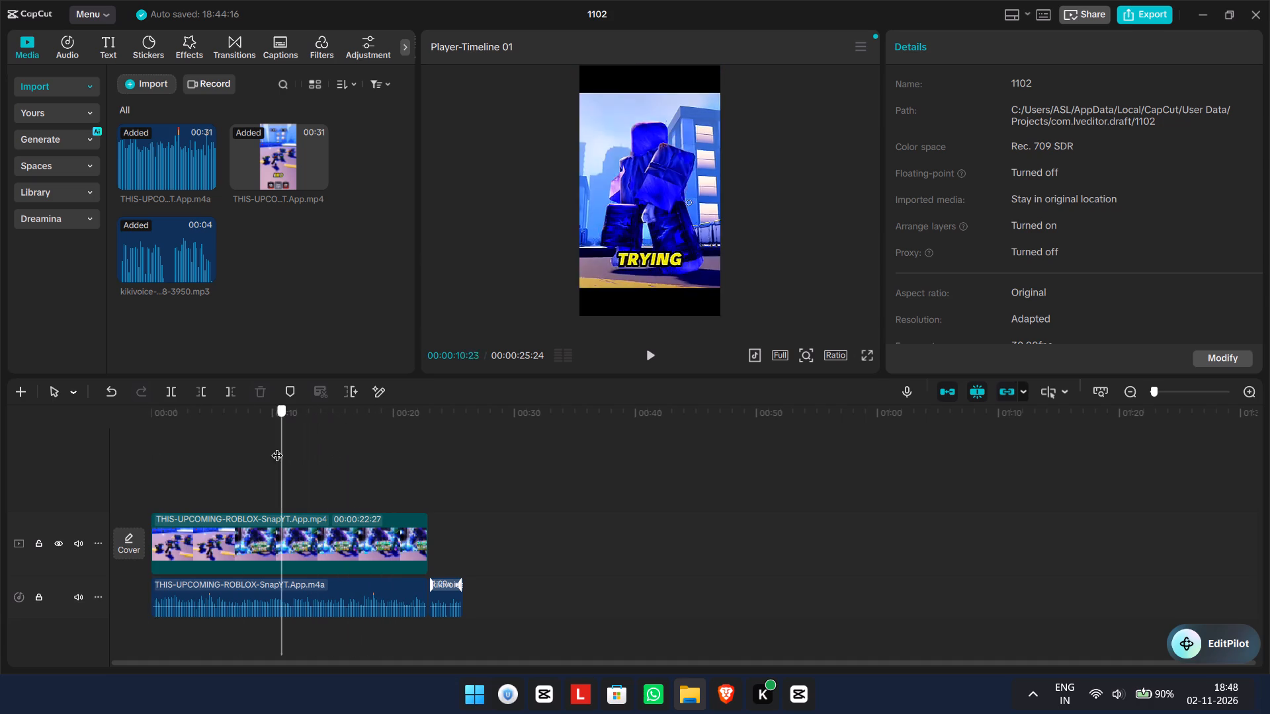
left_click_drag(277, 447, 141, 455)
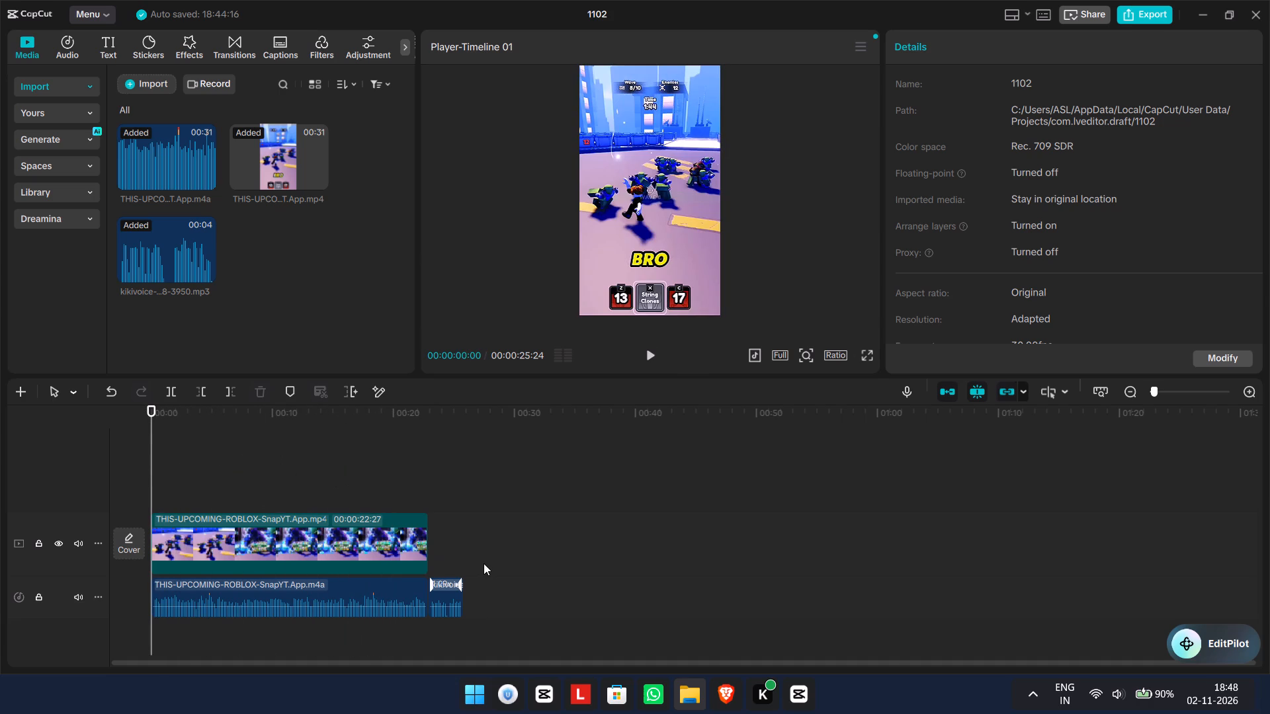
Switch to Brave and look through the pending clips on the Content Rewards submissions page, including the Survive the Horde one.
left_click(730, 690)
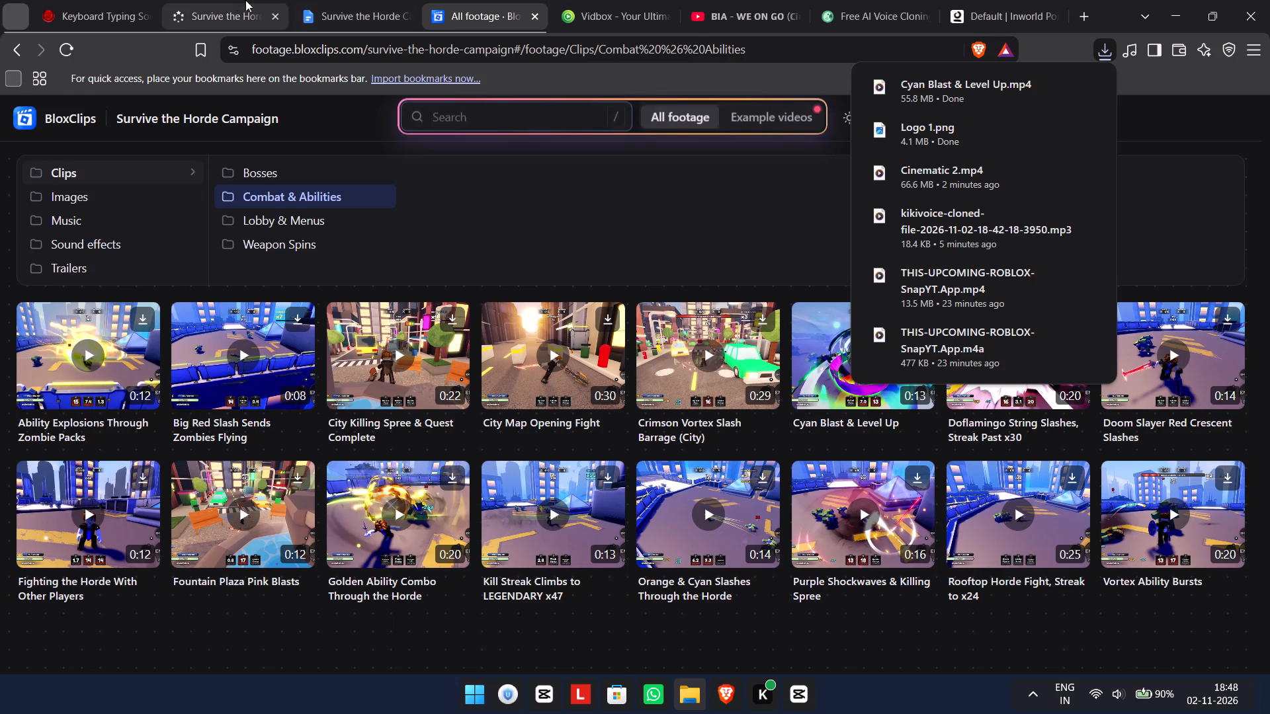
left_click(180, 2)
left_click(82, 339)
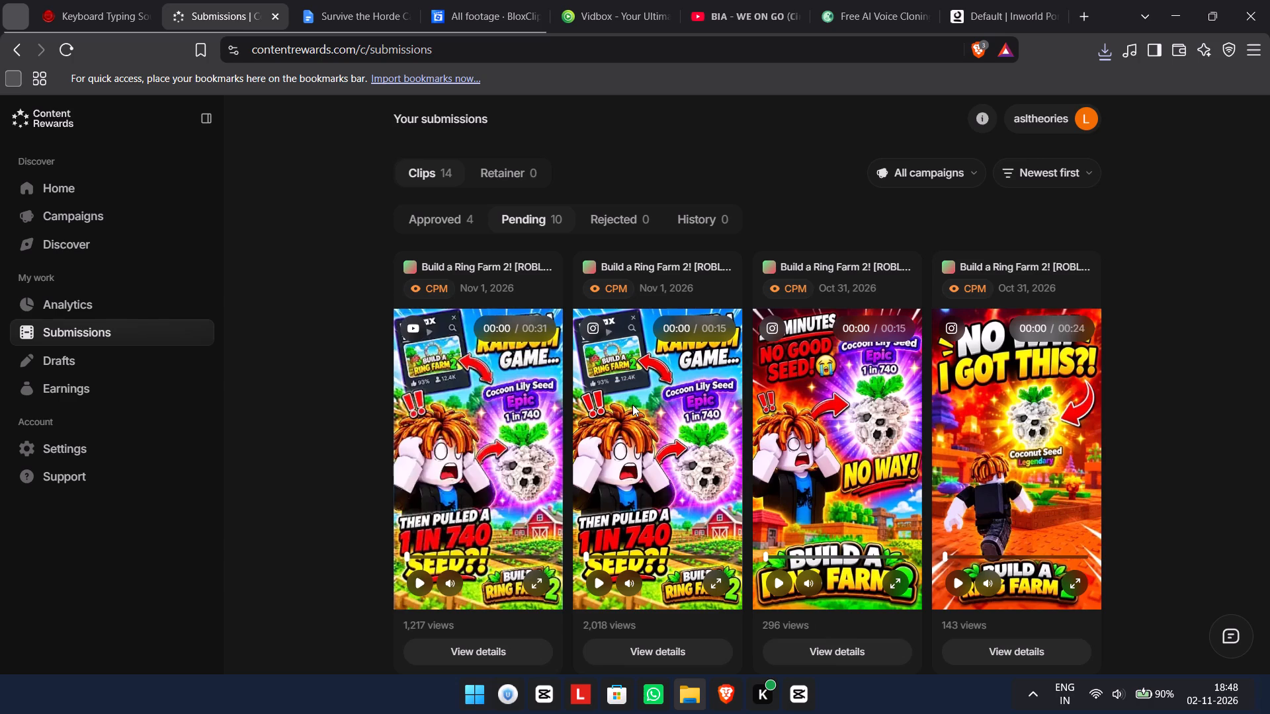
scroll(632, 405, "down", 5)
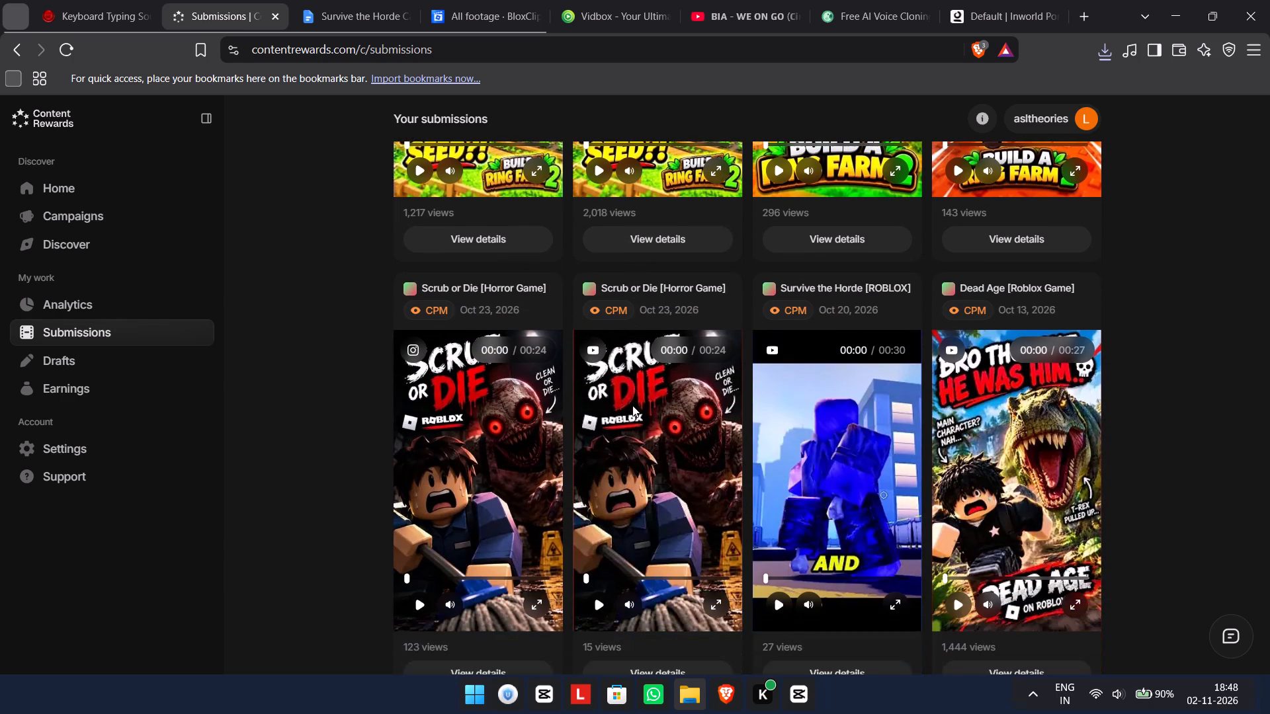
scroll(822, 541, "down", 1)
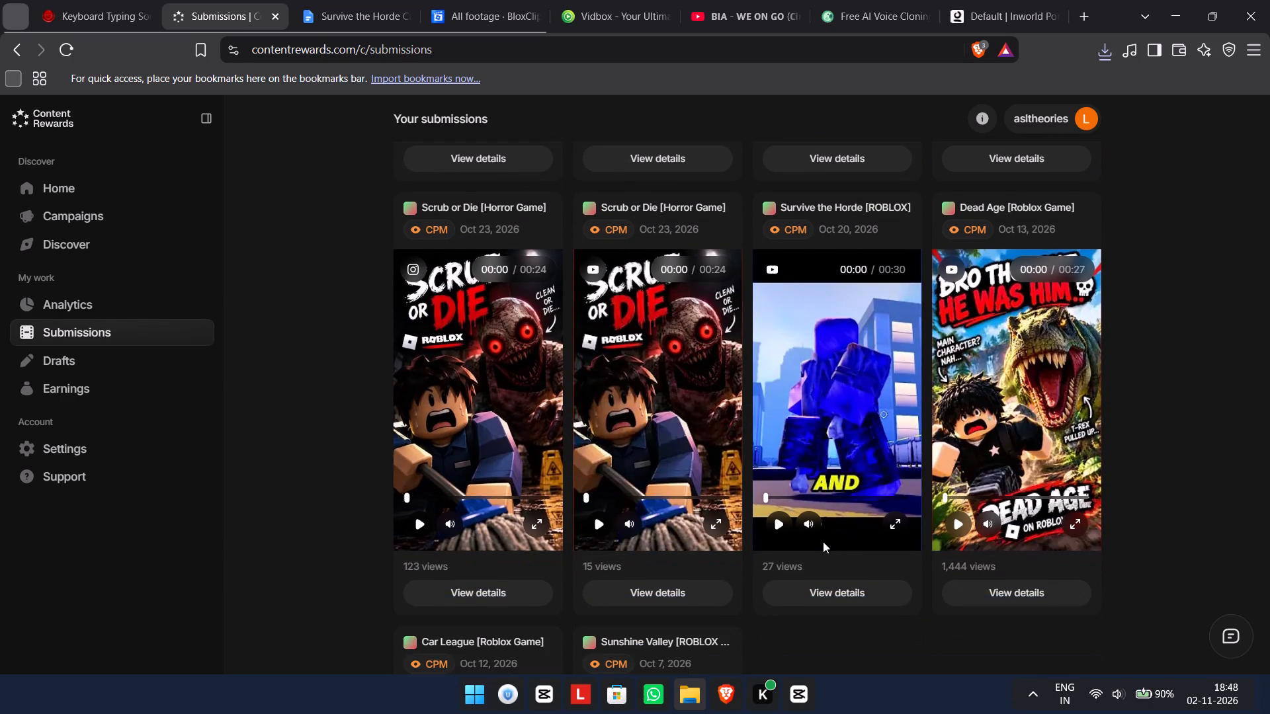
scroll(823, 541, "up", 9)
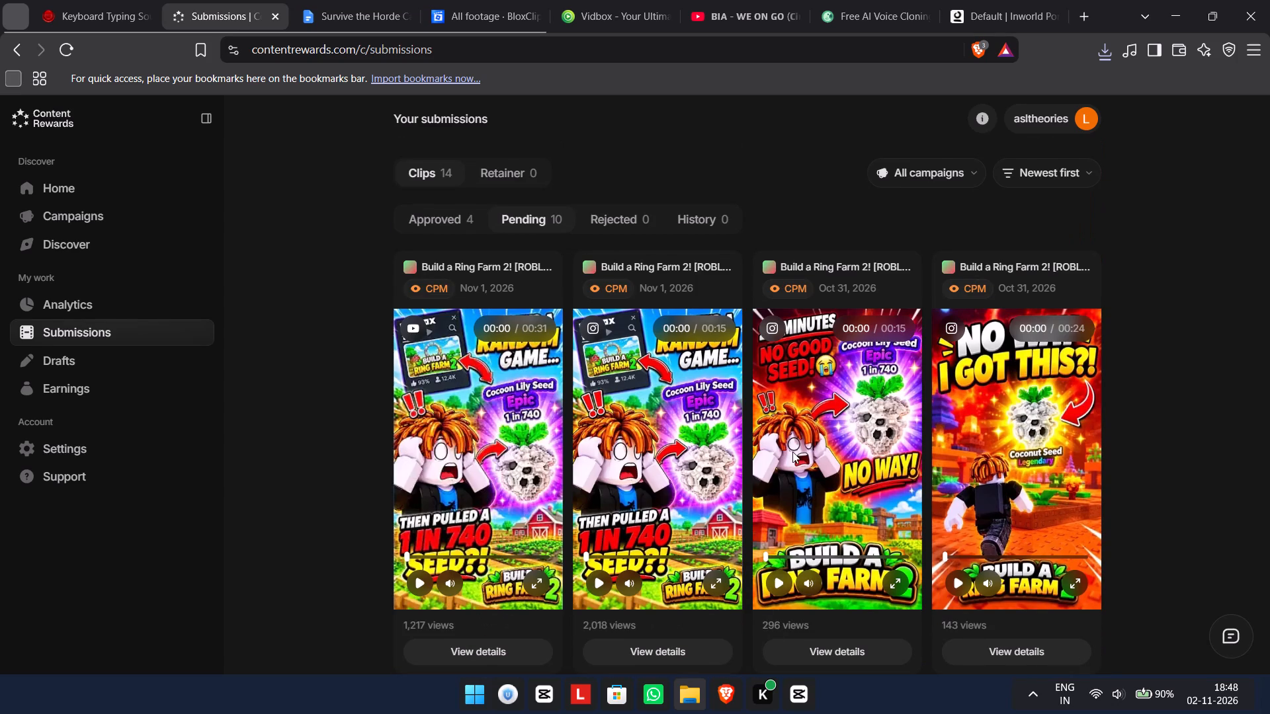
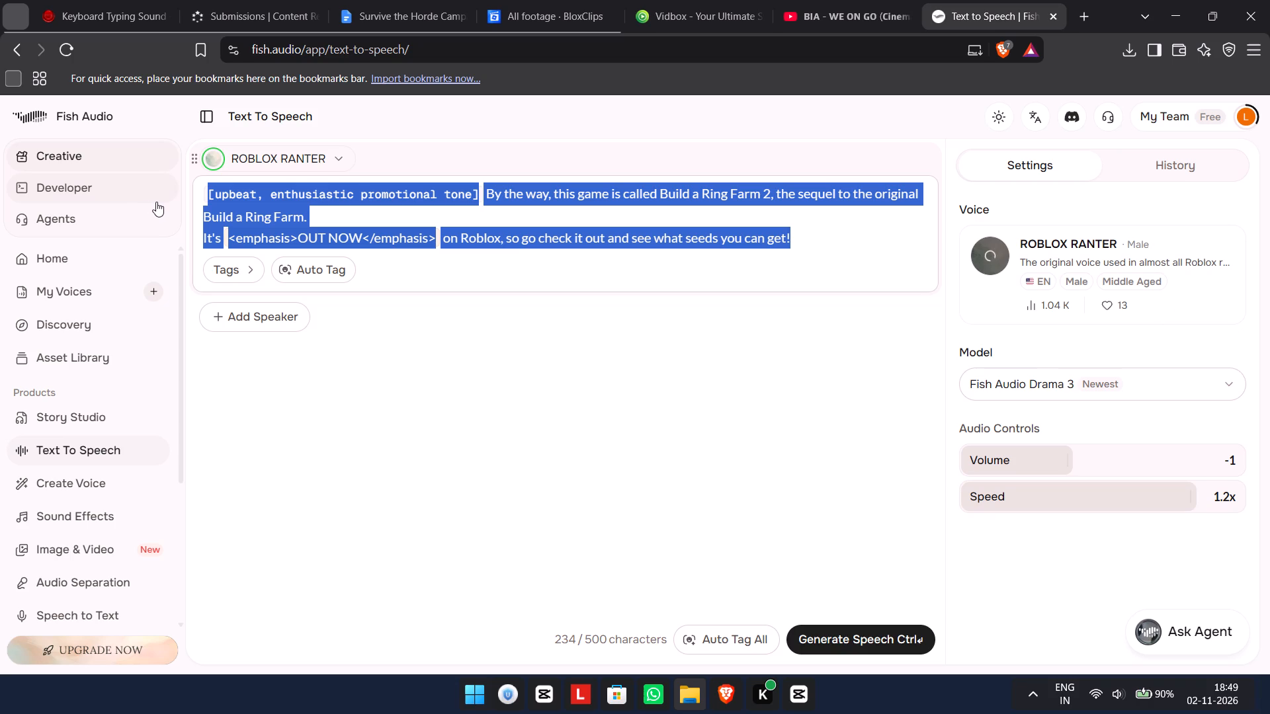
Clear the existing speech script and enter the opening line "o my god what is happning".
key("BackSpace")
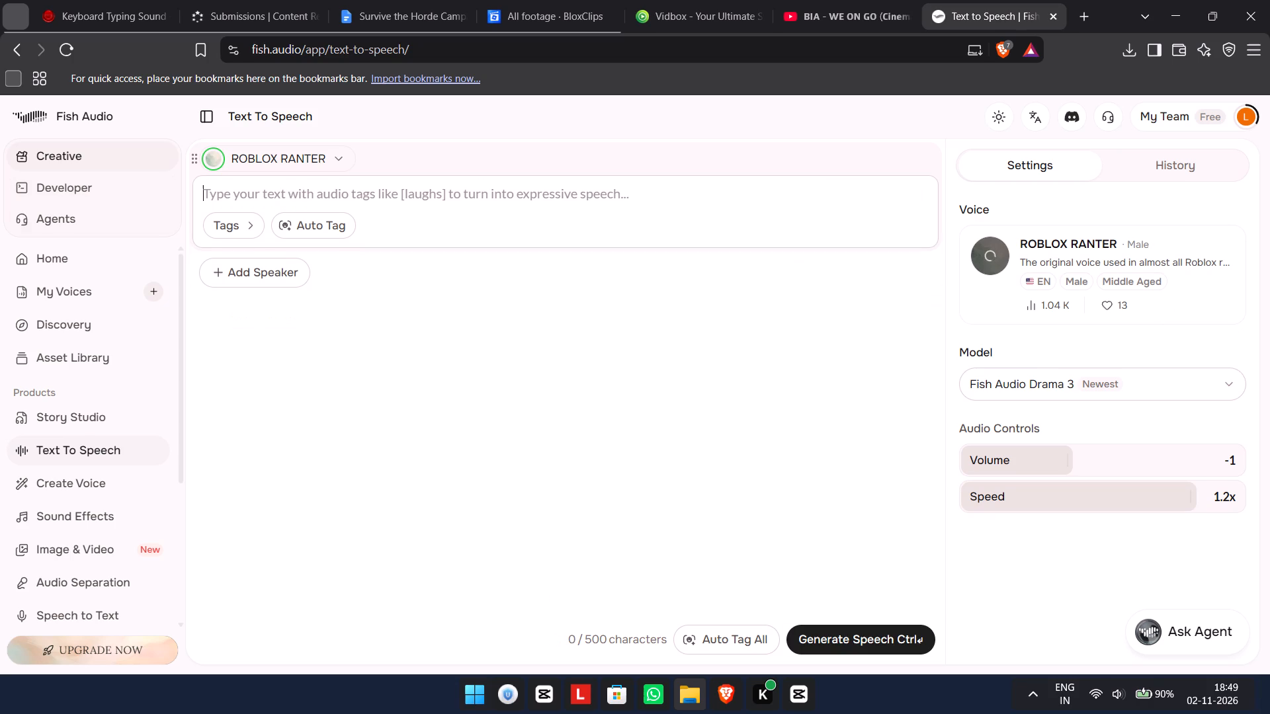
type("o my god")
key("space")
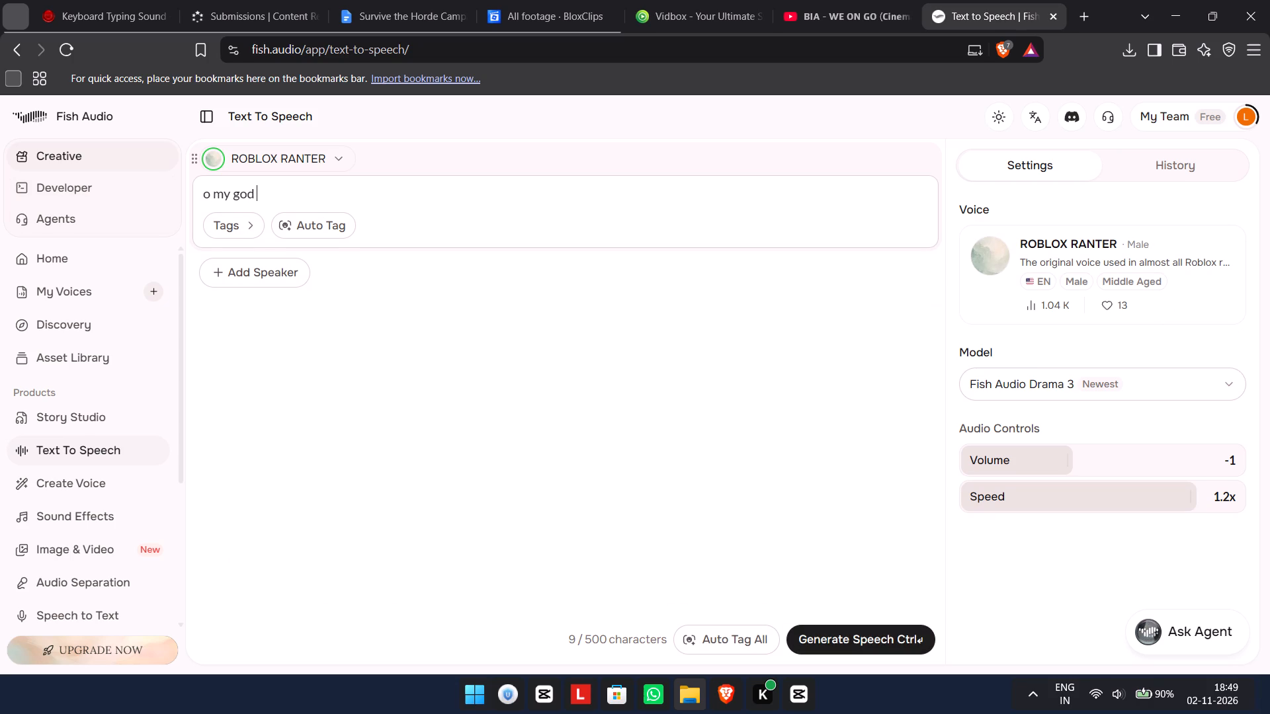
type("what is happ")
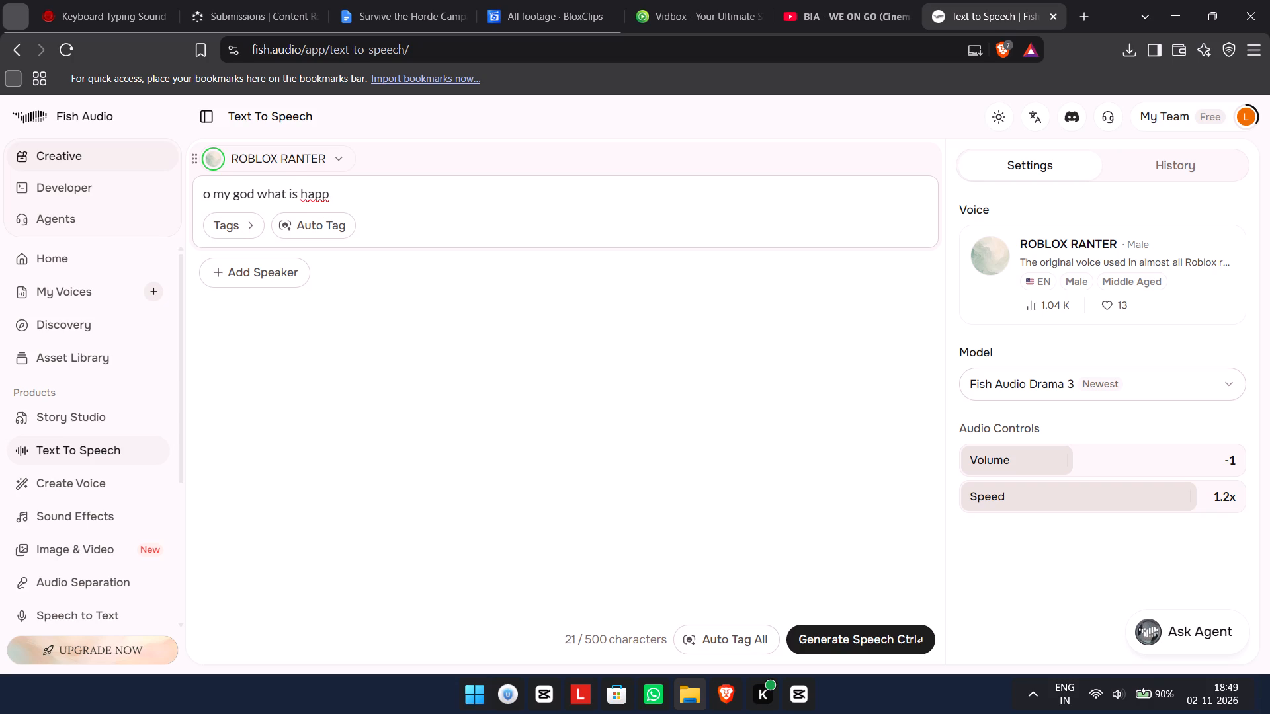
type("ning")
key("space")
Correct the spelling of the opening line's last word to "happening".
right_click(341, 195)
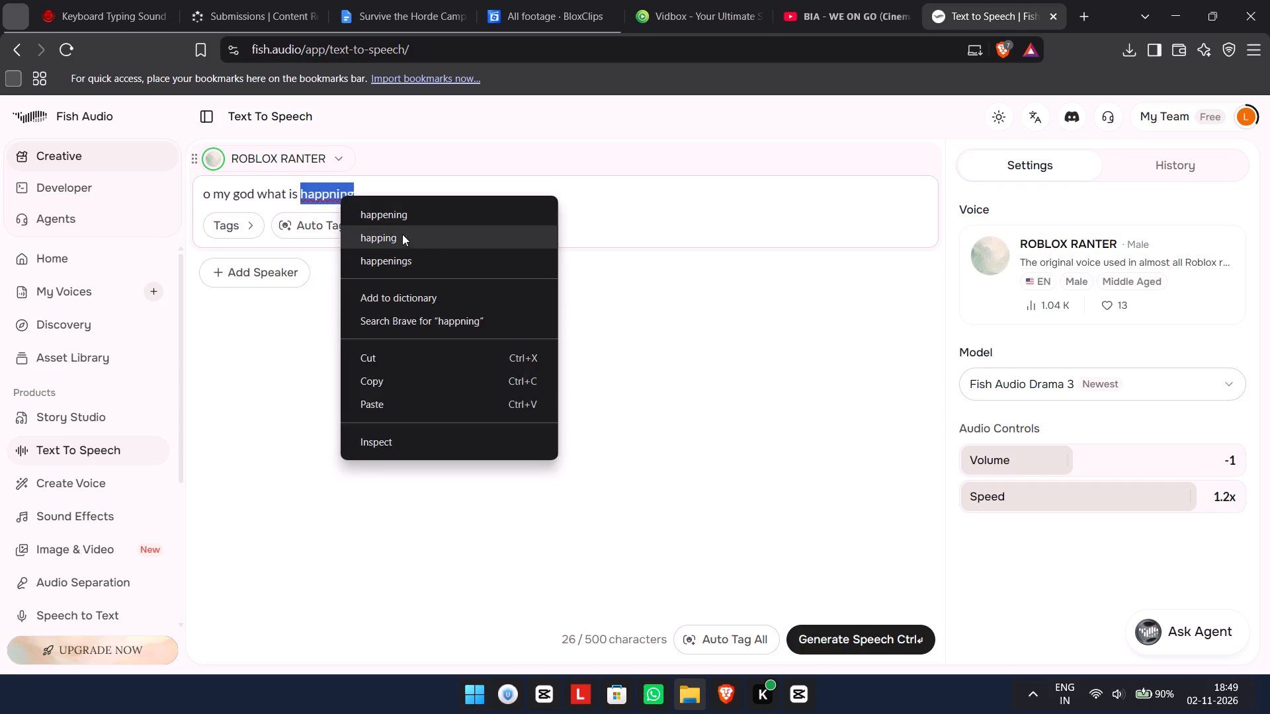
left_click(437, 229)
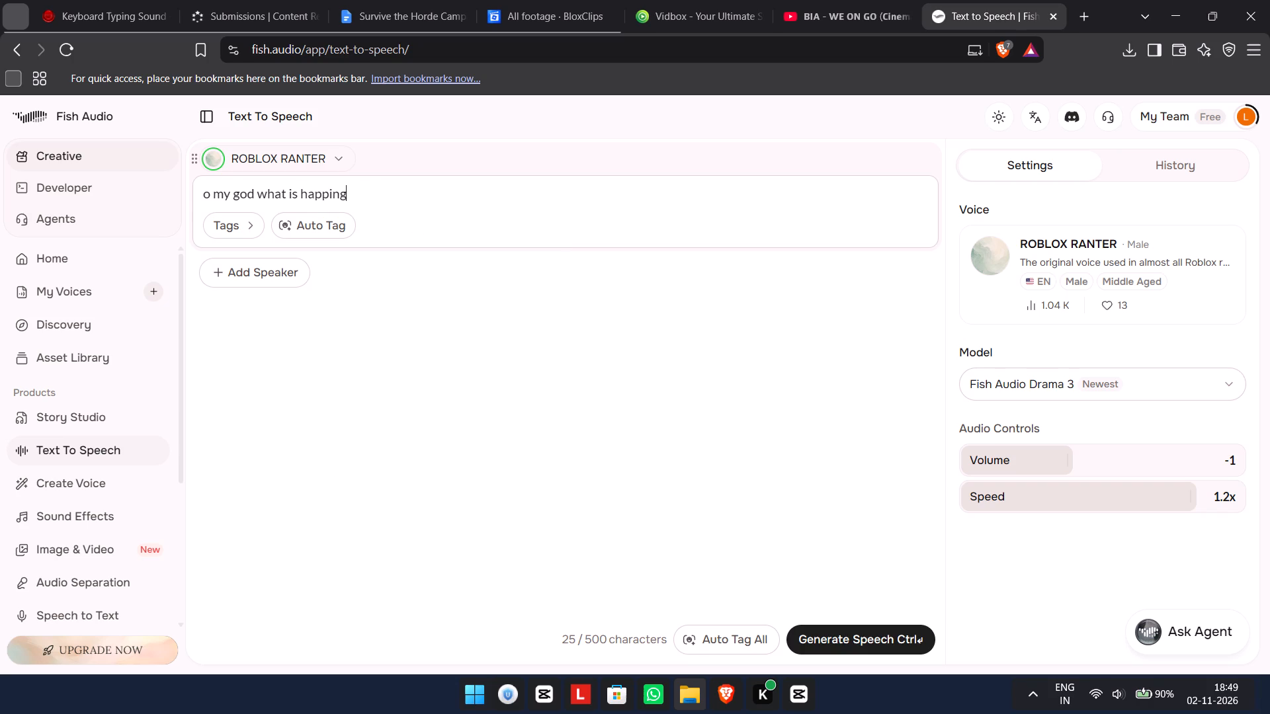
right_click(329, 194)
left_click(540, 173)
left_click(331, 188)
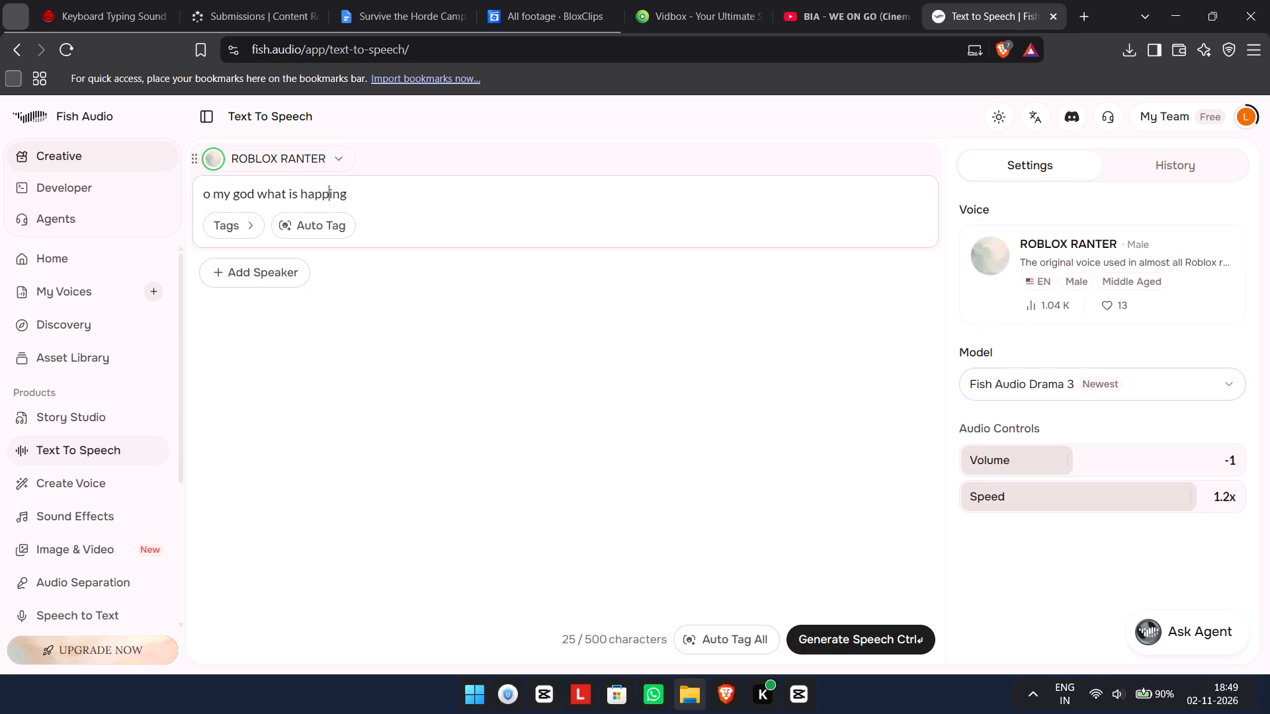
key("e")
key("n")
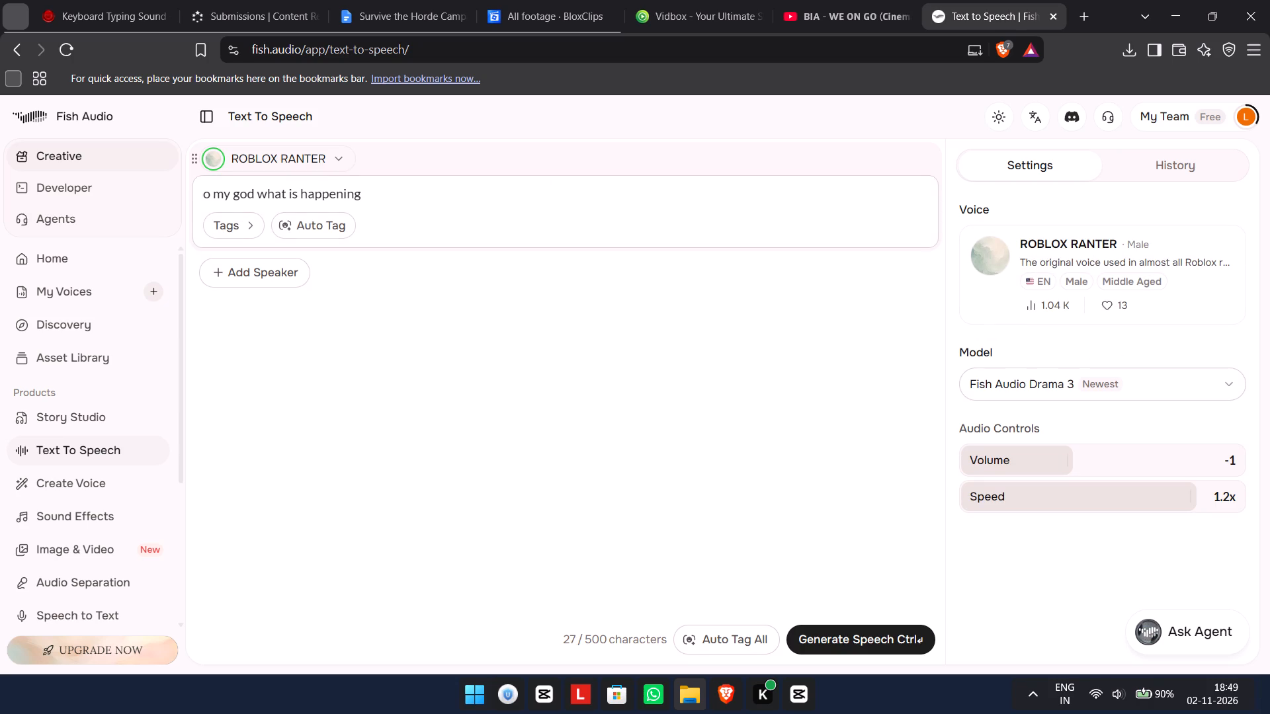
key("space")
key("Delete")
key("i")
key("BackSpace")
key("BackSpace")
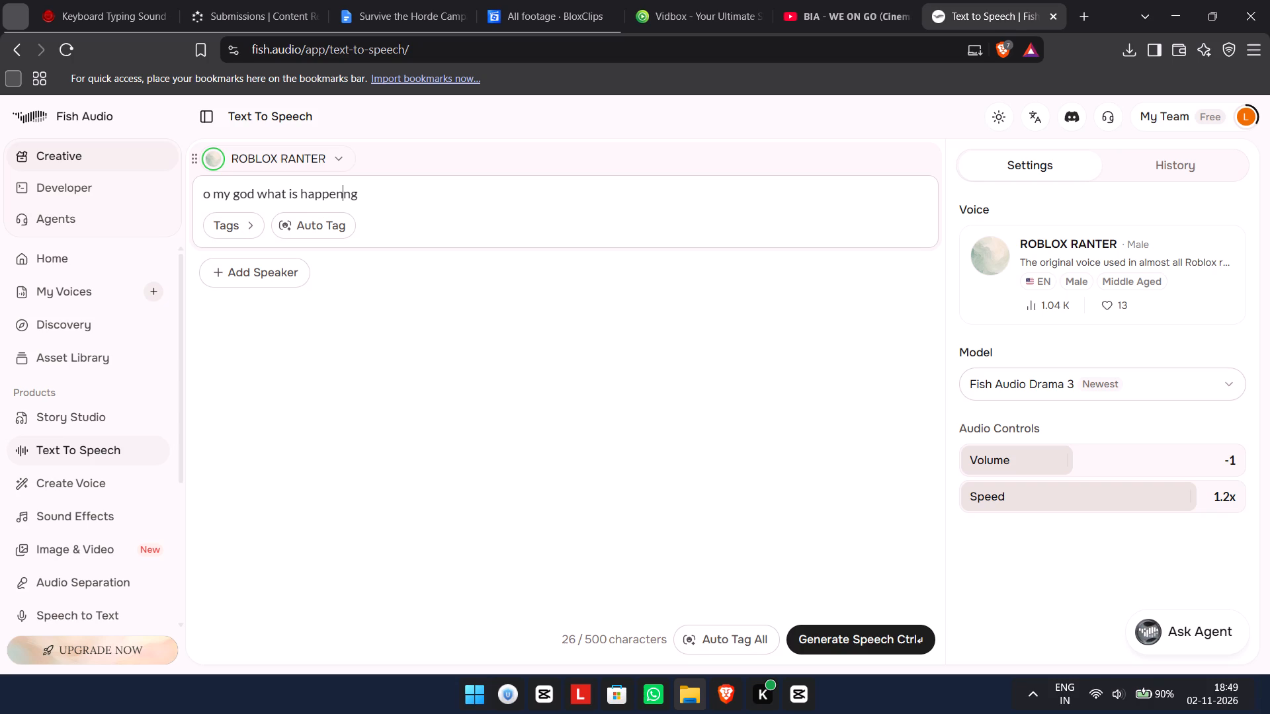
key("i")
key("Right")
key("Right")
key("Right")
key("Right")
key("Right")
key("Right")
key("Right")
key("Right")
key("space")
key("BackSpace")
key("BackSpace")
key("BackSpace")
key("BackSpace")
key("BackSpace")
key("BackSpace")
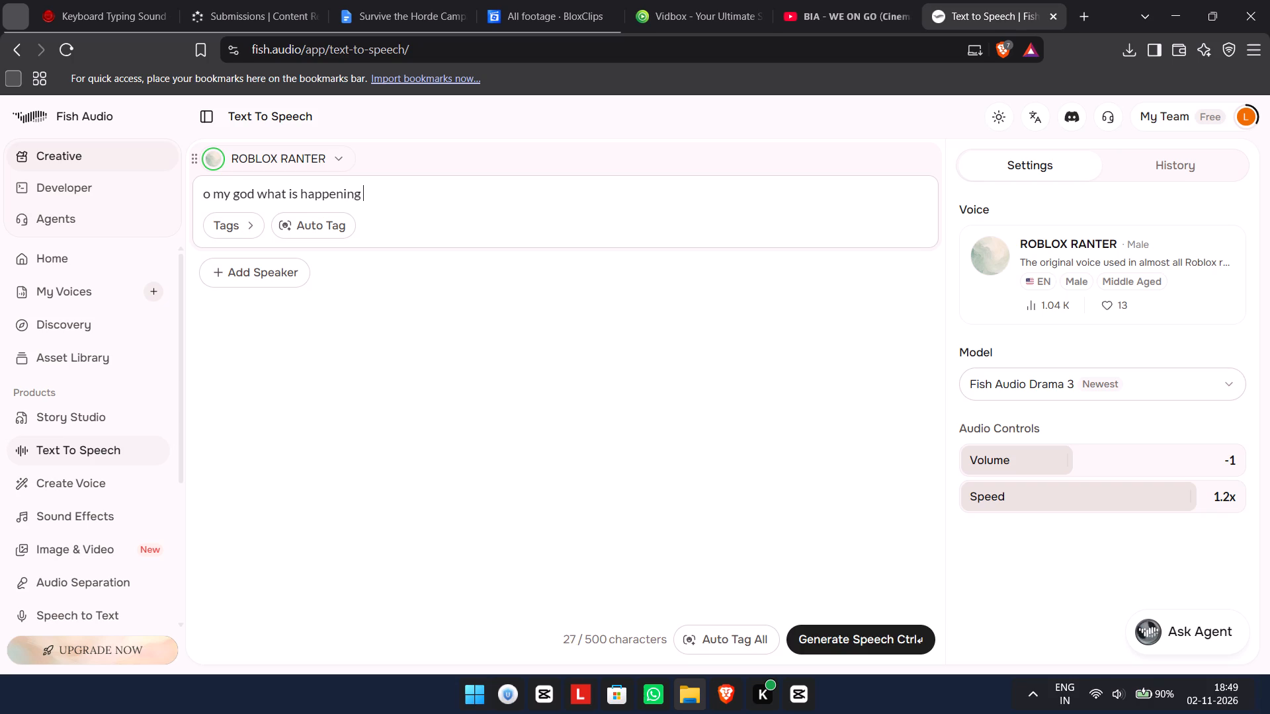
key("BackSpace")
key("BackSpace")
key("BackSpace")
type("ppen")
type("ing")
key("space")
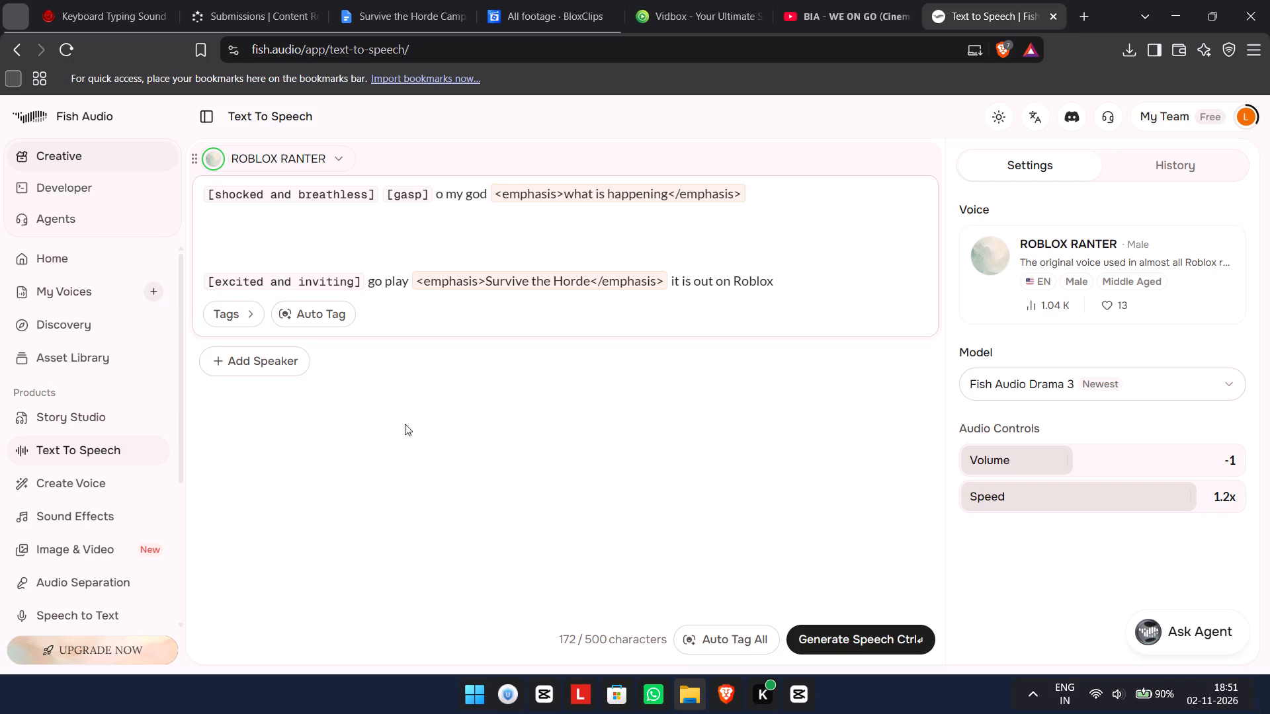
left_click(888, 639)
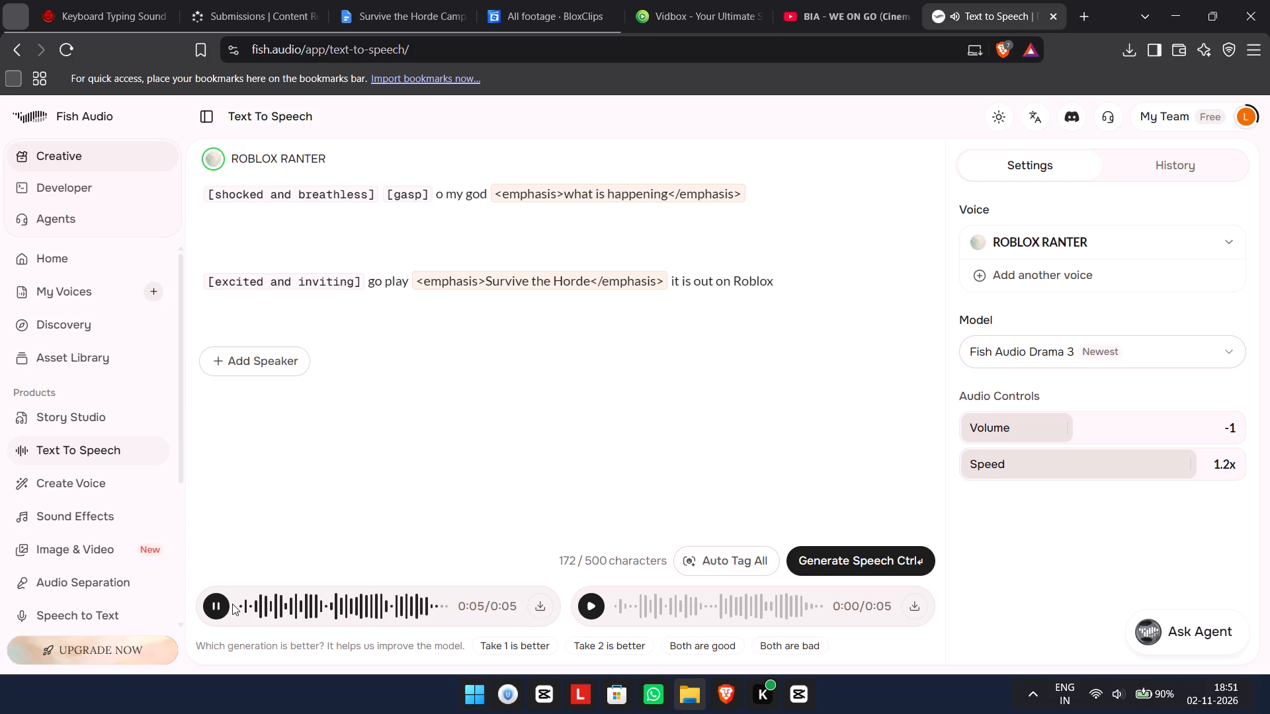
Listen to the second generated take, and replay part of the first one for comparison.
left_click(589, 614)
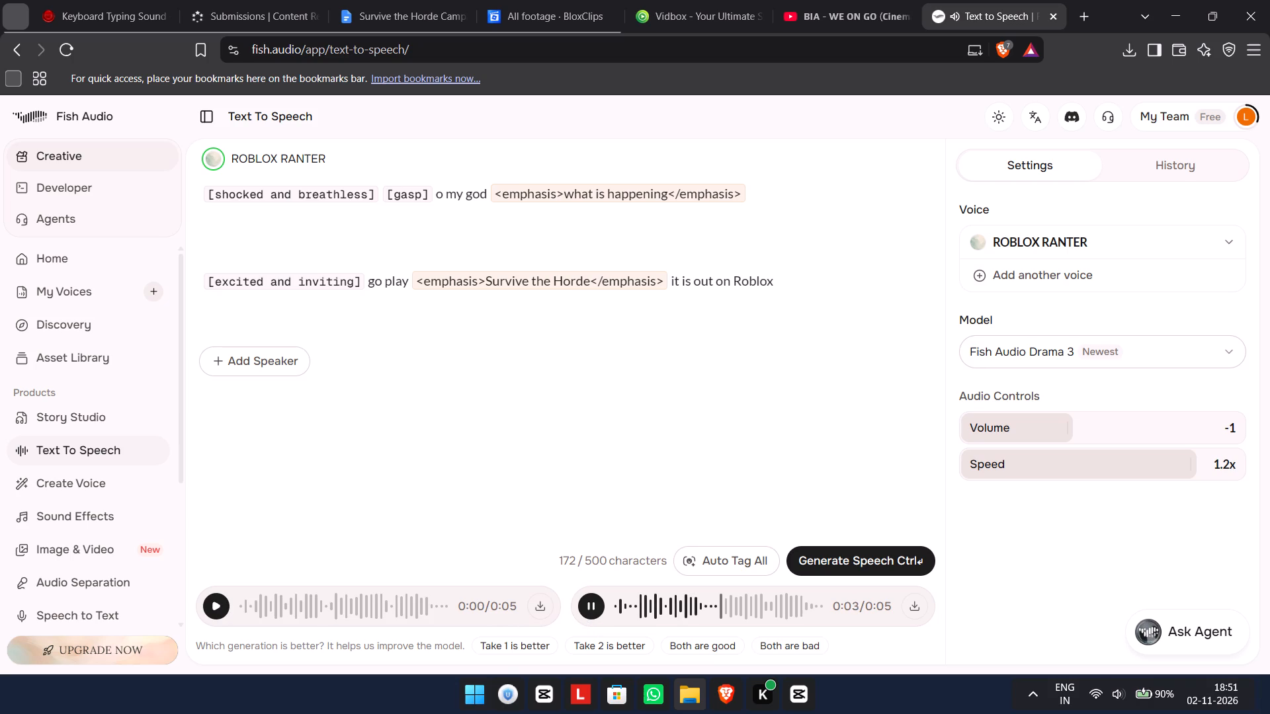
left_click(214, 594)
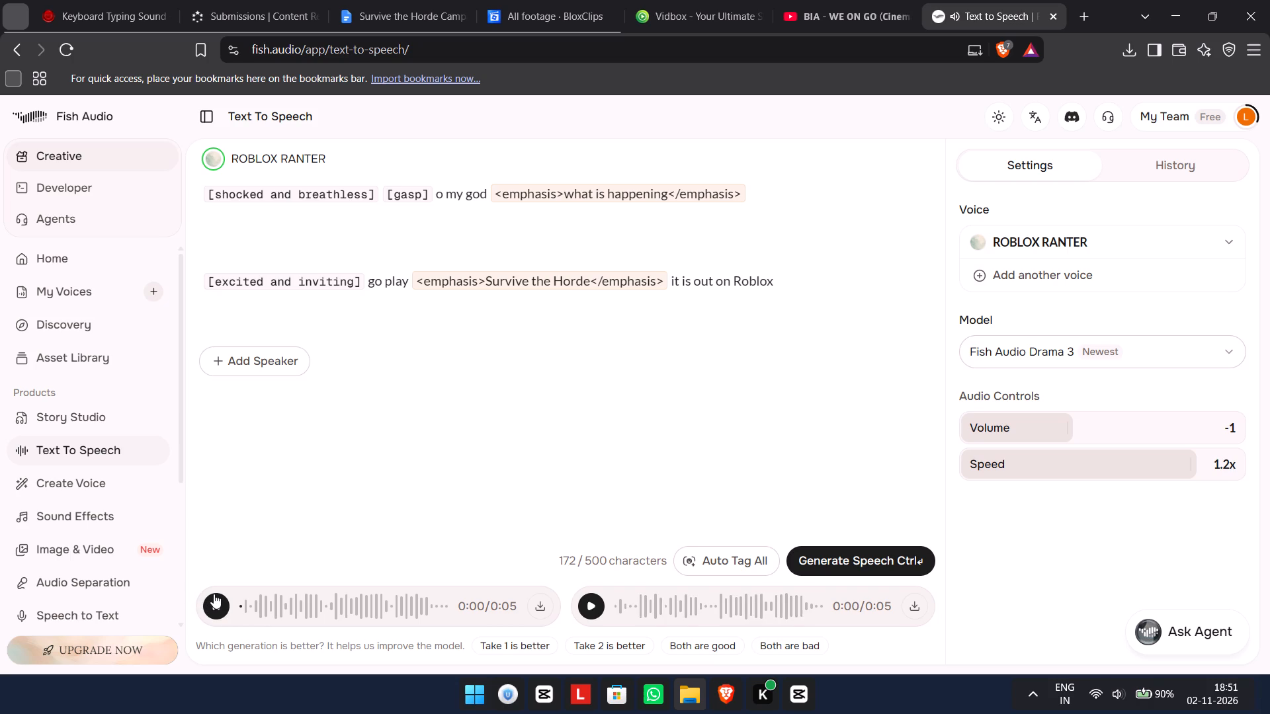
left_click(216, 596)
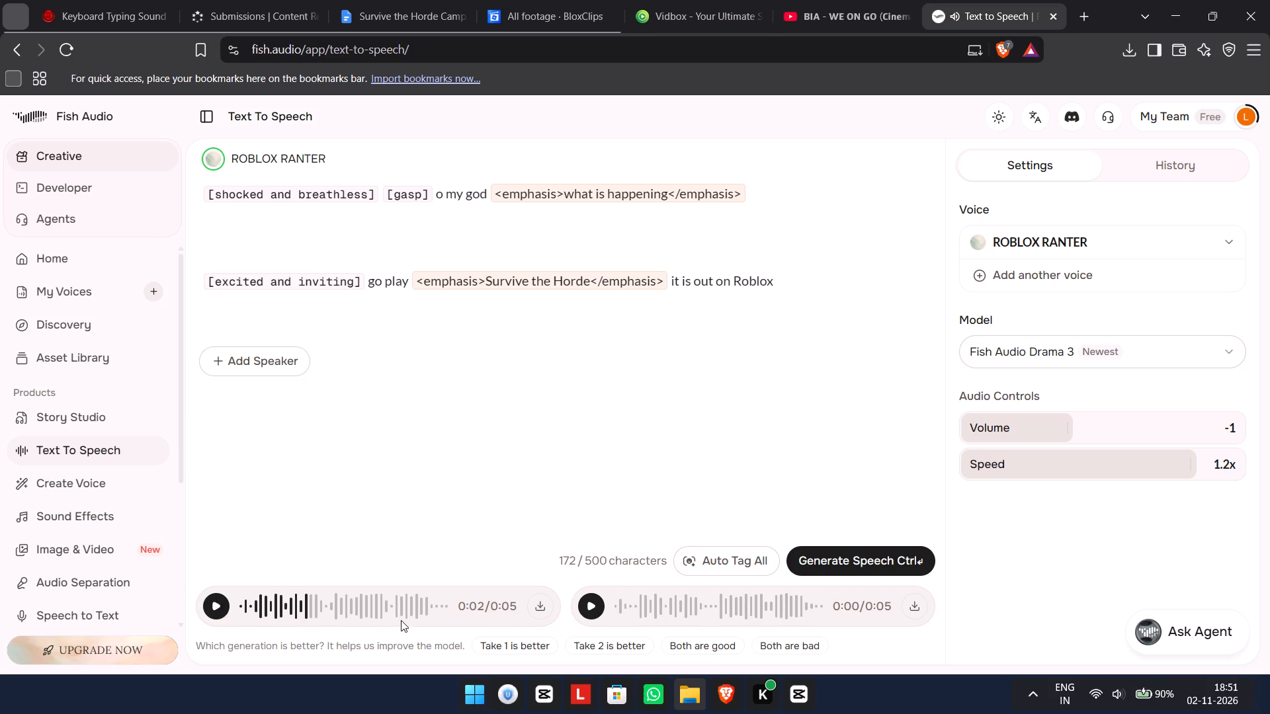
Remove "breathless" from the first line's opening emotion tag and close the tag so it reads [shocked].
left_click(341, 193)
left_click_drag(300, 194, 371, 200)
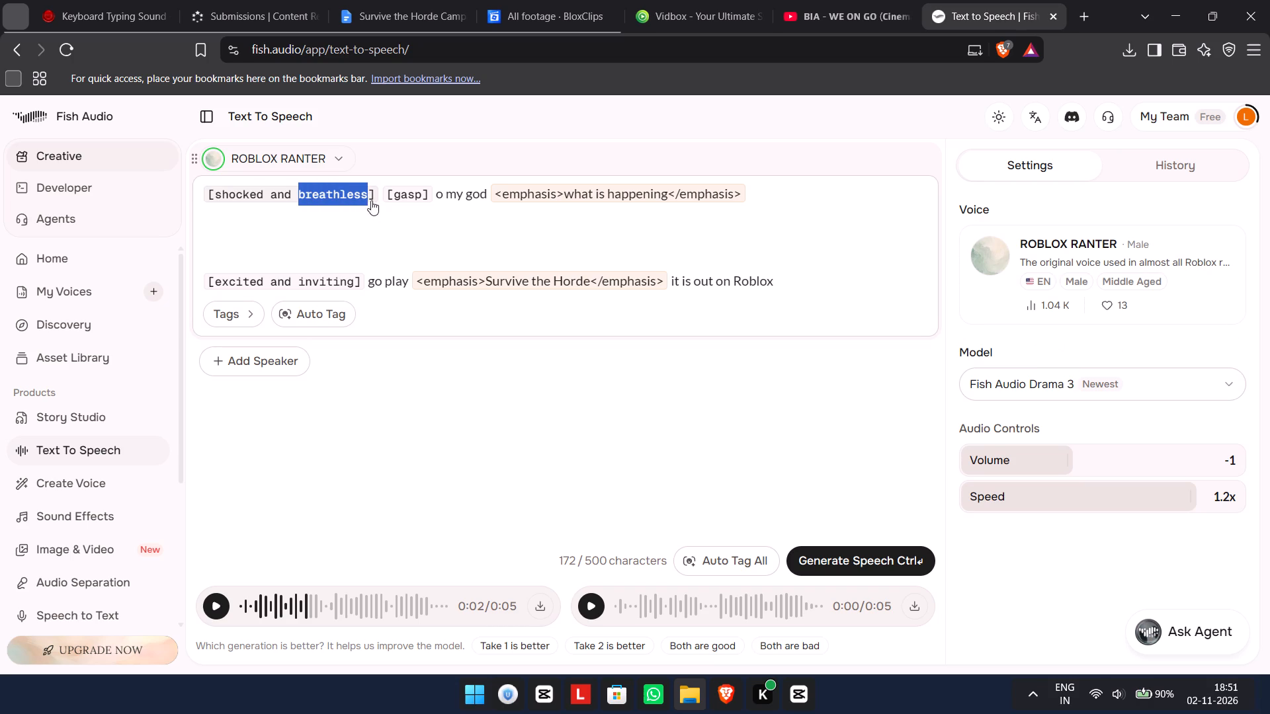
left_click_drag(371, 200, 374, 200)
key("BackSpace")
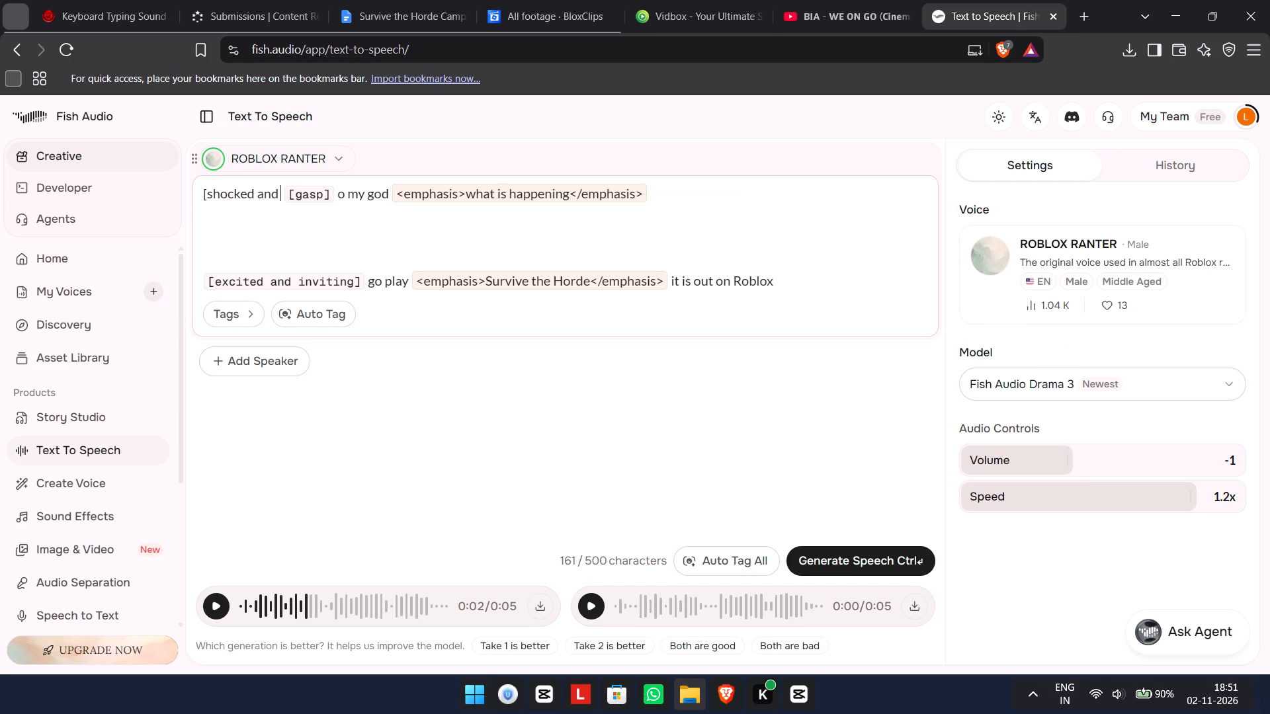
left_click(255, 195)
key("shift+z")
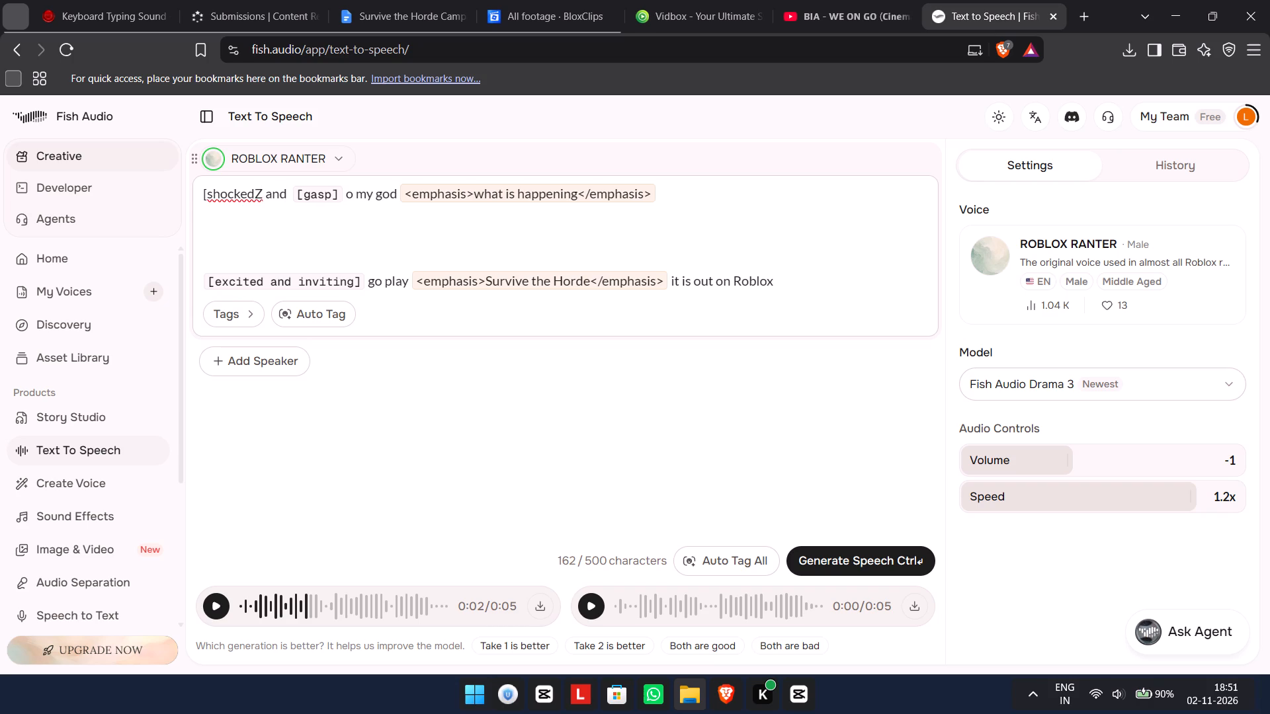
key("BackSpace")
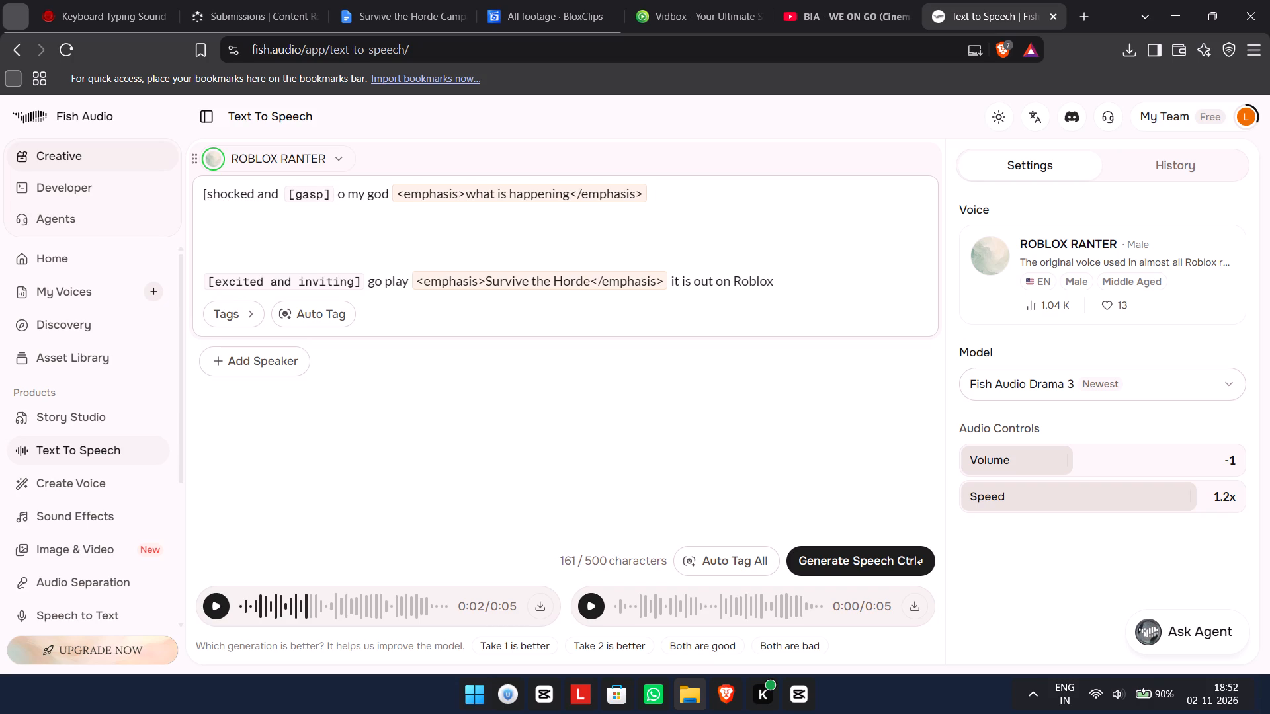
key("shift+braceright")
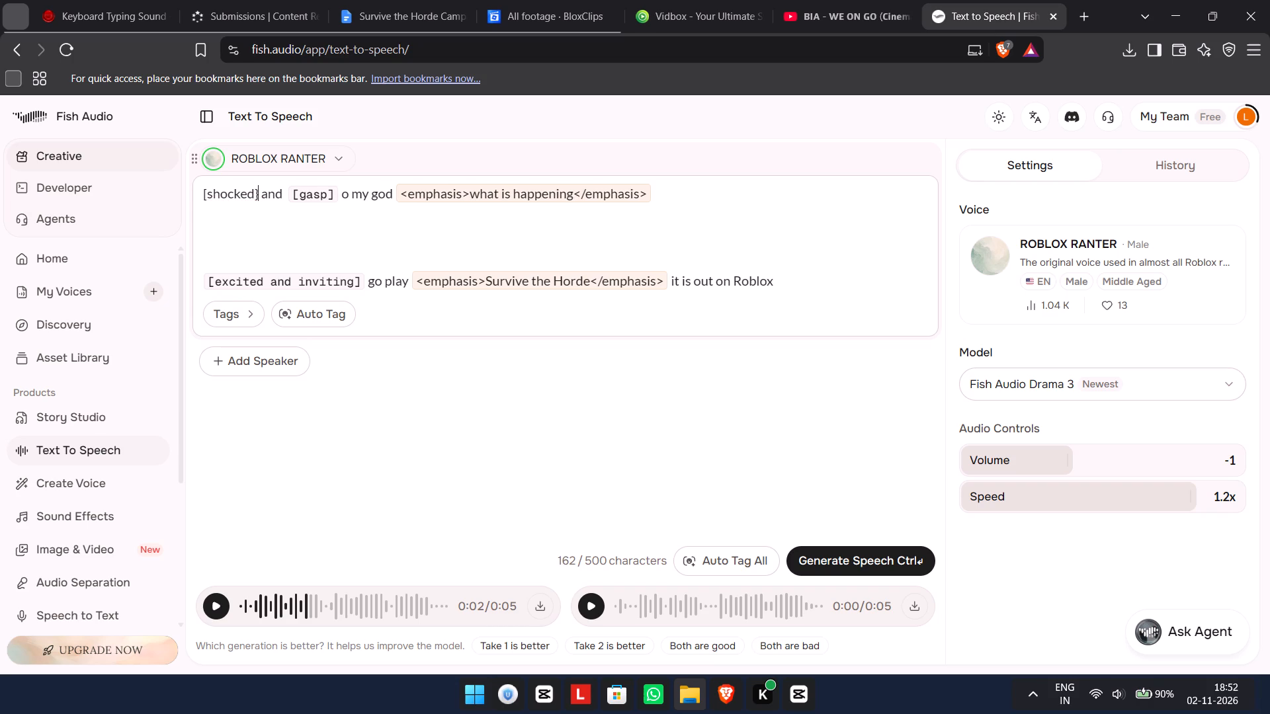
key("BackSpace")
key("shift+braceright")
key("shift+BackSpace")
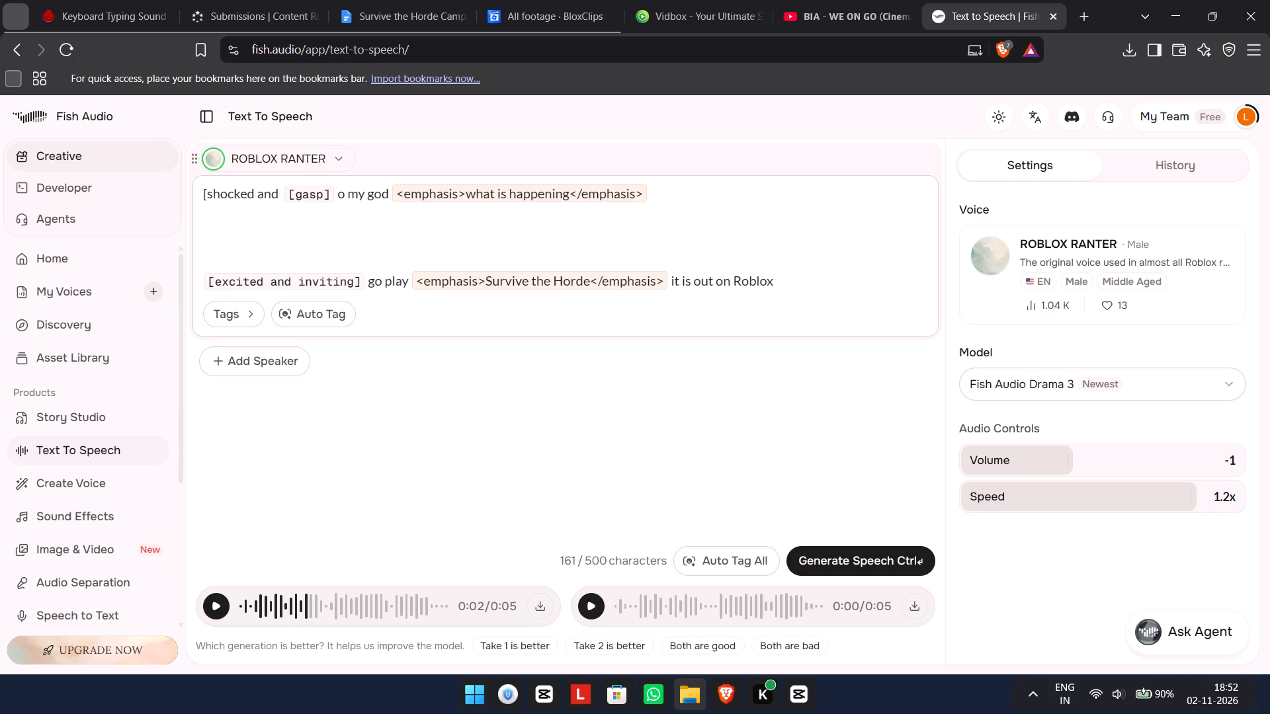
key("bracketright")
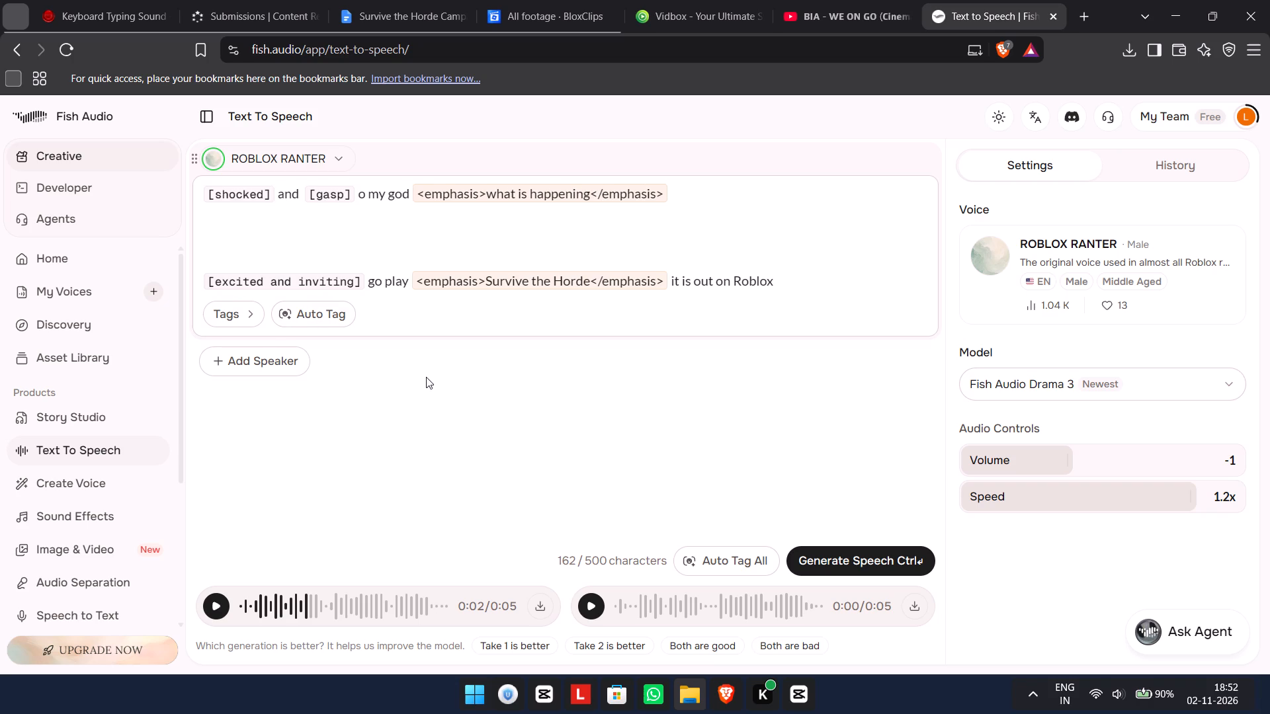
Dismiss the plan upgrade offer, generate speech for the revised script, and play the new takes.
left_click(892, 564)
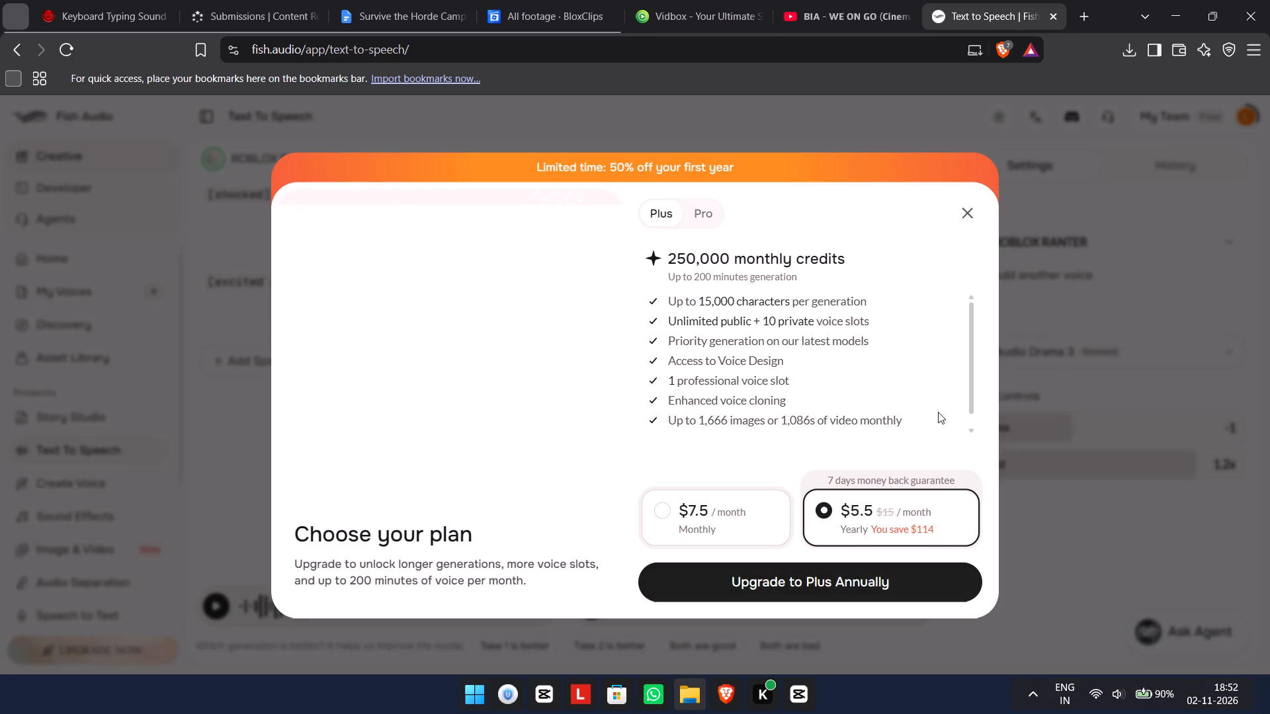
left_click(970, 219)
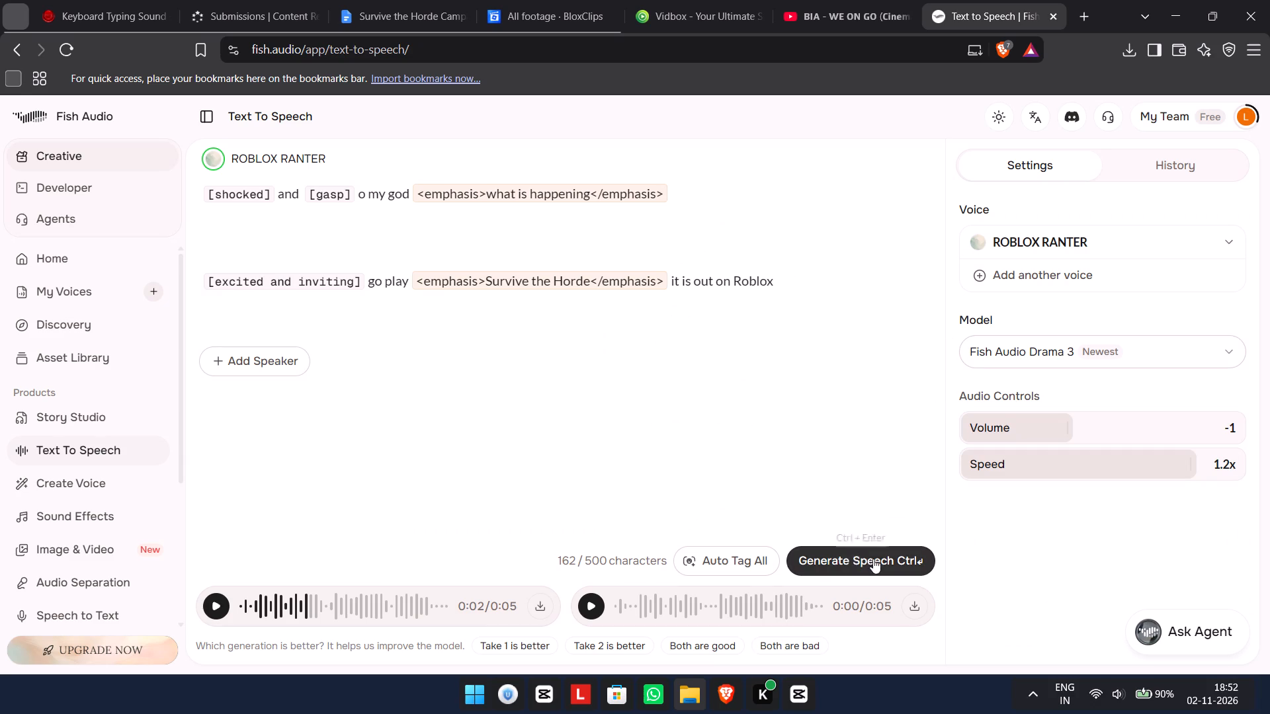
left_click(874, 559)
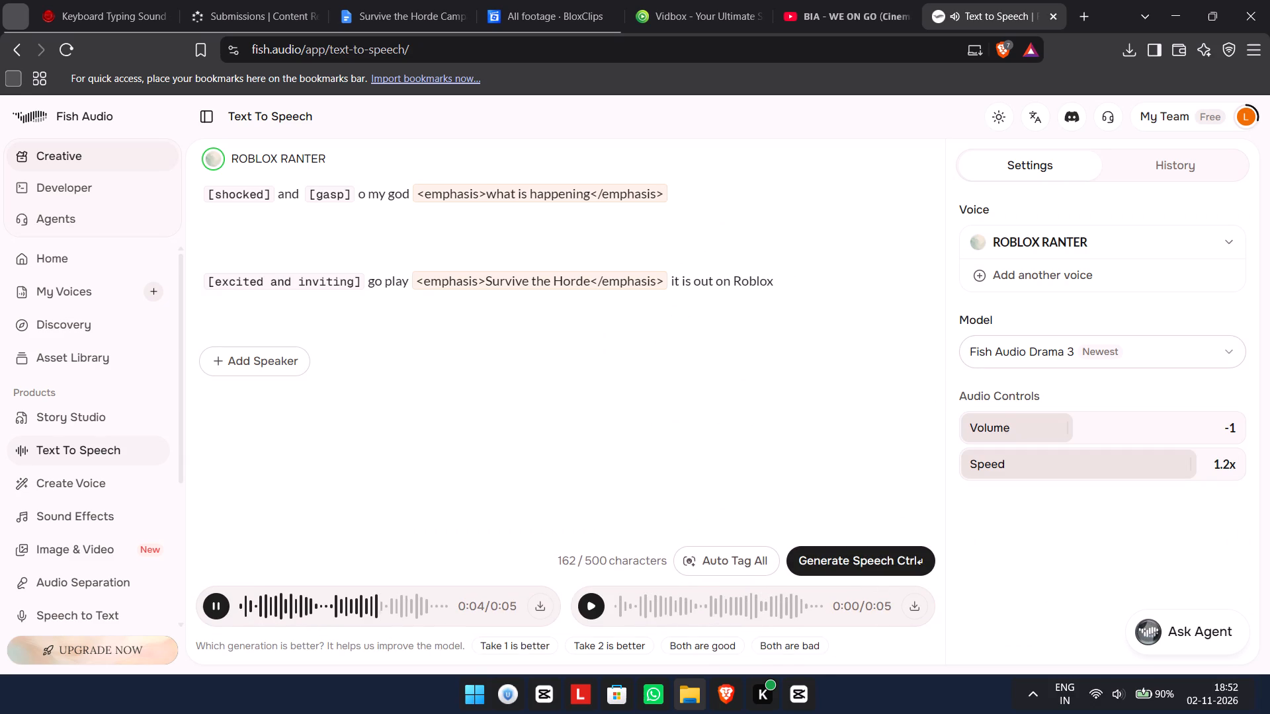
left_click(600, 599)
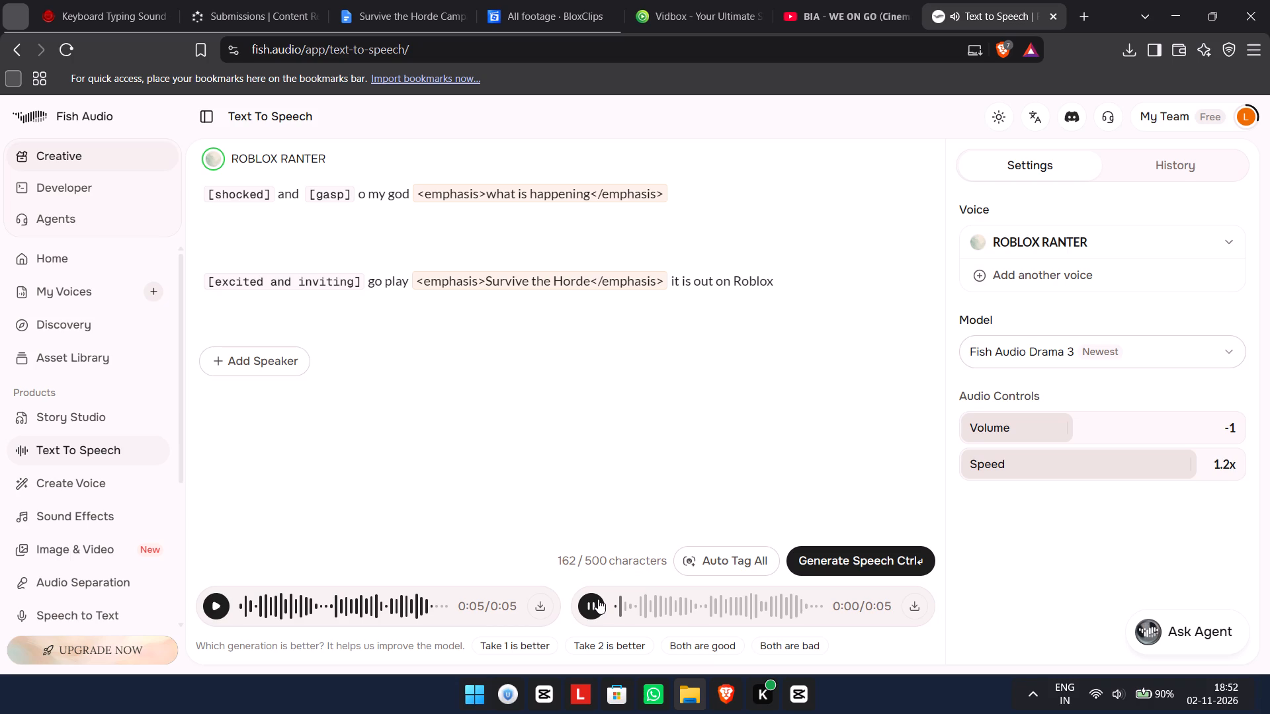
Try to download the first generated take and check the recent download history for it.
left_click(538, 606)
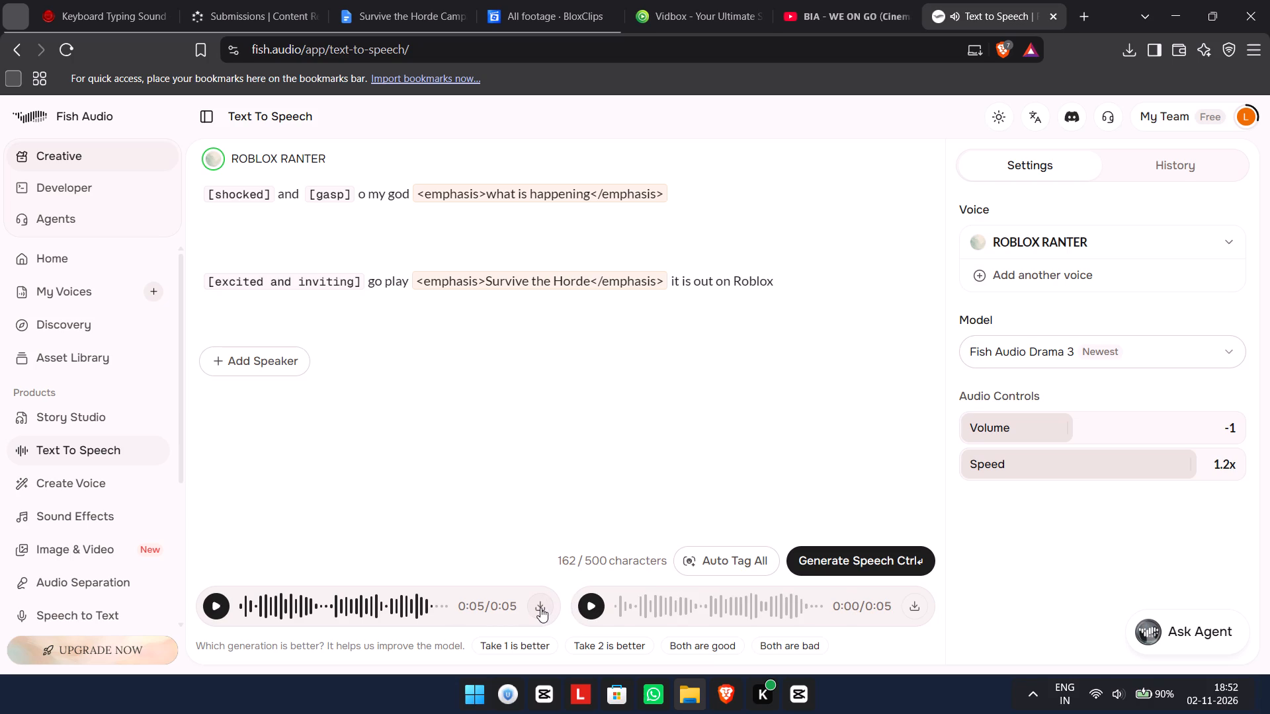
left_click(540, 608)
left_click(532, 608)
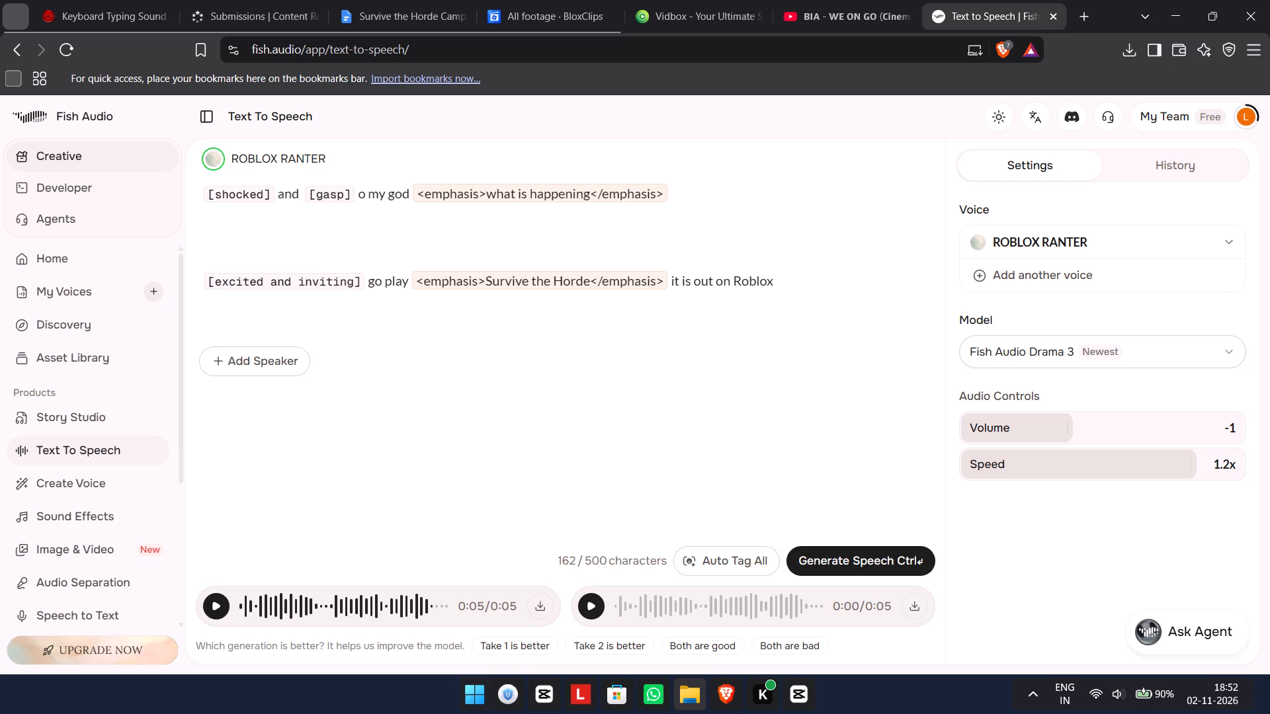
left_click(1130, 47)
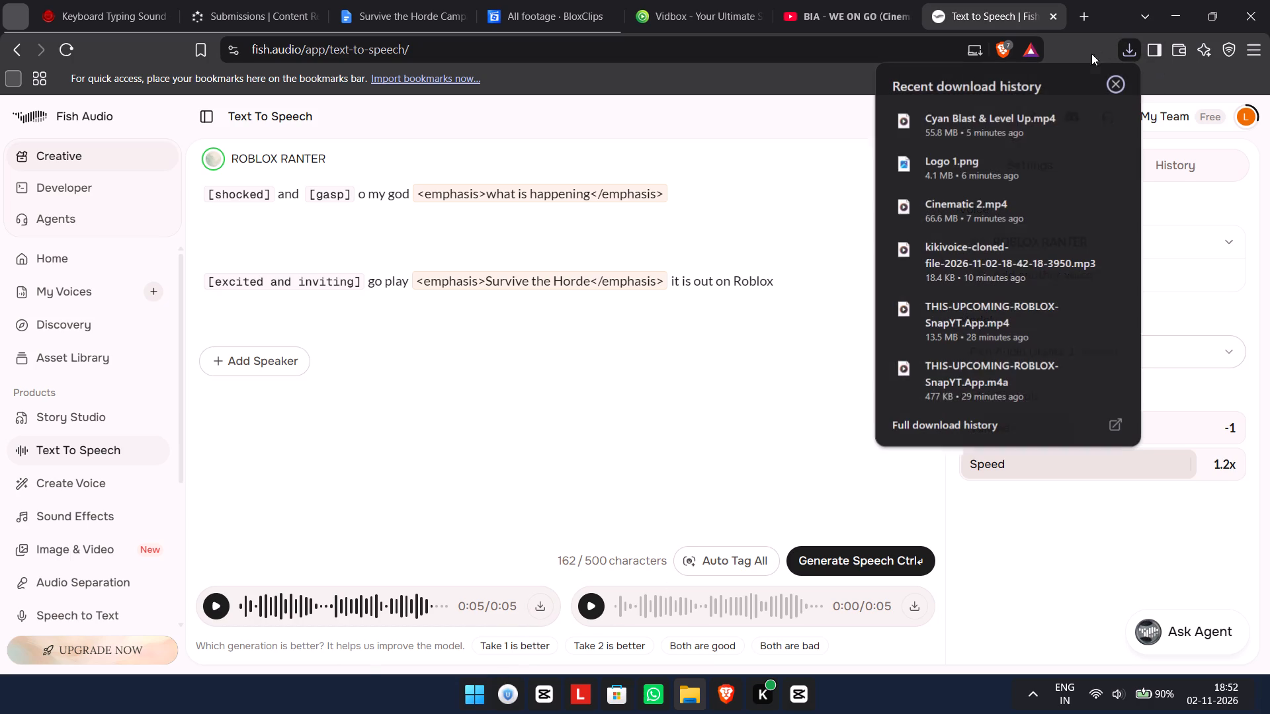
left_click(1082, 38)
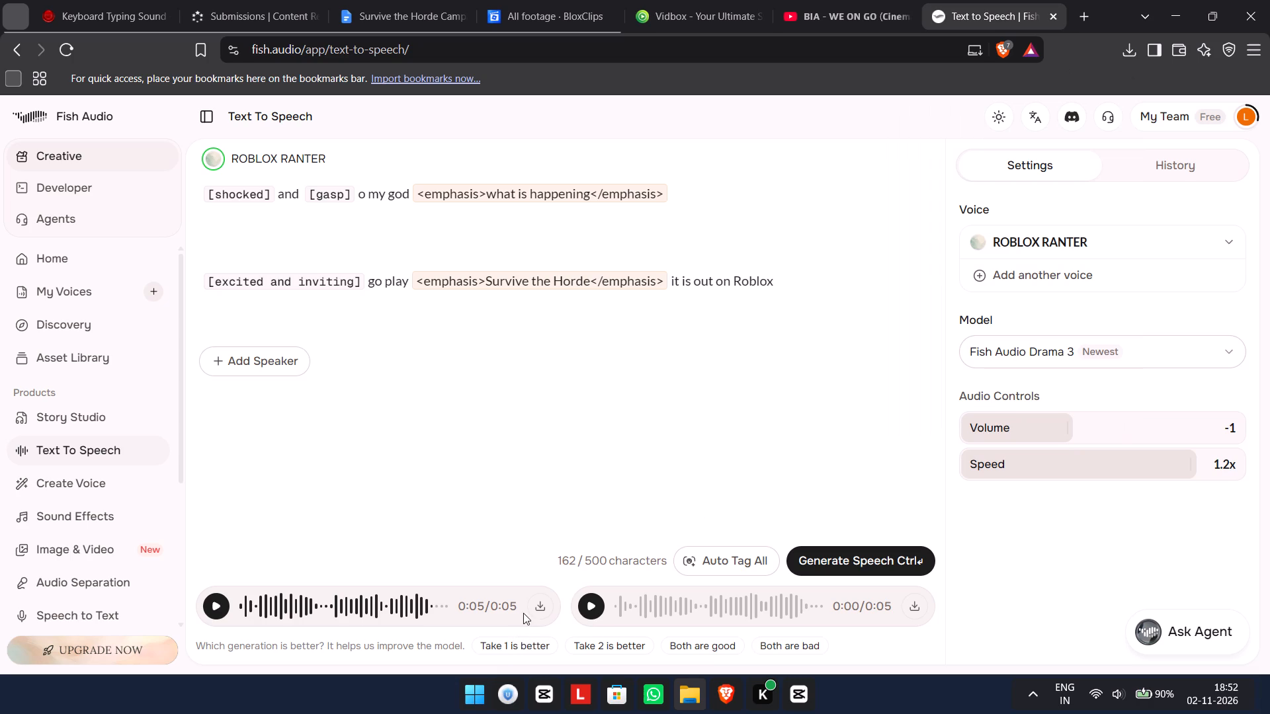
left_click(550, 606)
Rate Take 1 as the better generation.
left_click(520, 647)
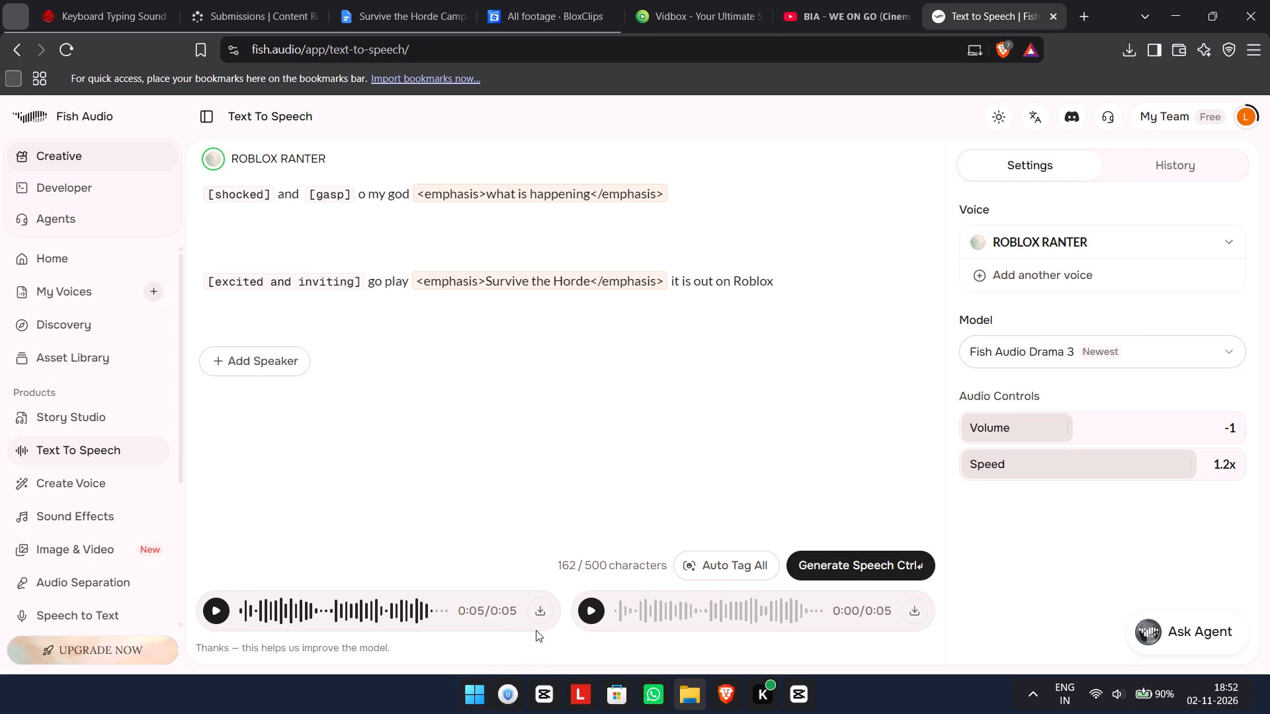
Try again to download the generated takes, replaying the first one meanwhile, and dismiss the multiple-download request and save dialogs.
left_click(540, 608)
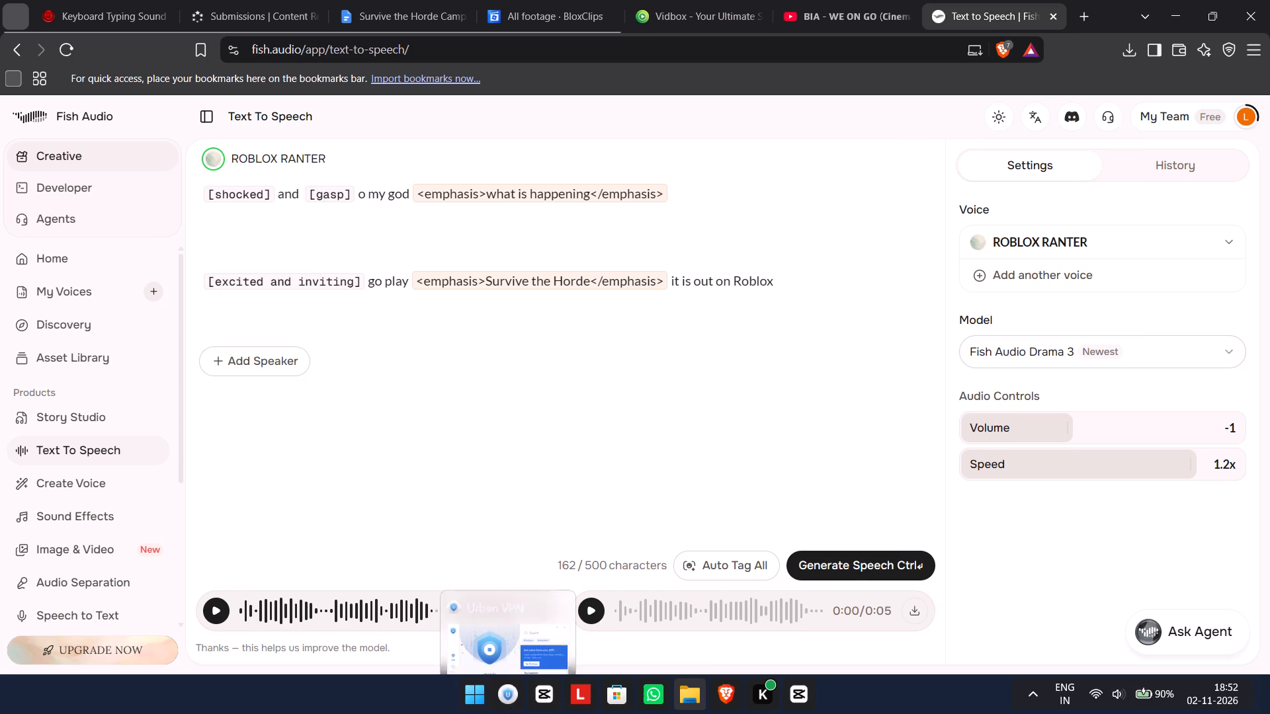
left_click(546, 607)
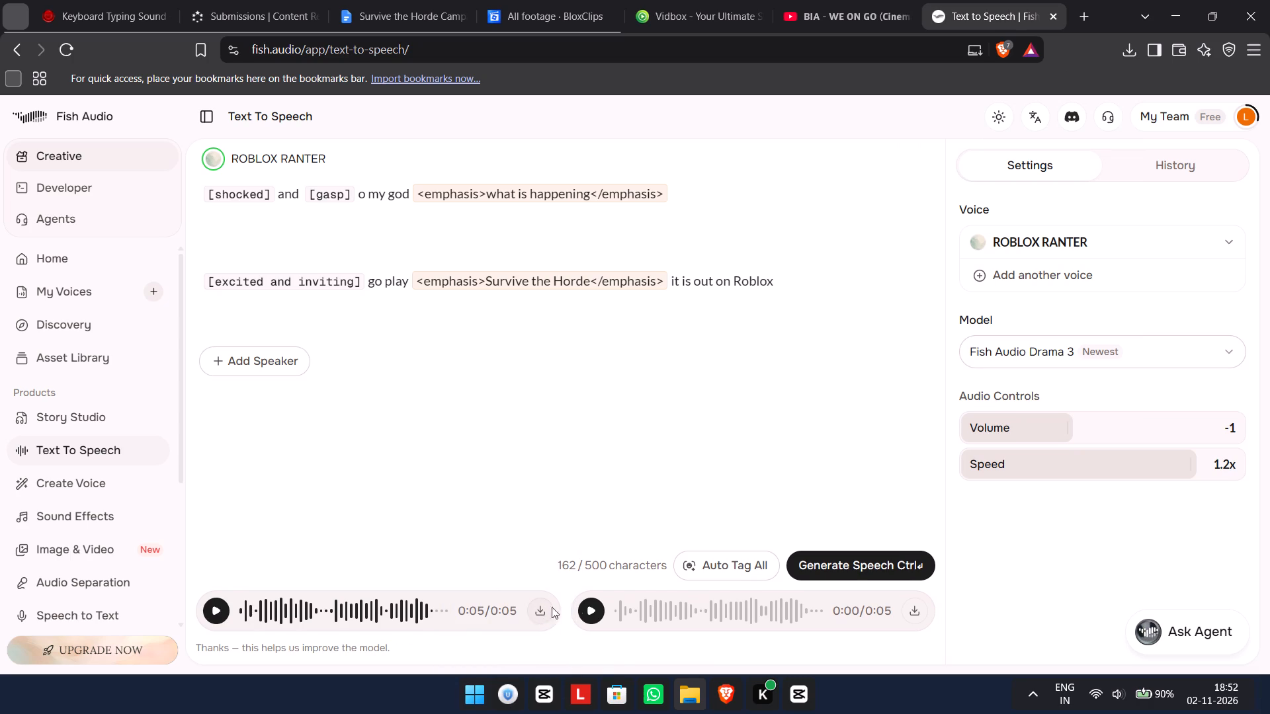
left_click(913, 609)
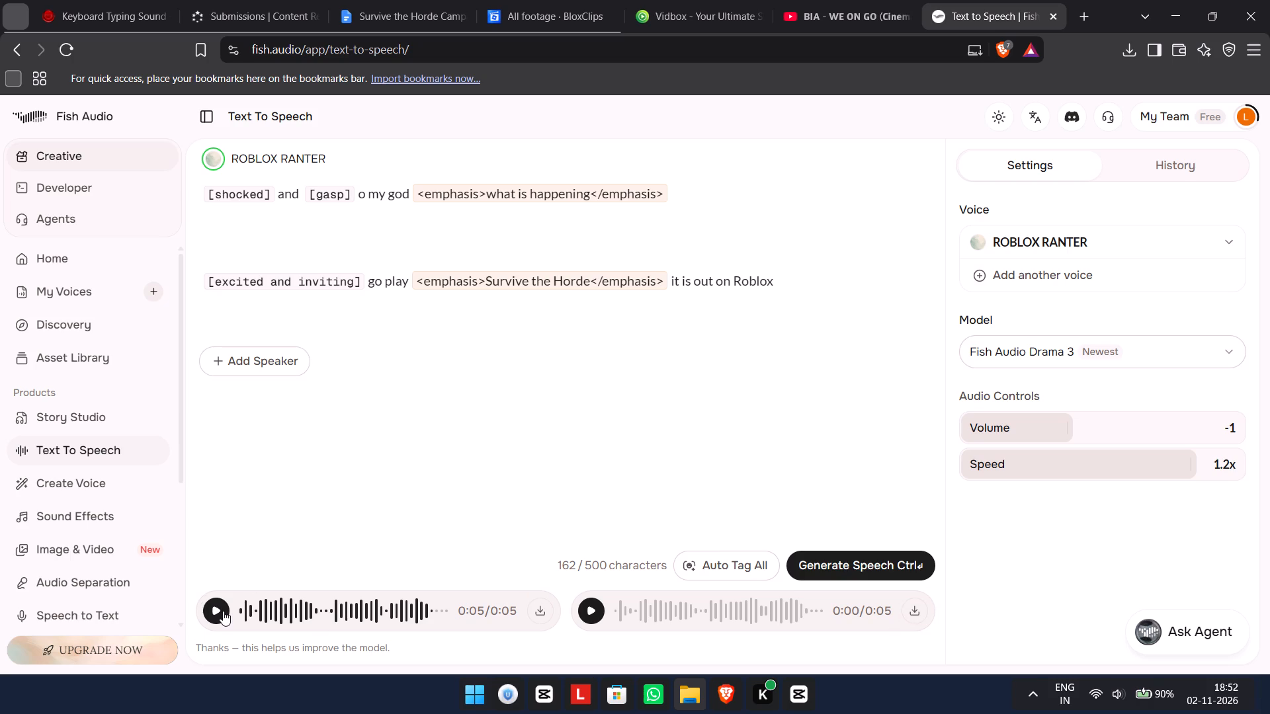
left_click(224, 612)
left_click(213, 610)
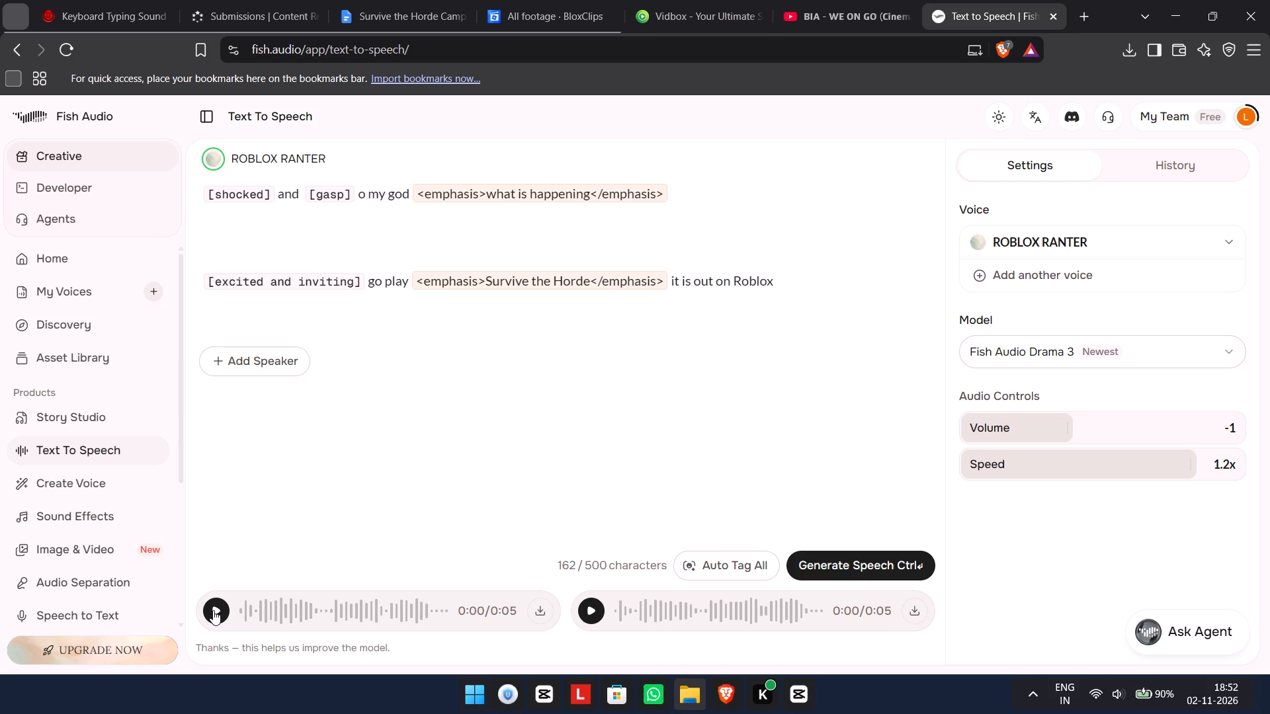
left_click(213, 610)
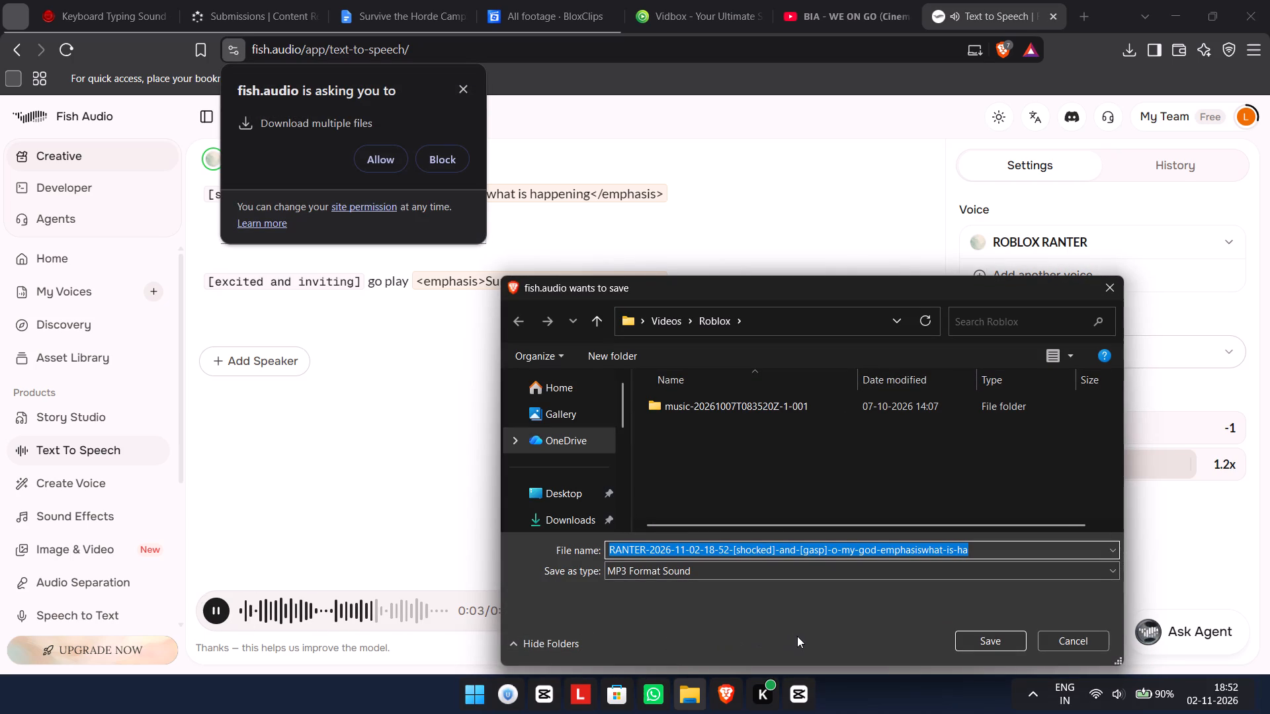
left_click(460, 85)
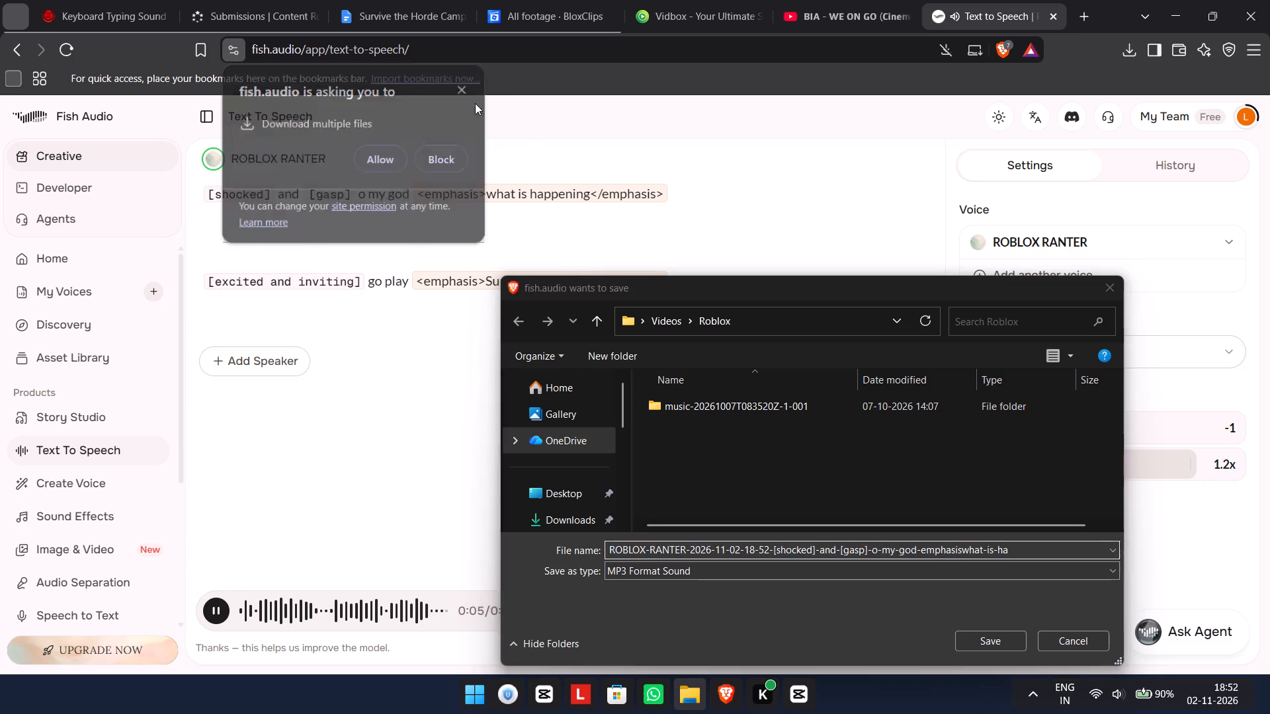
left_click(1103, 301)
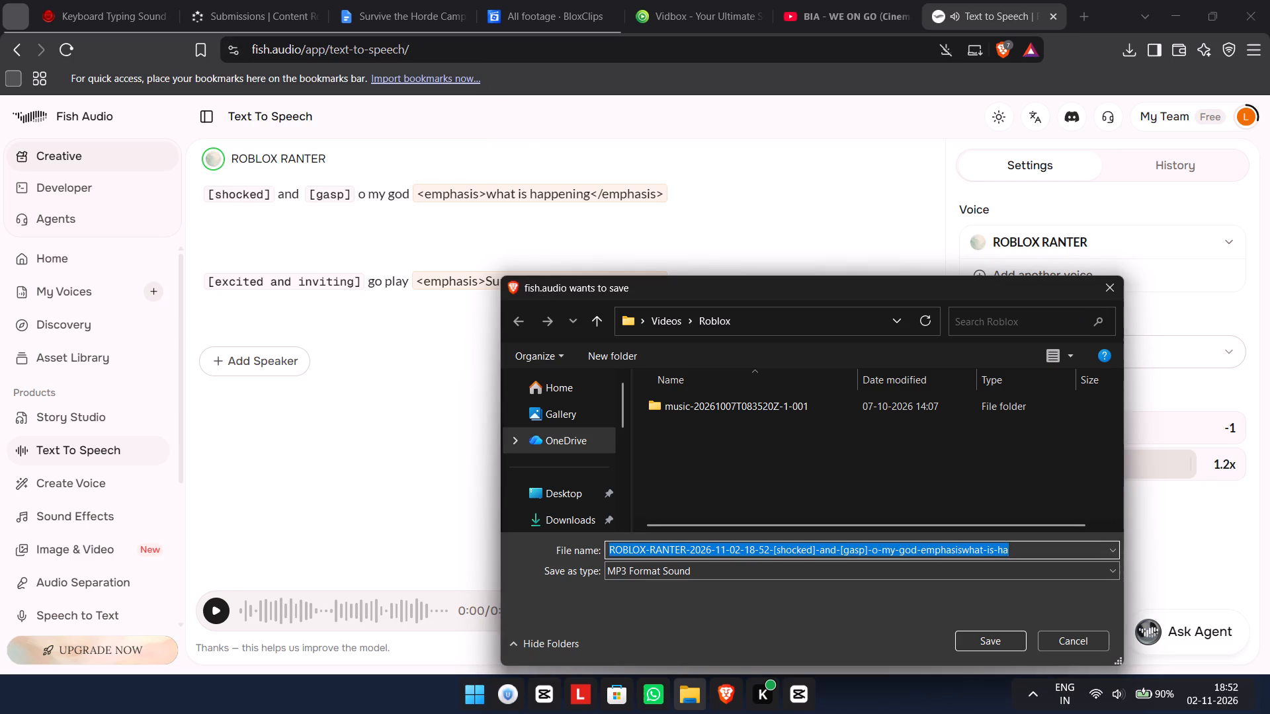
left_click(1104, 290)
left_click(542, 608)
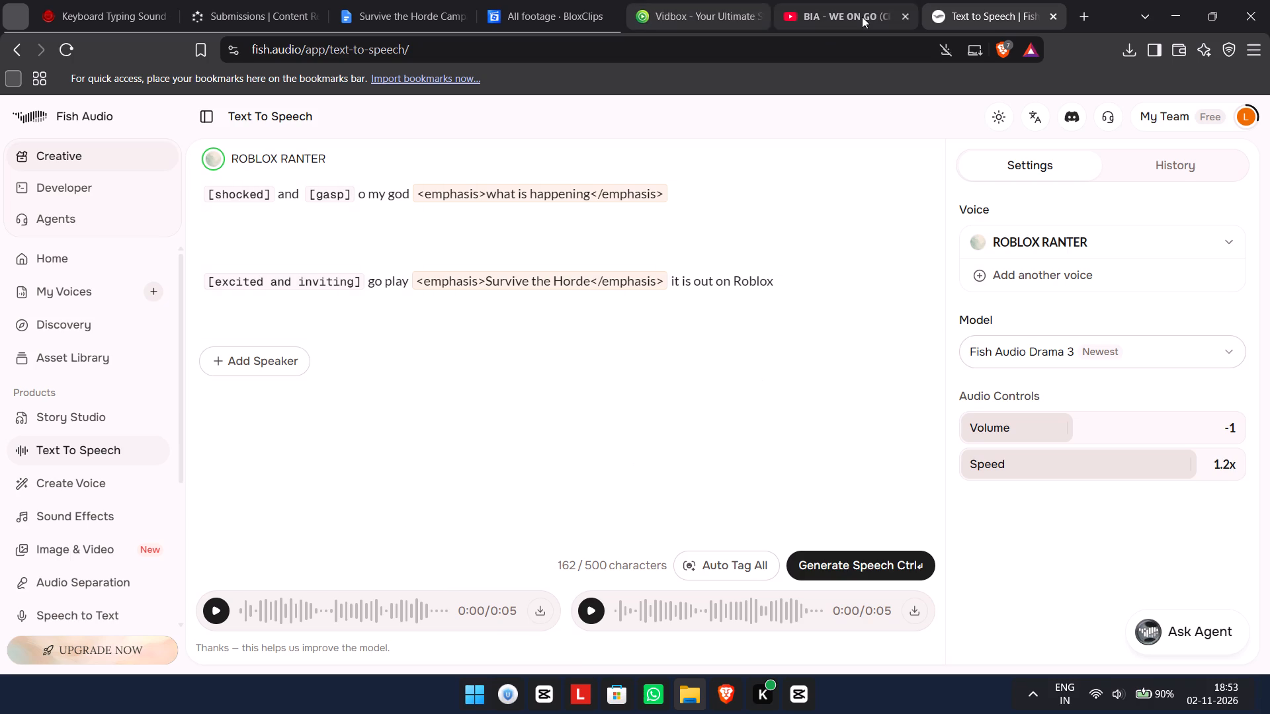
Always allow fish.audio to download multiple files, and save the first take as an MP3 in the Videos > Roblox folder.
left_click(946, 48)
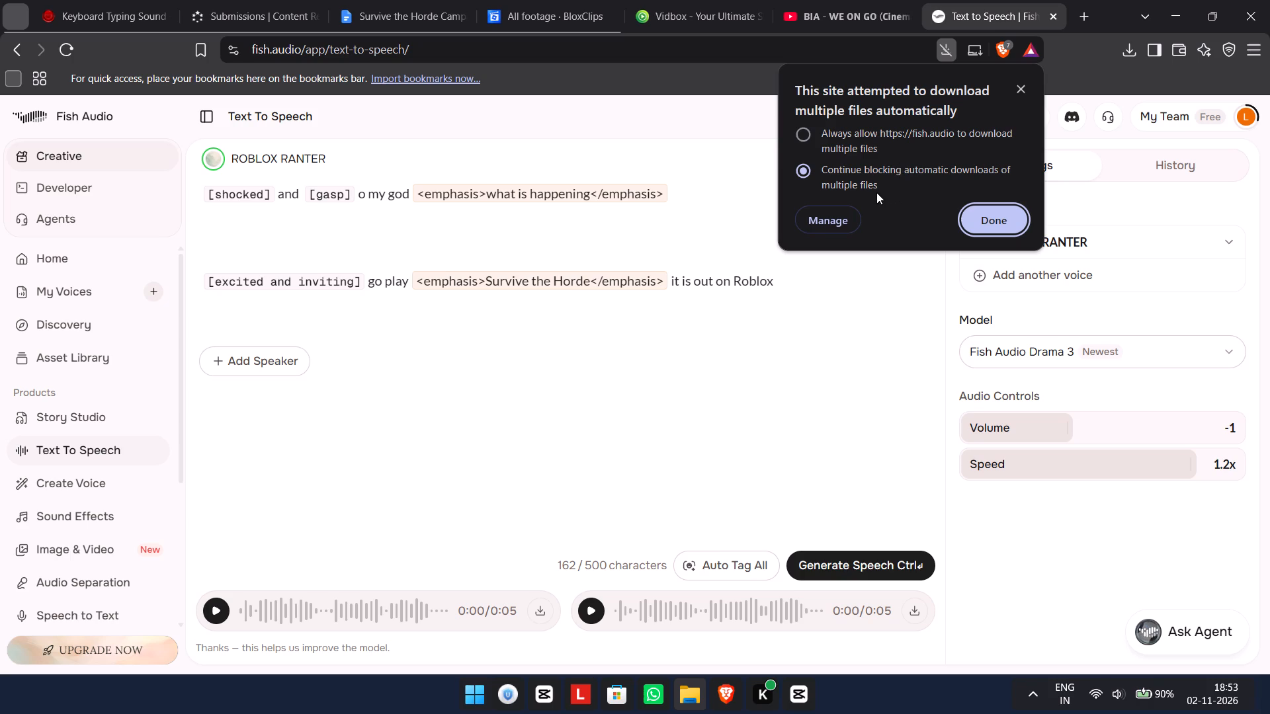
left_click(828, 151)
left_click(1000, 218)
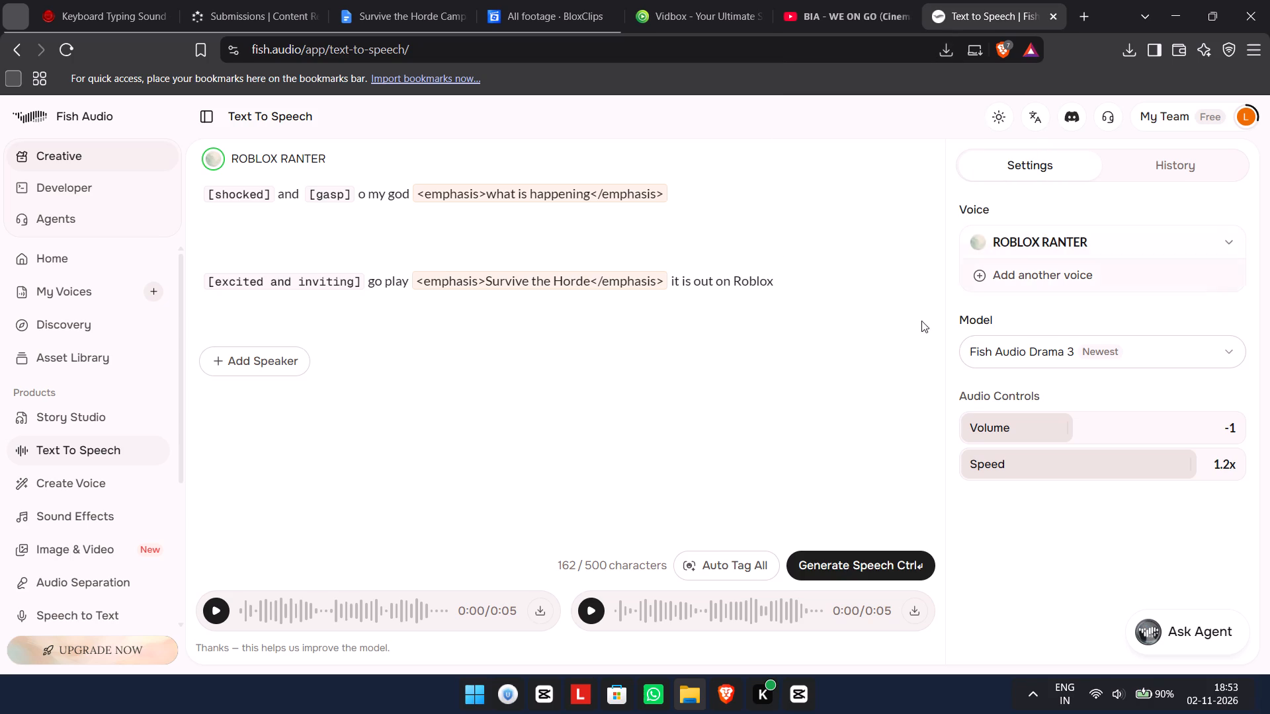
left_click(541, 615)
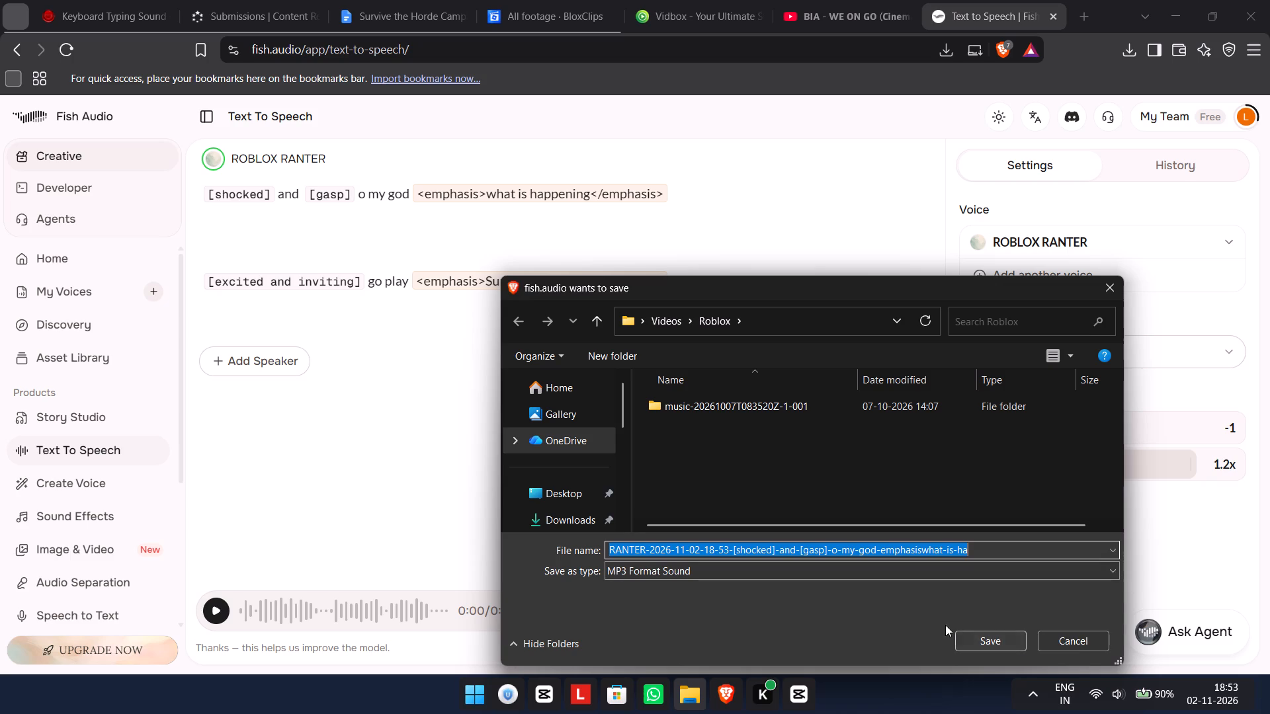
left_click(983, 630)
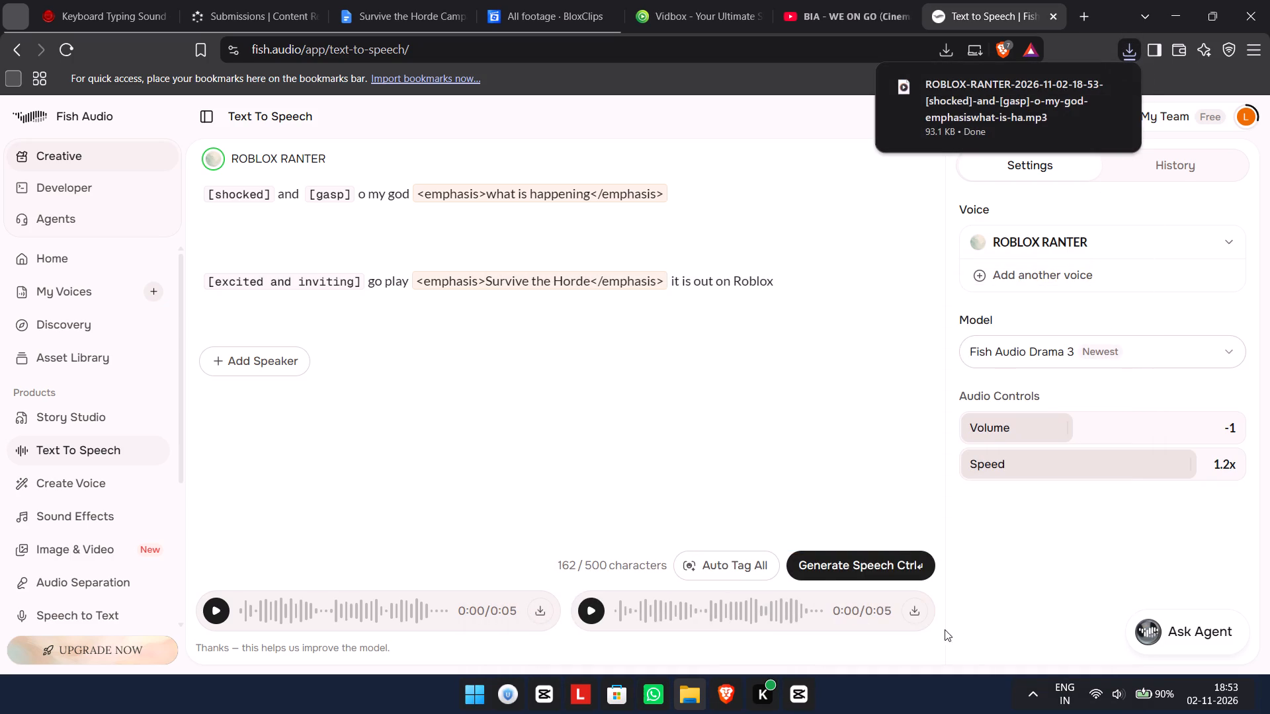
Switch to CapCut and delete the short cloned voiceover clip at the end of the audio track.
left_click(822, 688)
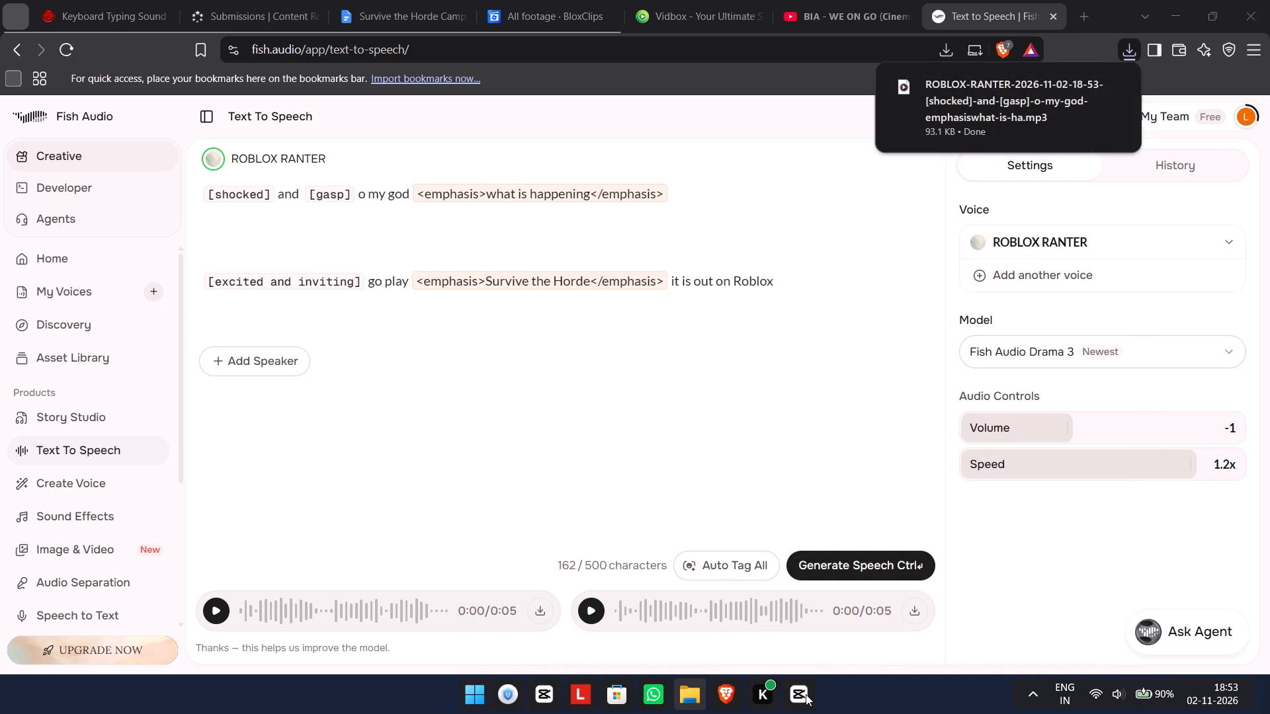
left_click(805, 694)
left_click_drag(503, 596, 443, 588)
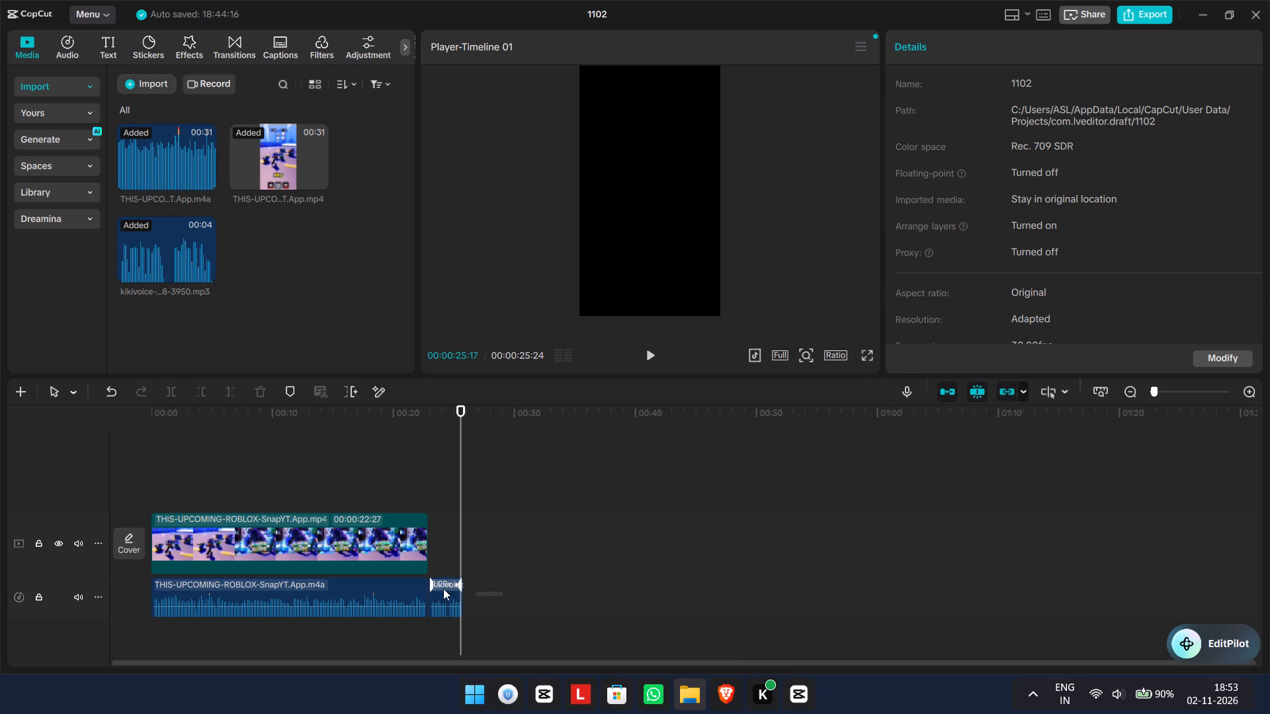
left_click_drag(443, 588, 446, 594)
left_click(292, 397)
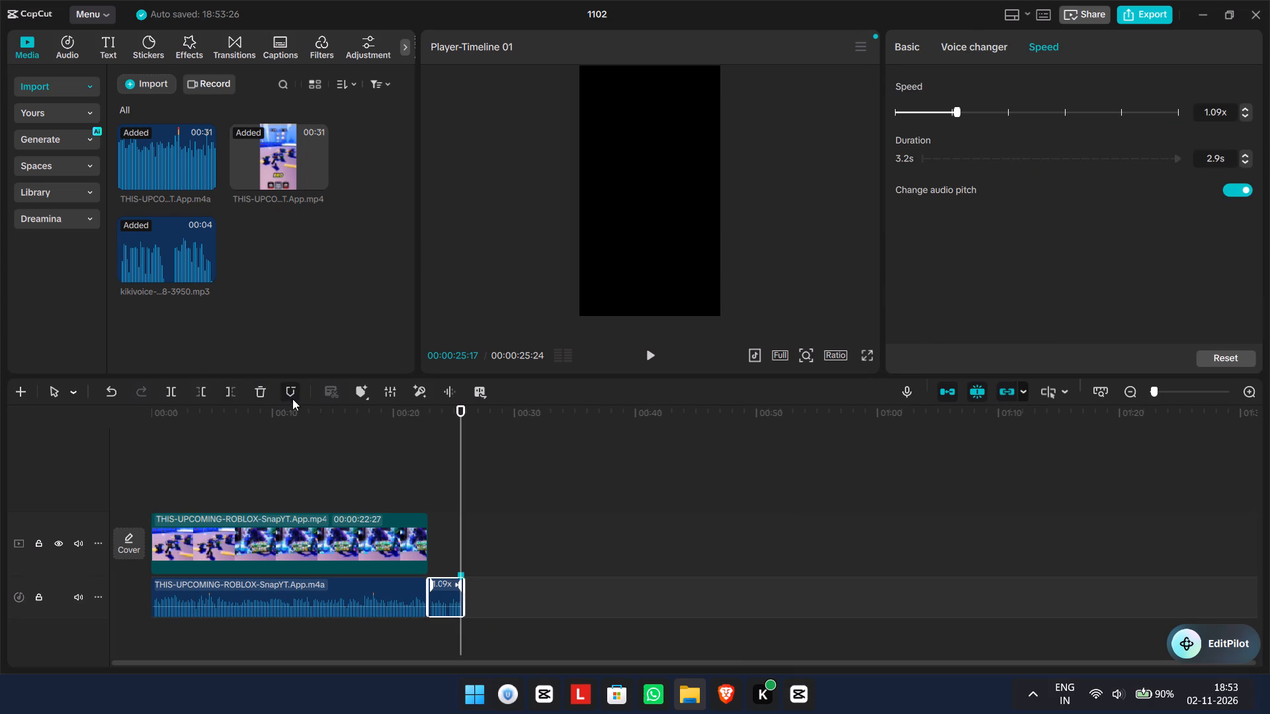
left_click(292, 384)
left_click(262, 389)
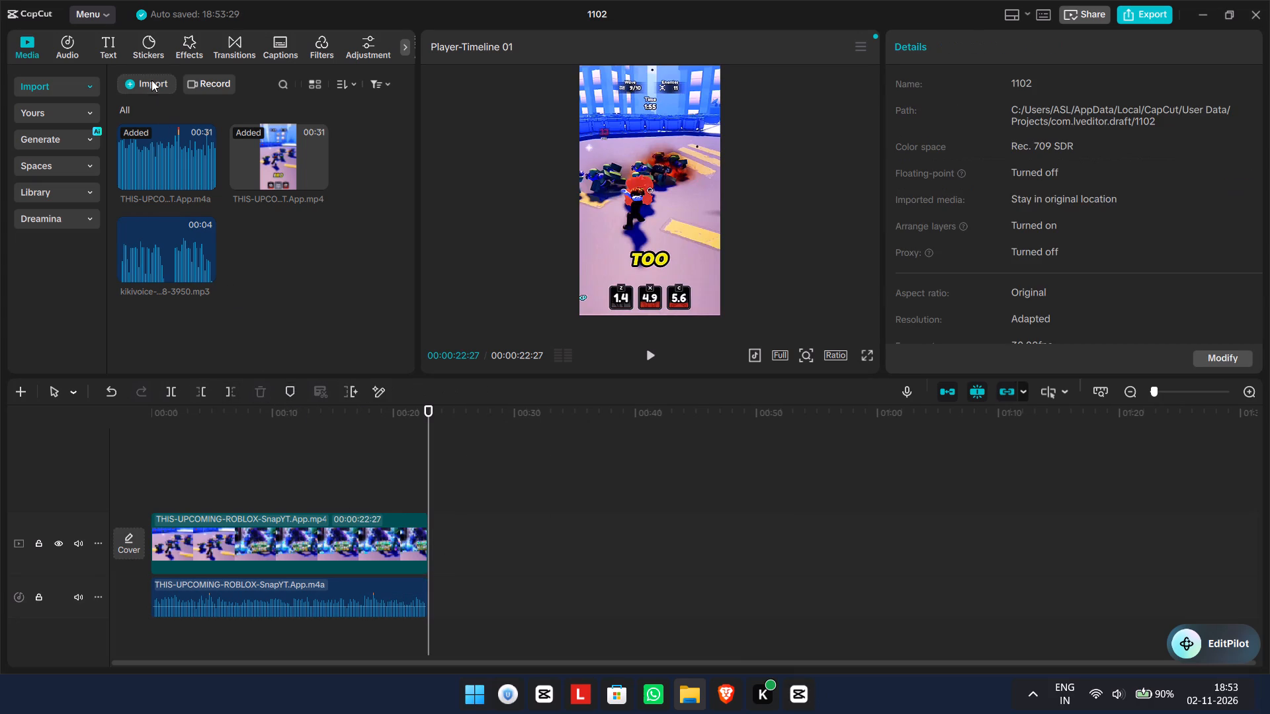
Import all the media files from the Roblox folder, including the two videos, the logo image and the ROBLOX-RANTER voice line.
left_click(136, 91)
left_click(172, 117)
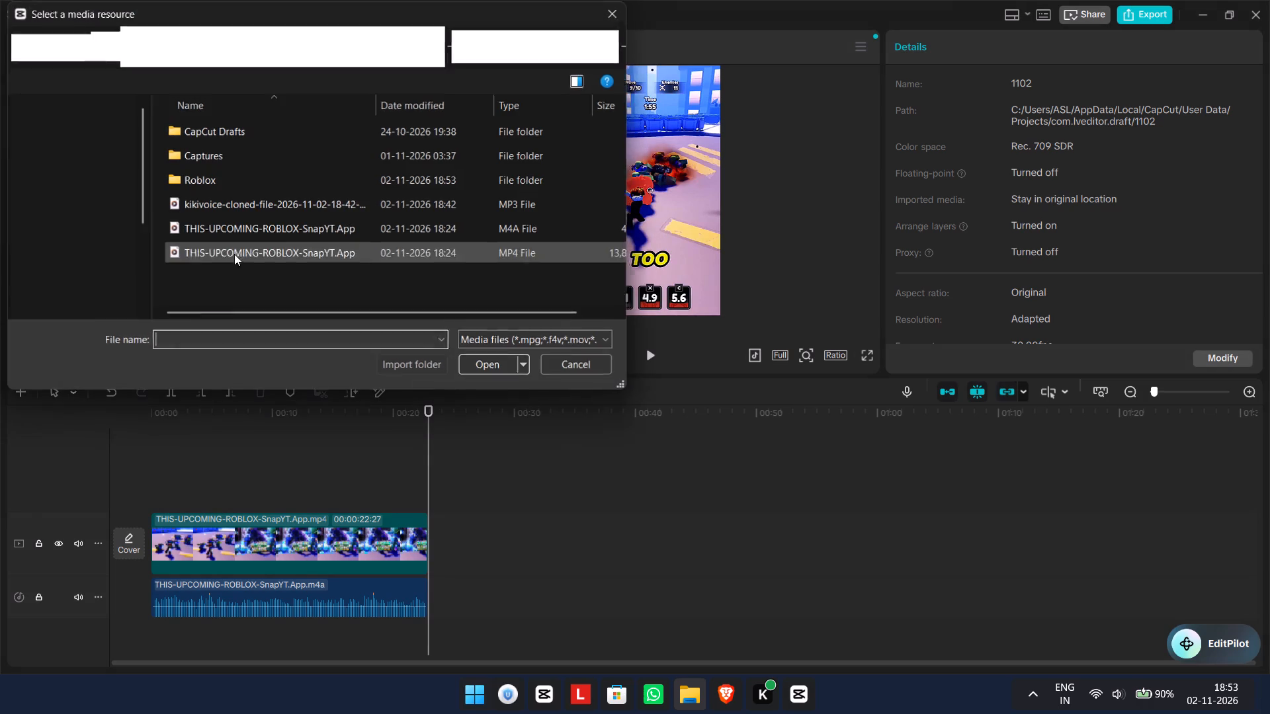
double_click(181, 177)
left_click_drag(161, 146, 206, 242)
left_click(503, 366)
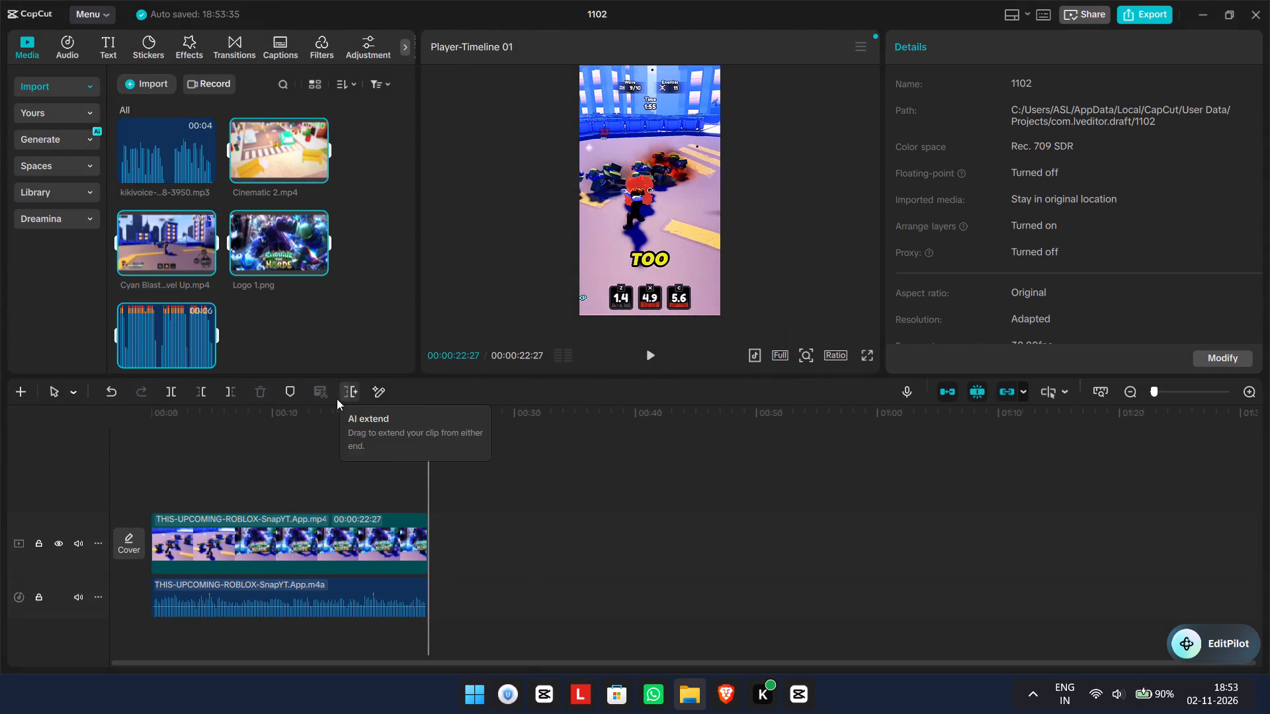
Place the ROBLOX-RANTER voice line on the audio track at about 00:35, well clear of the existing clips.
left_click(172, 342)
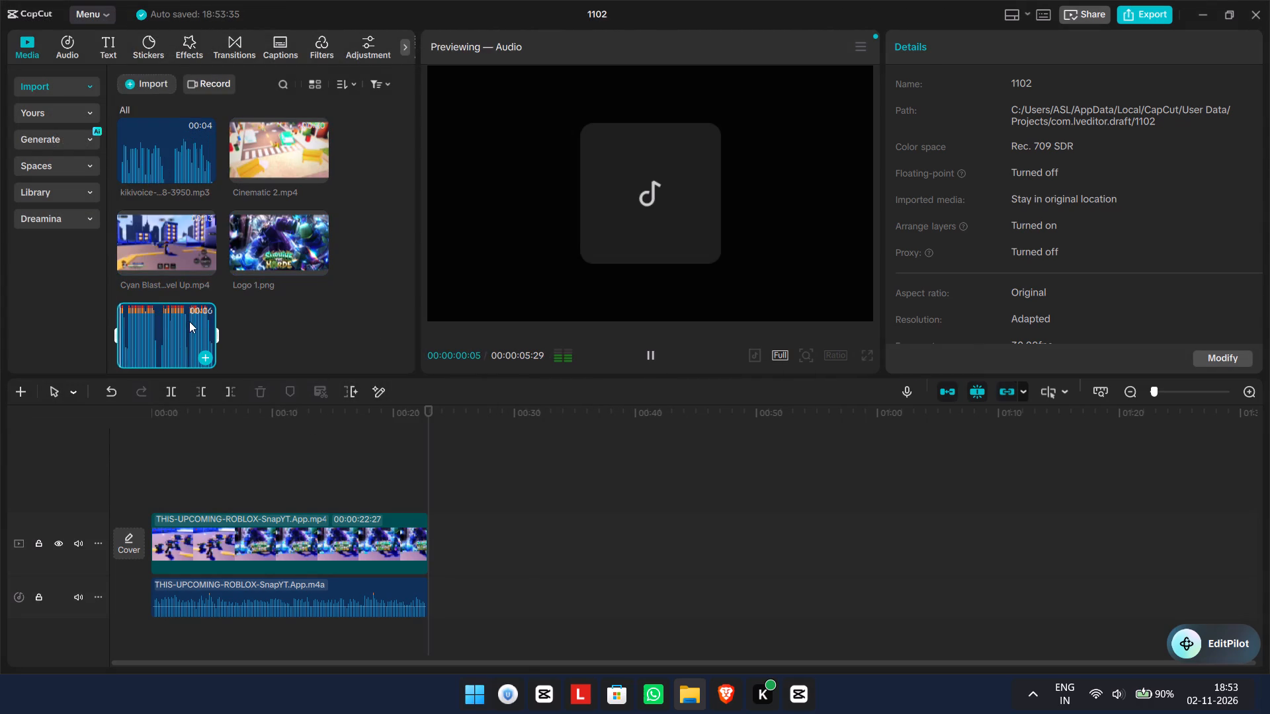
left_click_drag(155, 315, 573, 582)
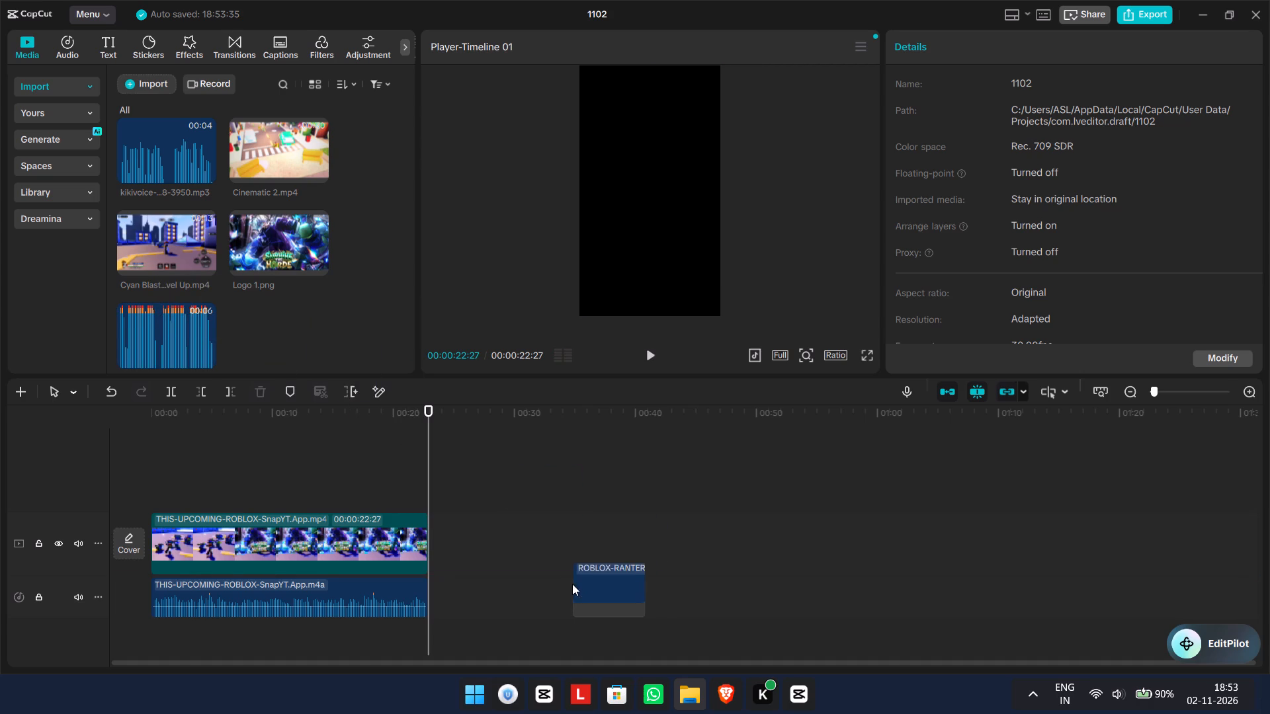
Listen for the pause between the two spoken lines of the ROBLOX-RANTER clip and split it there, at 00:00:37:13.
scroll(652, 641, "up", 7, "ctrl")
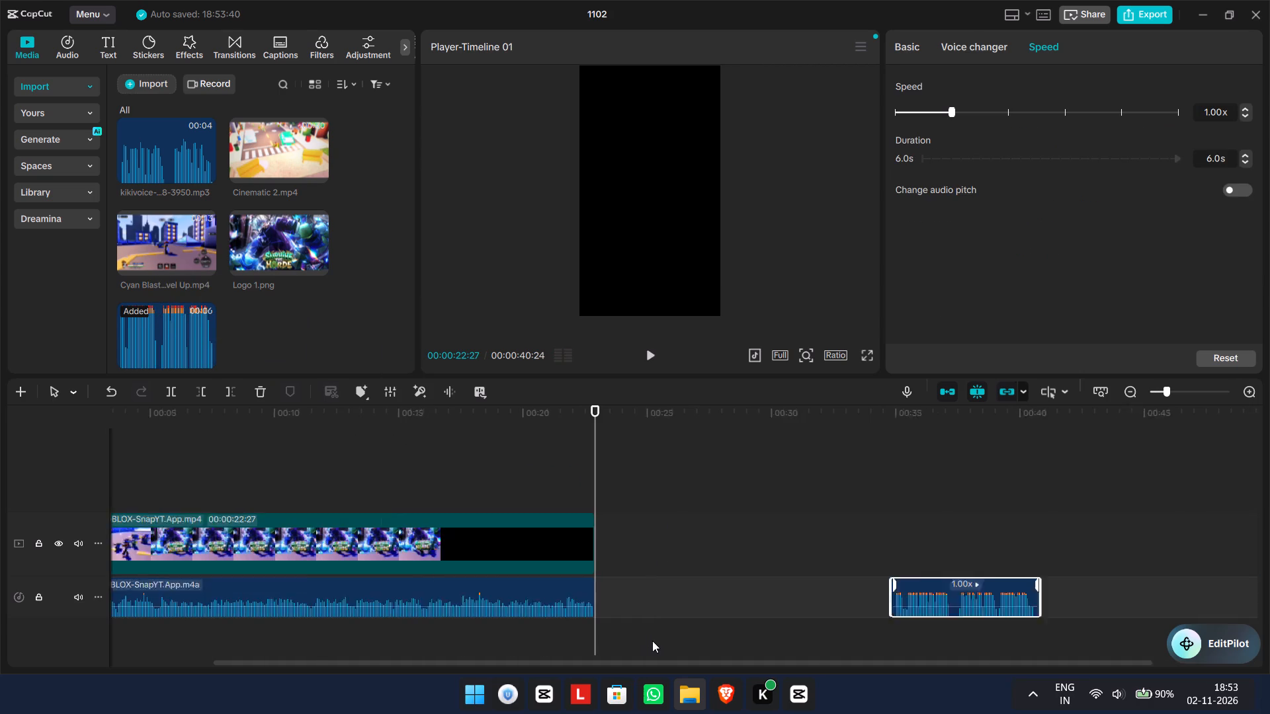
scroll(652, 641, "up", 3, "ctrl")
scroll(737, 637, "up", 10, "ctrl")
scroll(740, 644, "left", 4)
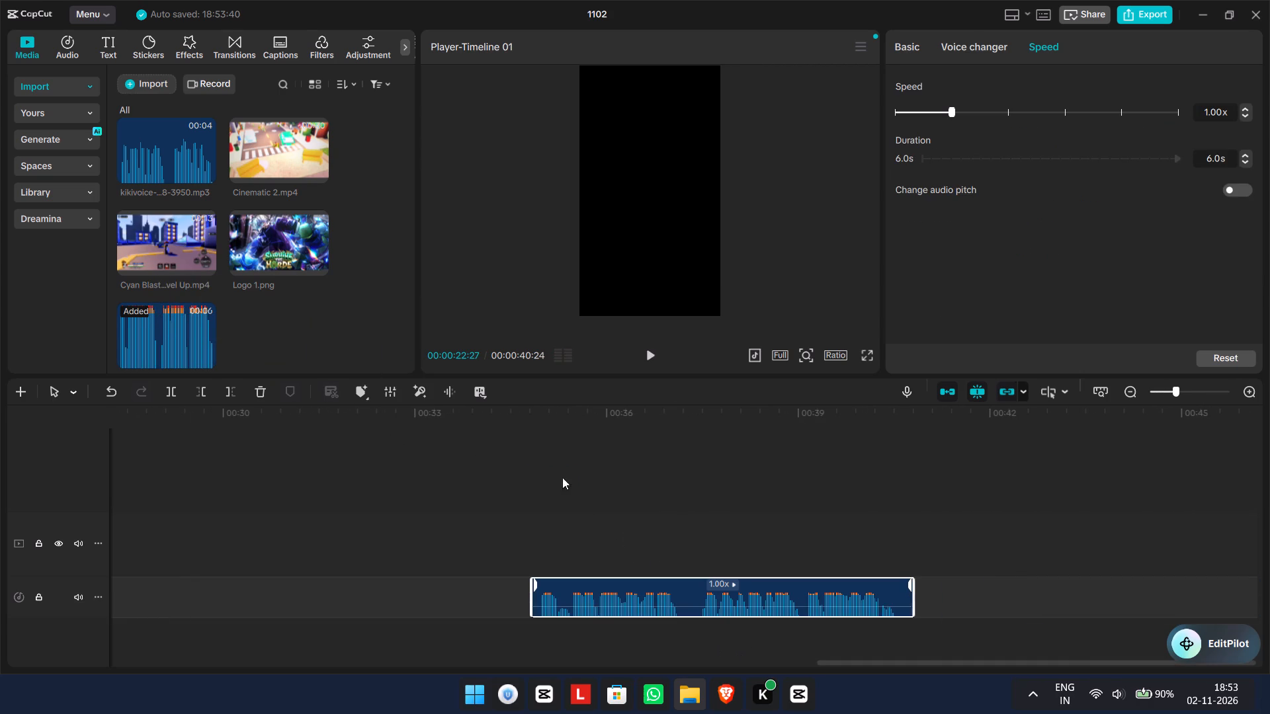
left_click(617, 520)
left_click_drag(610, 488, 516, 477)
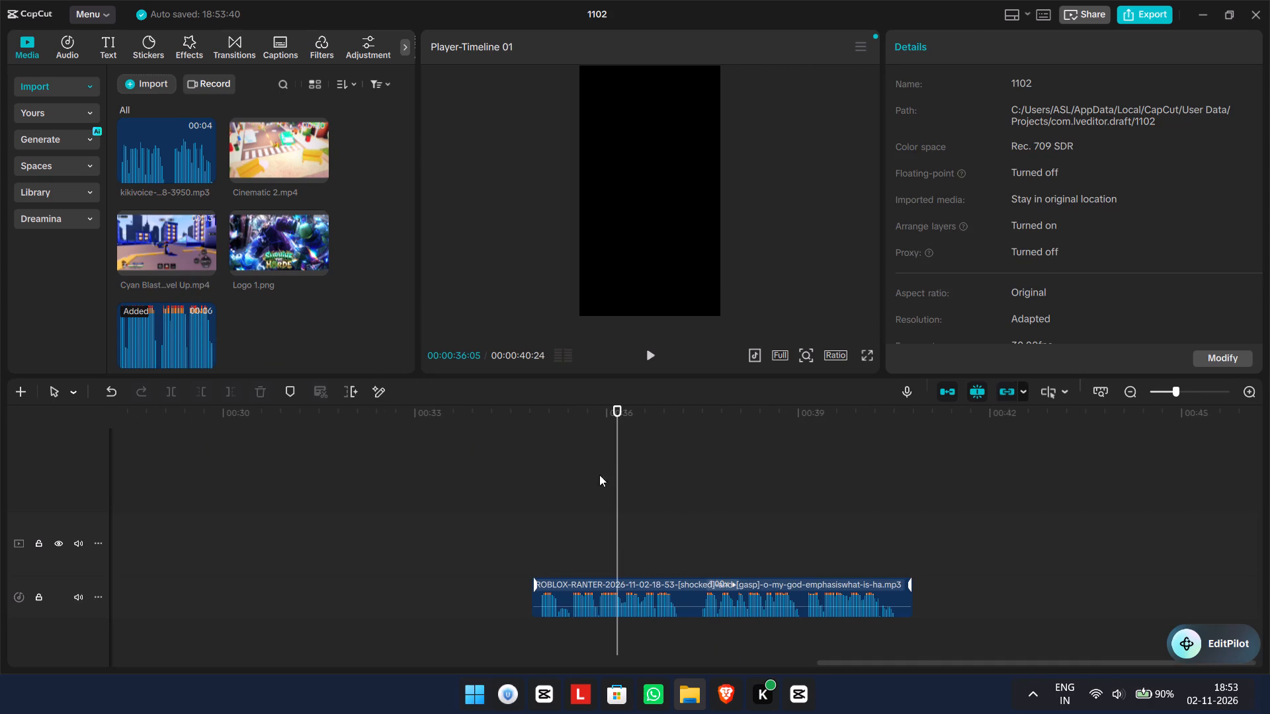
left_click_drag(618, 469, 522, 466)
left_click(657, 348)
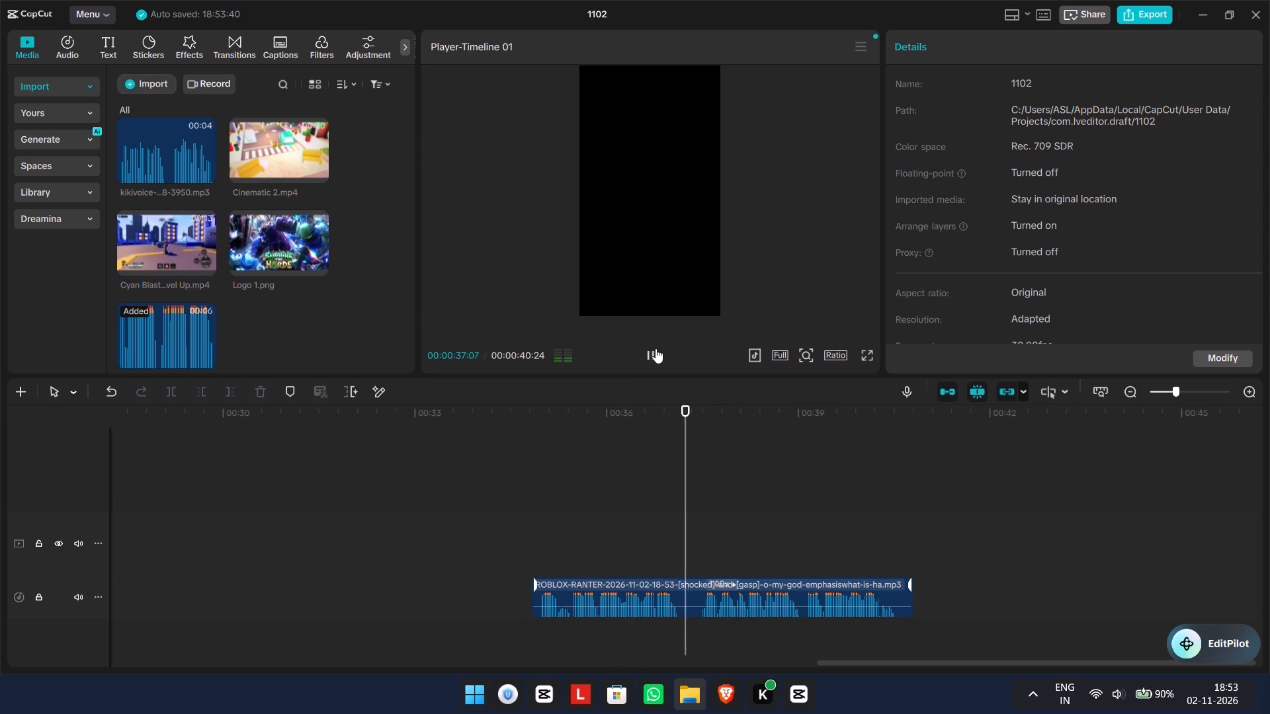
left_click(656, 348)
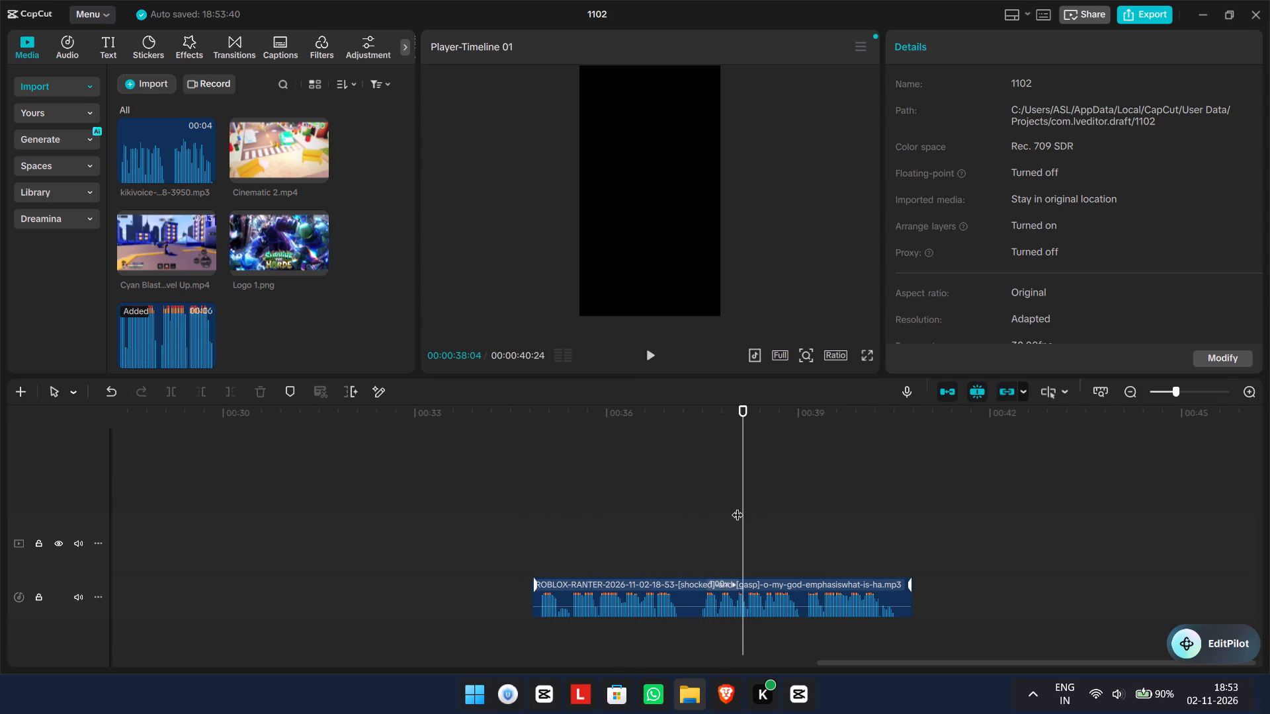
left_click_drag(741, 506, 698, 503)
left_click(642, 364)
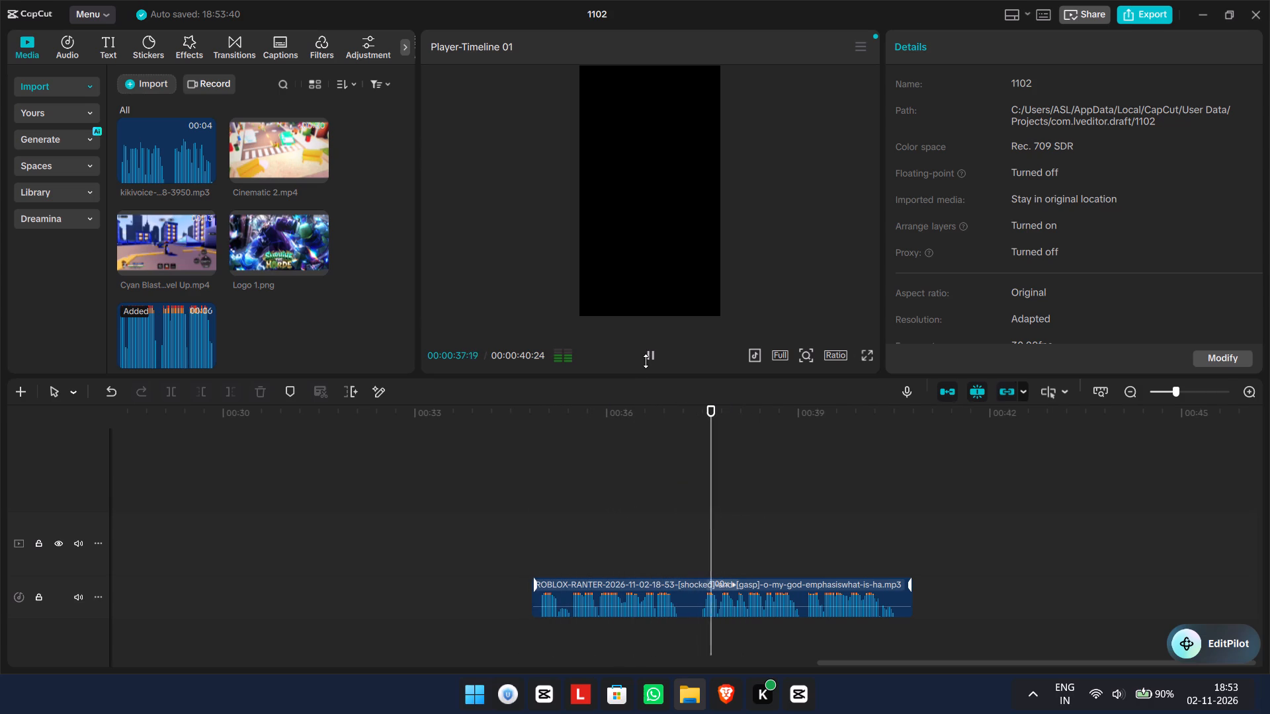
left_click(646, 361)
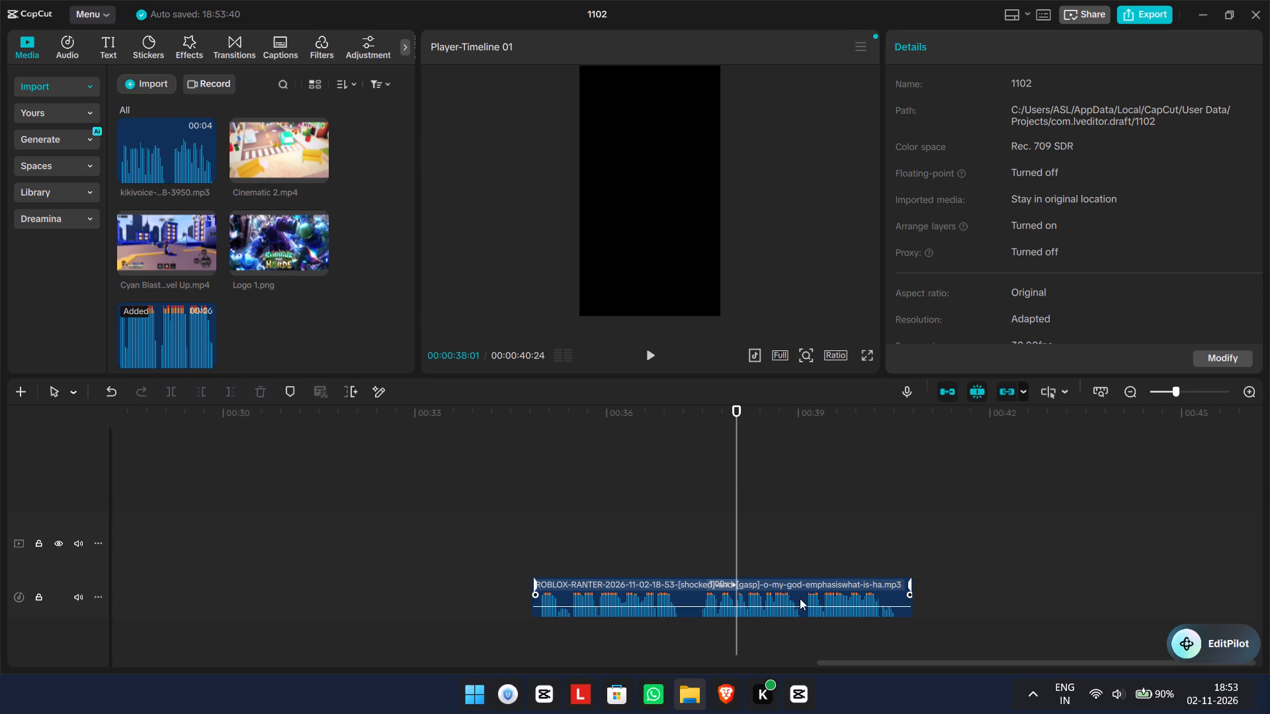
left_click_drag(737, 466, 698, 463)
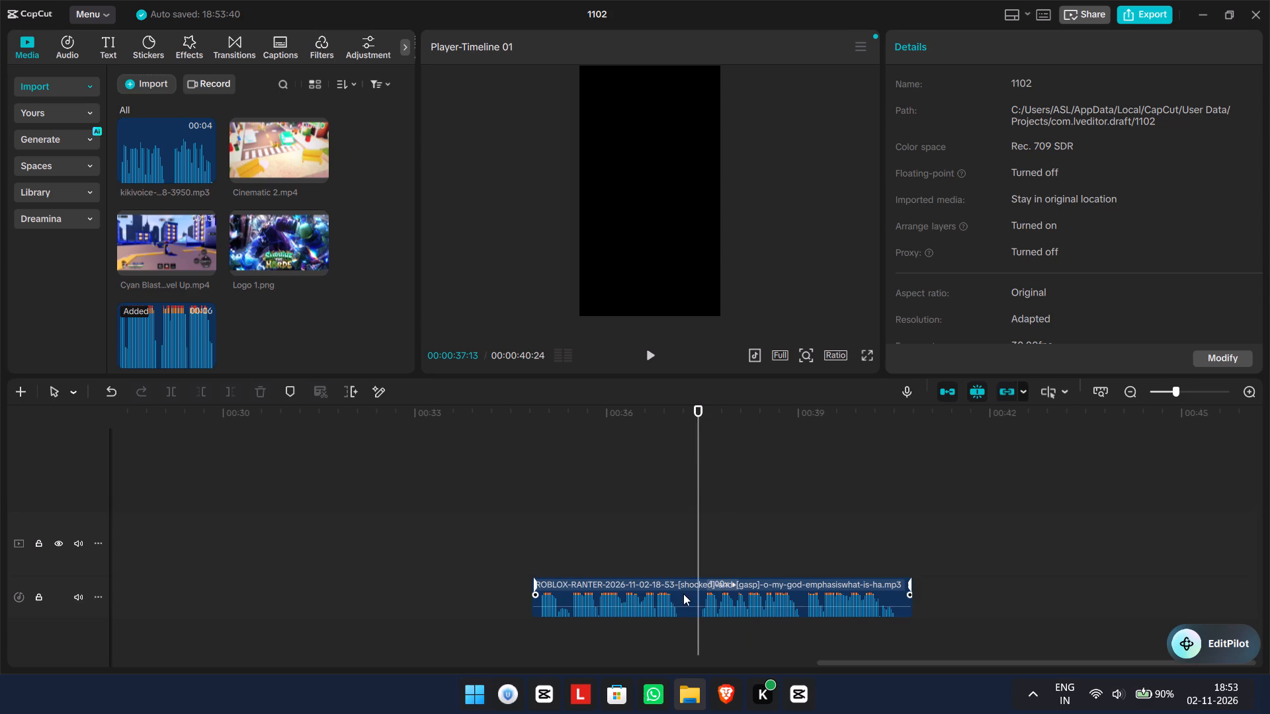
left_click(664, 591)
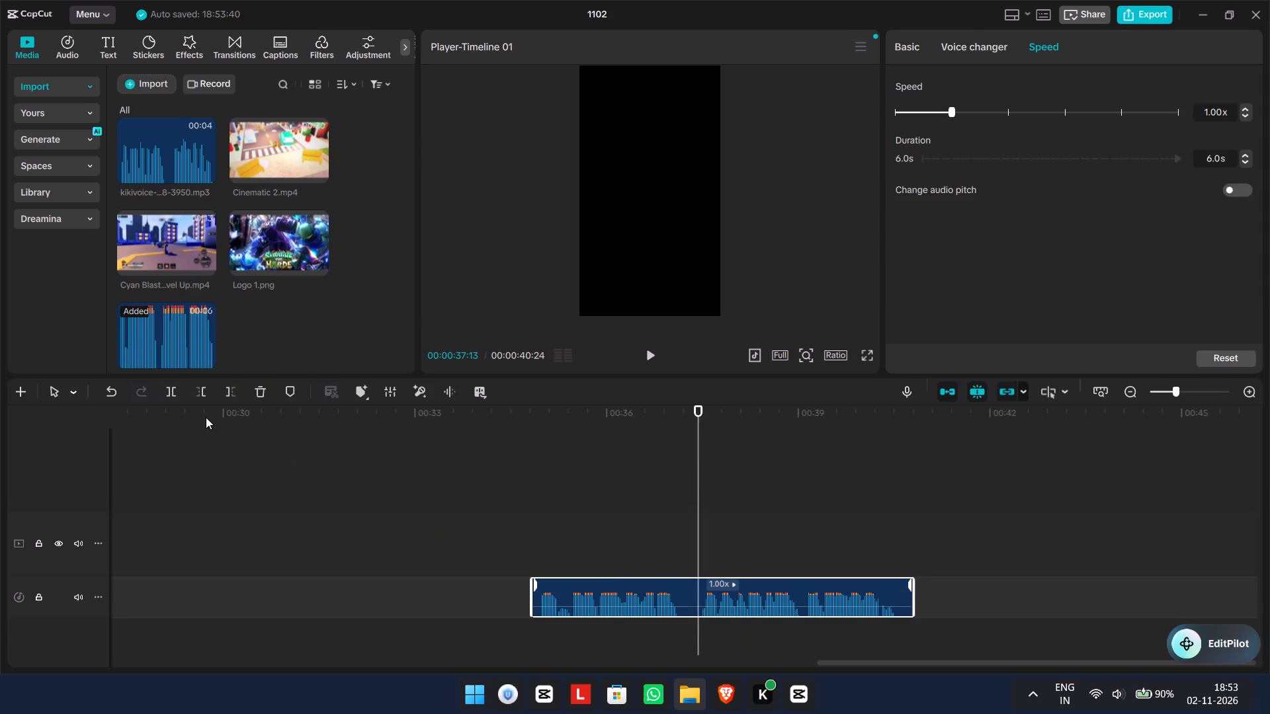
left_click(175, 392)
Turn off auto snapping, then cut off and delete the silent pieces at both ends of the first voice line.
left_click_drag(704, 454, 667, 452)
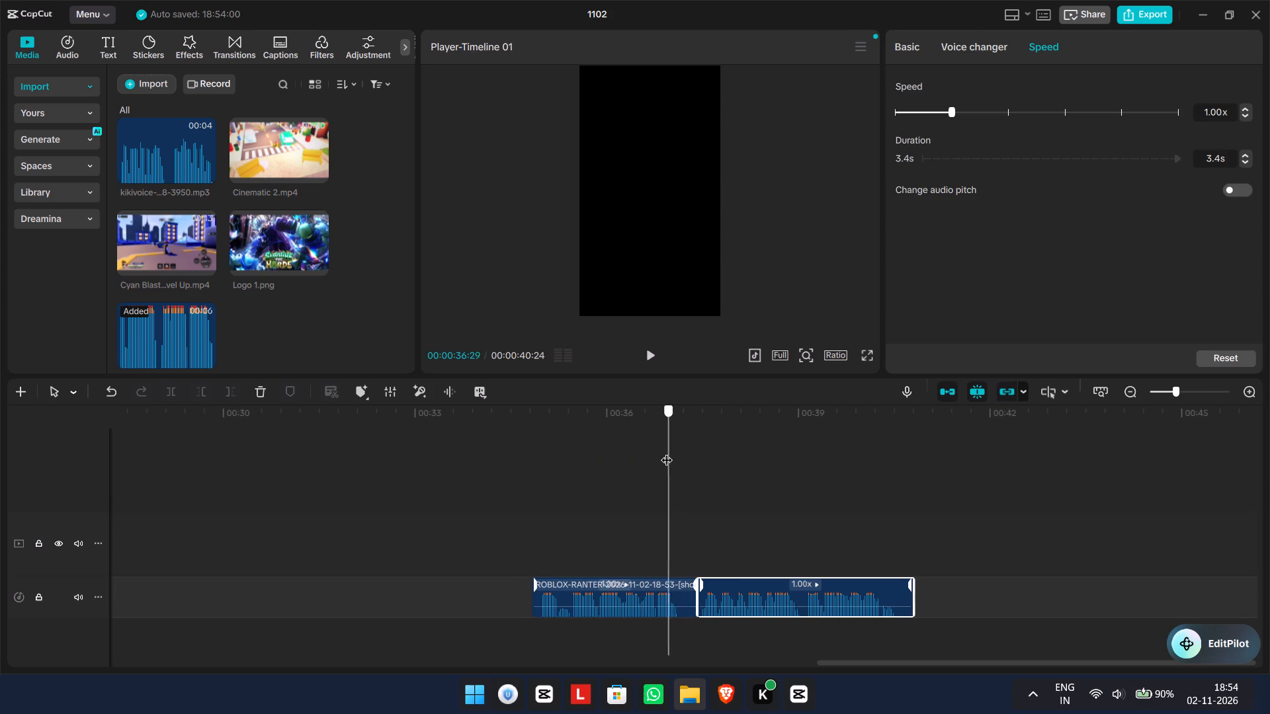
left_click_drag(667, 452, 656, 450)
left_click(731, 490)
key("n")
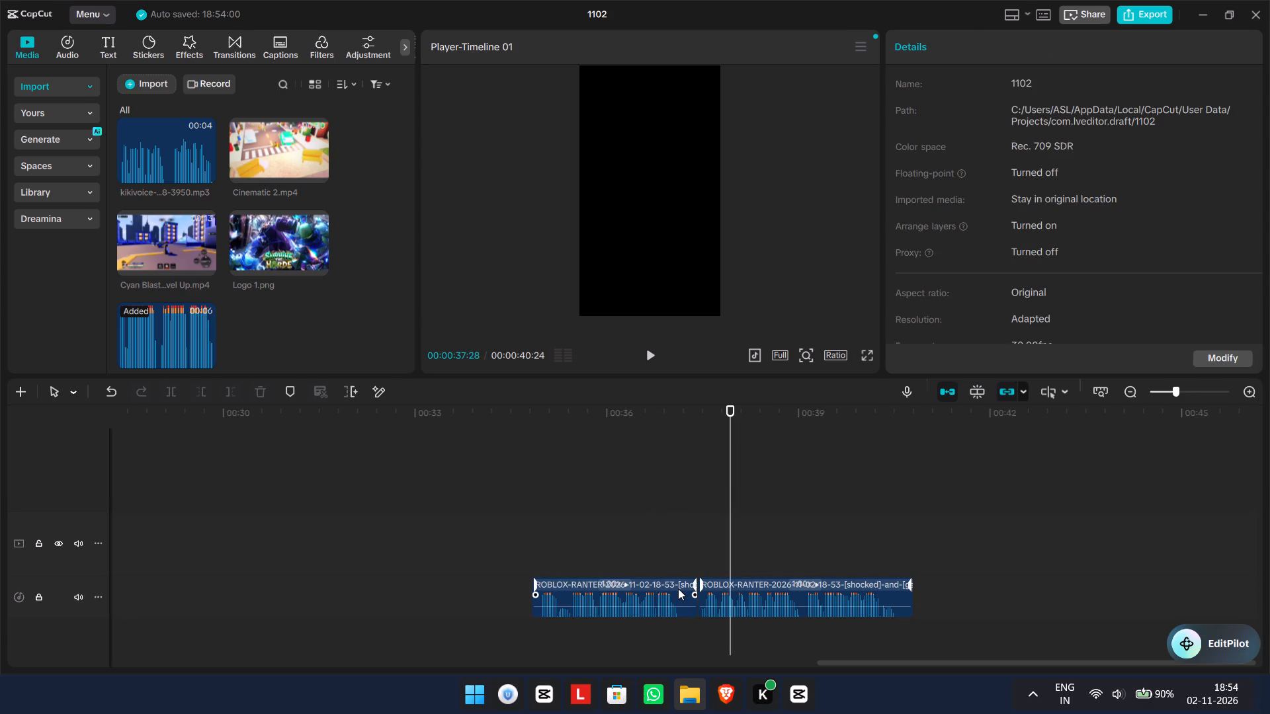
key("n")
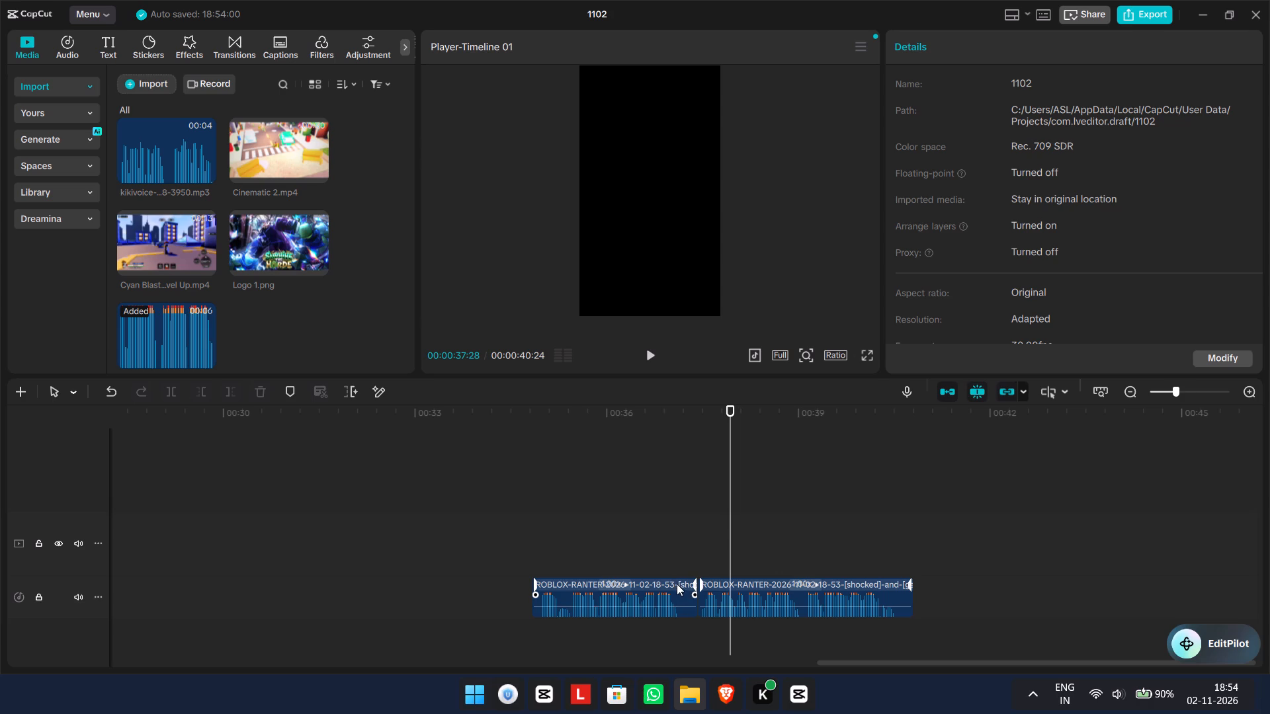
left_click(677, 584)
key("n")
key("b")
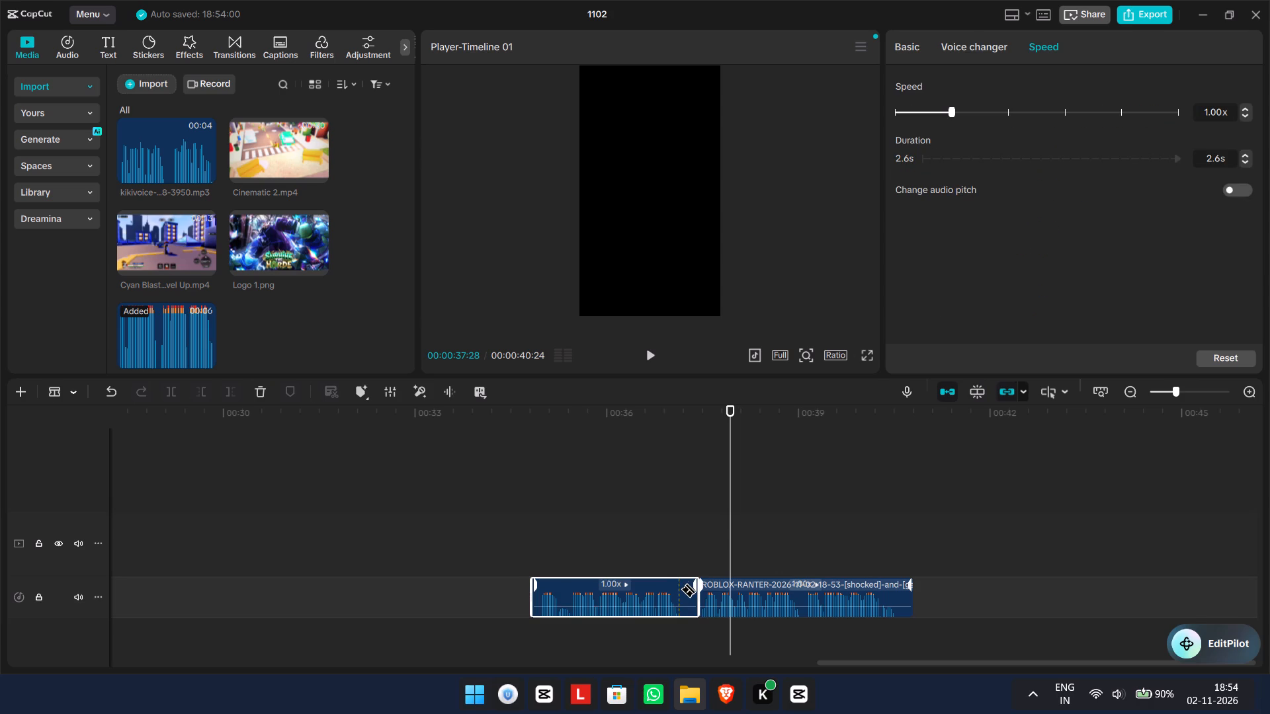
left_click(680, 589)
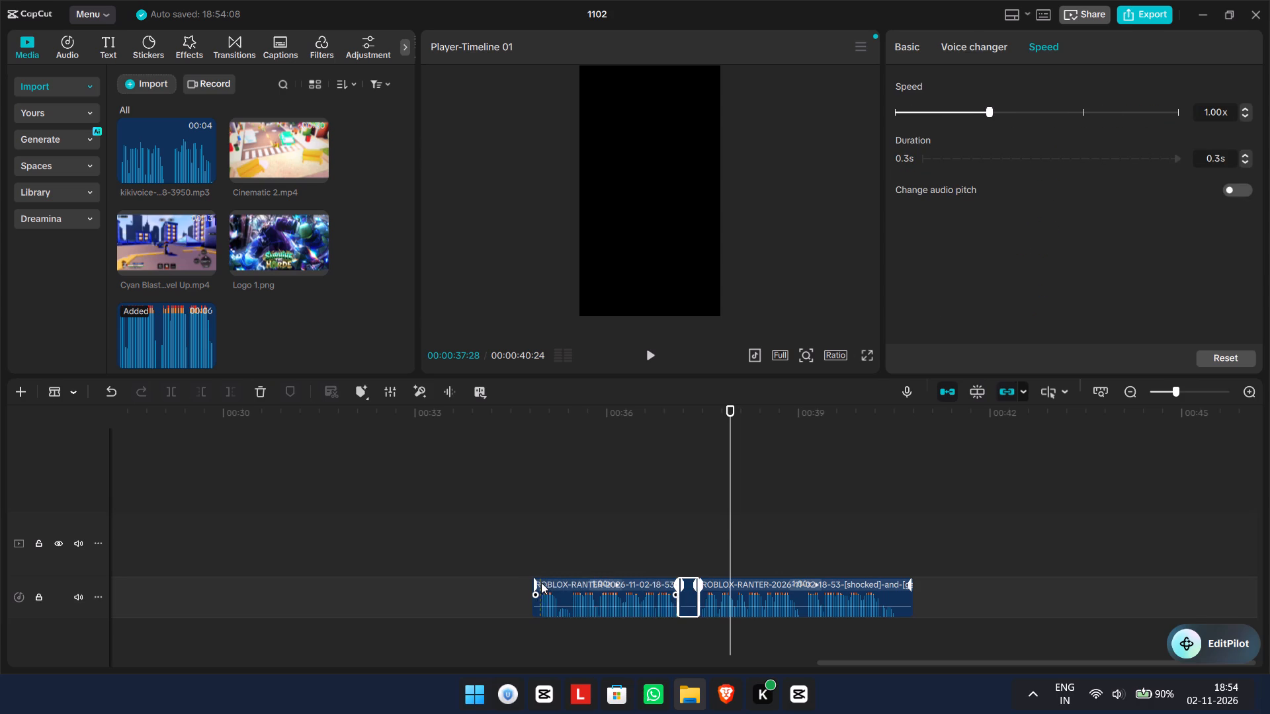
left_click(540, 582)
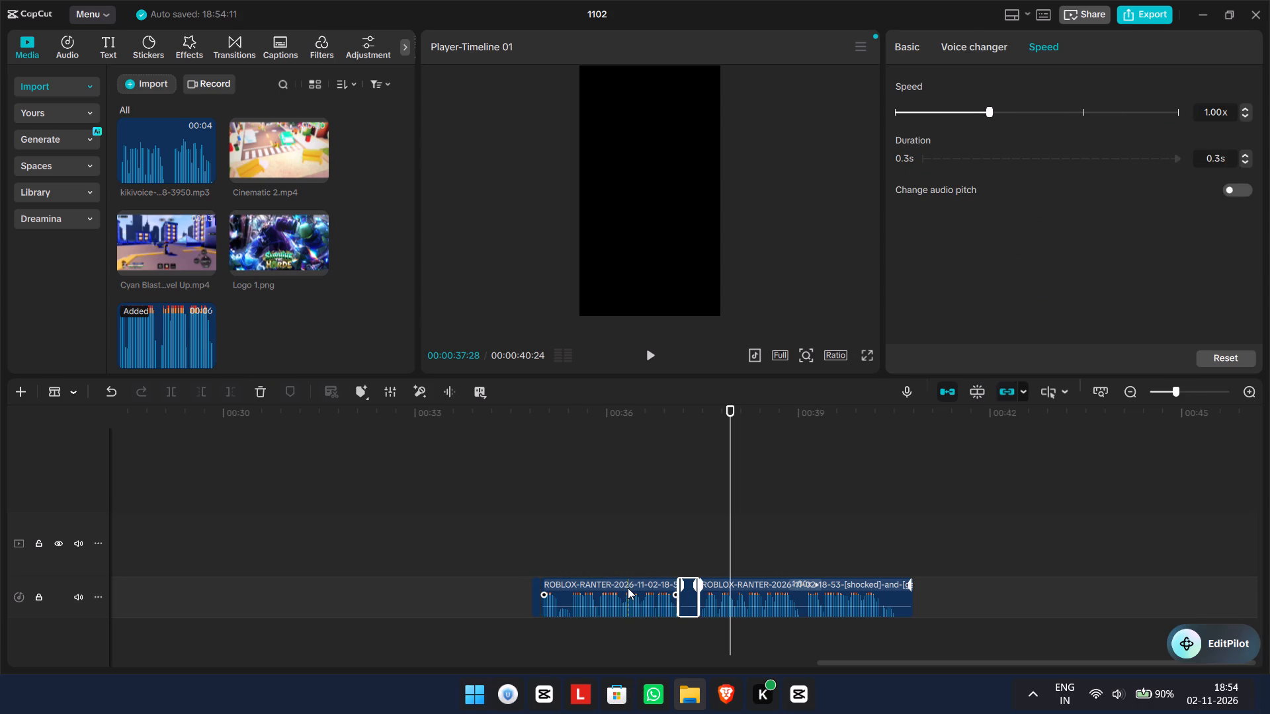
key("a")
left_click(271, 391)
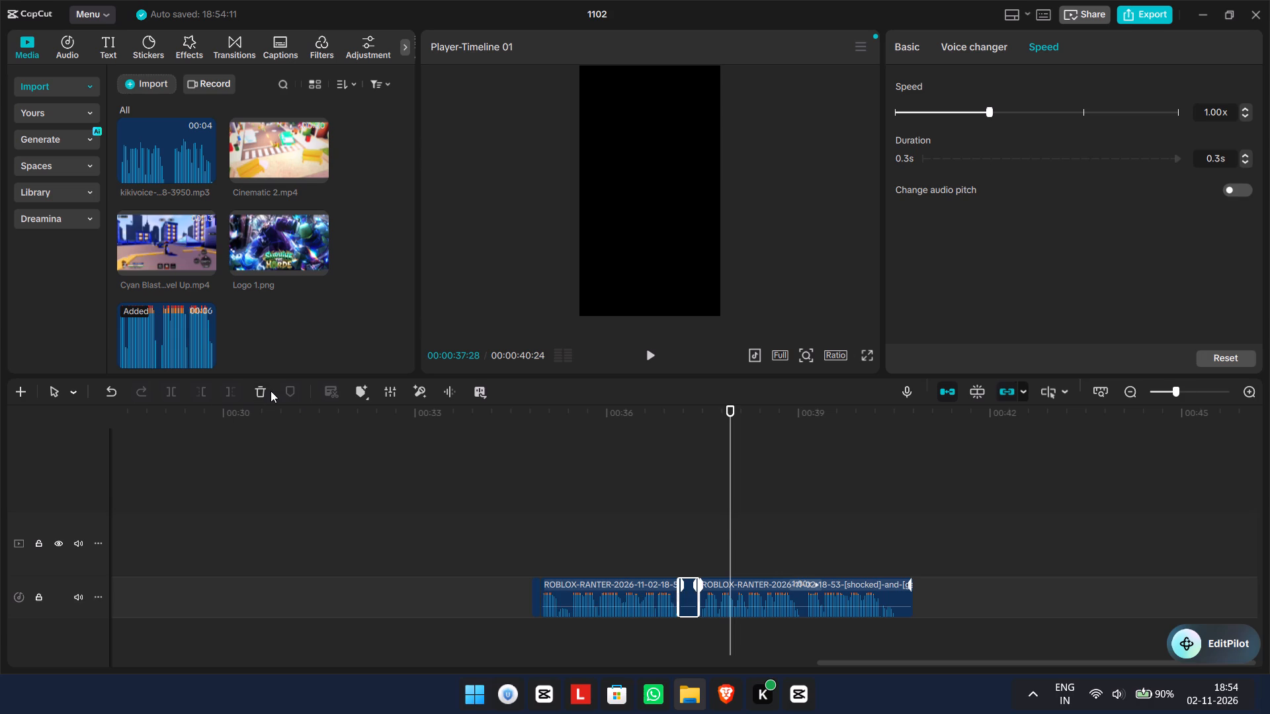
left_click(259, 398)
left_click(535, 582)
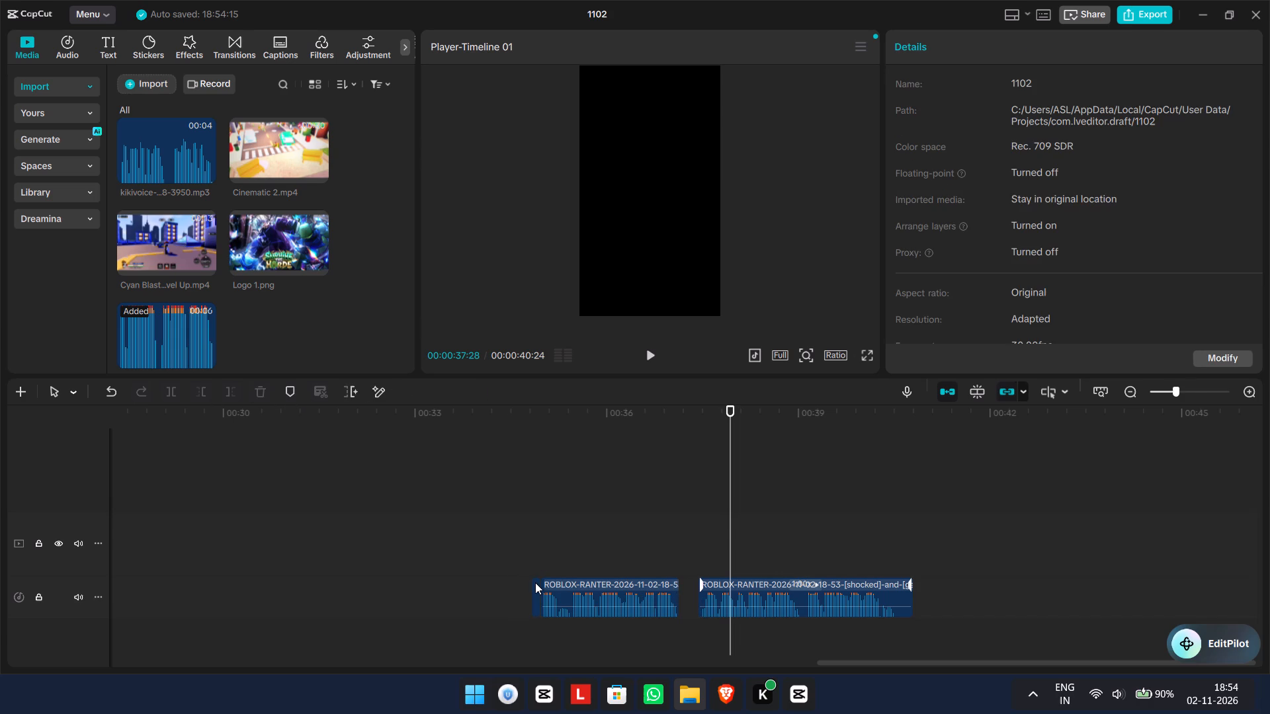
left_click(259, 395)
Cut off and delete the silent piece at the end of the second voice line.
key("b")
left_click(896, 589)
key("a")
left_click(902, 596)
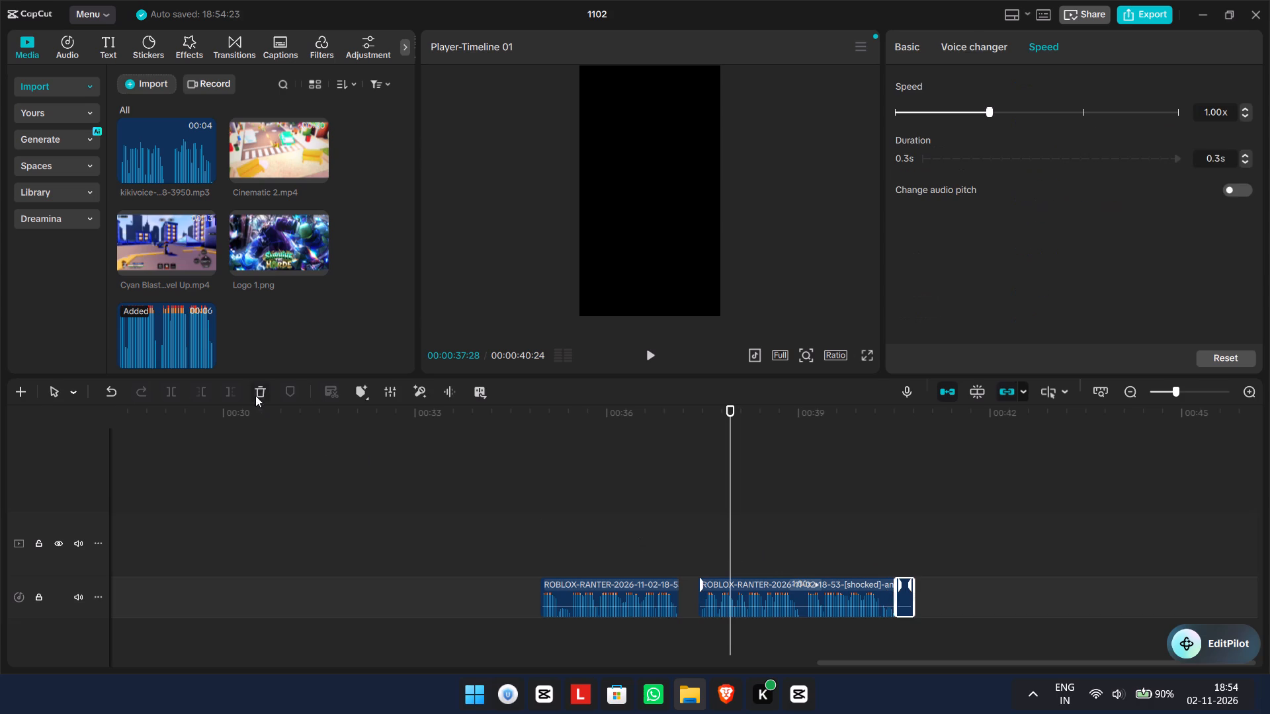
left_click(253, 393)
Shift the main video's m4a audio to start at about 6 seconds and place the first voice line at the start of its track.
scroll(753, 576, "down", 4)
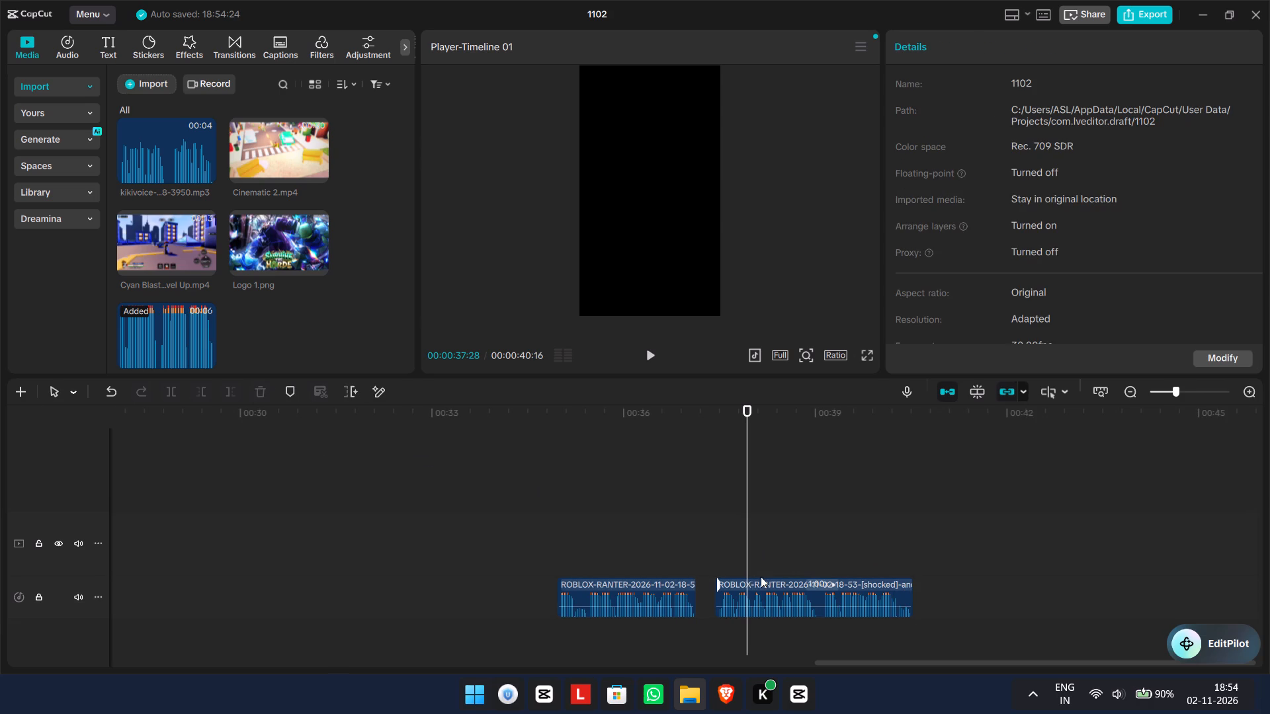
scroll(761, 576, "down", 3)
scroll(765, 580, "down", 7, "ctrl")
left_click_drag(856, 589, 497, 469)
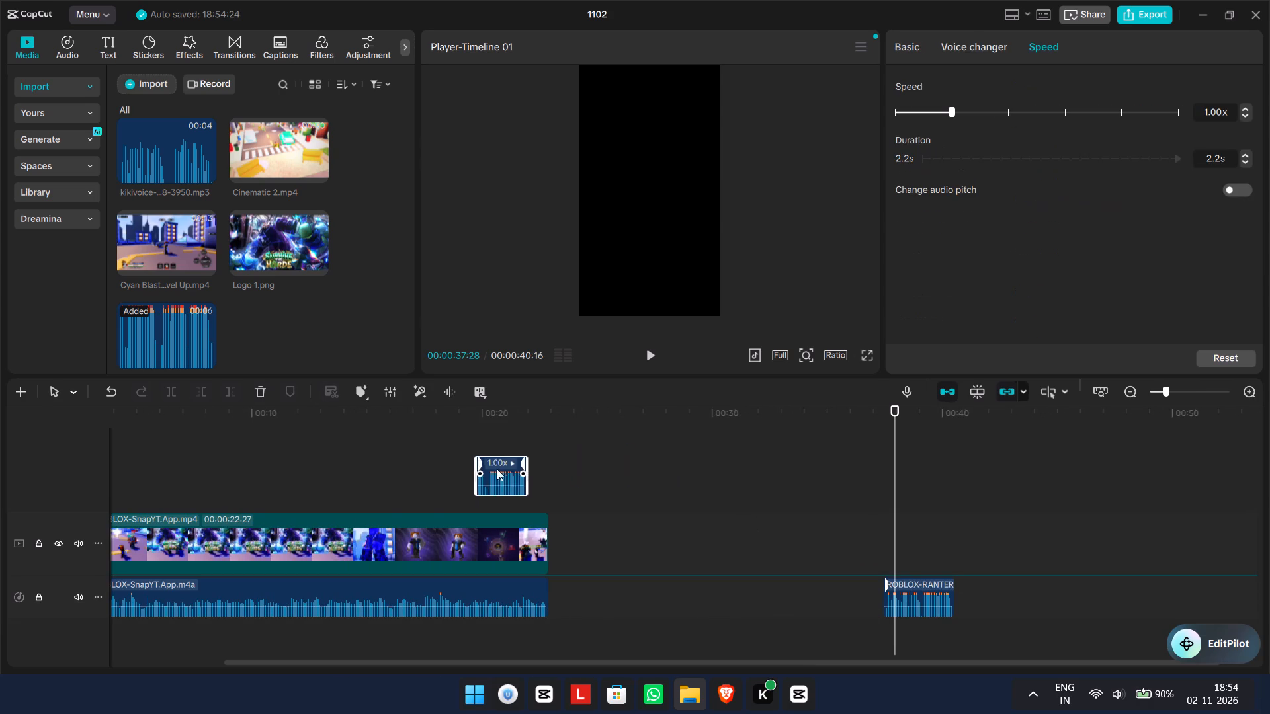
left_click_drag(497, 469, 181, 474)
scroll(579, 539, "right", 3)
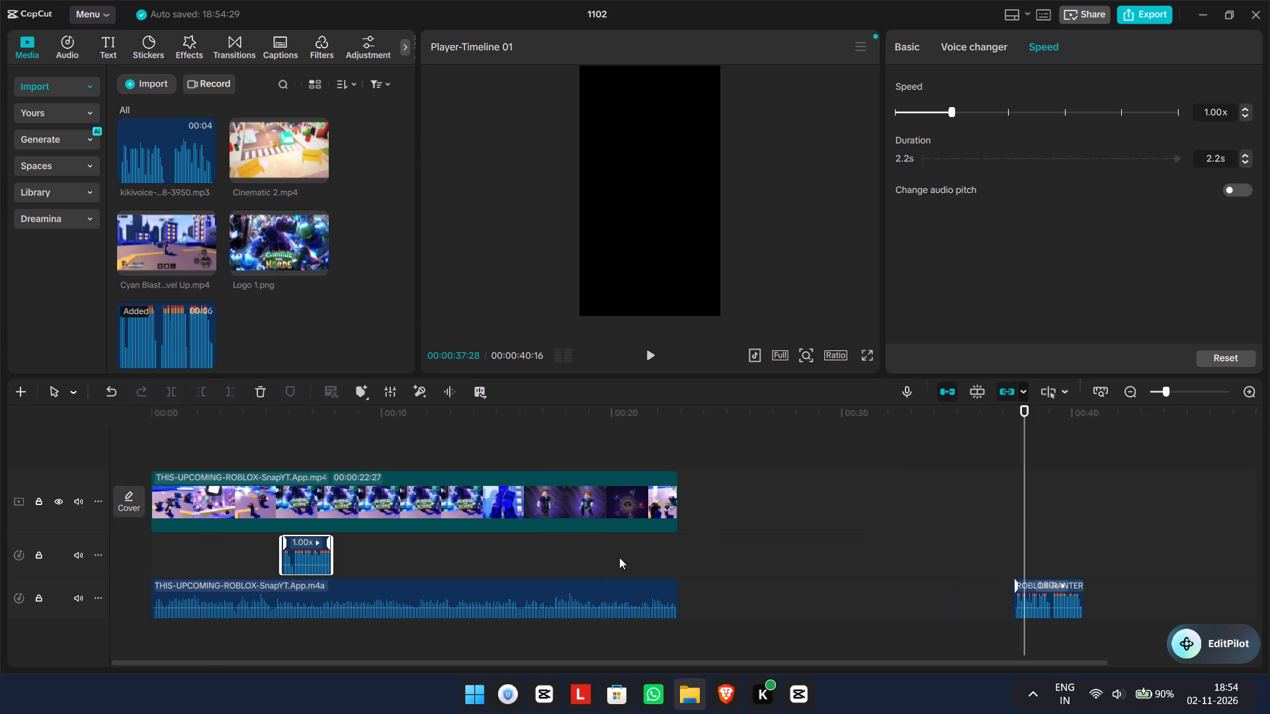
scroll(619, 557, "right", 1)
left_click_drag(384, 600, 532, 602)
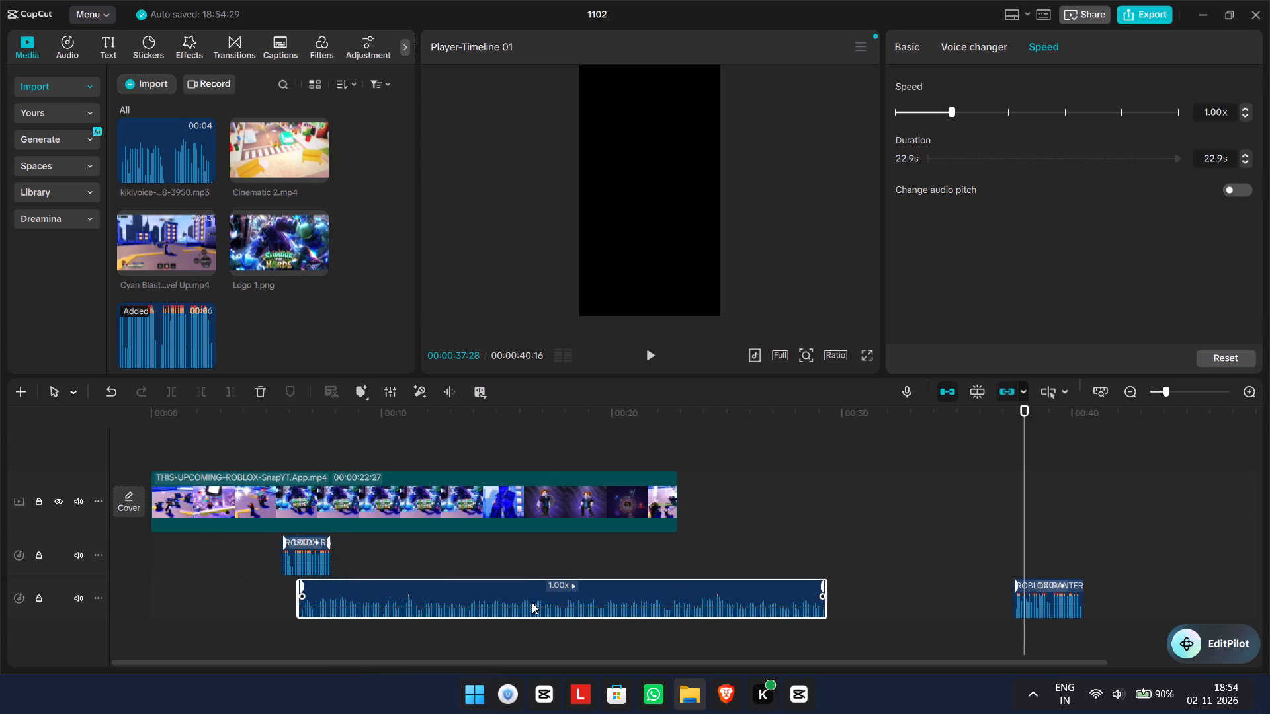
left_click_drag(297, 551, 170, 595)
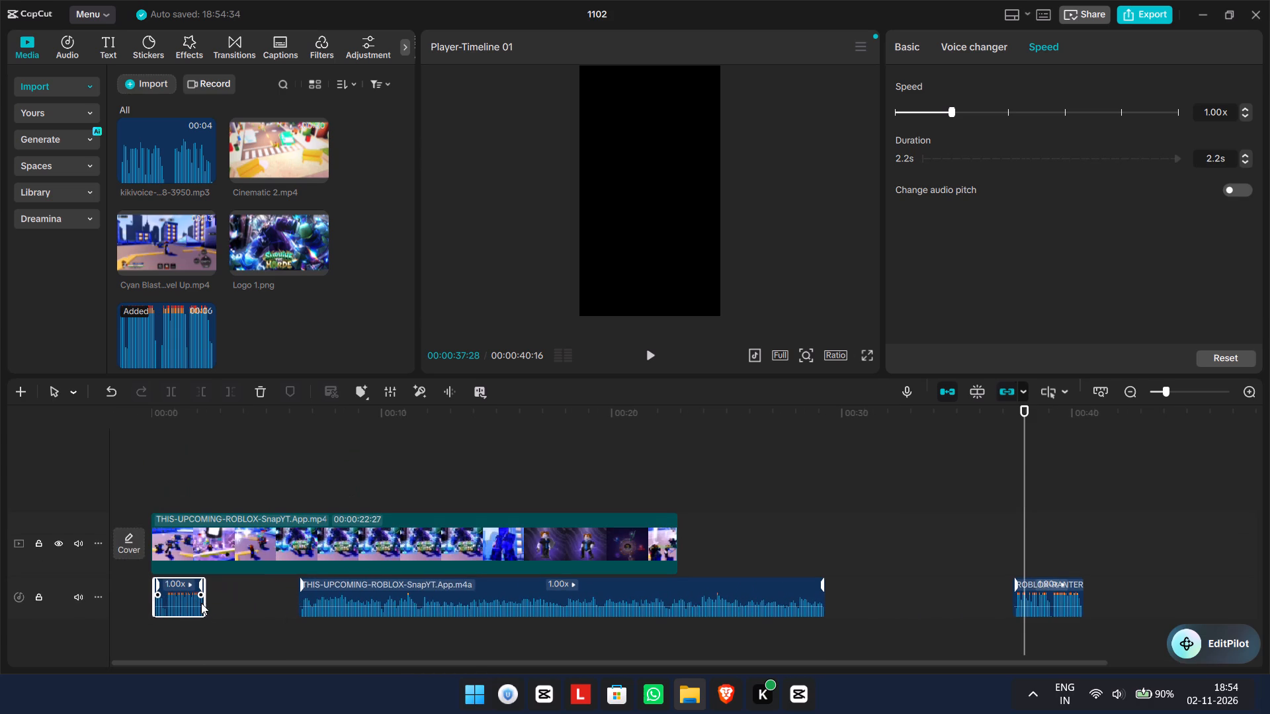
Turn off the main track magnet and linkage, then shift the main video so it starts in line with its m4a audio.
left_click_drag(325, 542, 338, 553)
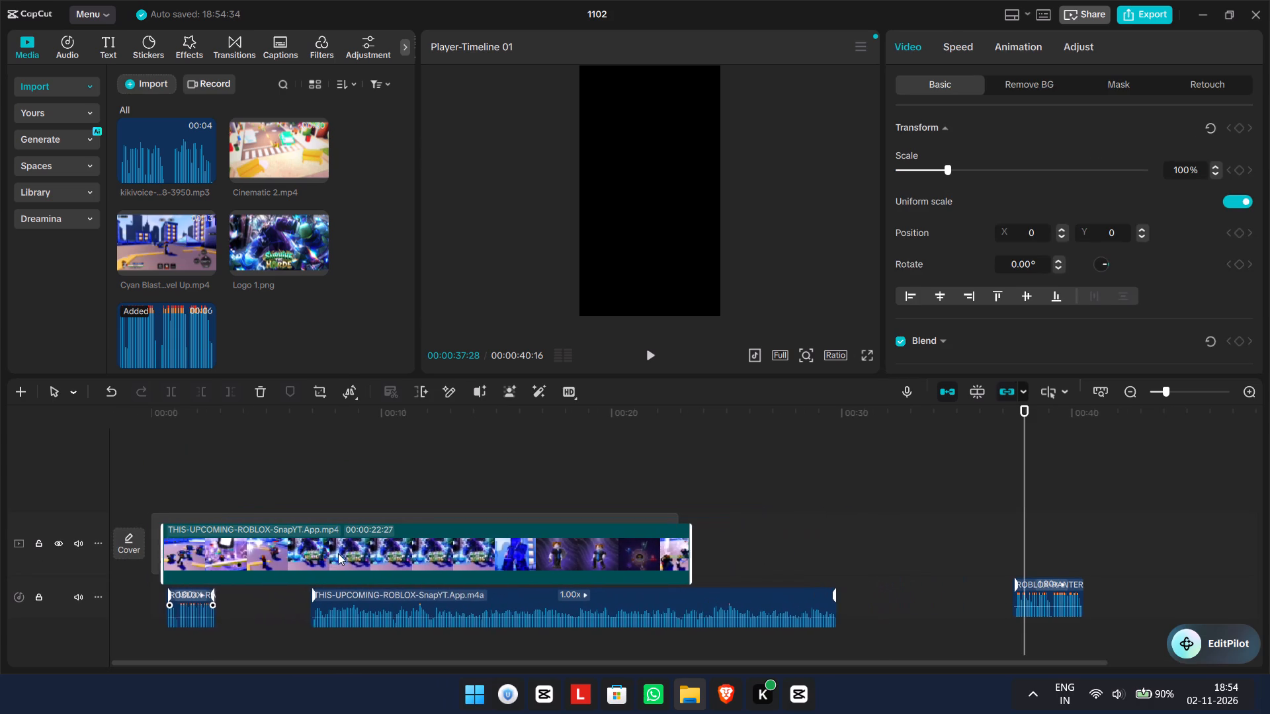
left_click_drag(338, 553, 328, 549)
left_click(949, 387)
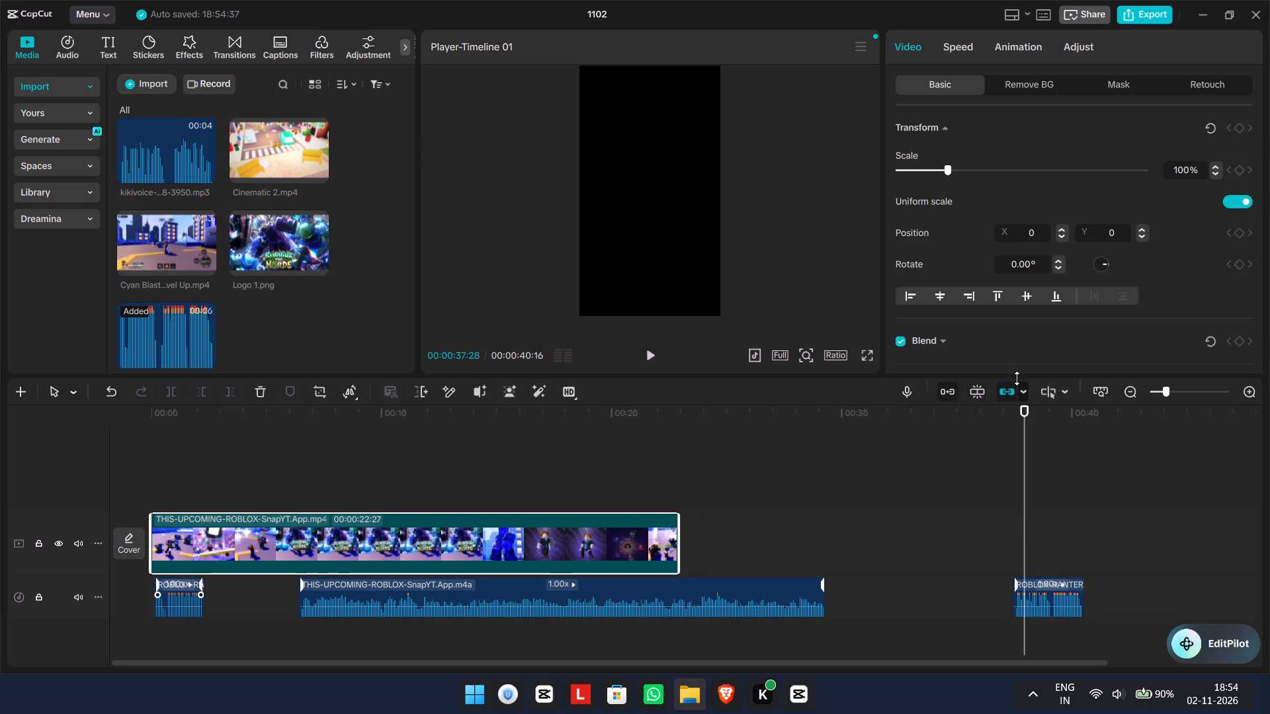
left_click(1011, 391)
left_click_drag(297, 545, 458, 552)
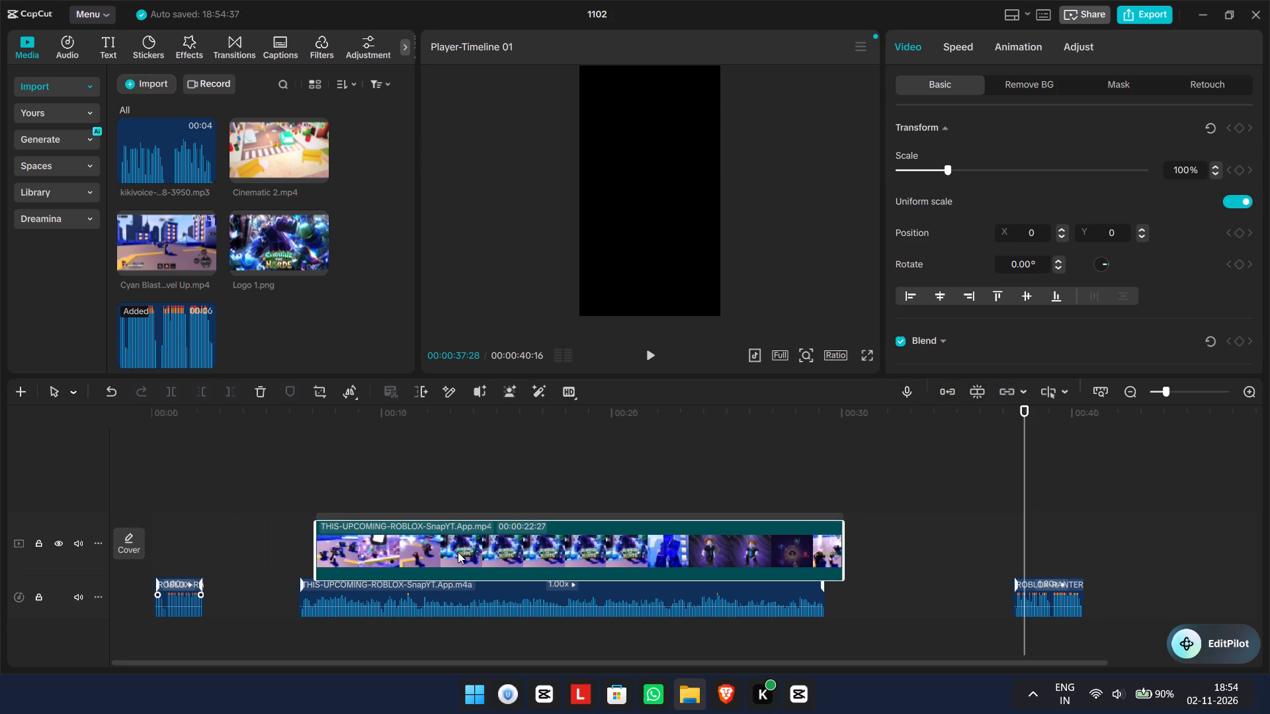
left_click_drag(458, 552, 447, 549)
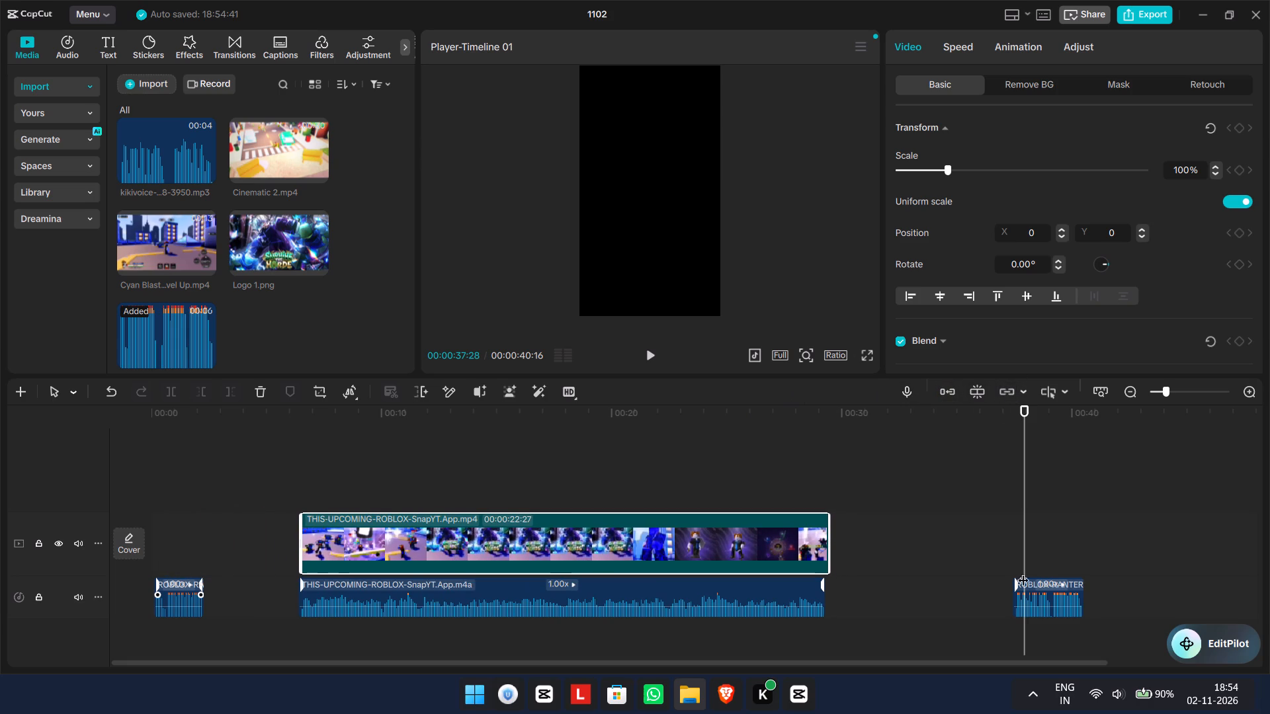
Place the second voice line directly after the end of the main video's m4a audio and play back the ending.
left_click_drag(1056, 590, 937, 597)
left_click_drag(1050, 589, 1016, 586)
left_click_drag(1016, 586, 941, 585)
left_click_drag(1060, 579, 1001, 572)
left_click(1041, 496)
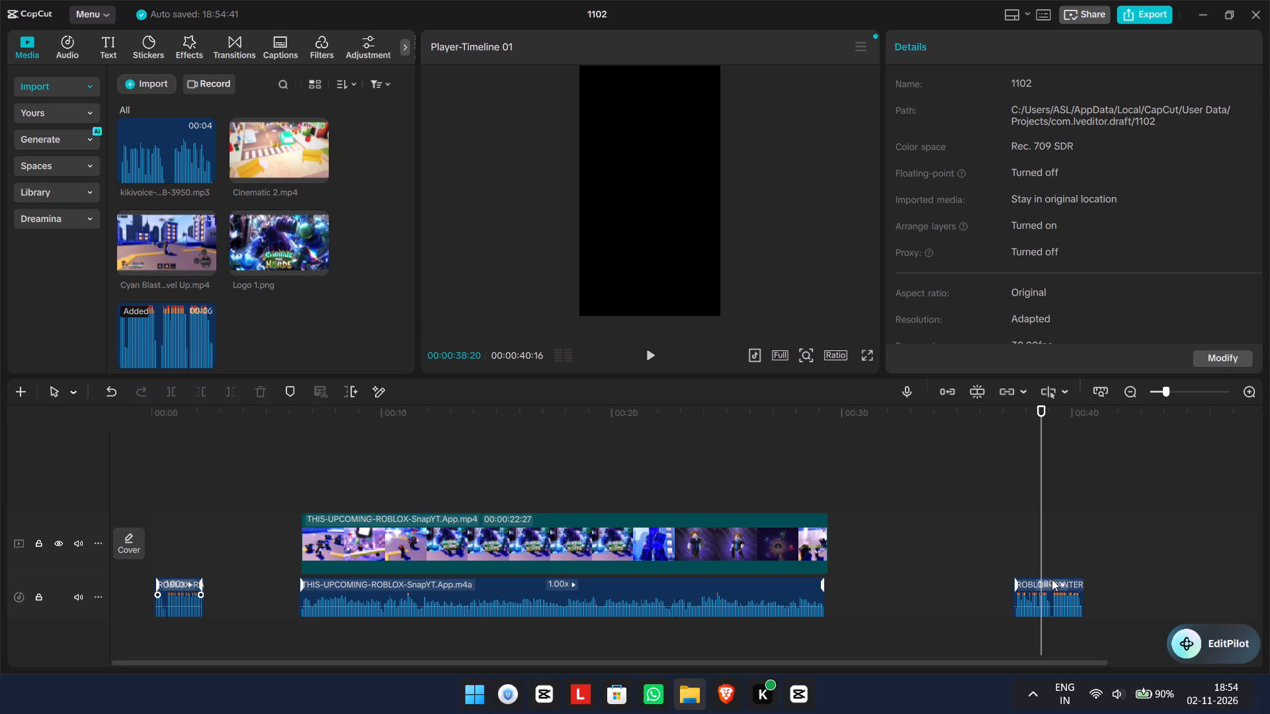
left_click_drag(1052, 582, 1003, 575)
left_click_drag(1027, 596, 845, 608)
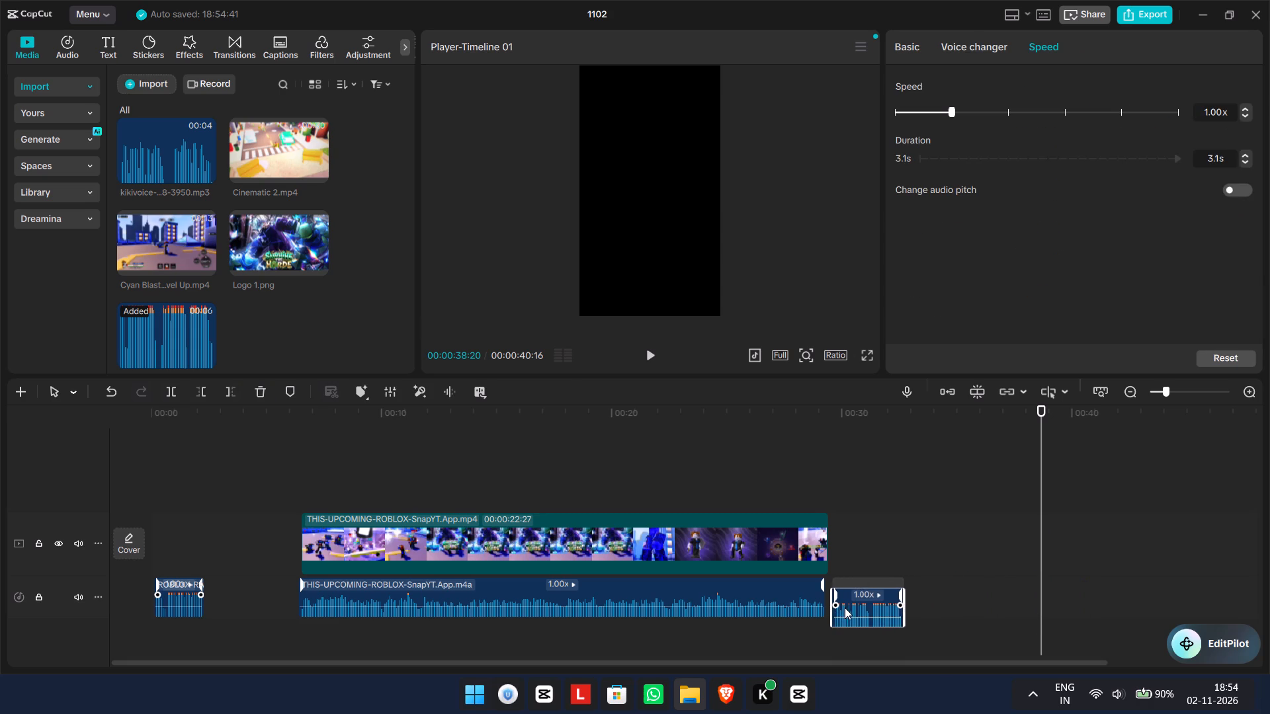
left_click_drag(845, 608, 840, 602)
left_click_drag(900, 468, 751, 474)
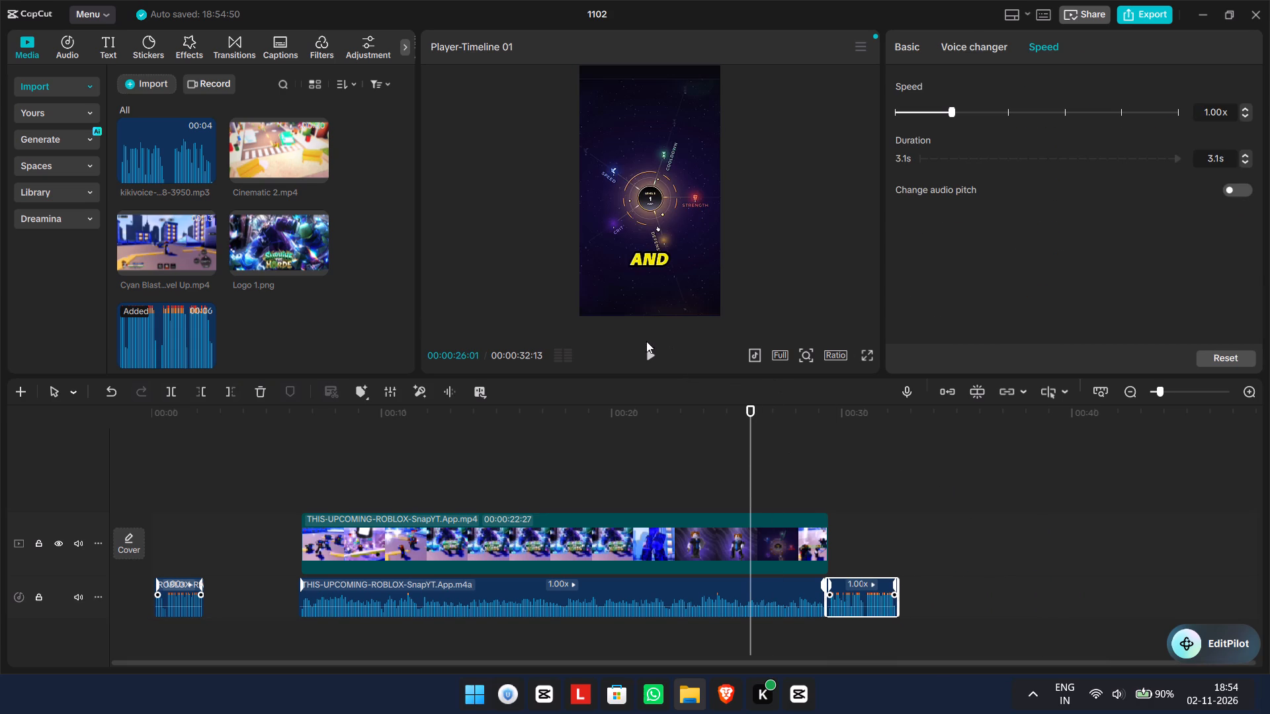
left_click(644, 354)
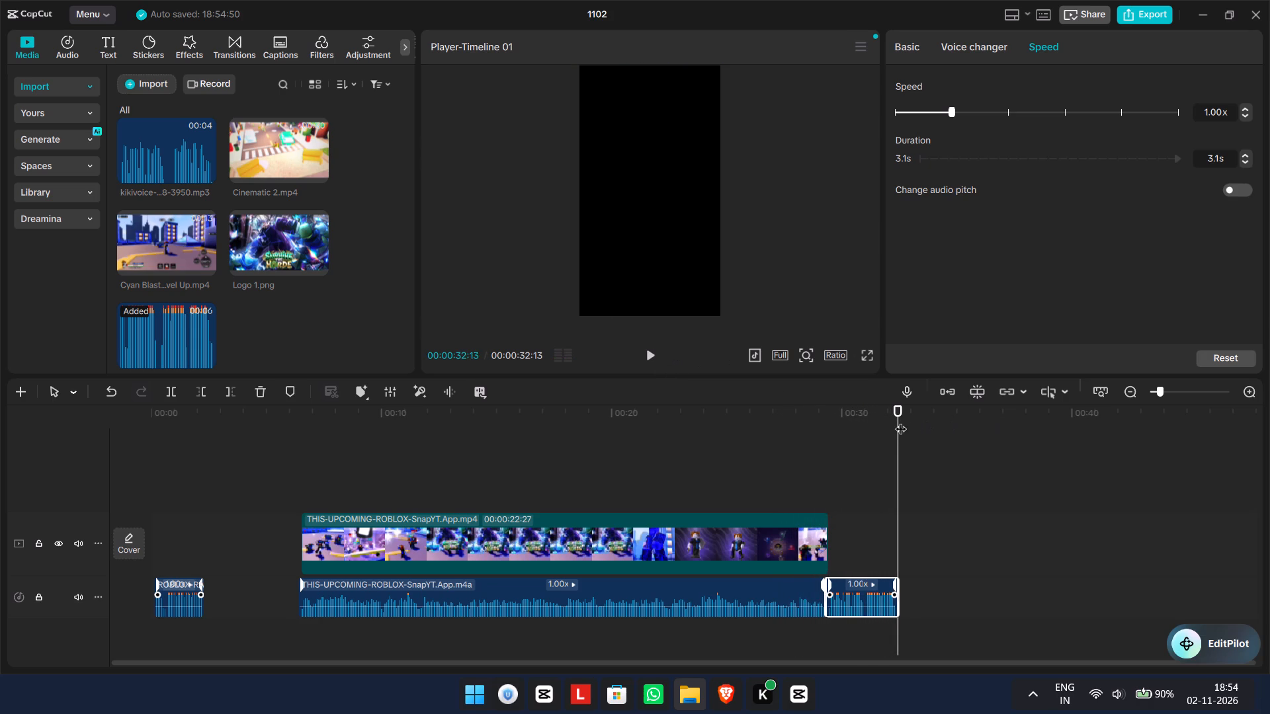
Add Cyan Blast & Level Up.mp4 on a new track above the main video, starting at 00:00:00:00.
left_click_drag(898, 420, 237, 438)
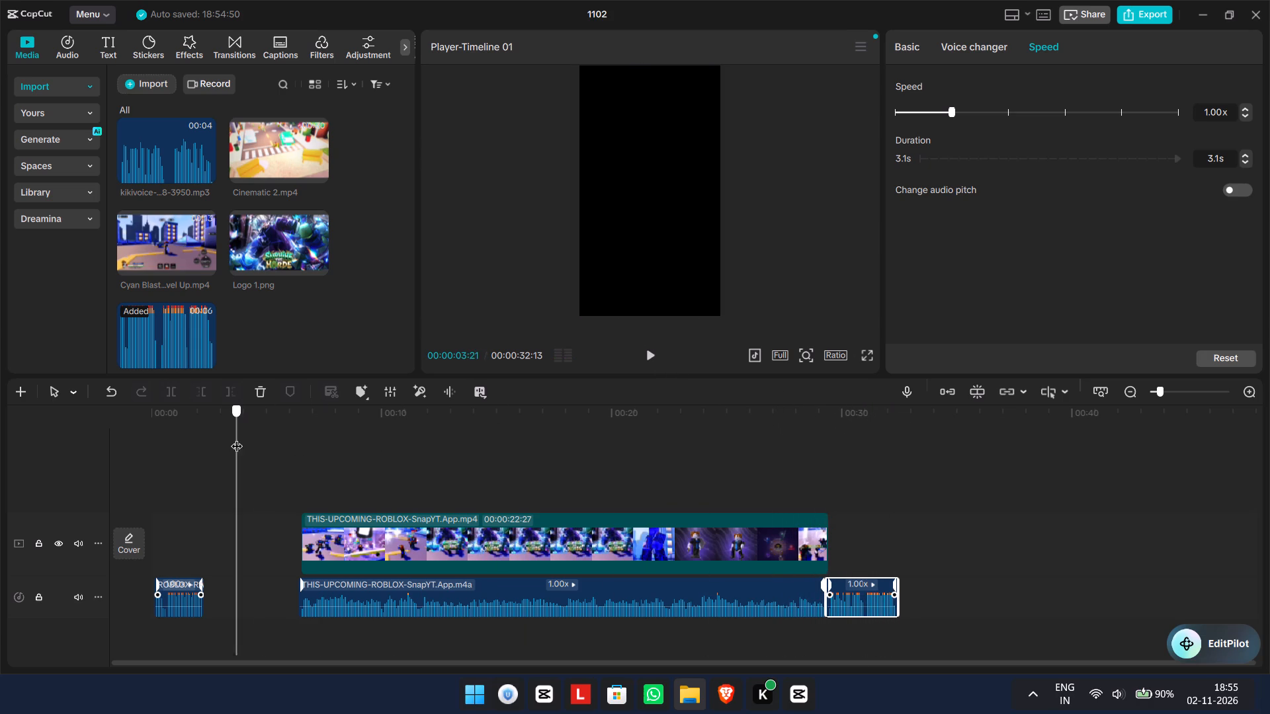
left_click_drag(237, 438, 244, 438)
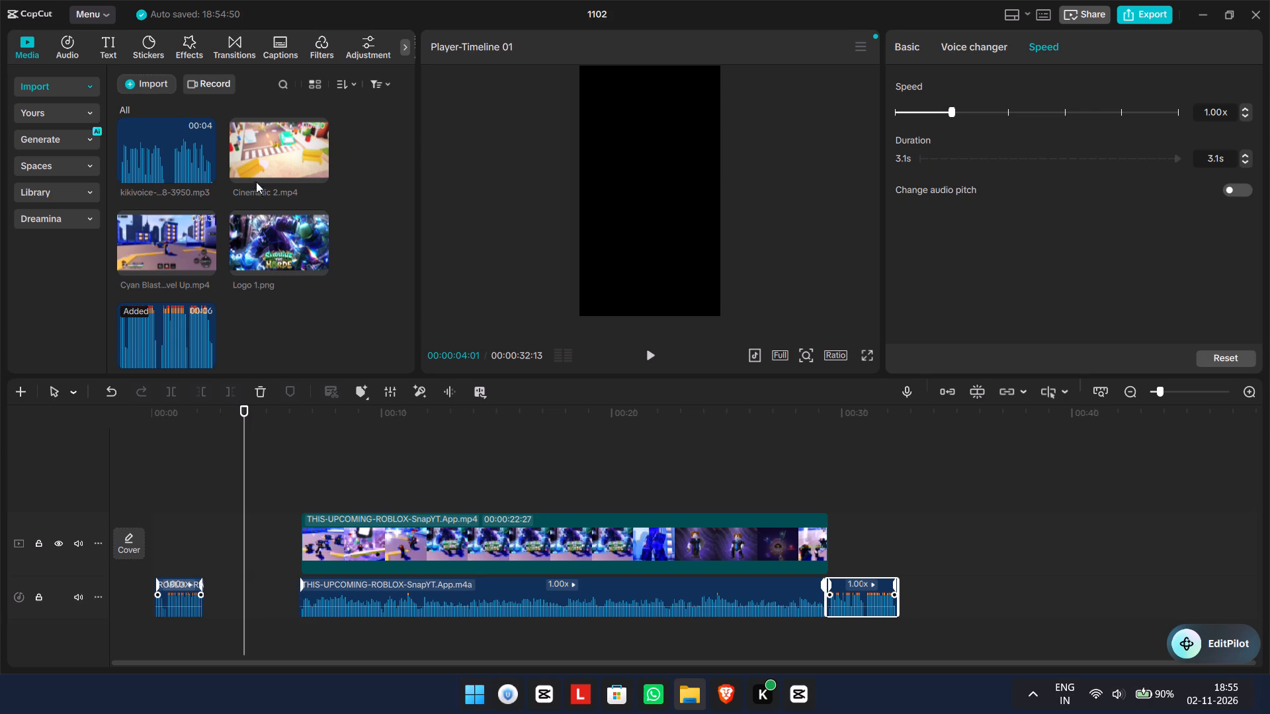
left_click(246, 159)
left_click(157, 240)
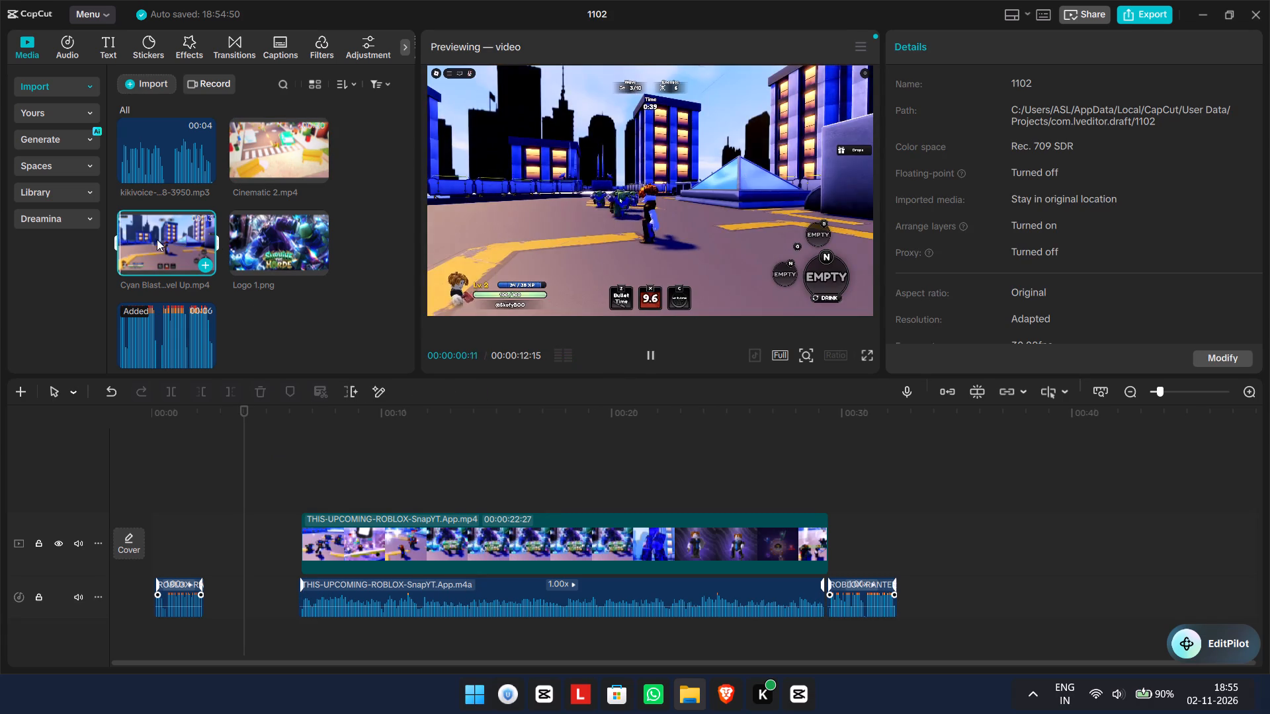
left_click_drag(157, 239, 163, 508)
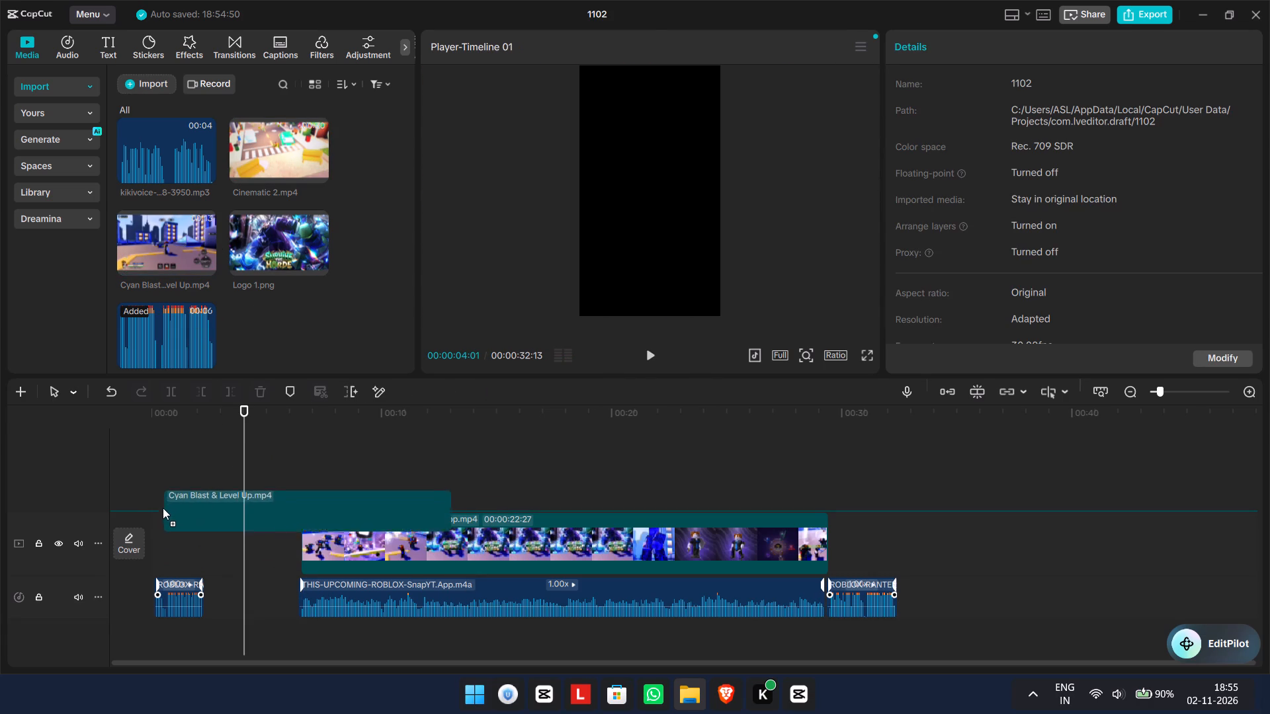
left_click_drag(163, 508, 140, 489)
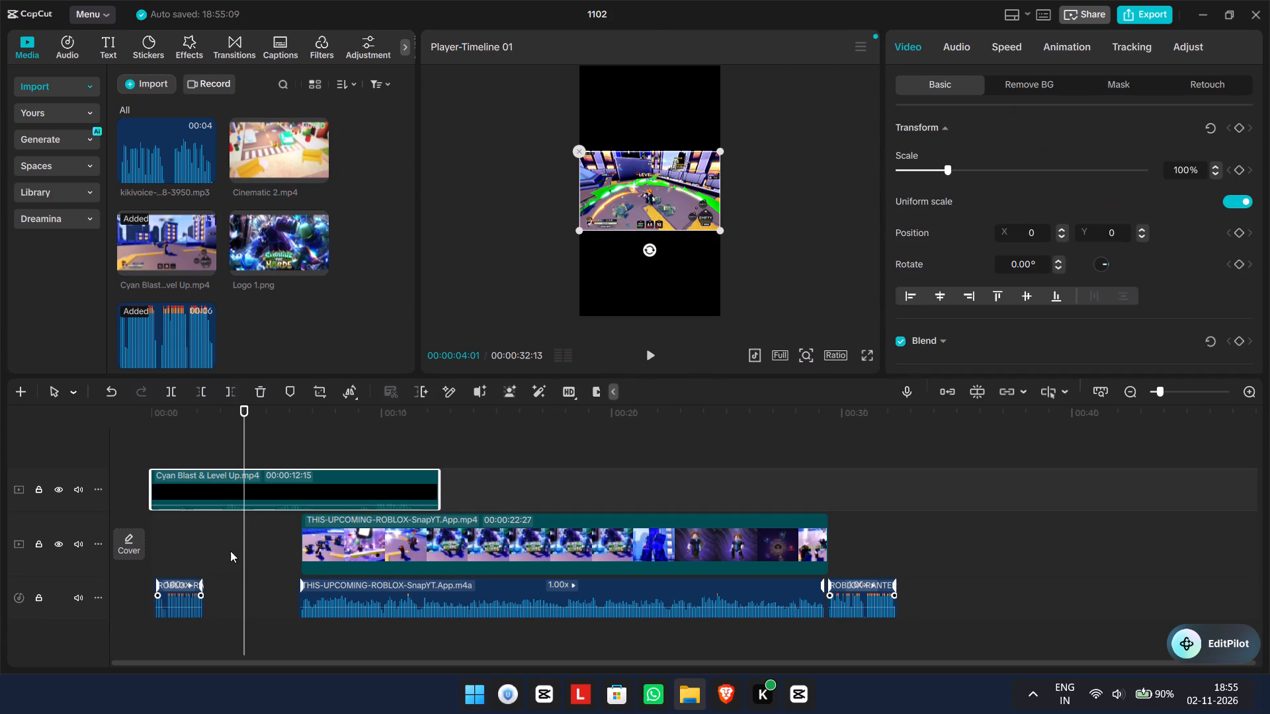
Scale the Cyan Blast & Level Up clip to 315% so it fills the vertical frame.
left_click_drag(245, 421, 128, 431)
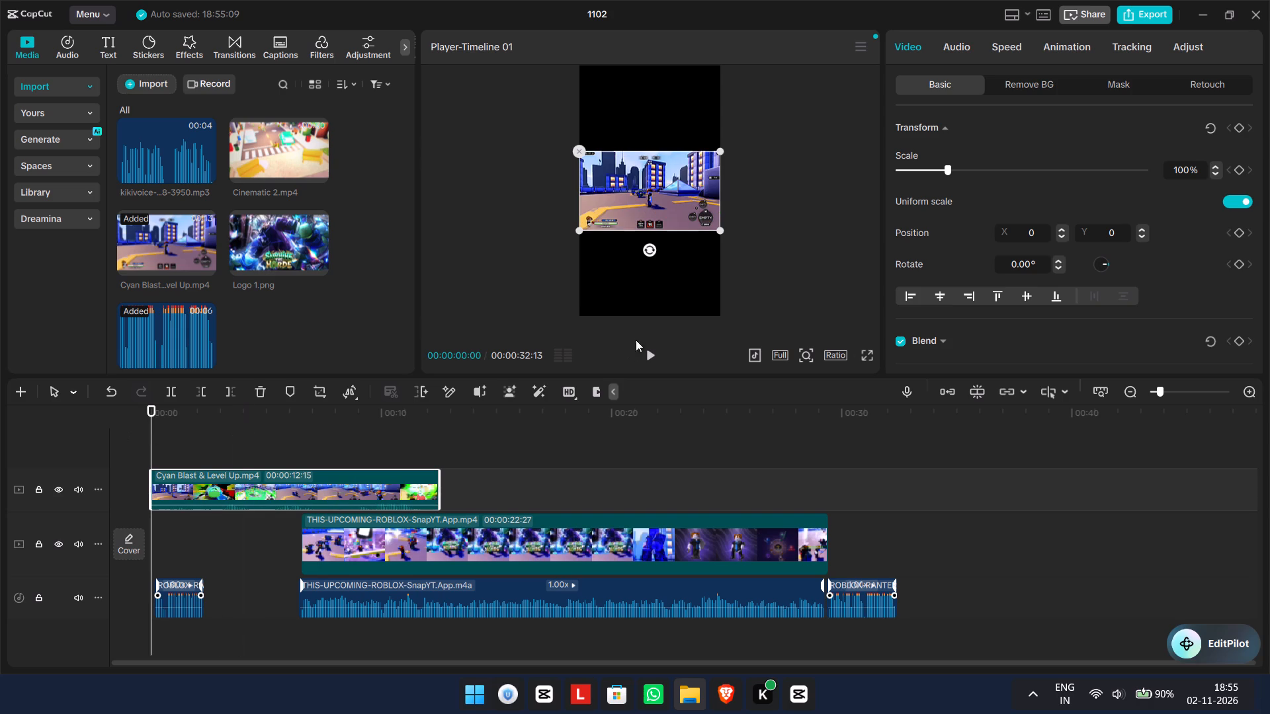
left_click_drag(716, 229, 881, 438)
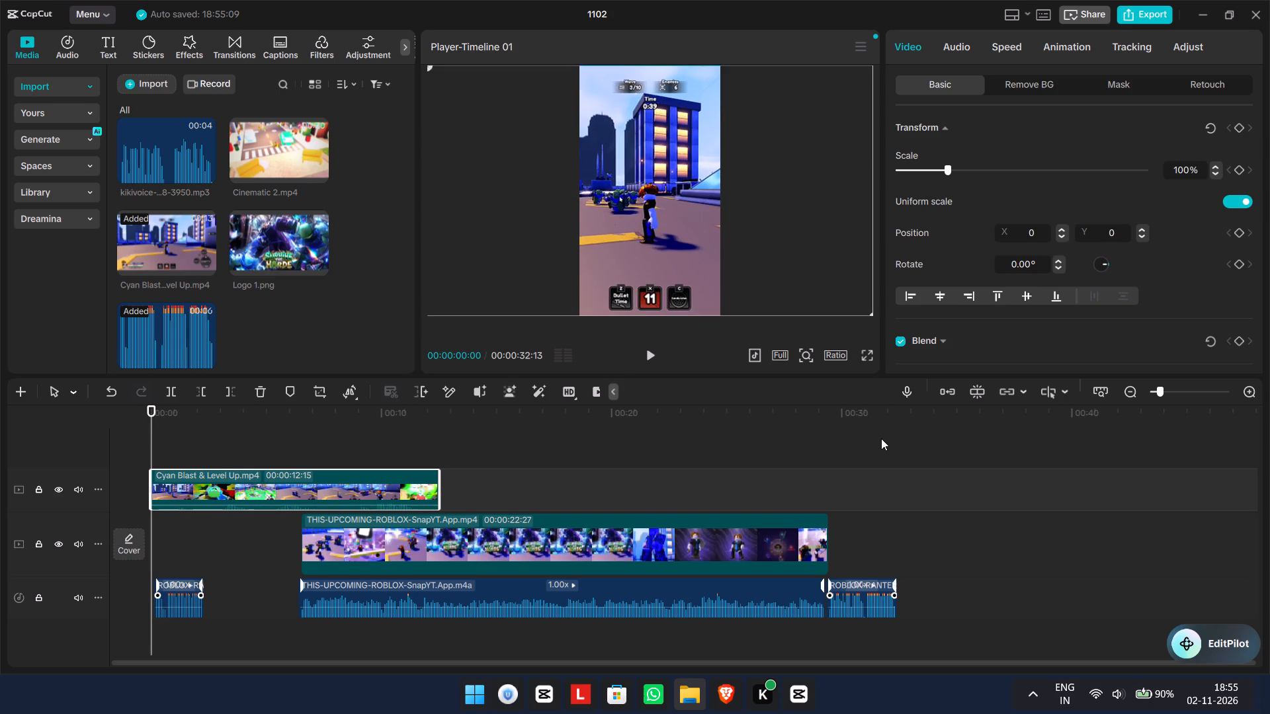
left_click_drag(881, 438, 872, 438)
Play the Cyan Blast & Level Up clip against the first voice line and set its speed to 1.32x.
left_click(642, 353)
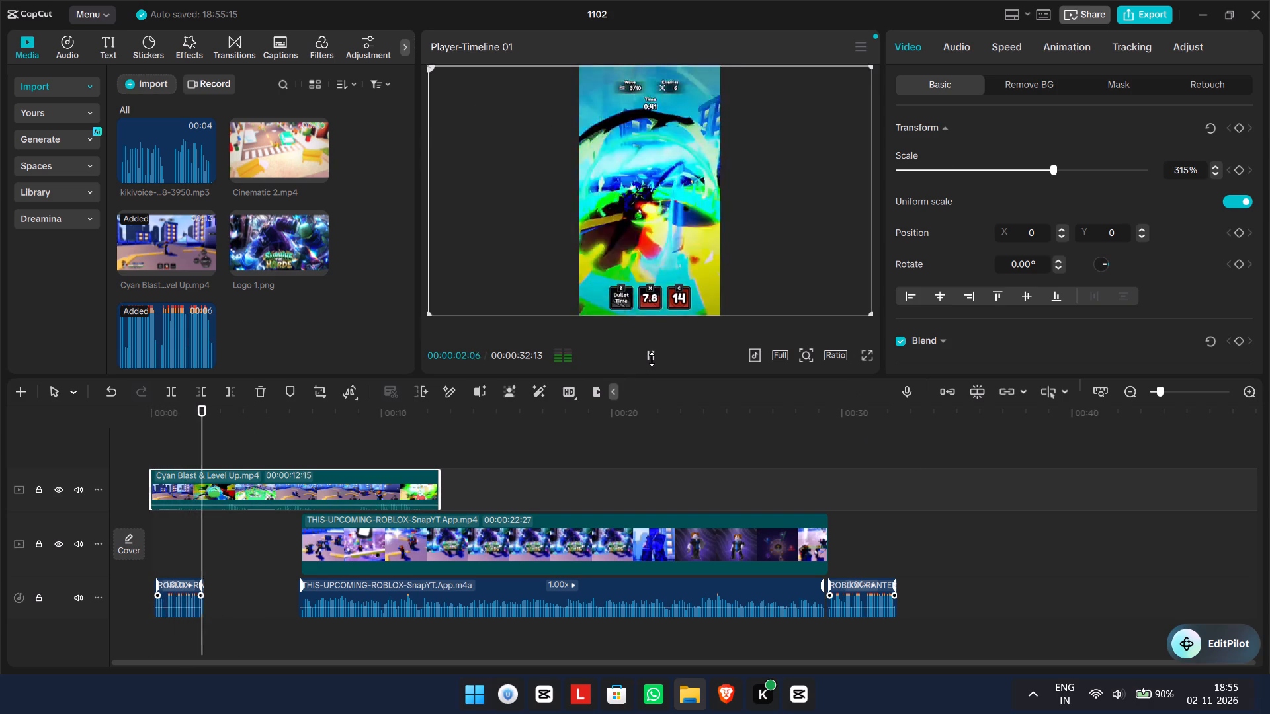
left_click(650, 359)
left_click(210, 429)
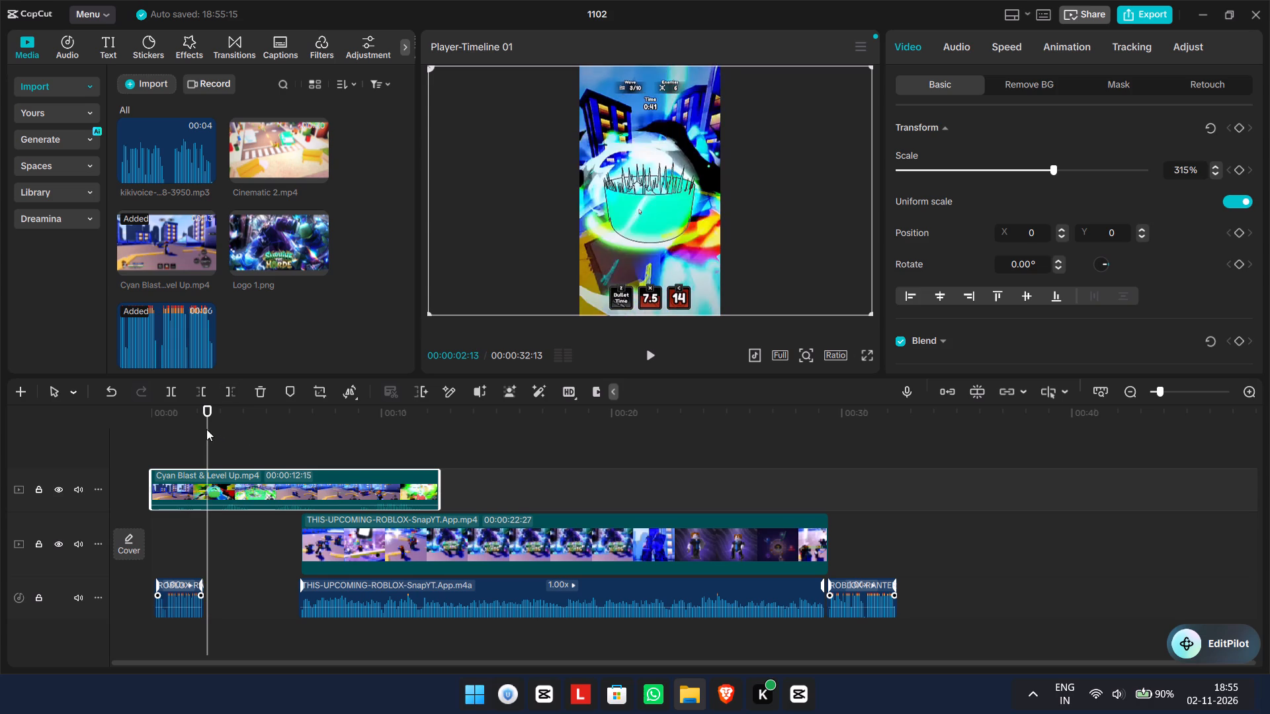
left_click(1007, 42)
left_click(973, 152)
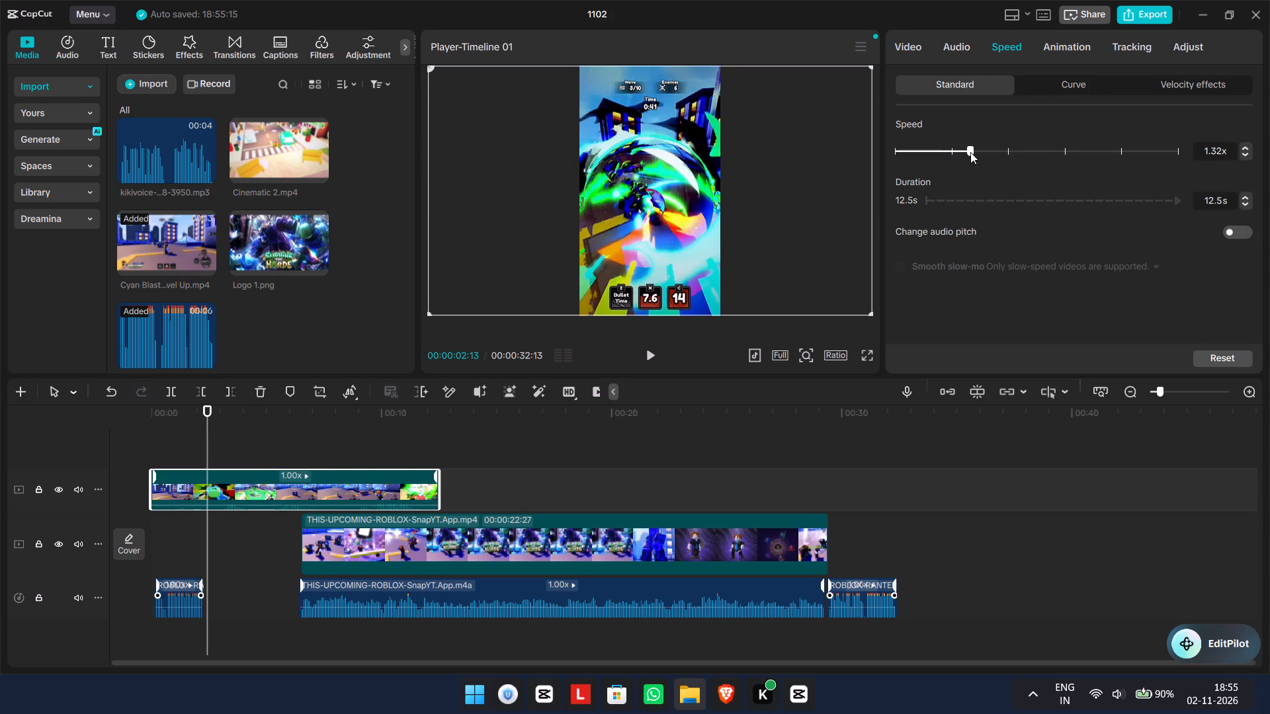
Review the sped-up Cyan Blast & Level Up clip and trim off everything after 00:00:02:07, where the first voice line ends.
left_click_drag(209, 444, 79, 436)
left_click(644, 361)
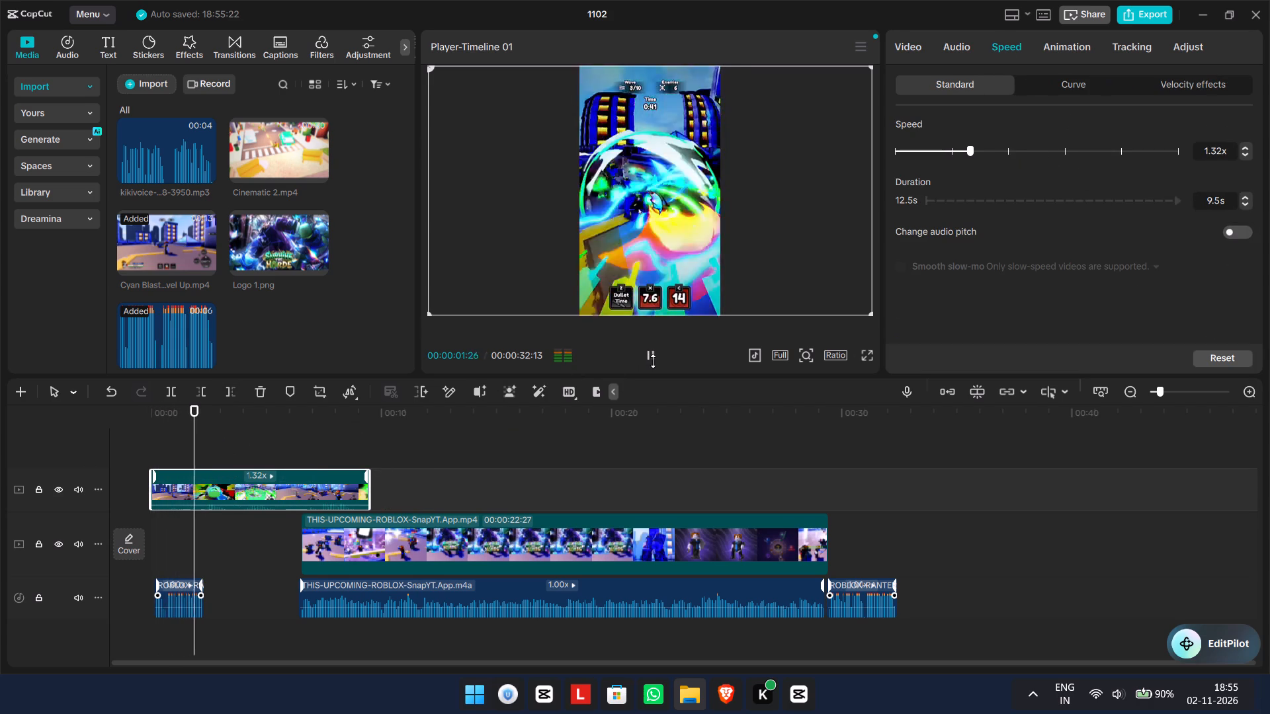
left_click(653, 361)
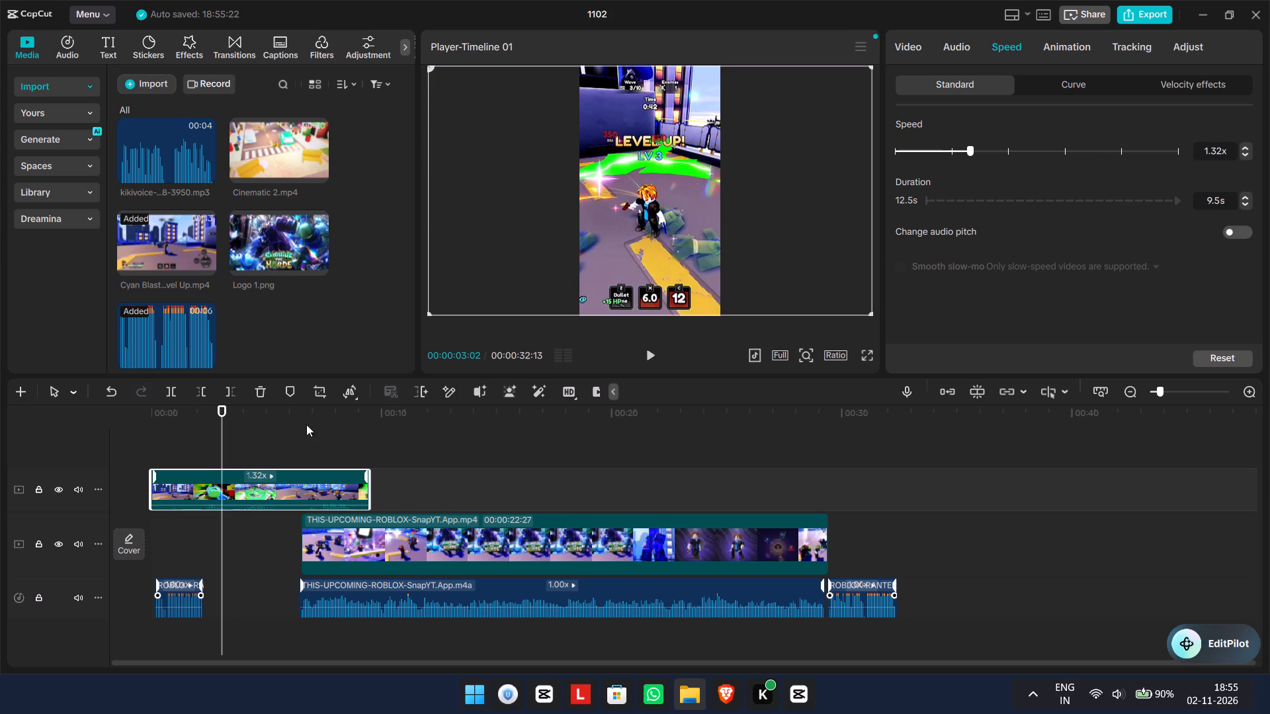
left_click_drag(226, 437, 205, 437)
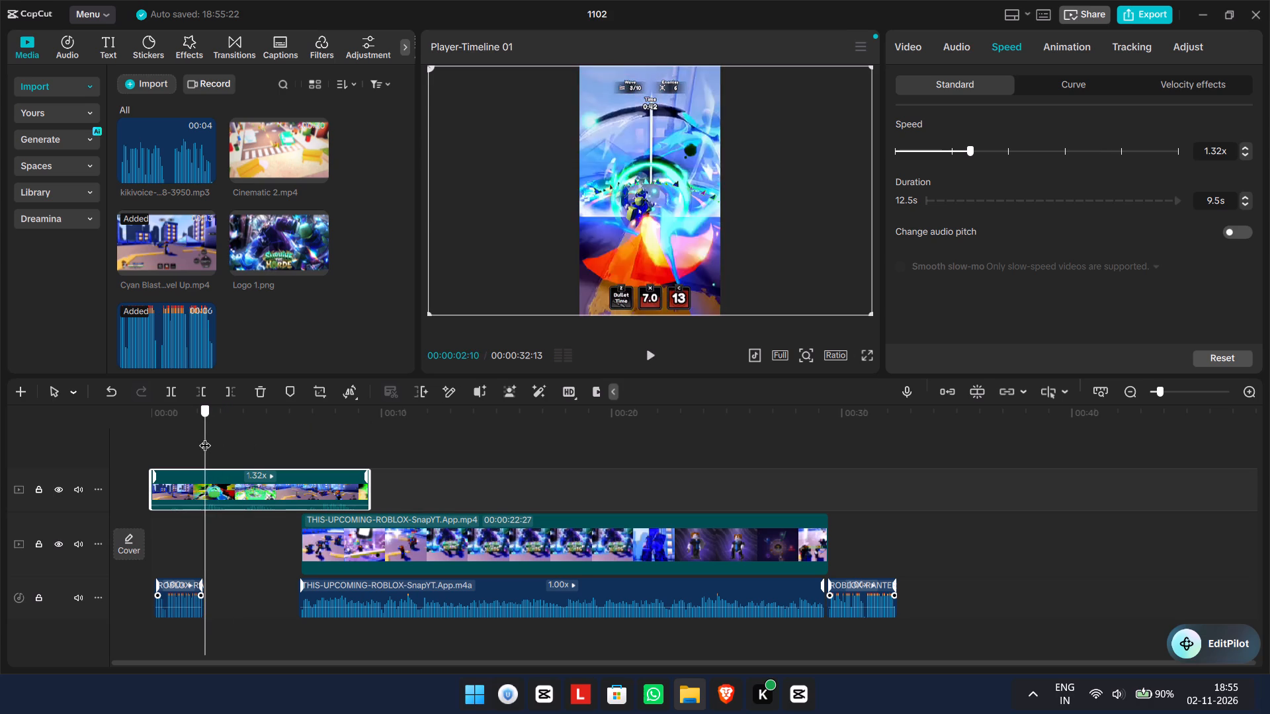
left_click_drag(205, 437, 202, 437)
left_click(228, 481)
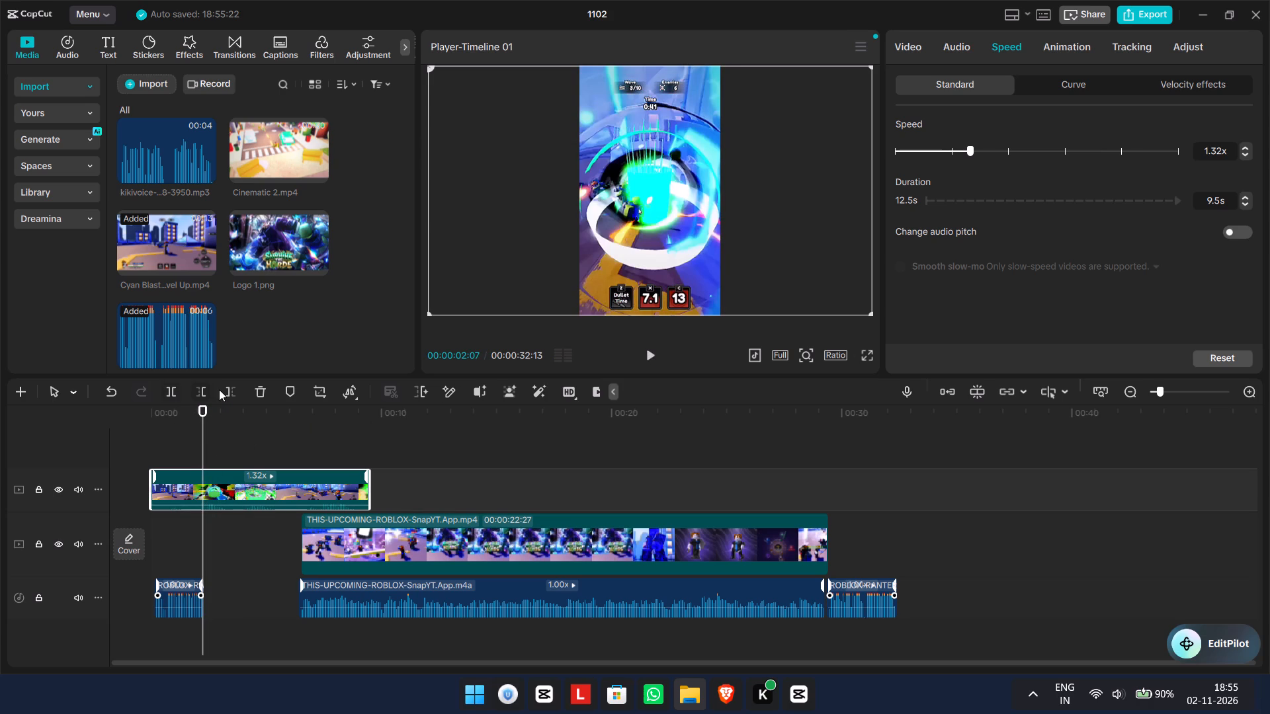
left_click(224, 390)
Move the trimmed Cyan Blast & Level Up clip down to the start of the main video track.
left_click_drag(184, 472, 198, 548)
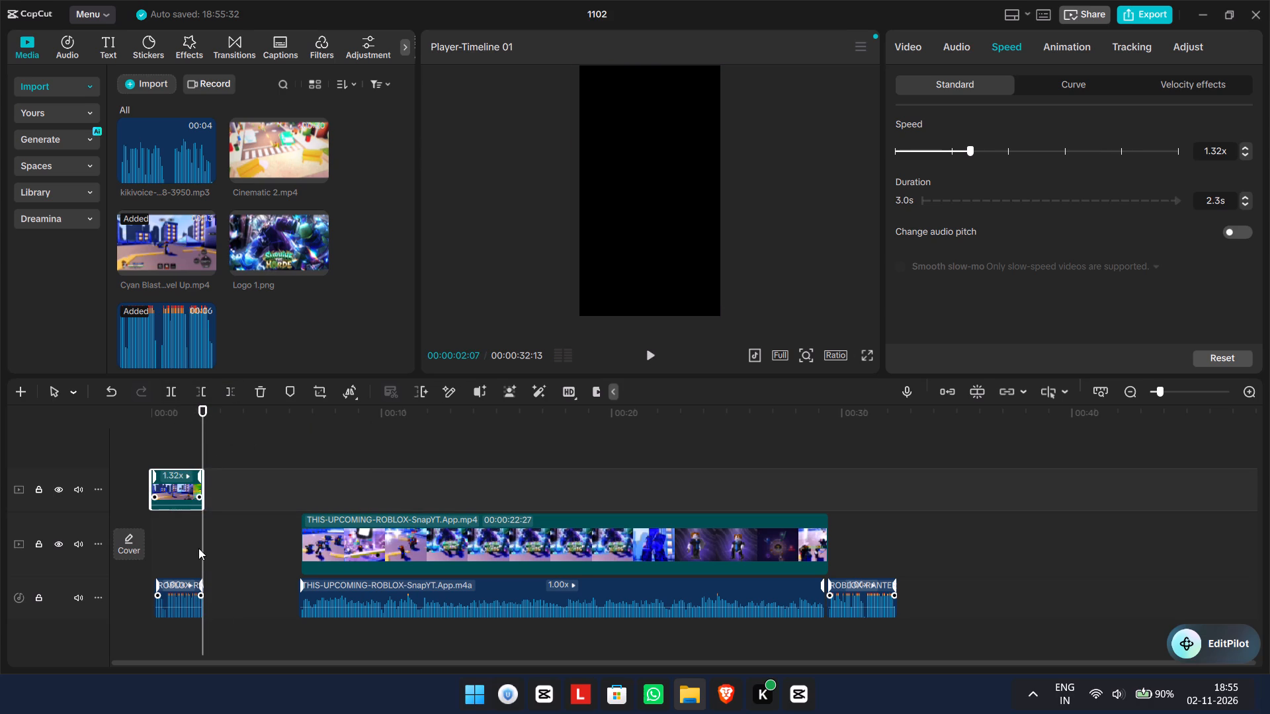
left_click_drag(198, 548, 198, 534)
left_click_drag(172, 491, 172, 567)
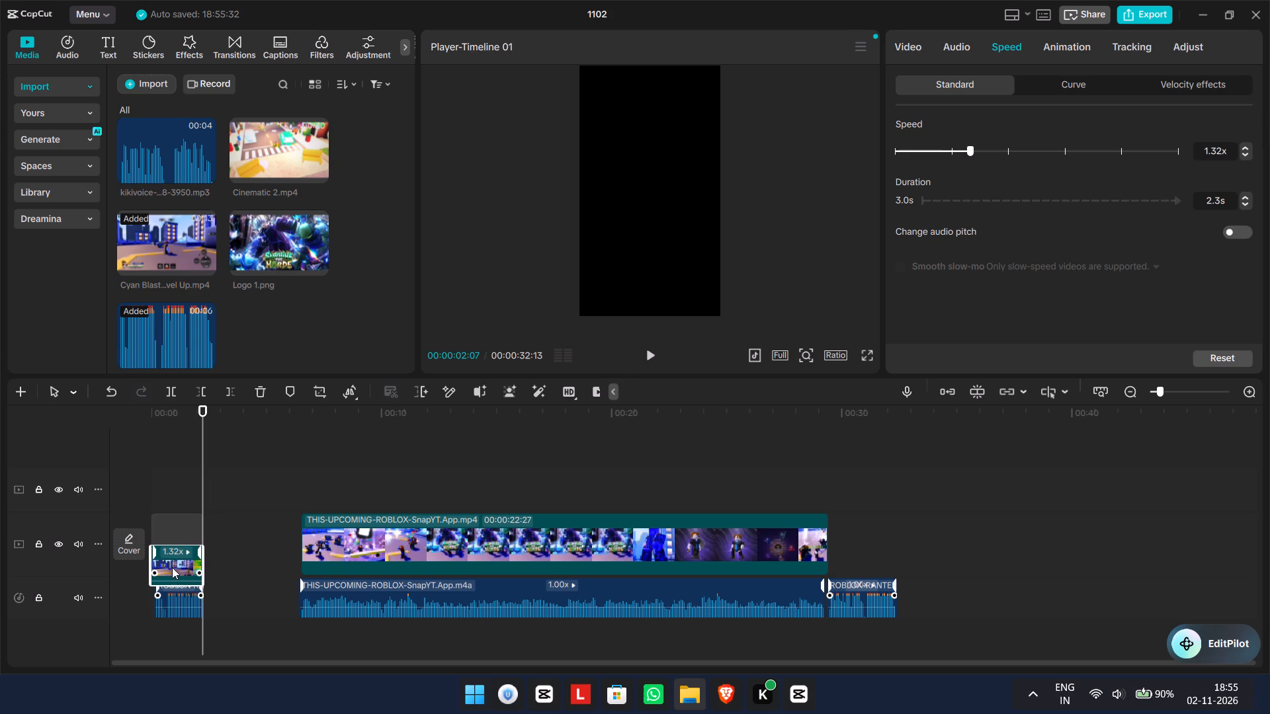
left_click_drag(172, 567, 172, 567)
Shift the main video and its m4a audio earlier so they directly follow the opening clip and the first voice line.
left_click_drag(376, 546, 295, 542)
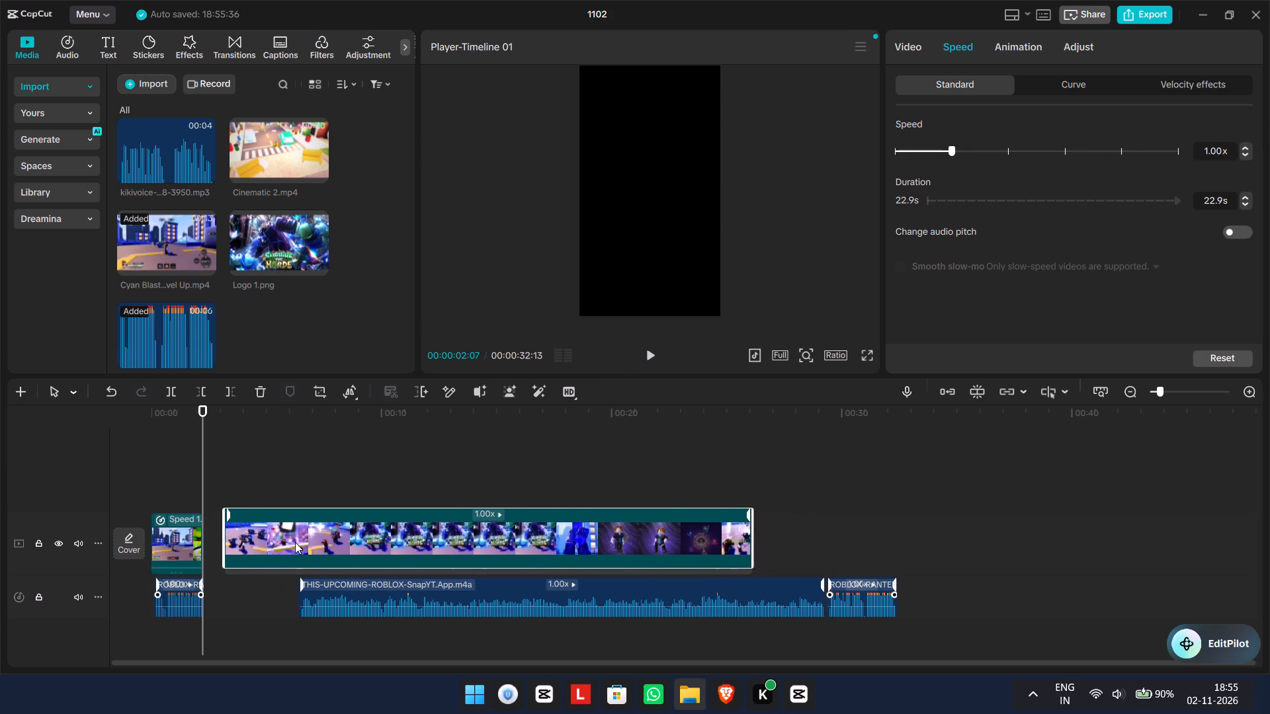
left_click_drag(295, 542, 281, 550)
left_click_drag(396, 594, 313, 602)
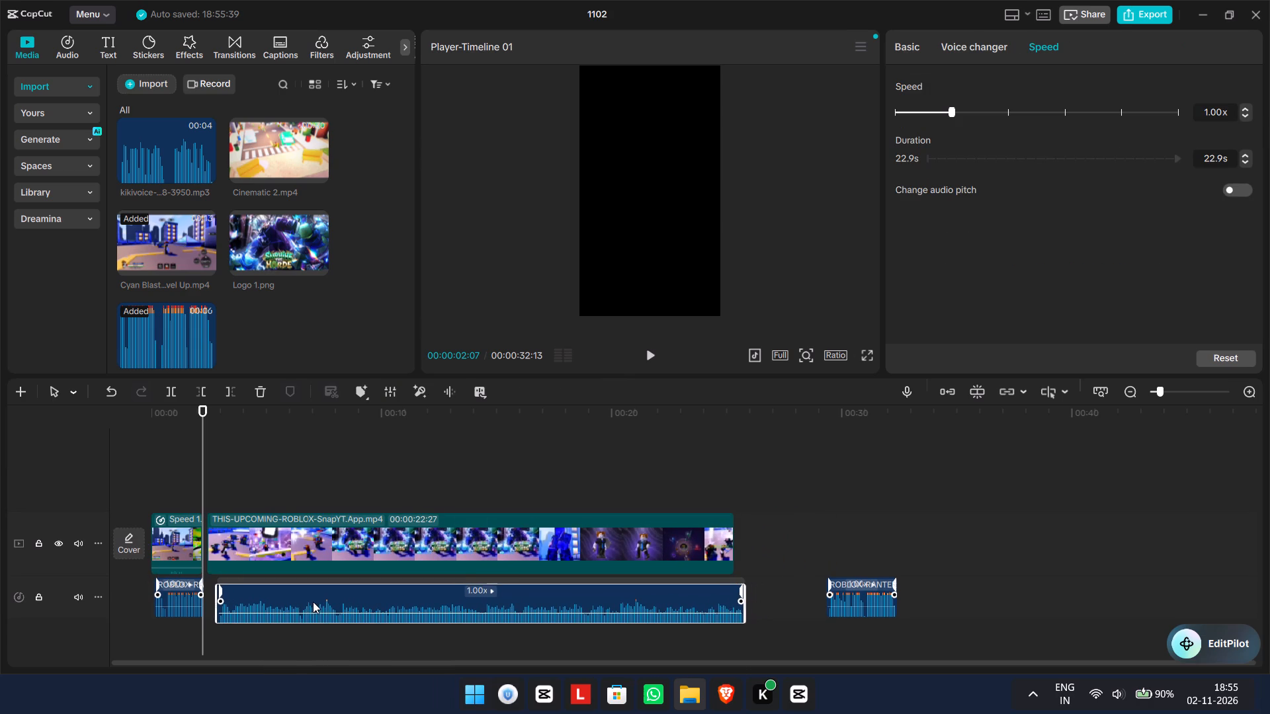
left_click_drag(313, 602, 304, 602)
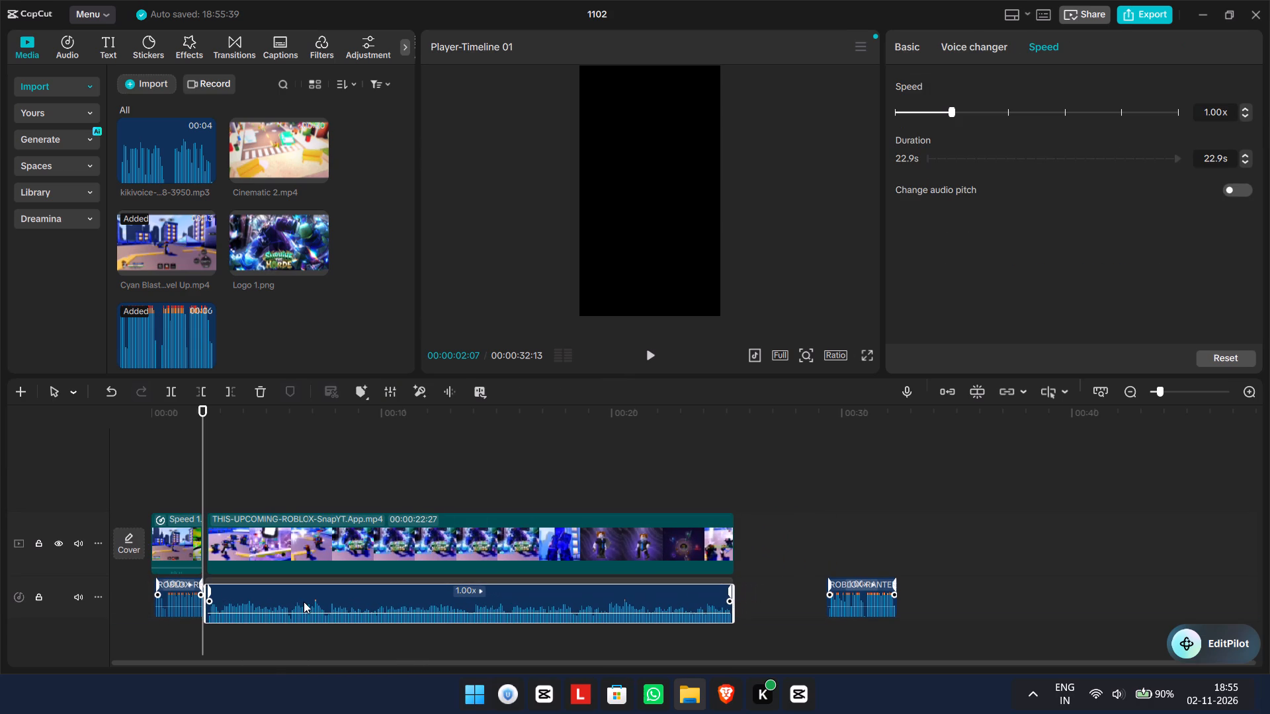
left_click_drag(304, 602, 301, 600)
left_click_drag(262, 545, 257, 560)
Shift the second voice line earlier so it directly follows the main video's m4a audio.
left_click_drag(858, 591, 770, 592)
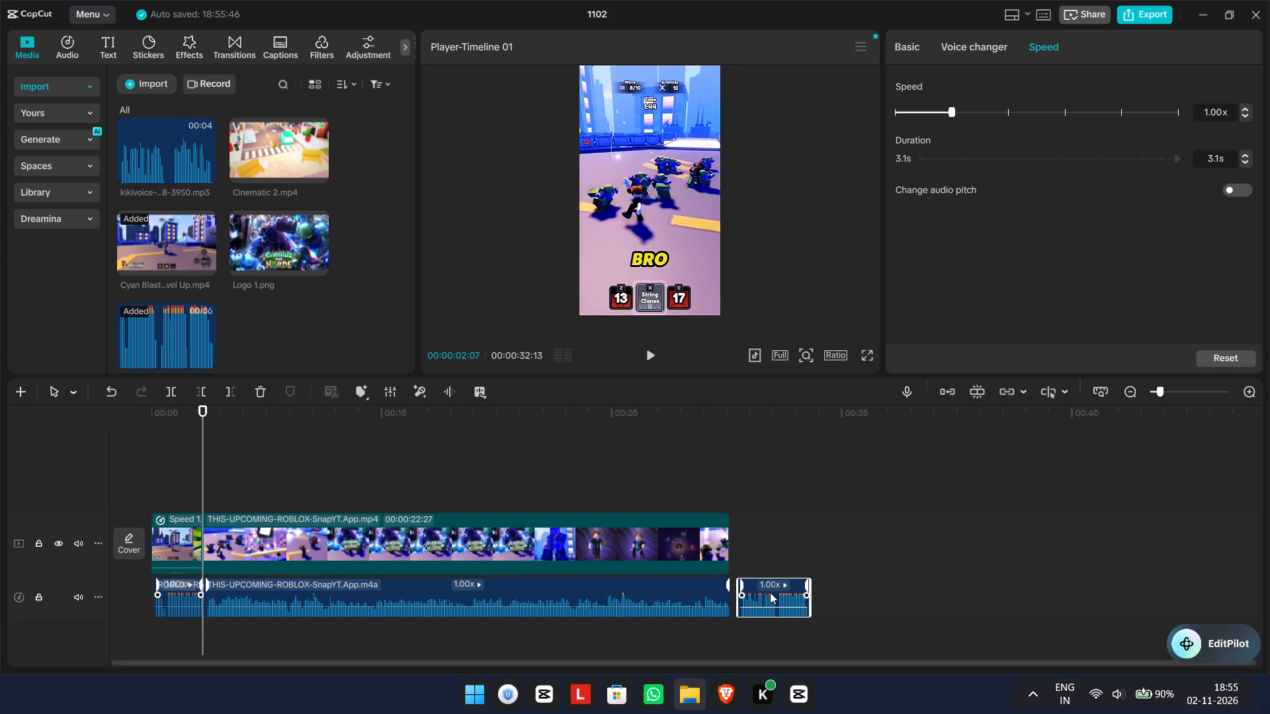
left_click_drag(770, 592, 763, 594)
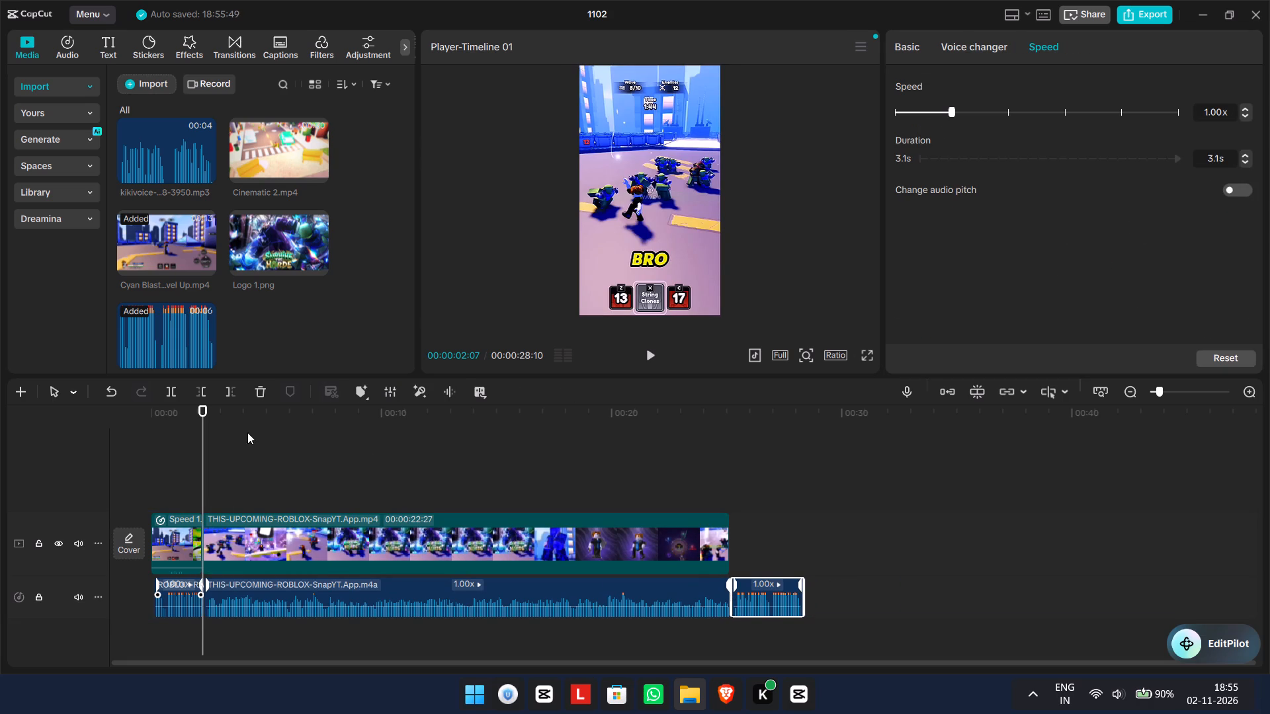
Play the timeline from the start through the second voice line to review the assembled sequence.
left_click_drag(199, 436, 140, 434)
left_click(646, 353)
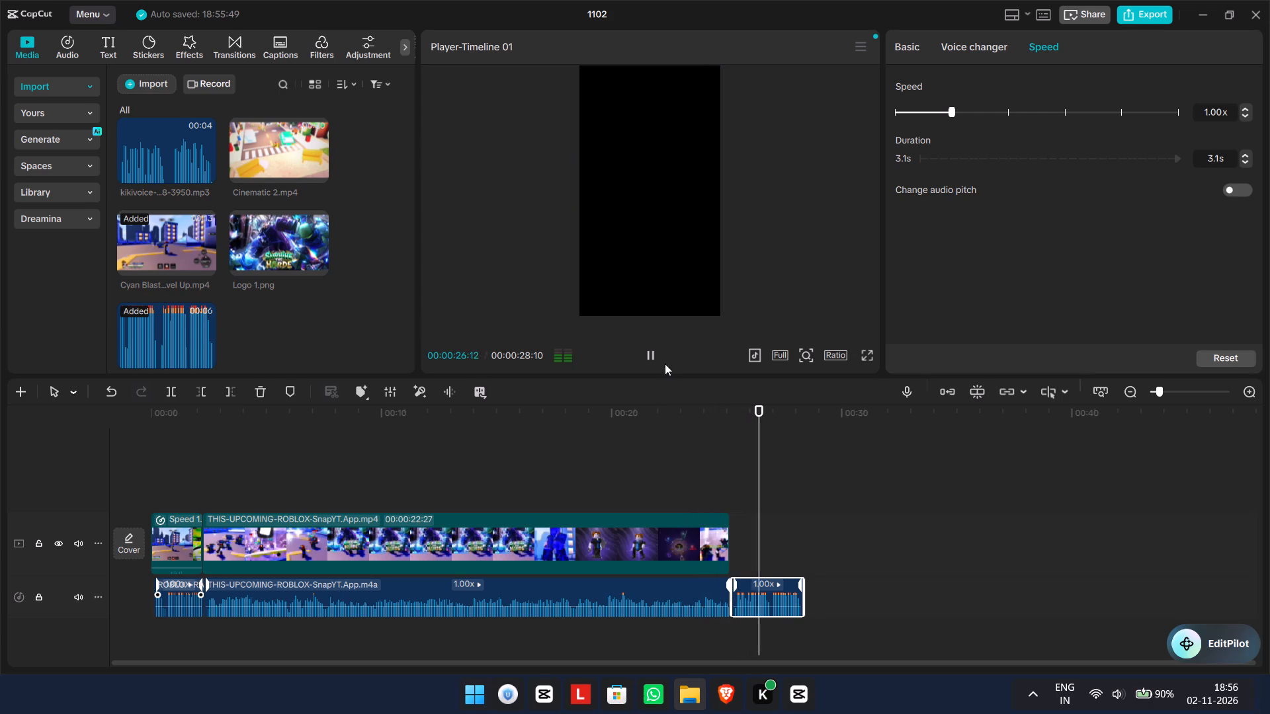
left_click(634, 348)
left_click(646, 352)
Add the Cinematic 2.mp4 footage to the main video track directly after the main video.
left_click(228, 158)
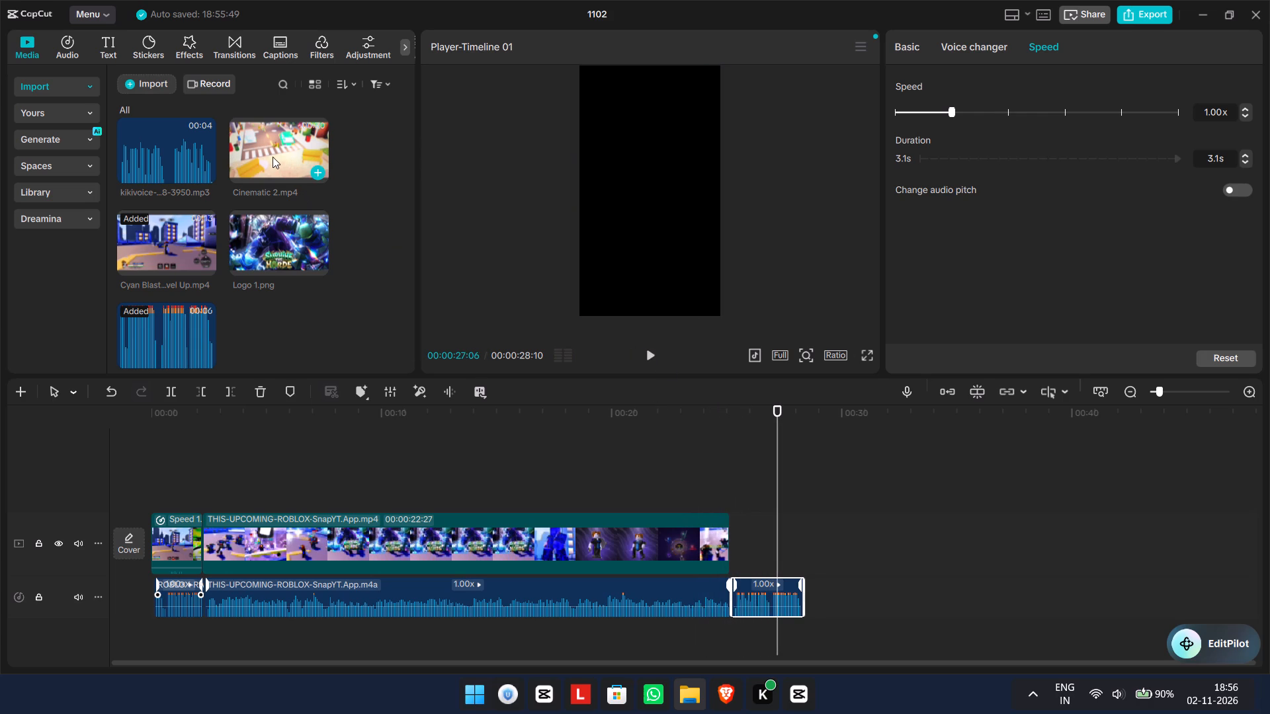
left_click(275, 155)
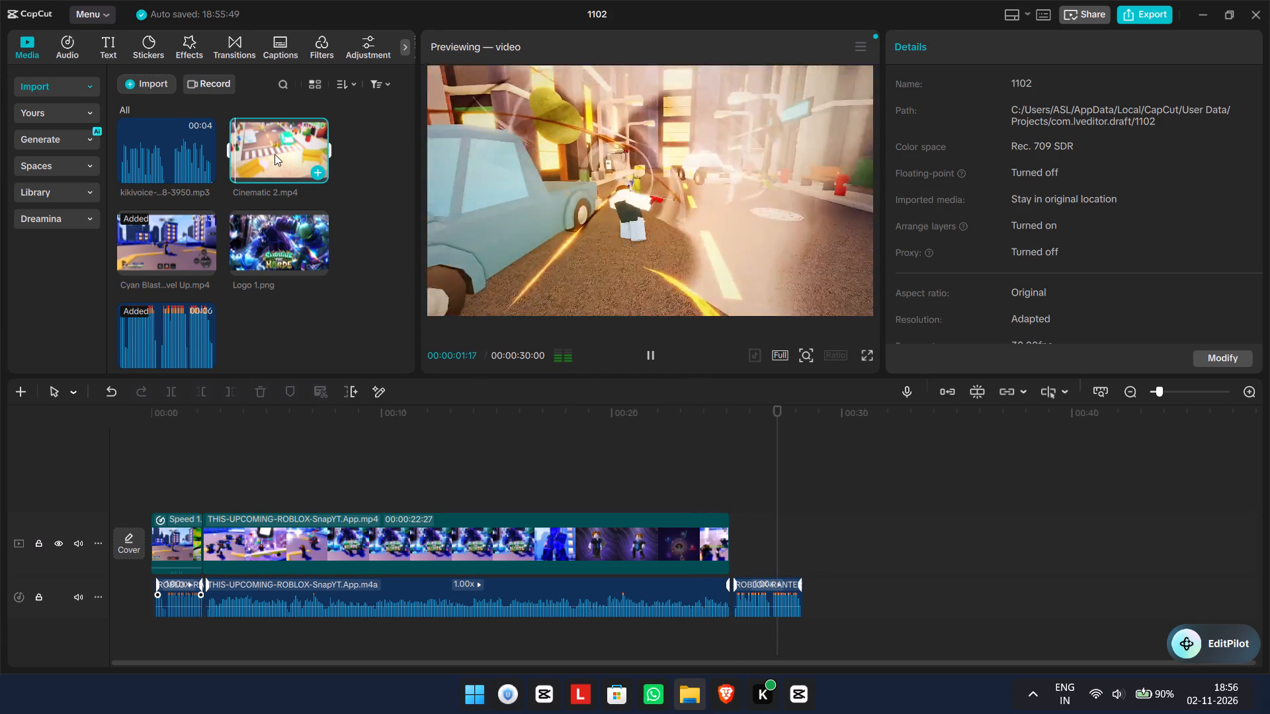
left_click_drag(275, 154, 733, 554)
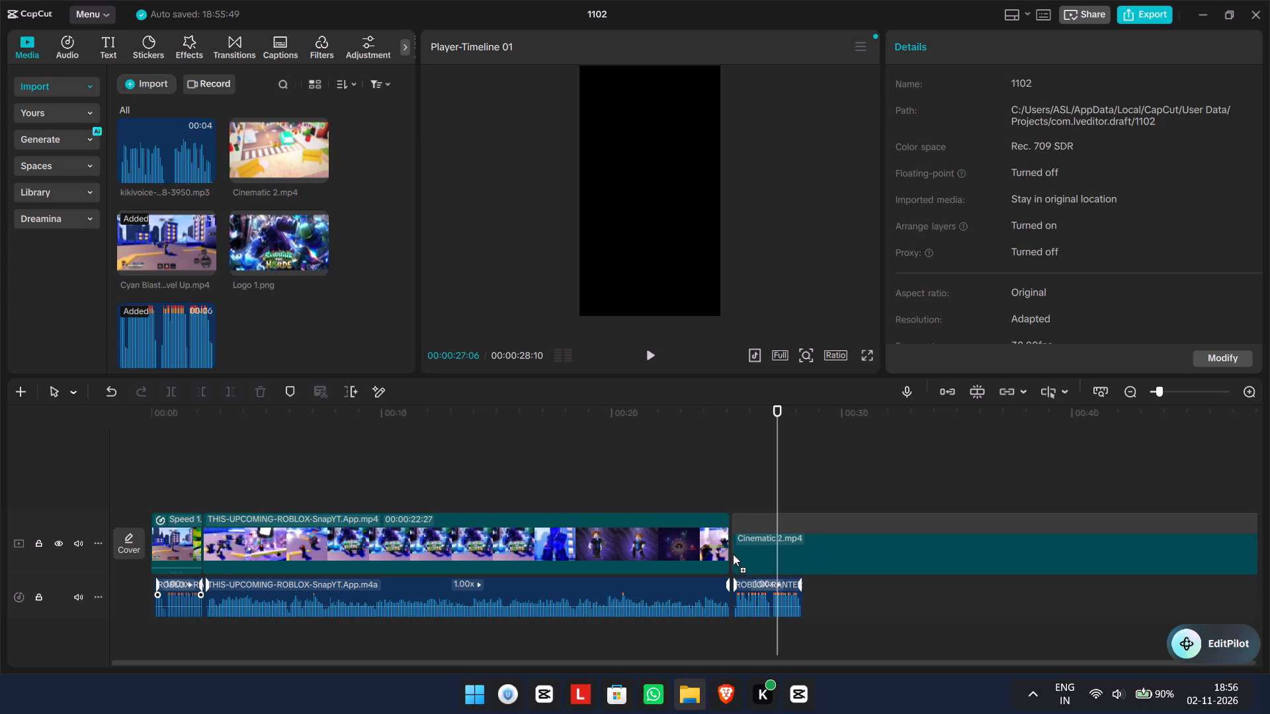
left_click_drag(733, 554, 730, 553)
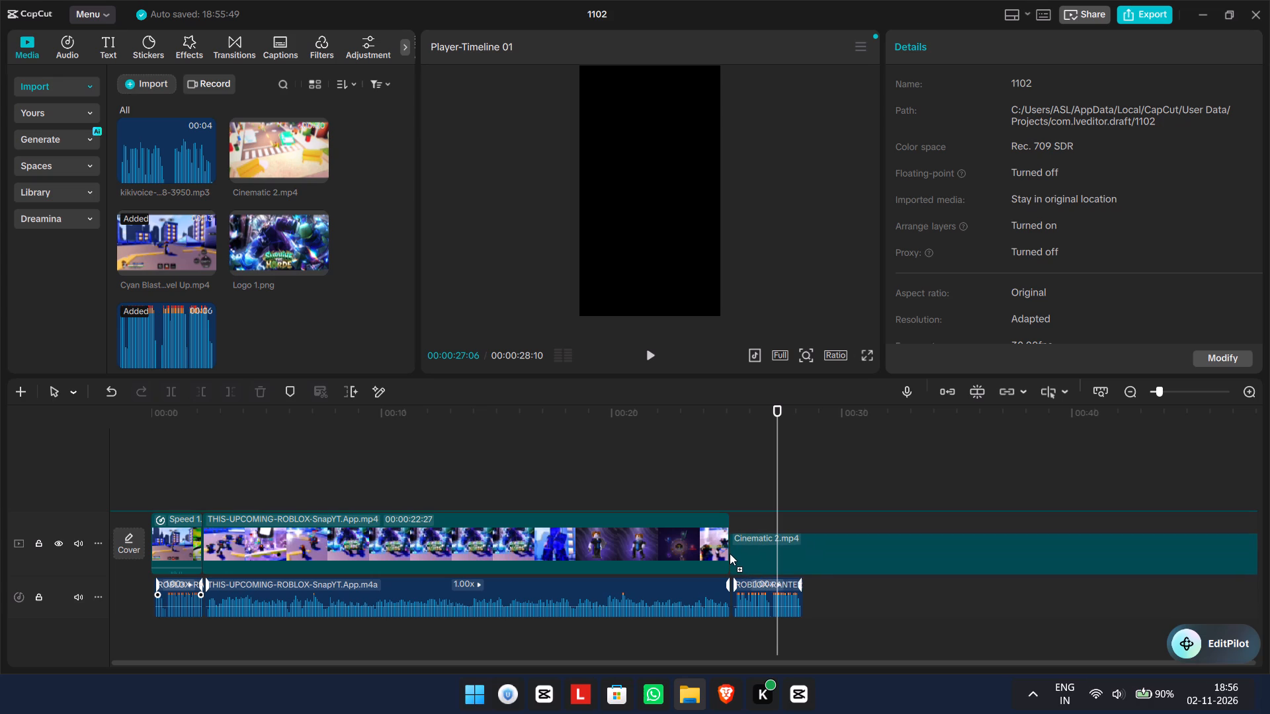
left_click_drag(730, 553, 730, 552)
Scale the Cinematic 2 clip to 315% to fill the vertical frame, keeping it horizontally centred at X 0.
left_click(712, 229)
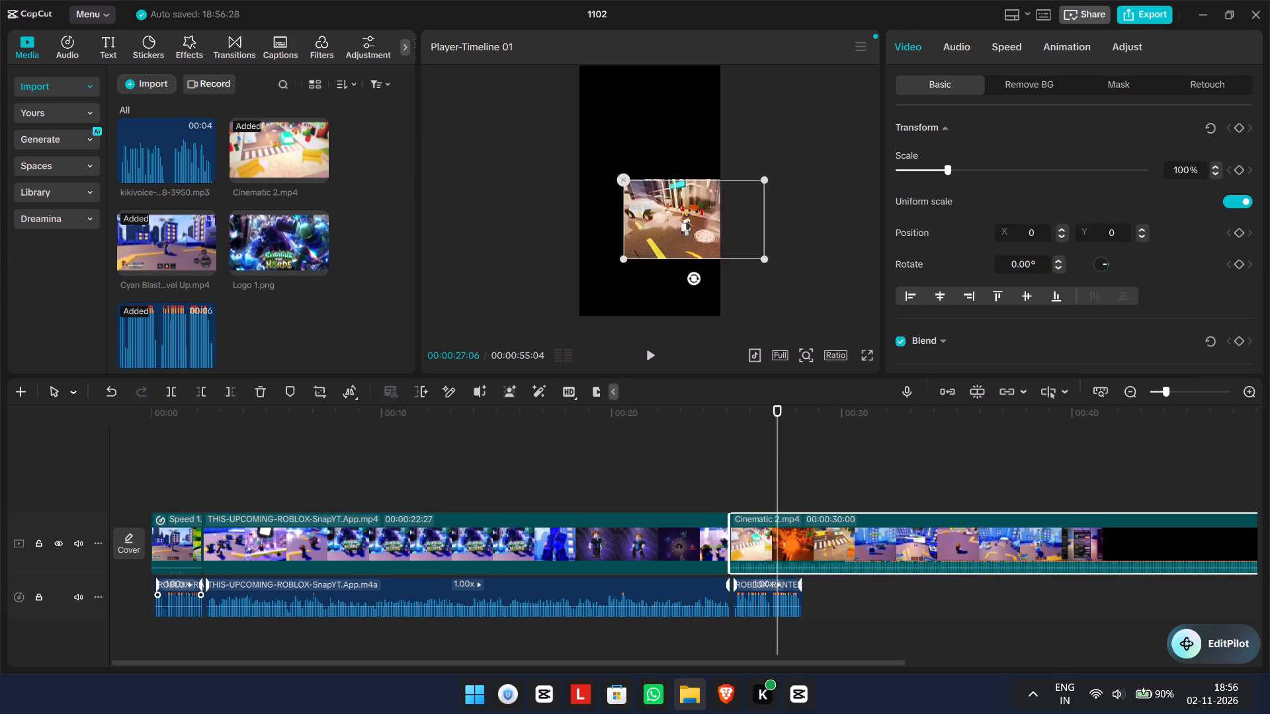
left_click_drag(722, 233, 728, 235)
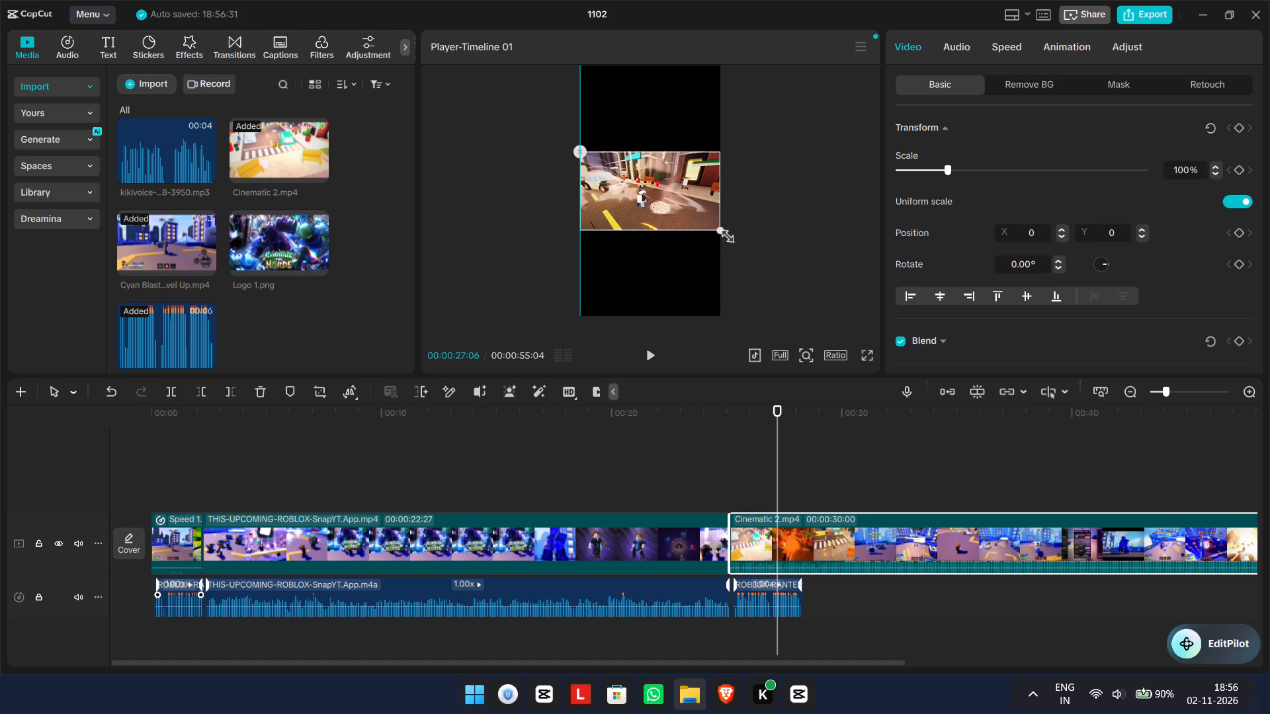
left_click_drag(728, 235, 929, 401)
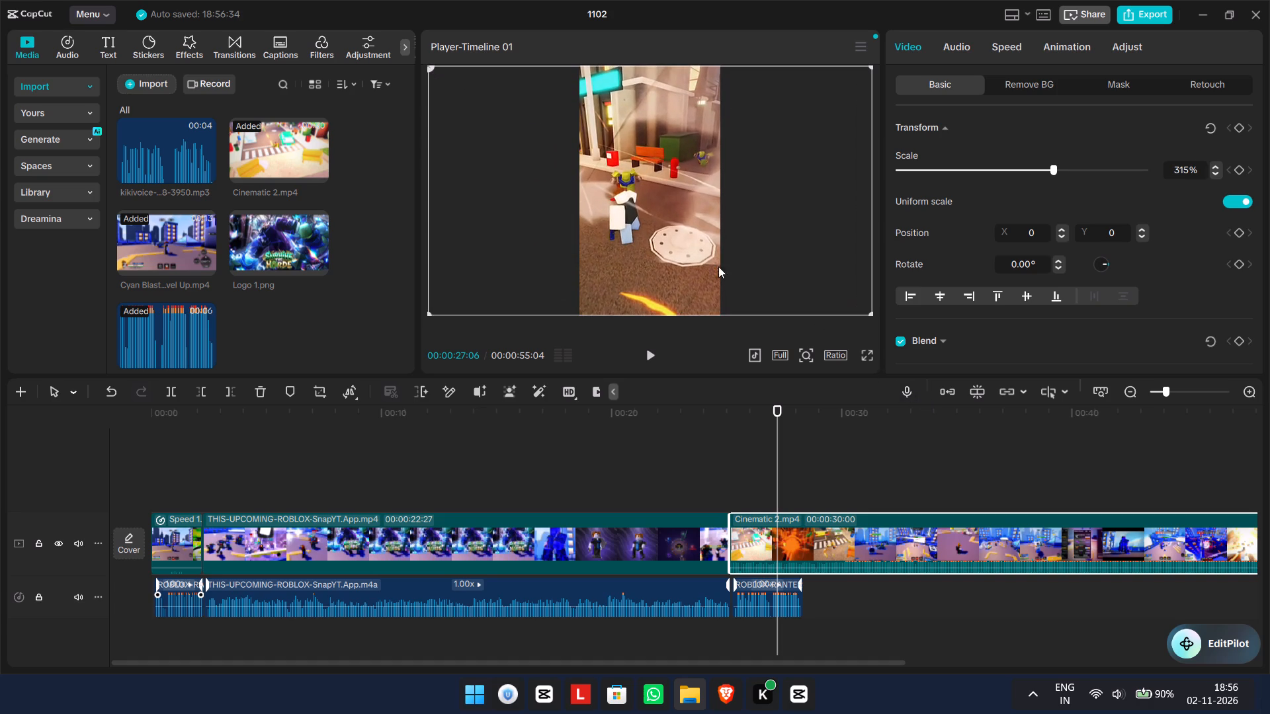
left_click_drag(658, 243, 691, 245)
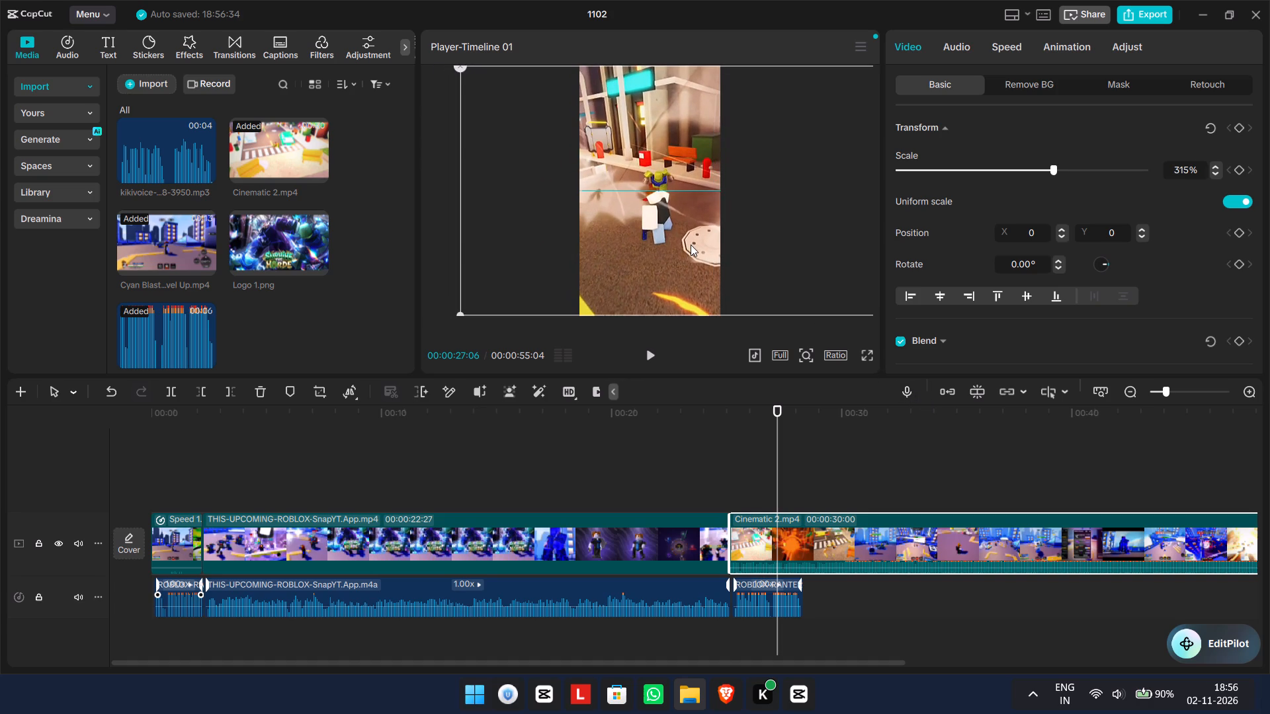
left_click(656, 351)
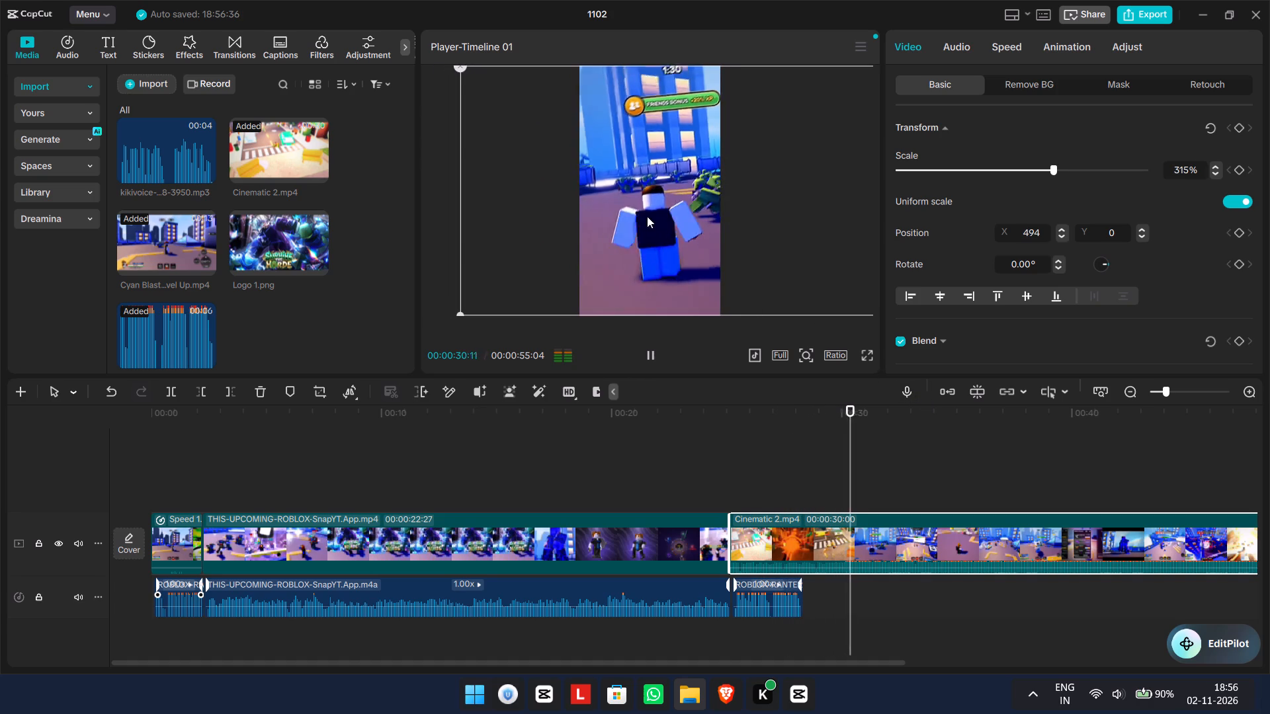
left_click_drag(662, 192, 634, 189)
Play across the join between the main video and the Cinematic 2 clip to review the framing and sound.
left_click(659, 353)
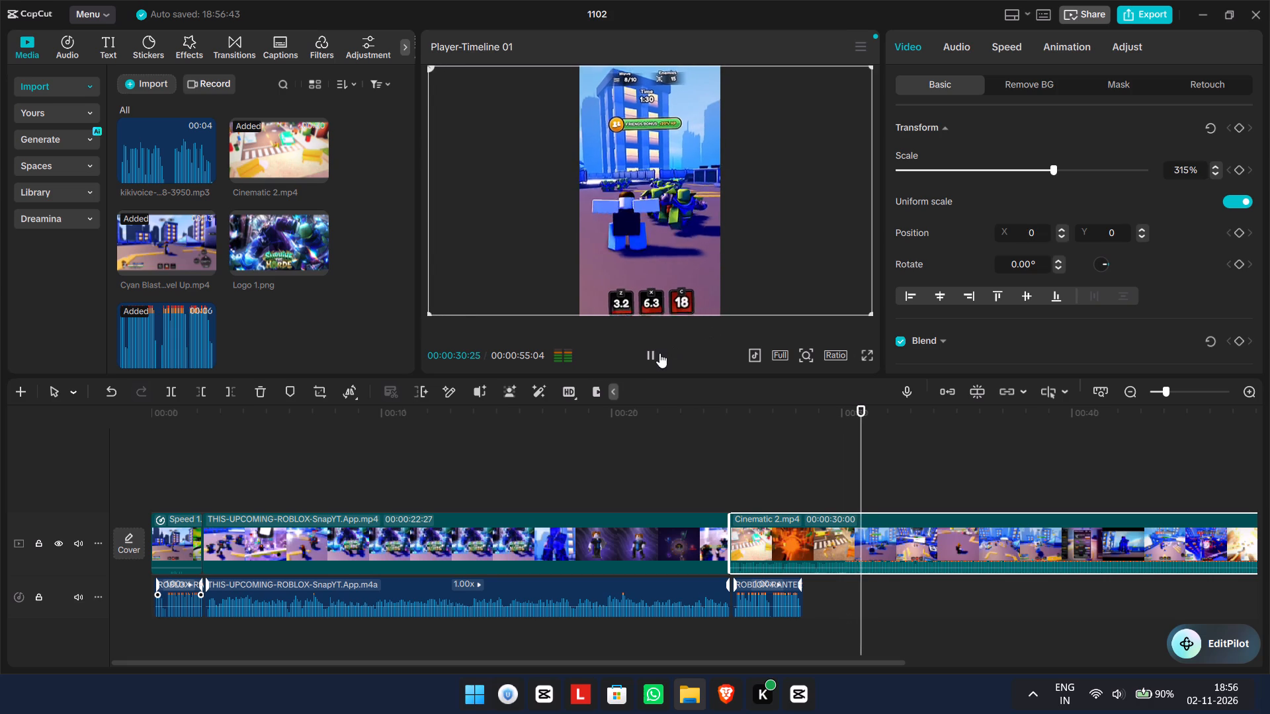
left_click_drag(886, 438, 825, 437)
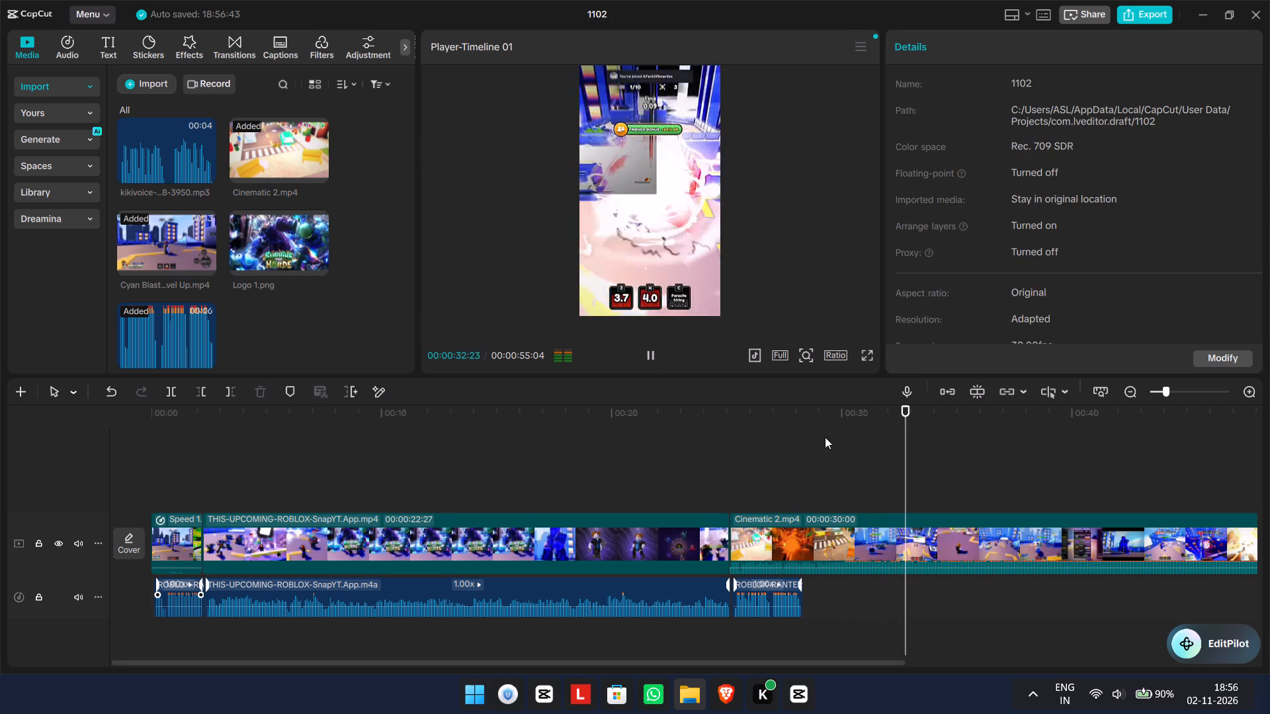
left_click_drag(825, 437, 760, 455)
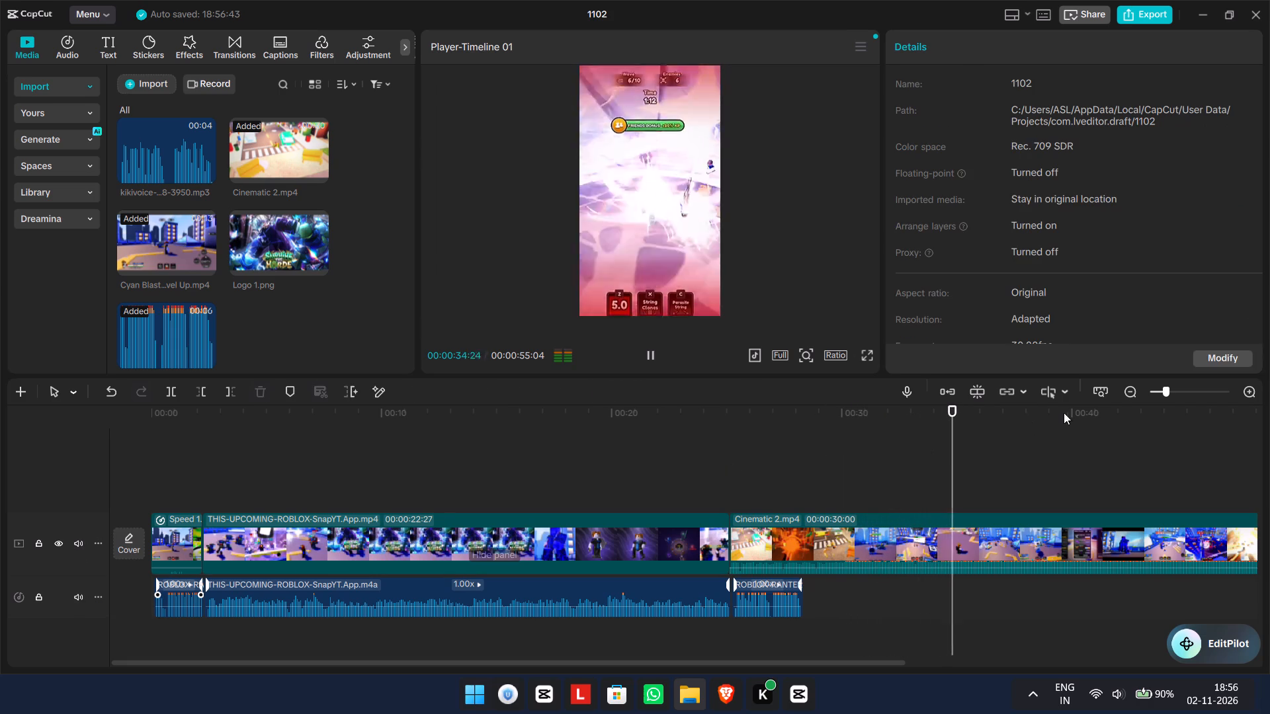
left_click_drag(972, 434, 699, 463)
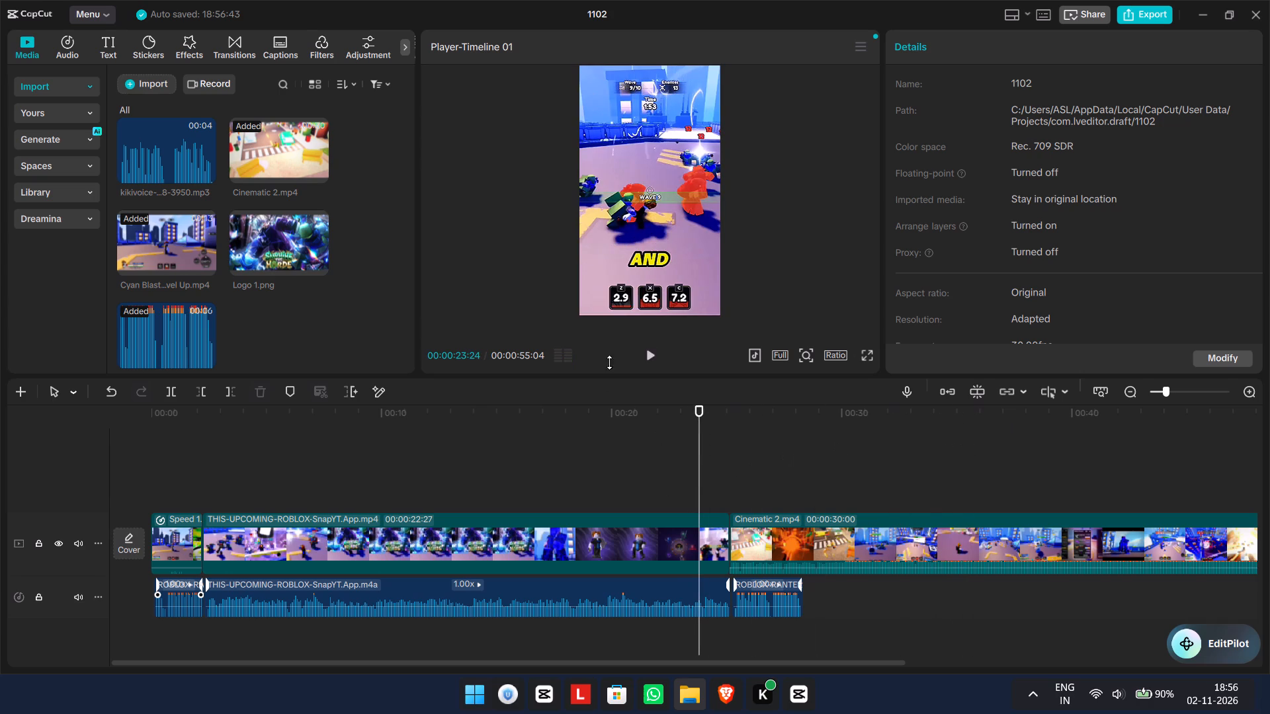
left_click(645, 356)
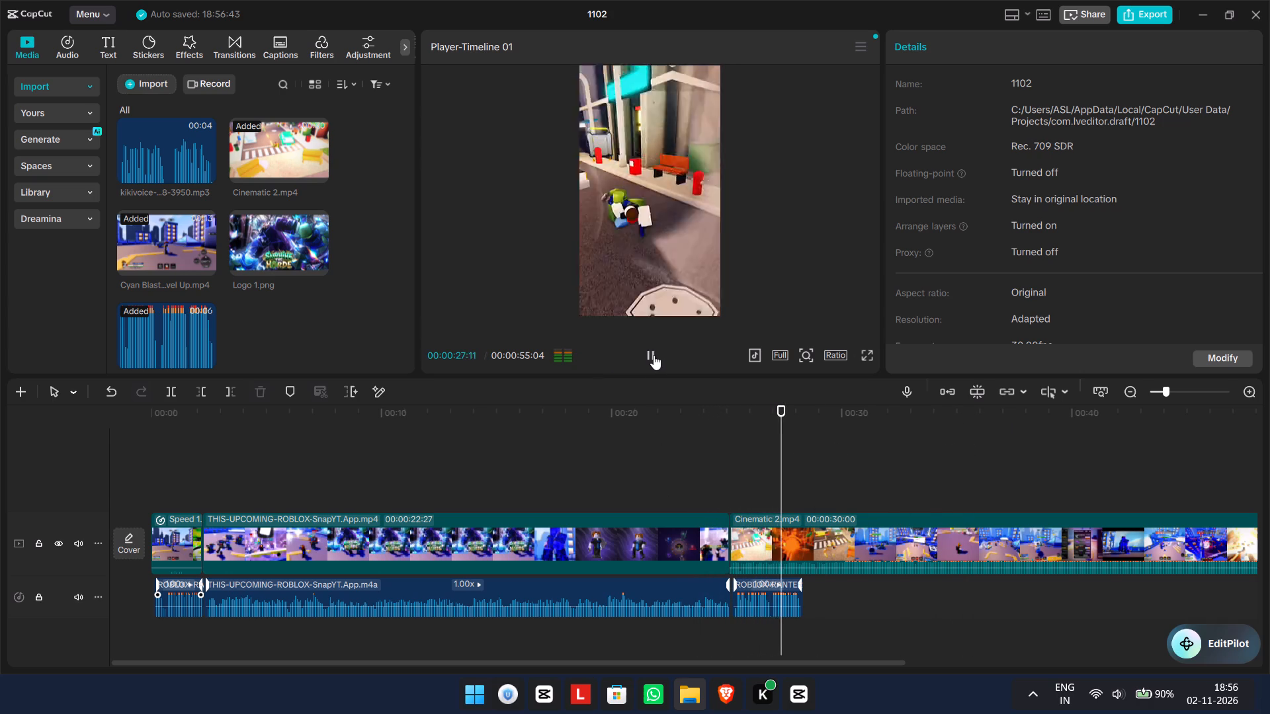
Mute the Cinematic 2 clip by lowering its volume to -∞ dB.
left_click(920, 516)
left_click(964, 45)
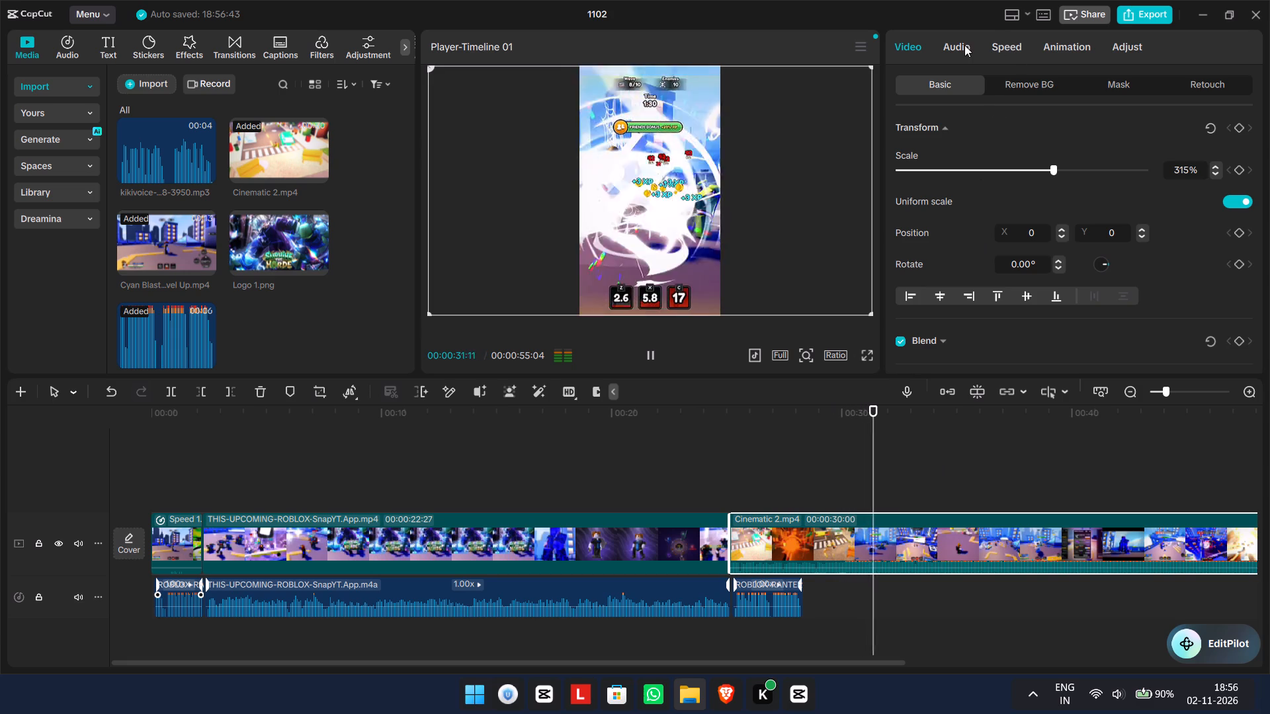
left_click_drag(982, 159, 879, 154)
left_click_drag(930, 169, 865, 162)
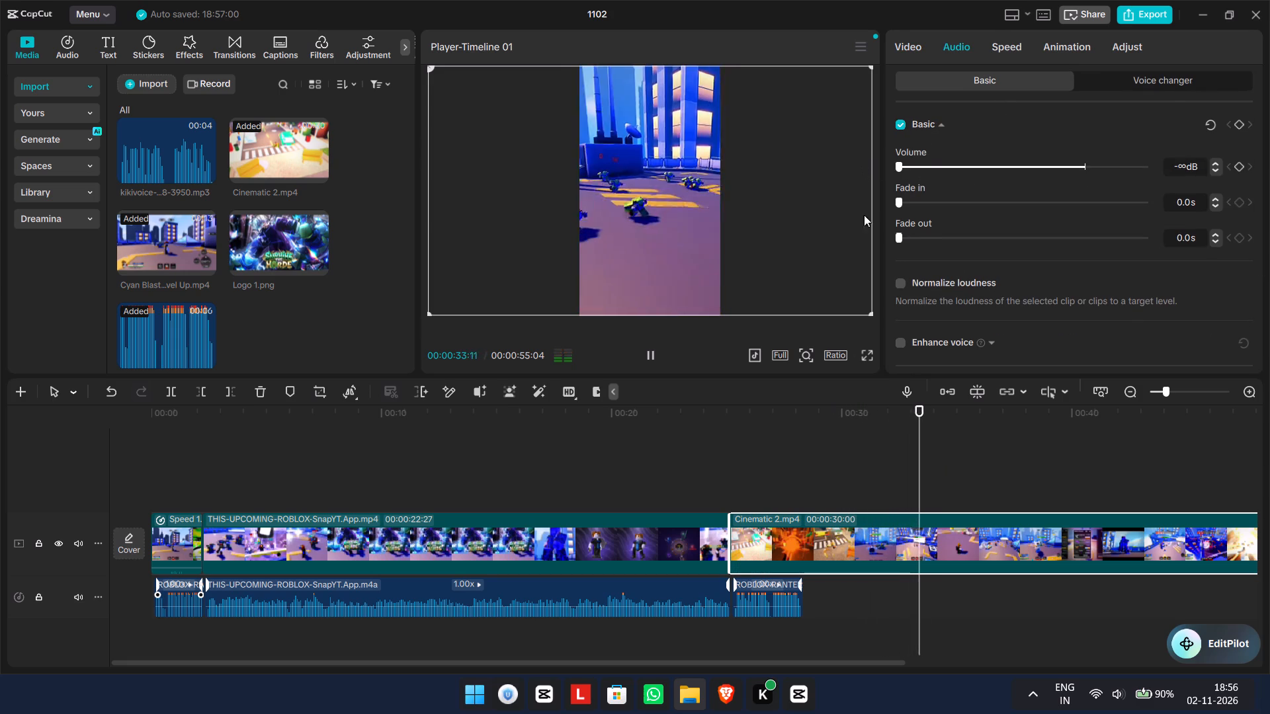
Replay the end of the main video through the second voice line over the Cinematic 2 clip.
left_click_drag(941, 431, 869, 423)
left_click_drag(954, 448, 903, 444)
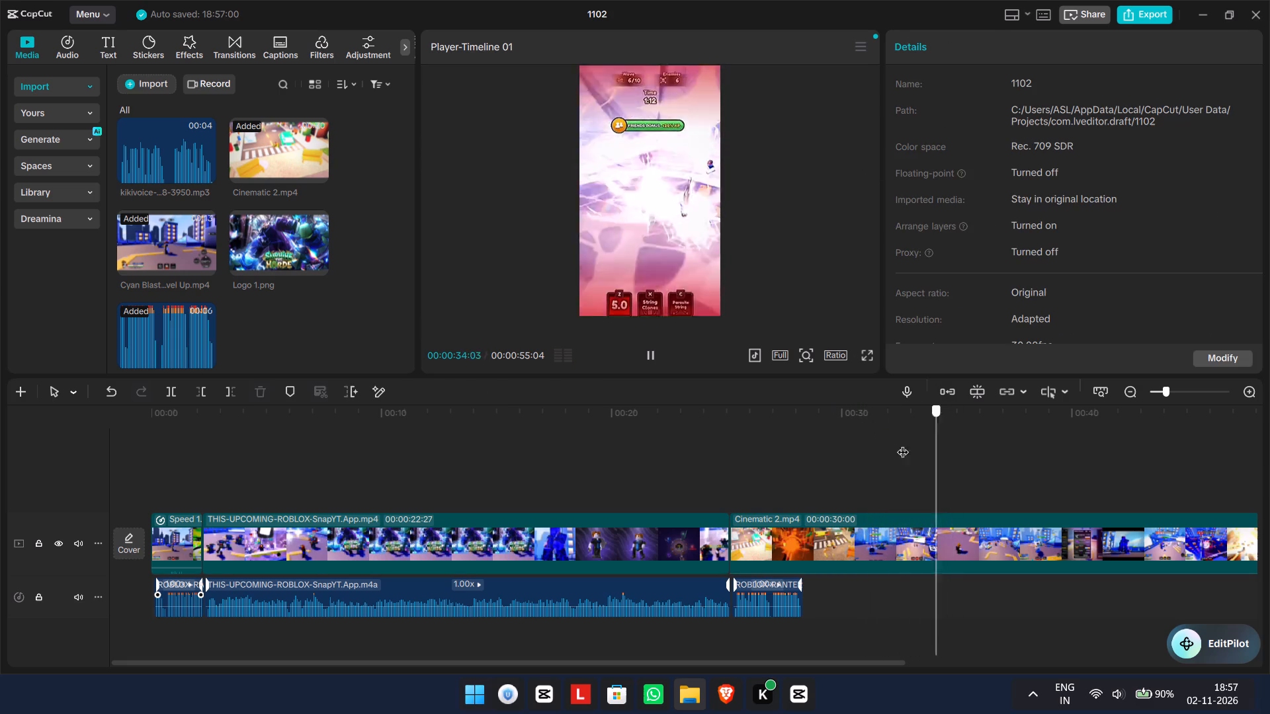
left_click_drag(903, 444, 700, 442)
left_click(644, 356)
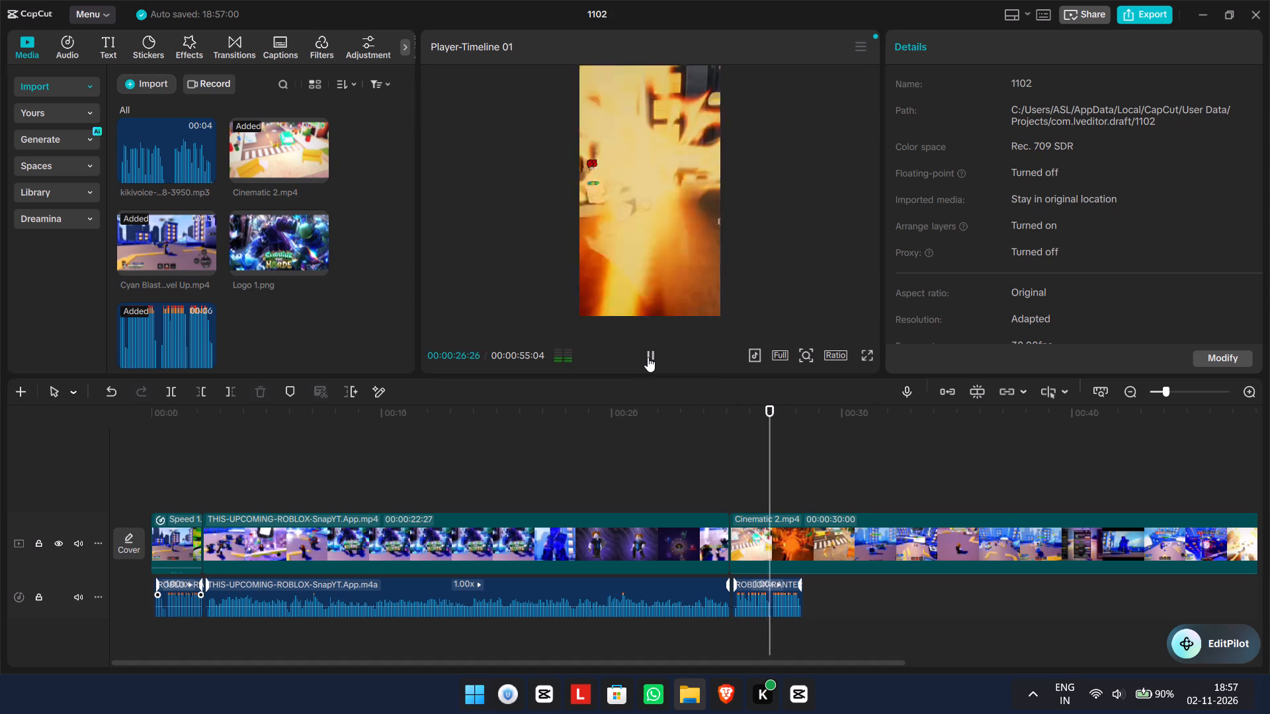
left_click(651, 356)
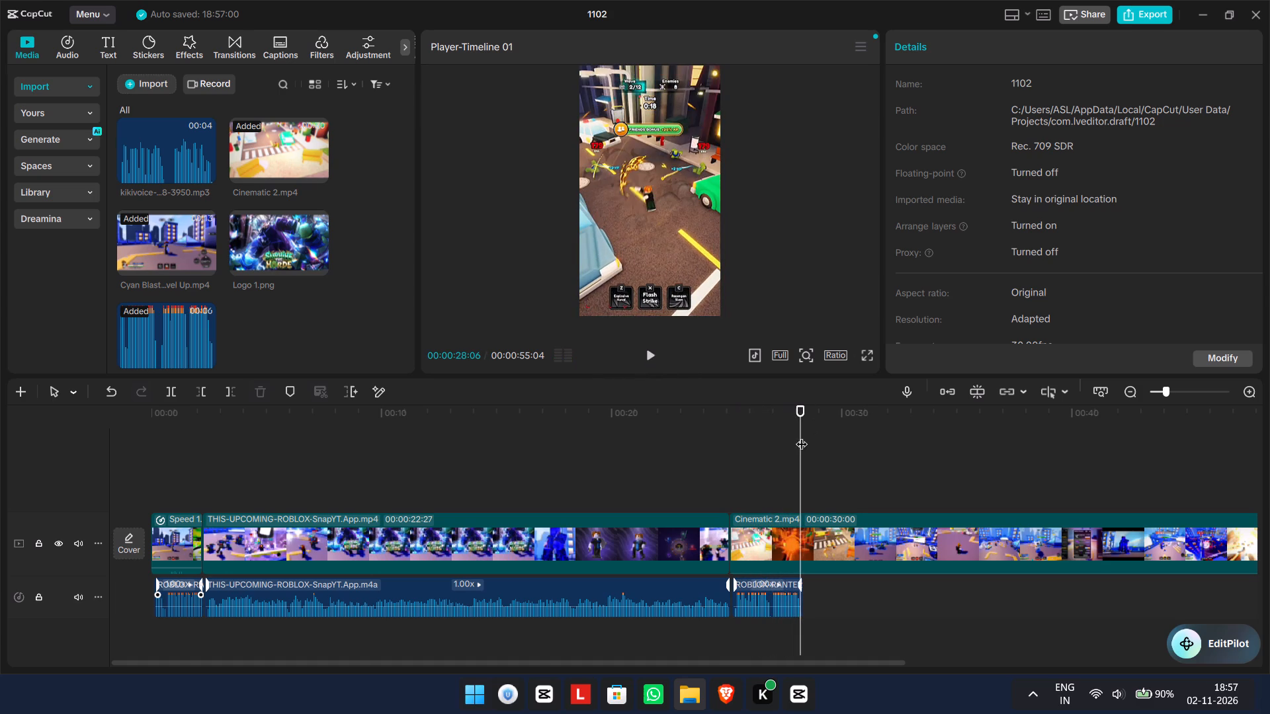
Trim the Cinematic 2 clip at 00:00:28:06, discarding everything past the end of the second voice line.
left_click_drag(801, 436, 800, 442)
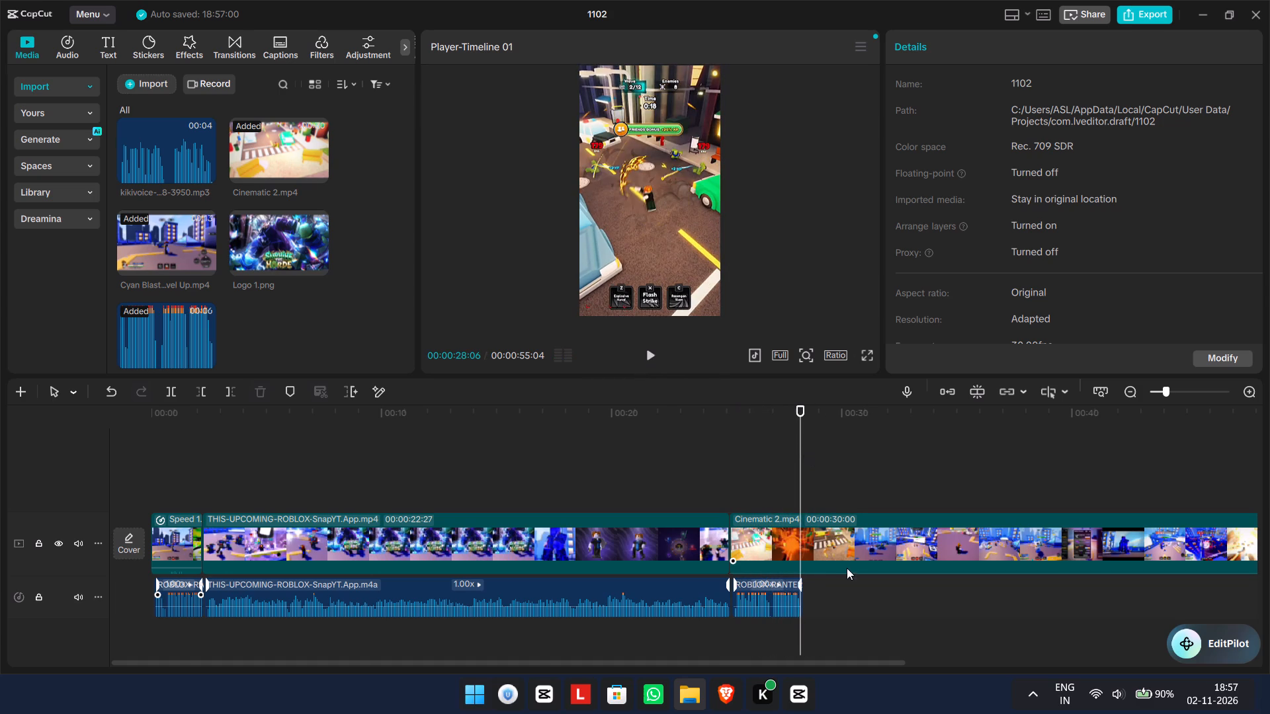
left_click(857, 555)
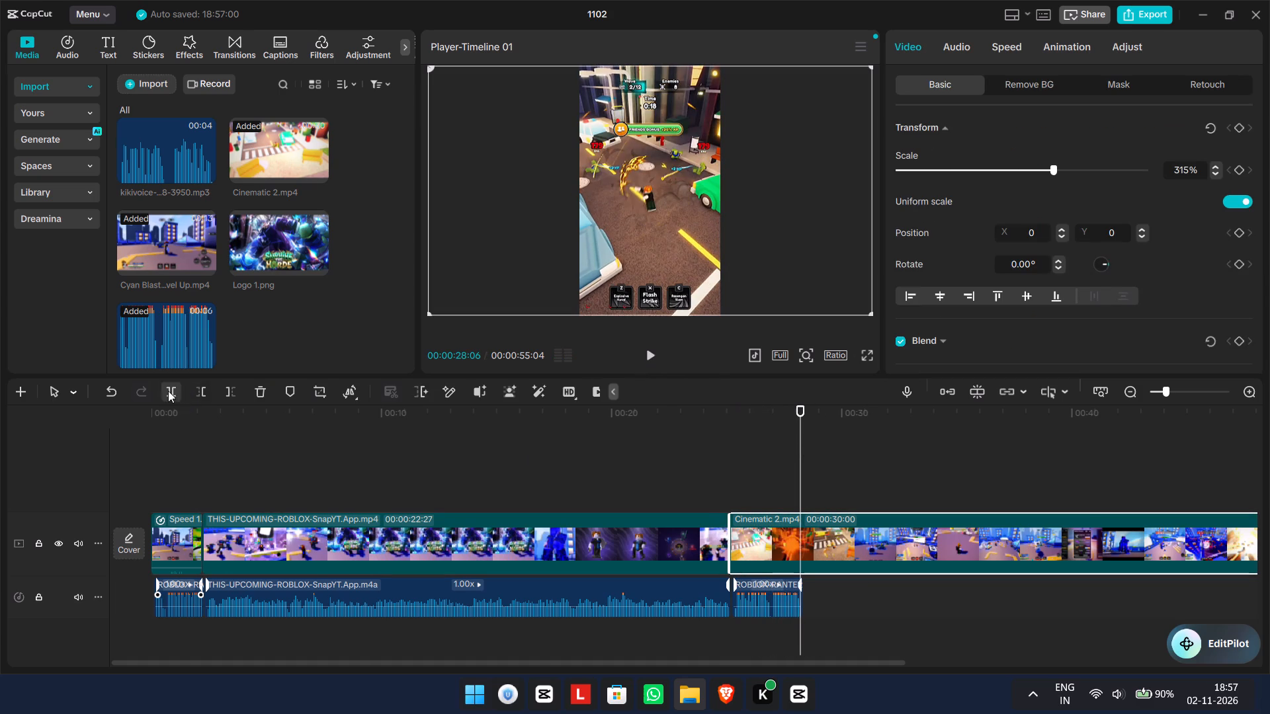
left_click(230, 393)
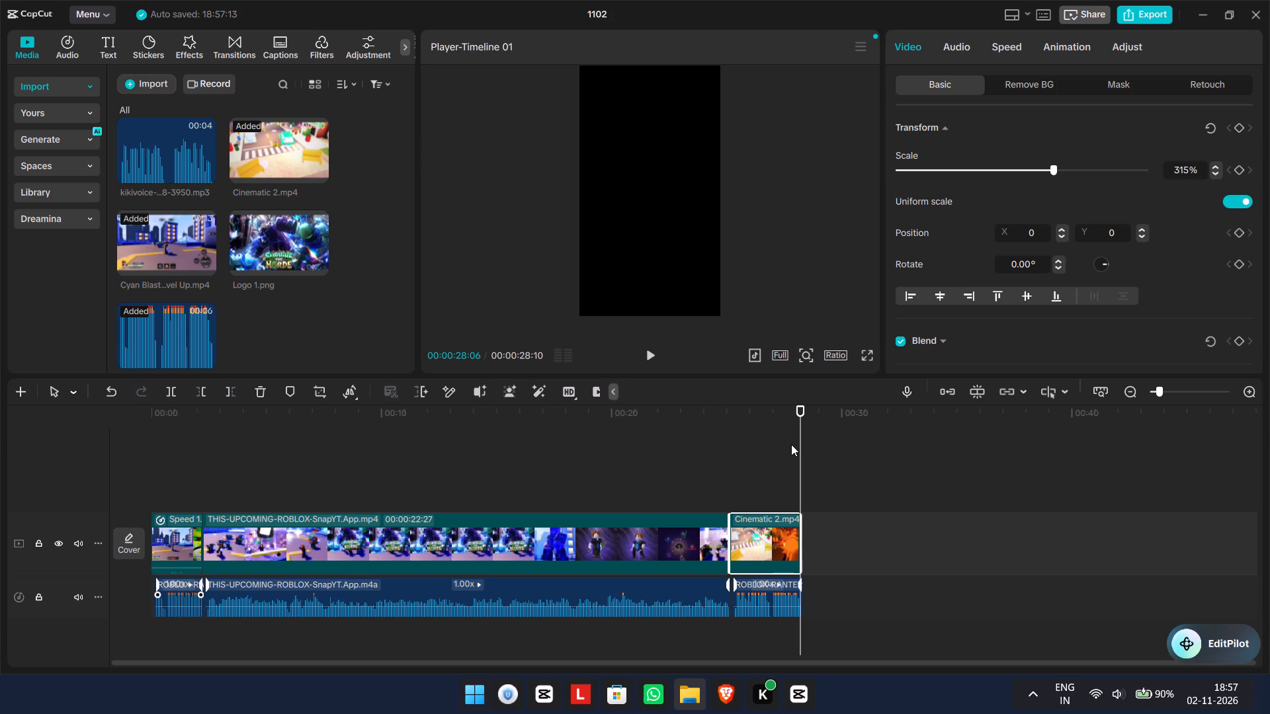
Scrub through the whole timeline to check the assembled sequence.
left_click_drag(796, 444, 67, 467)
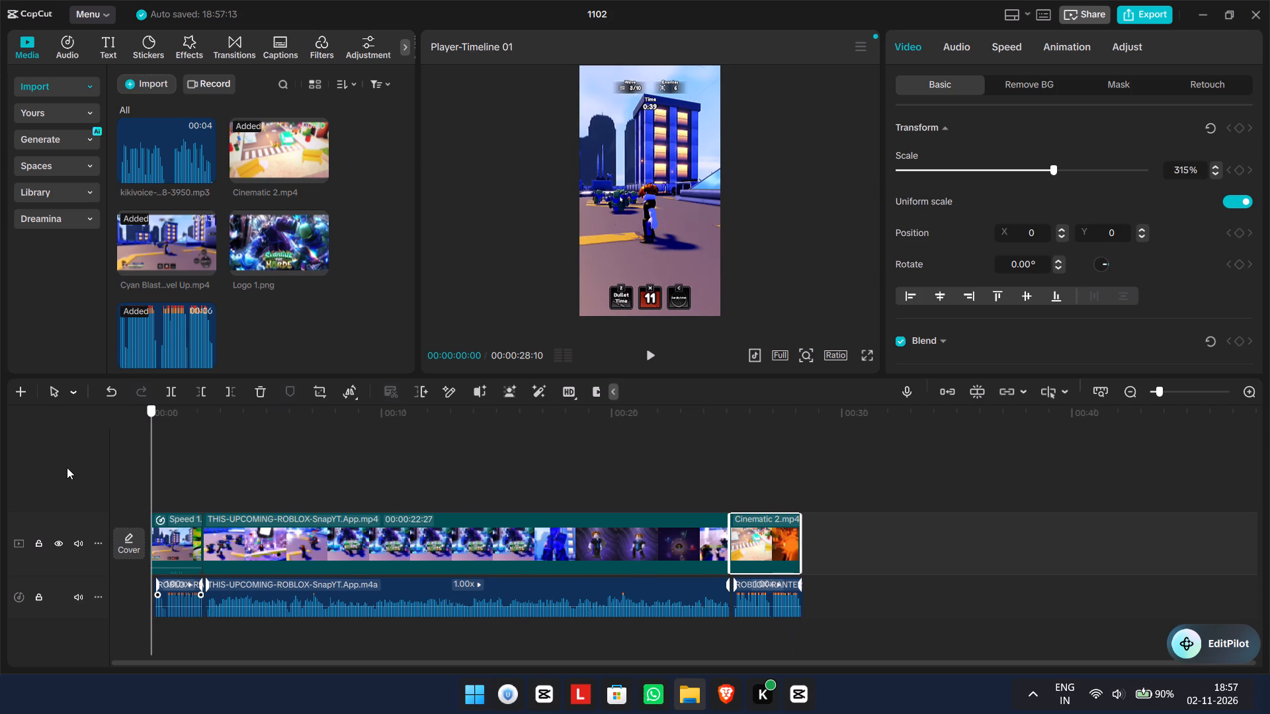
left_click_drag(67, 467, 800, 467)
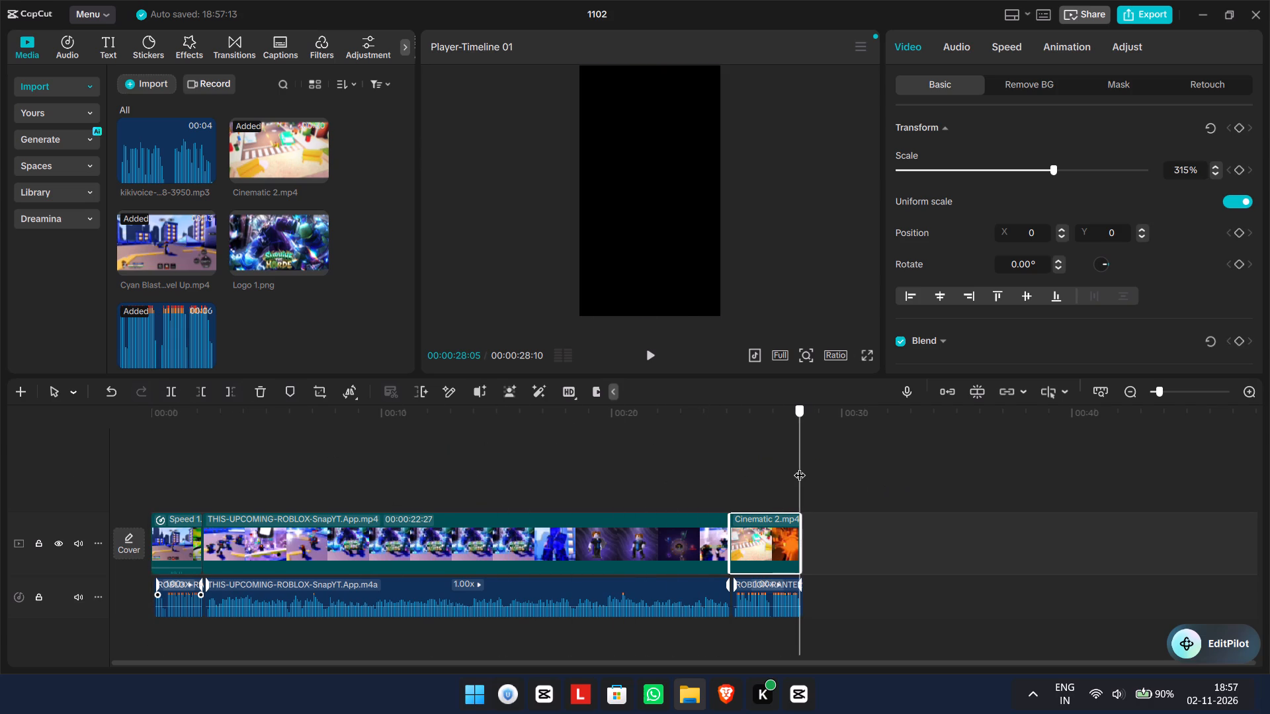
left_click_drag(800, 467, 573, 475)
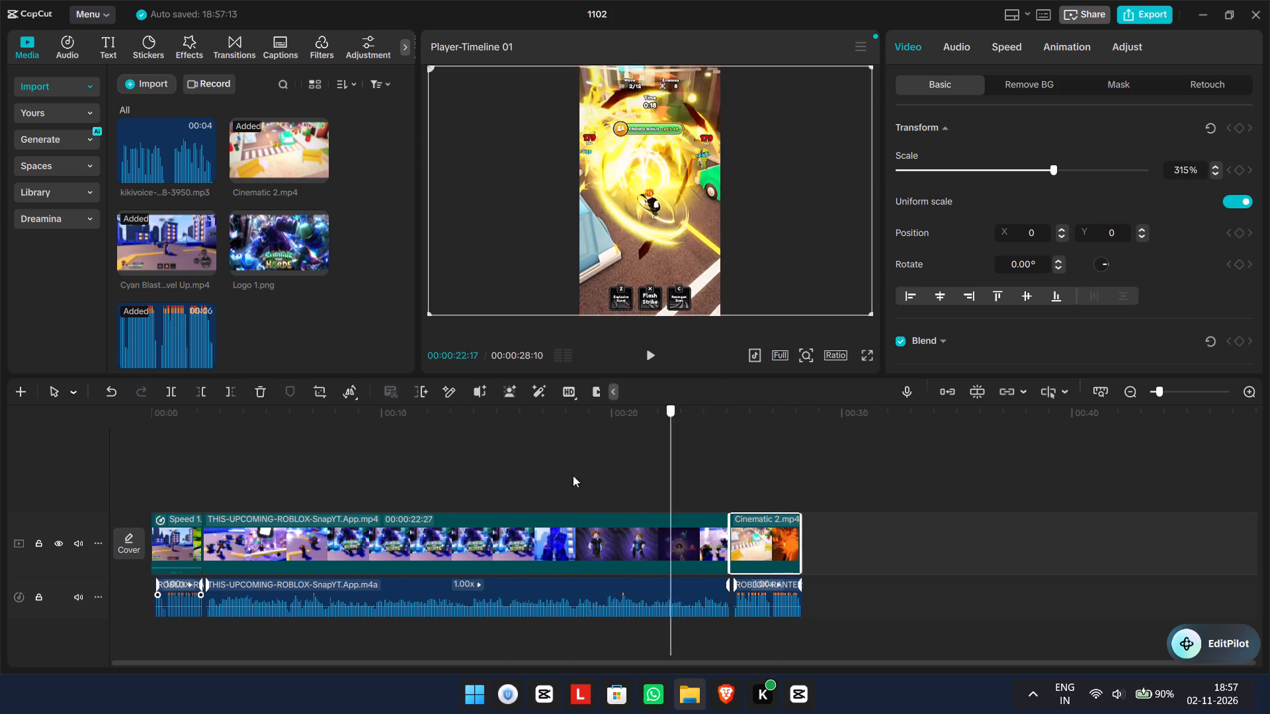
left_click_drag(573, 475, 275, 502)
Add the Shake & Flash transition between the opening clip and the main video, accepting duplicate frames.
left_click(243, 42)
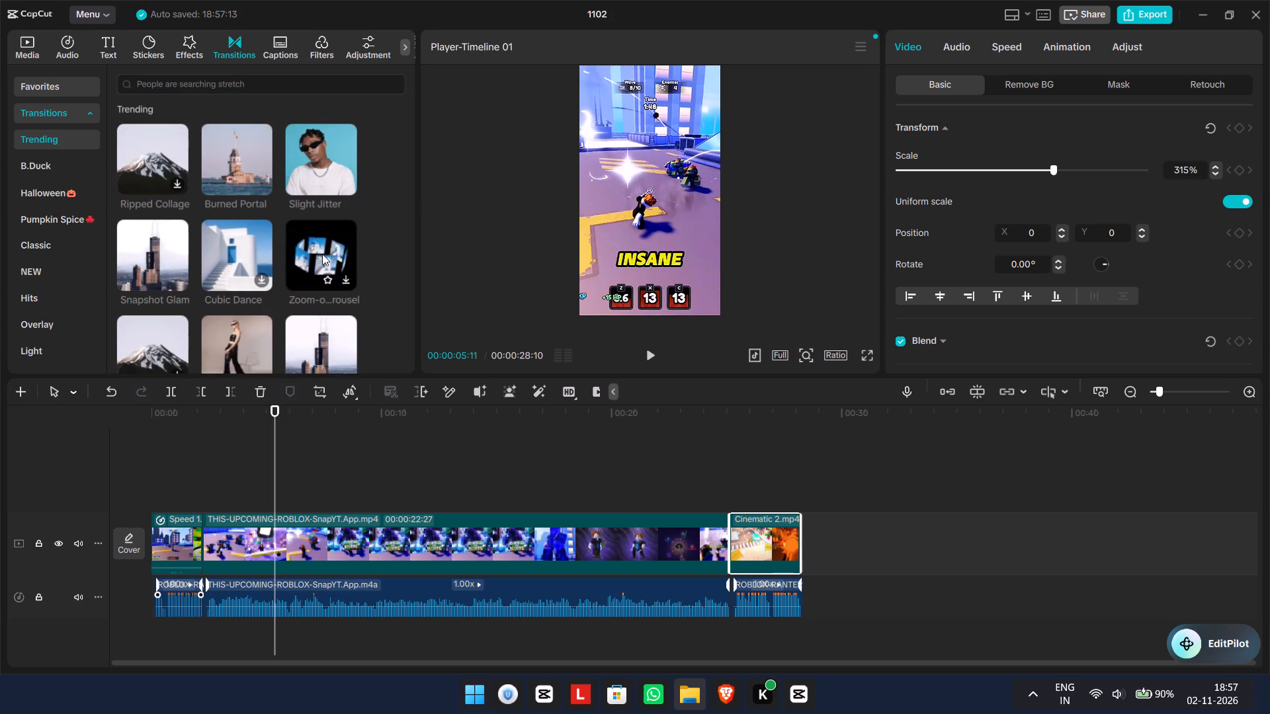
left_click_drag(329, 348, 262, 466)
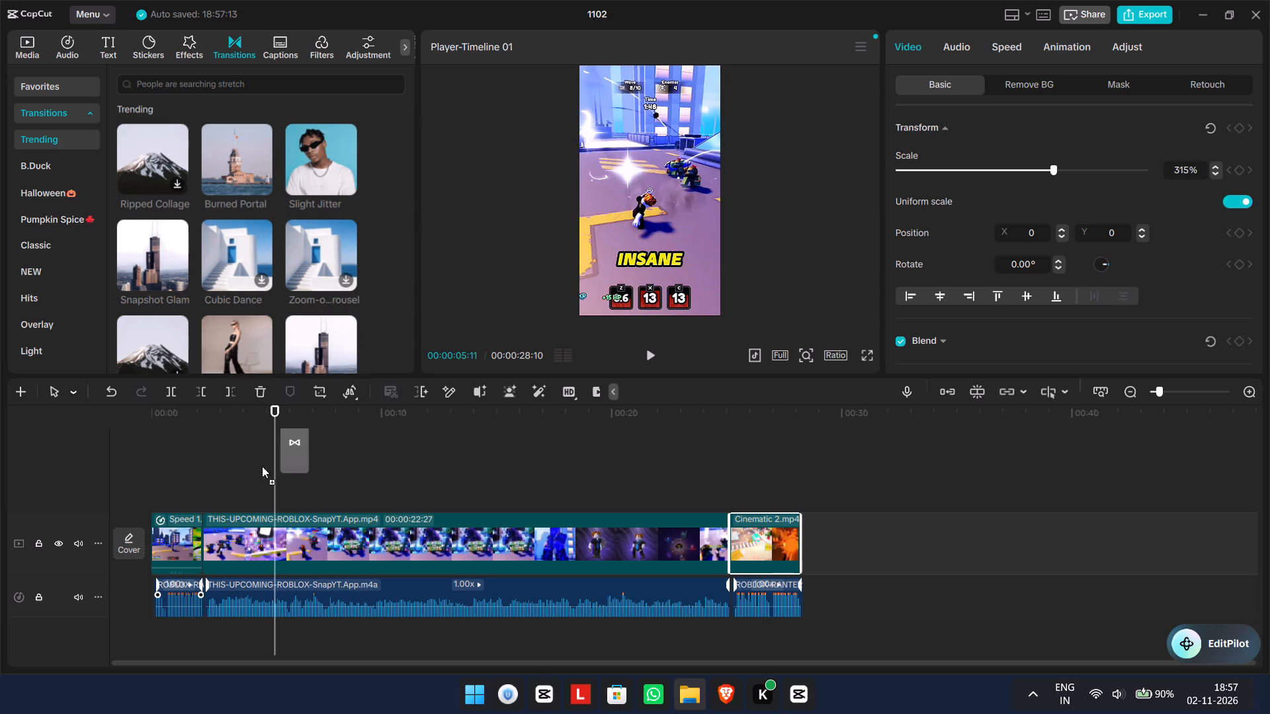
left_click_drag(262, 466, 192, 545)
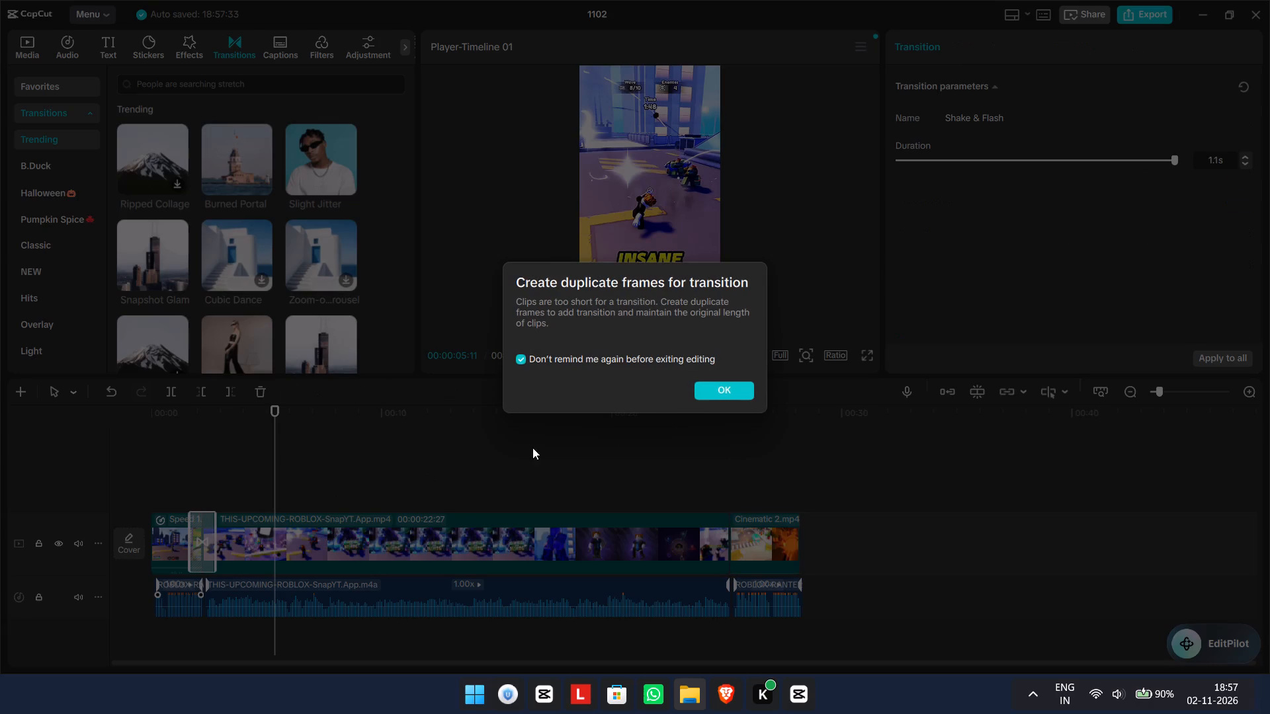
left_click(736, 390)
Play the opening seconds from the start twice to review the transition into the main video.
left_click_drag(277, 457, 85, 442)
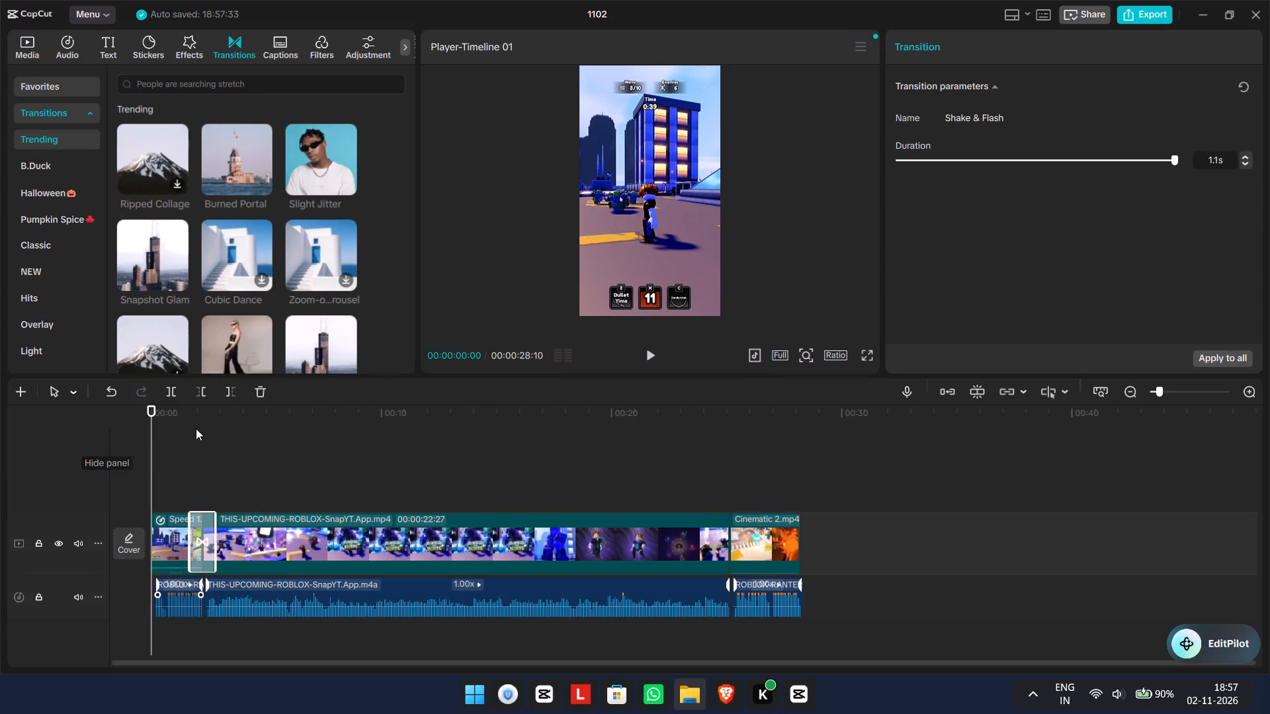
left_click(657, 350)
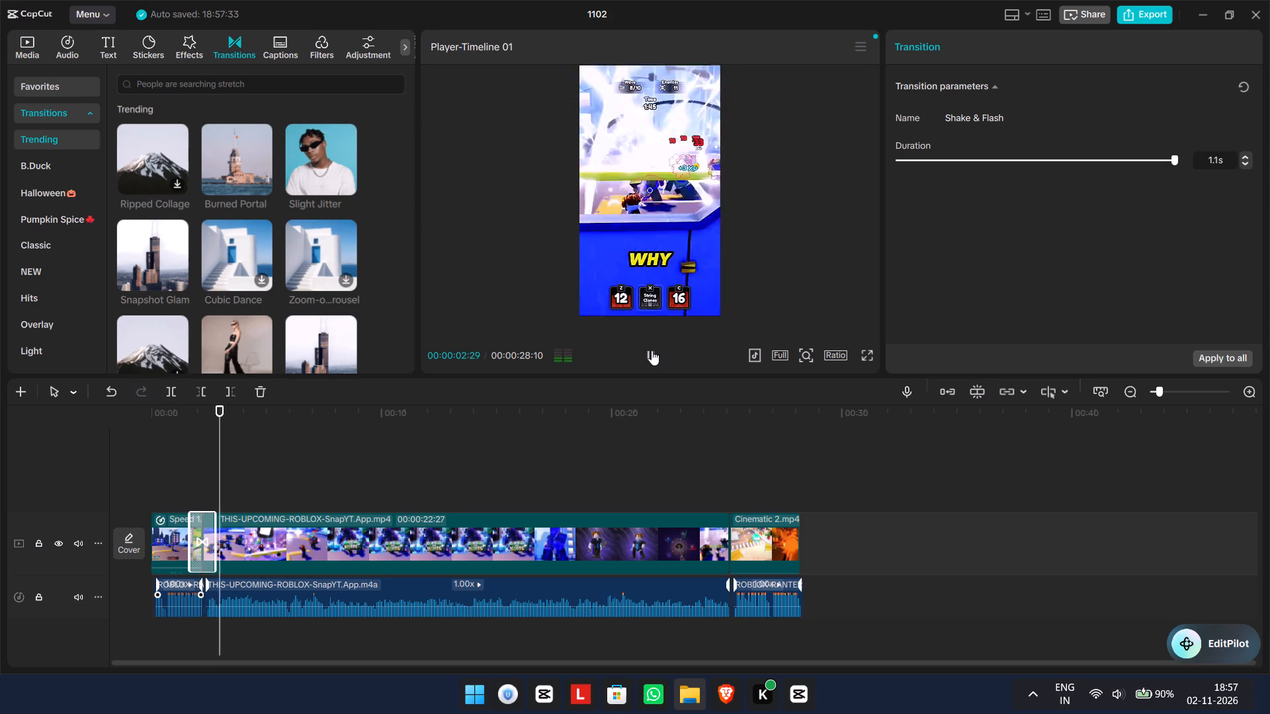
left_click(652, 350)
left_click_drag(232, 457, 134, 455)
left_click_drag(222, 448, 93, 451)
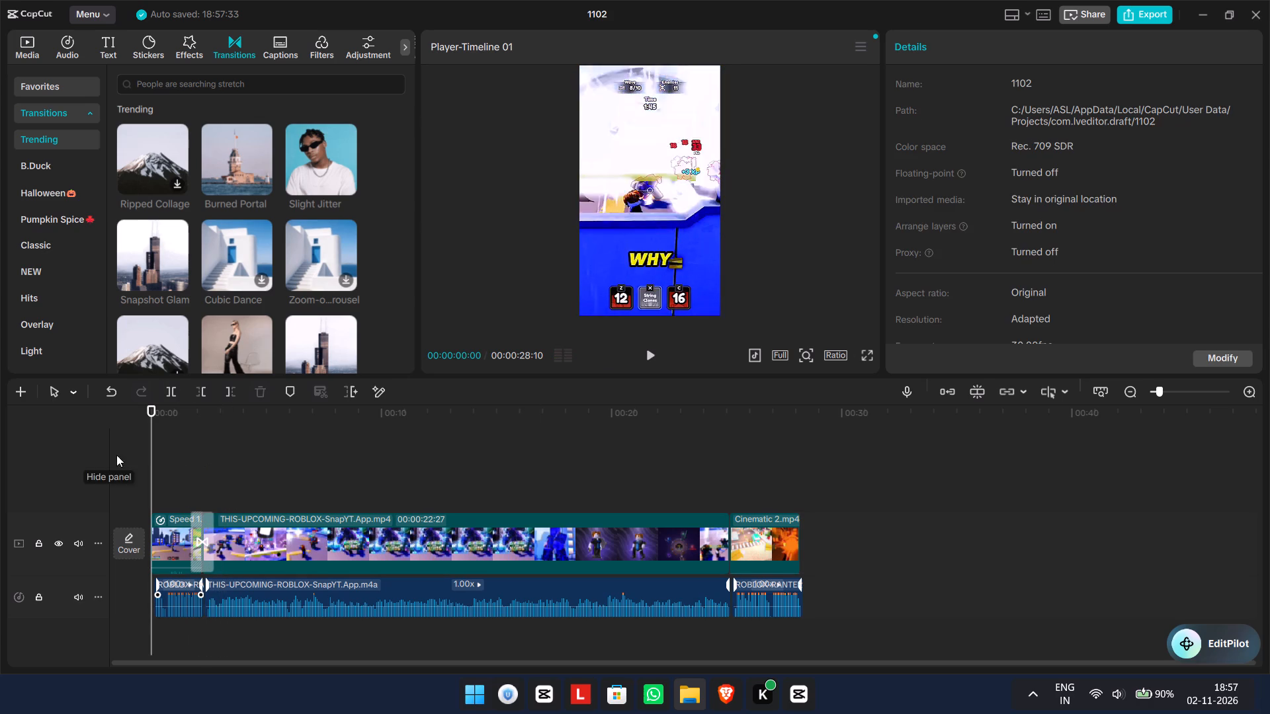
left_click(644, 348)
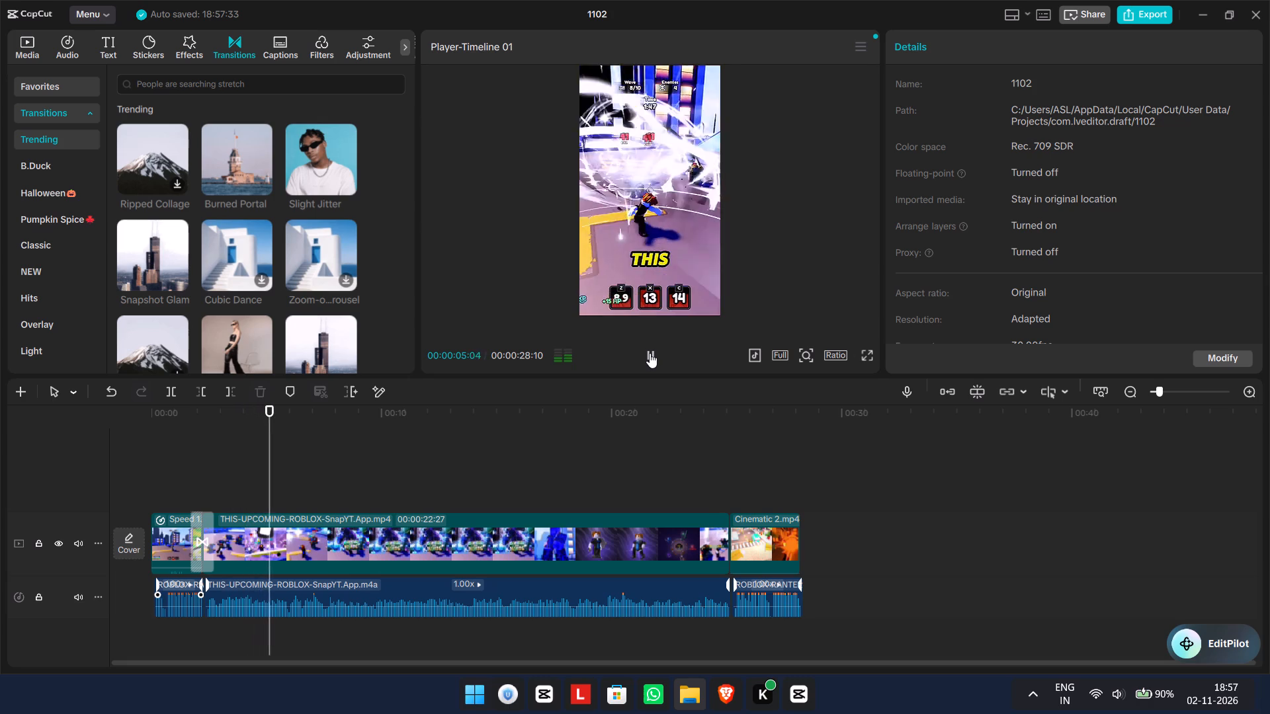
left_click(653, 353)
left_click(288, 448)
left_click(280, 446)
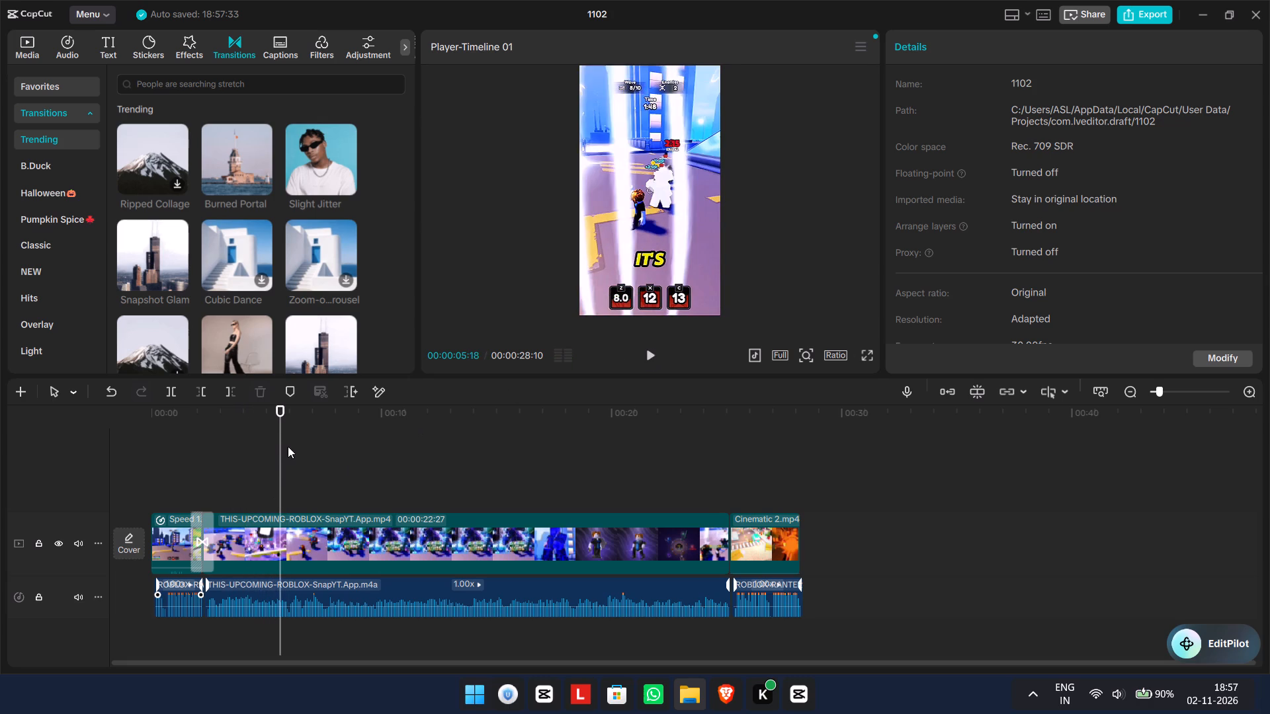
left_click_drag(284, 446, 148, 442)
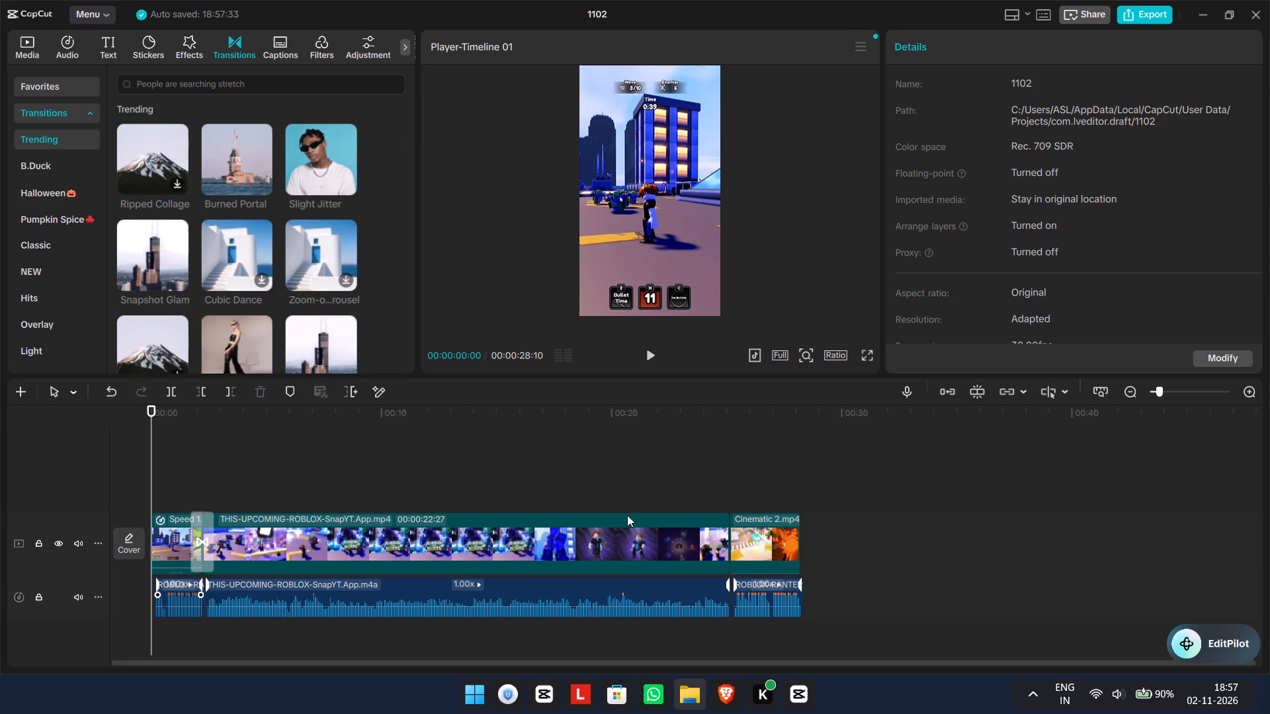
Add the Pull Down transition between the main video and the Cinematic 2 clip.
scroll(323, 346, "down", 1)
left_click_drag(239, 257, 242, 258)
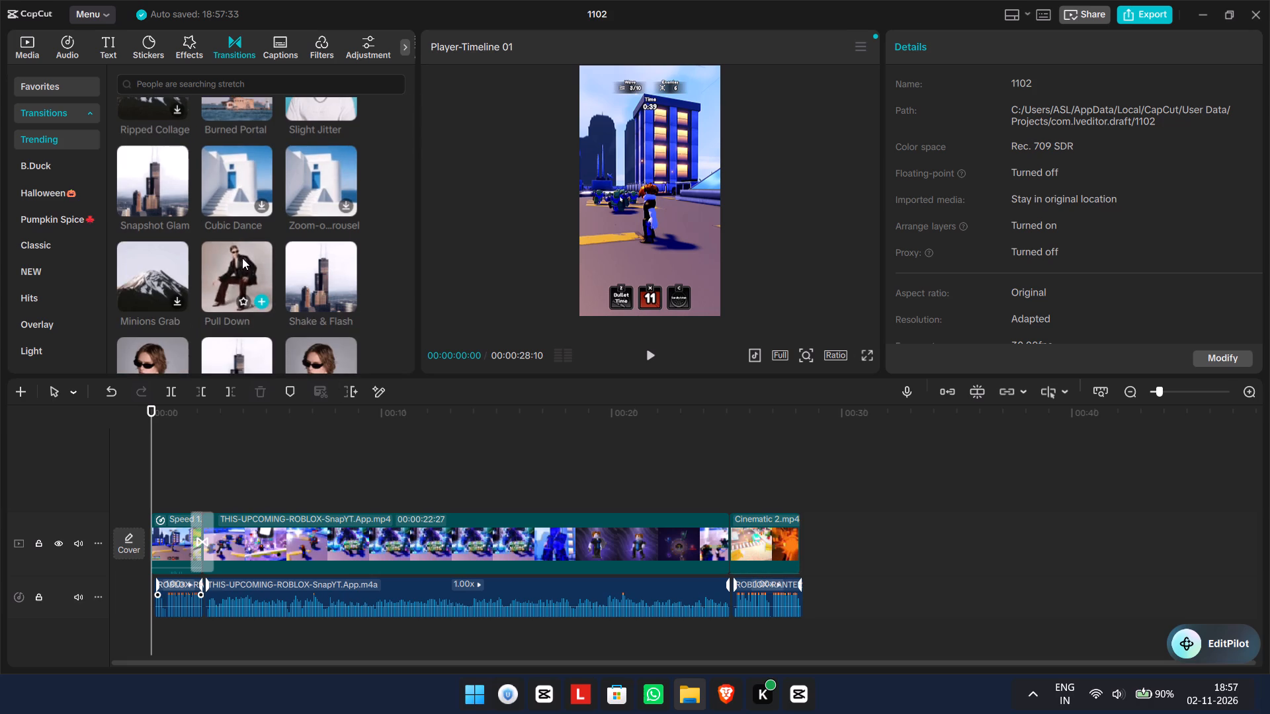
left_click_drag(242, 258, 721, 537)
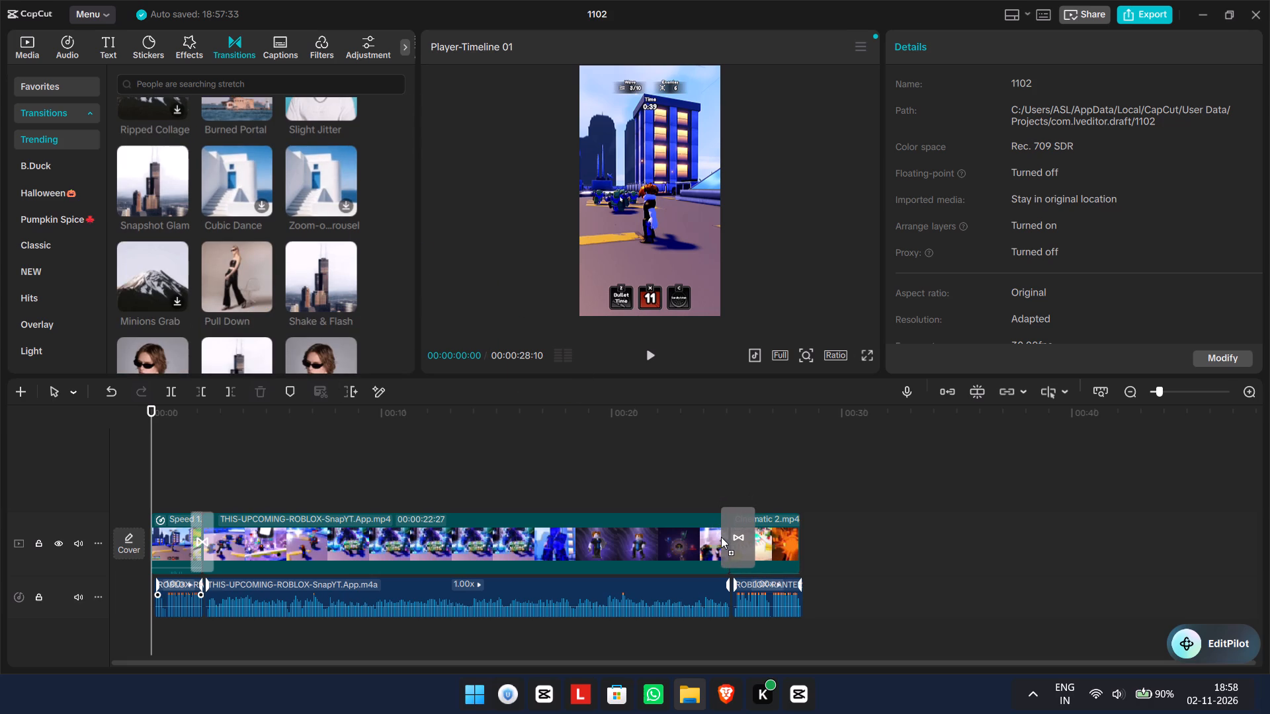
left_click_drag(721, 537, 720, 542)
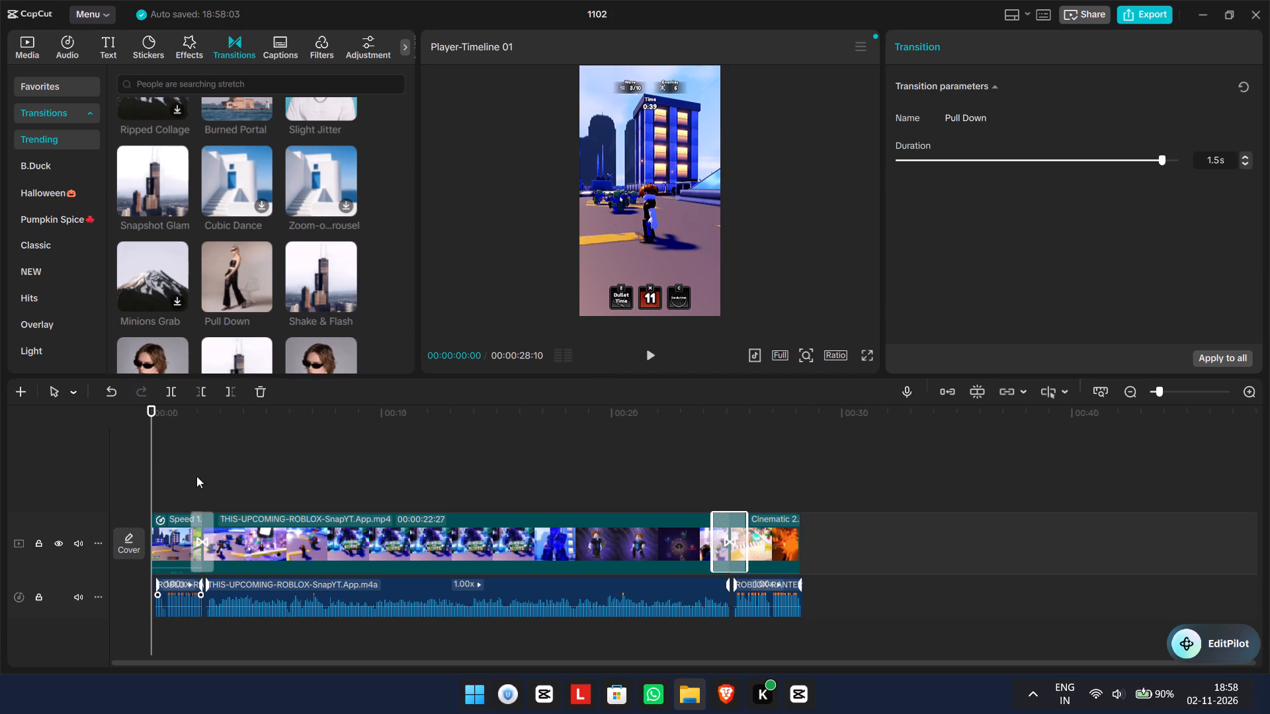
Play the end of the timeline twice to review the Pull Down transition into the Cinematic 2 clip.
left_click_drag(148, 454, 662, 463)
left_click(642, 352)
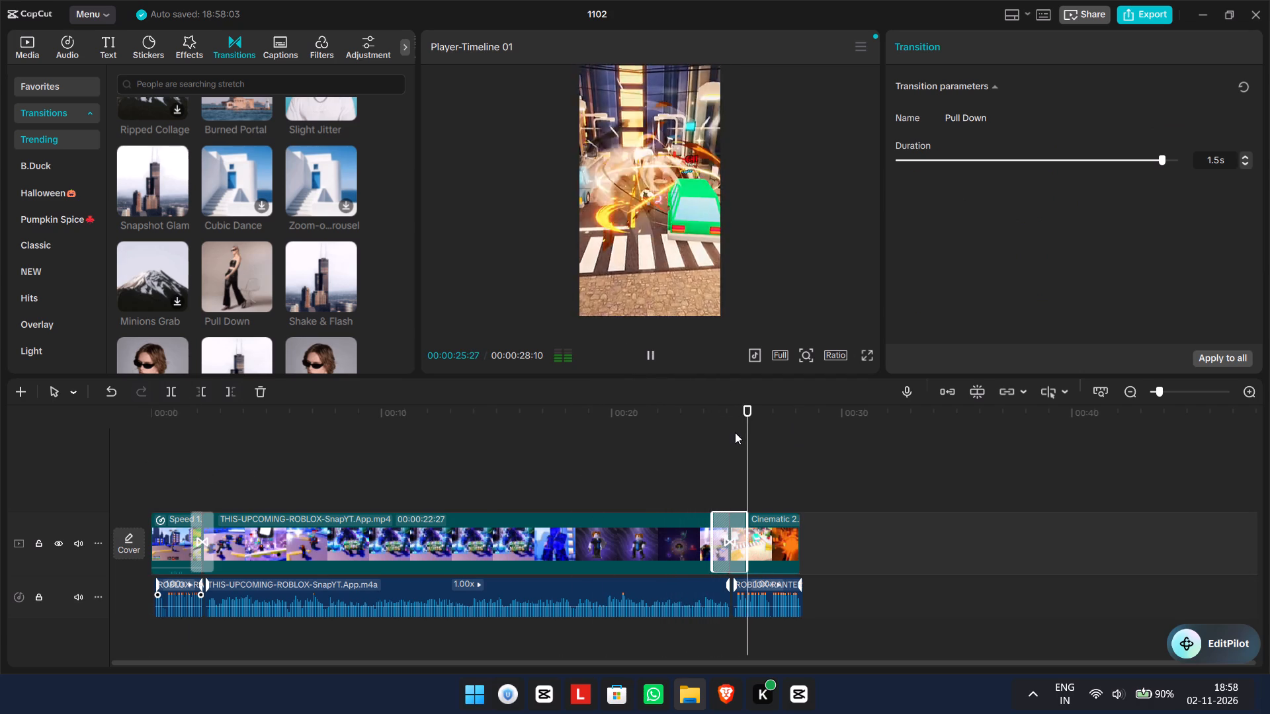
left_click_drag(747, 435, 697, 436)
left_click(654, 360)
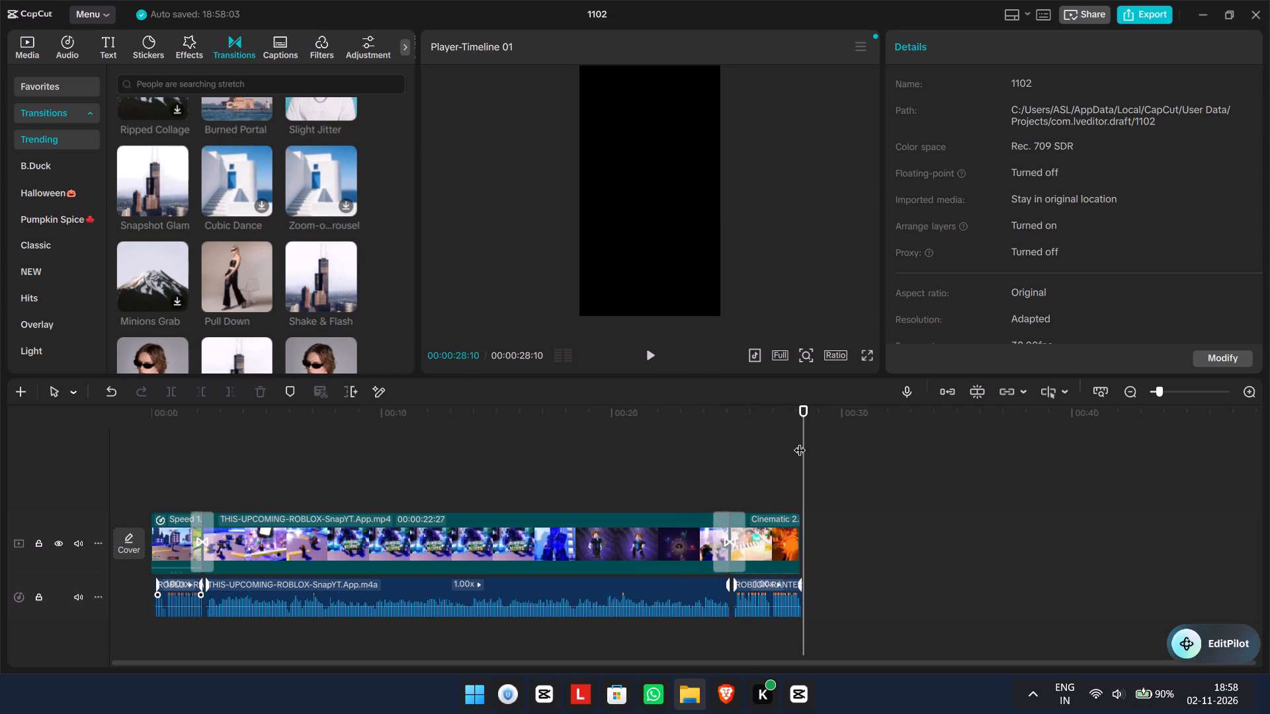
Shift all three audio clips together so that they start at the very beginning of the timeline, and return the playhead there.
left_click_drag(800, 442, 115, 455)
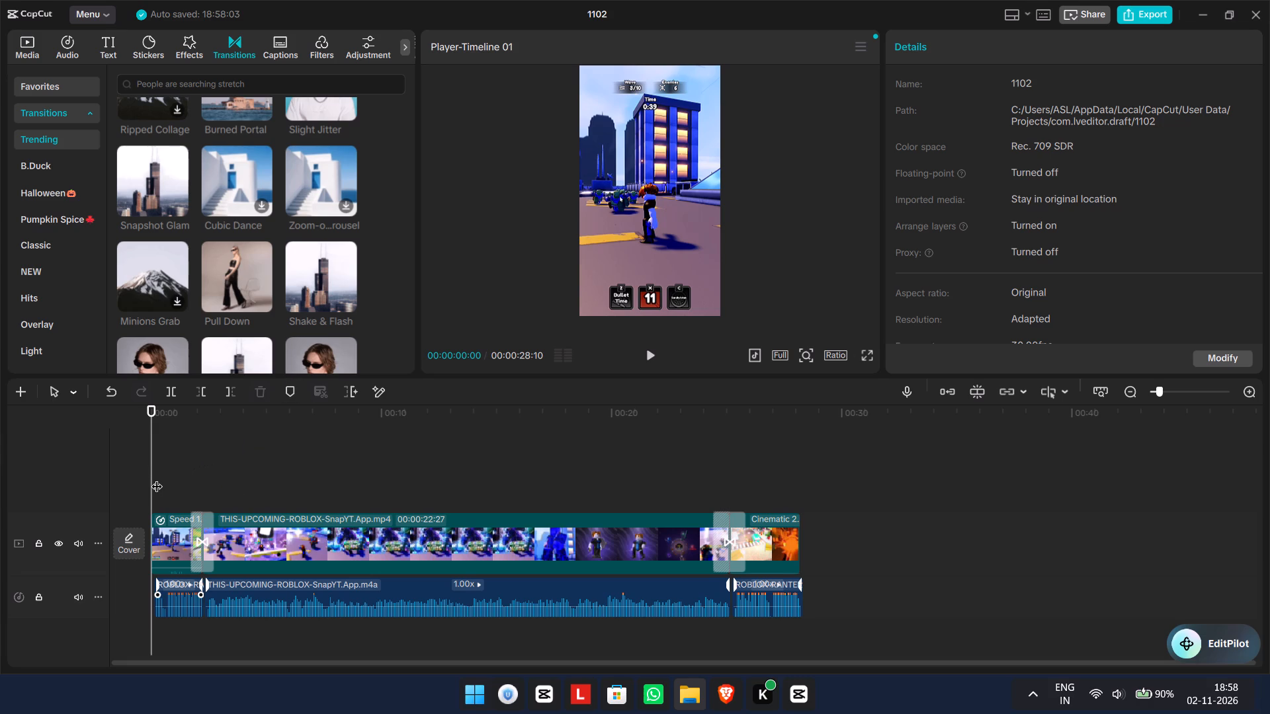
left_click_drag(157, 478, 119, 467)
left_click_drag(929, 602, 907, 601)
left_click_drag(907, 601, 140, 604)
left_click_drag(359, 598, 341, 599)
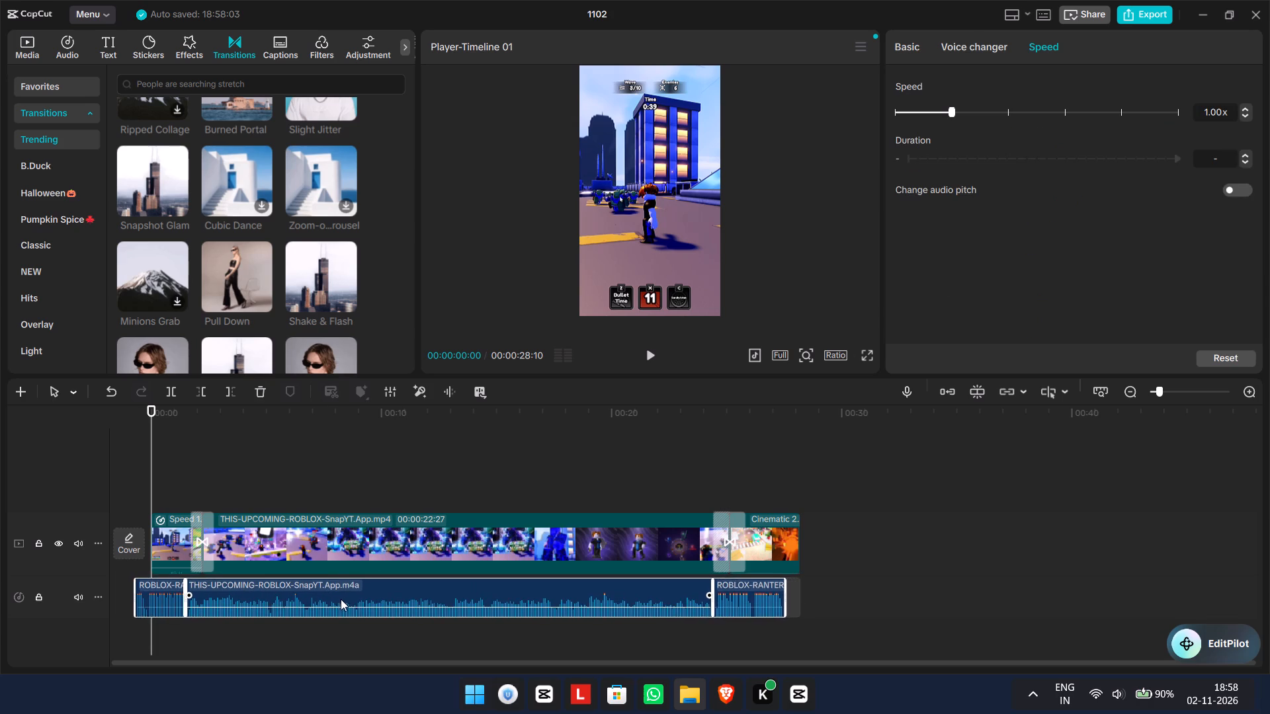
left_click_drag(341, 599, 349, 601)
left_click(154, 452)
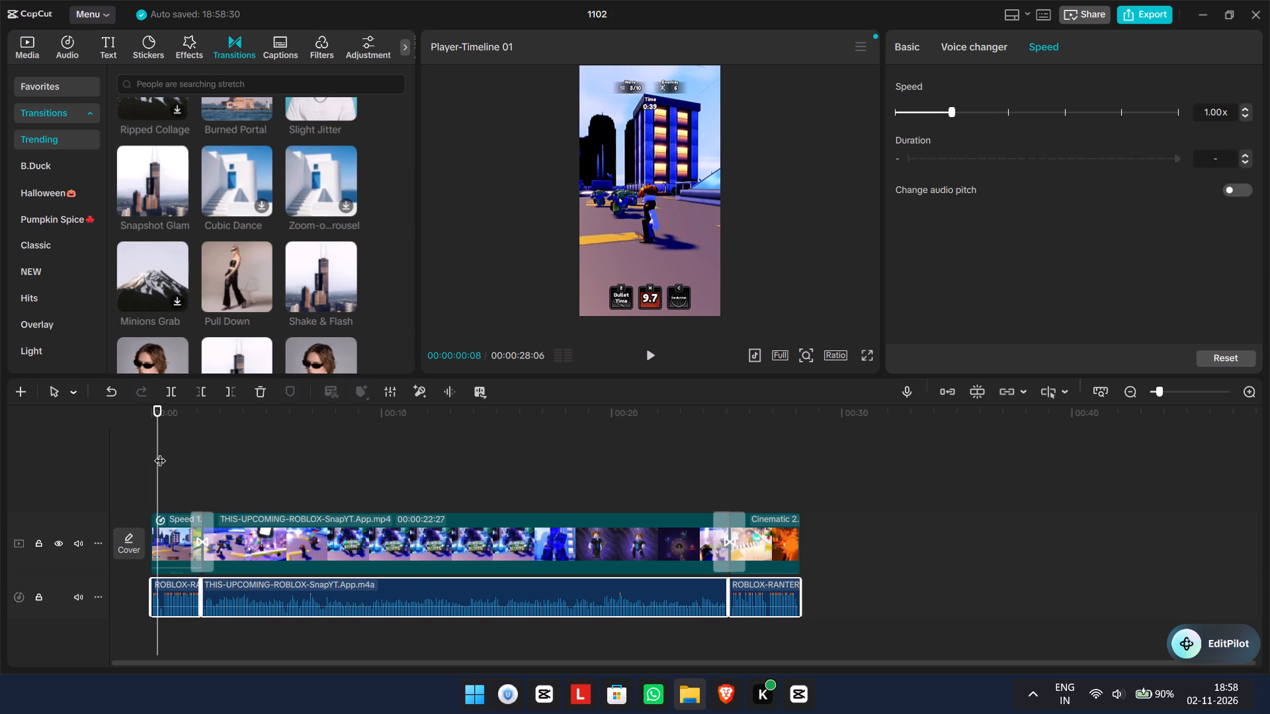
left_click_drag(169, 452, 130, 446)
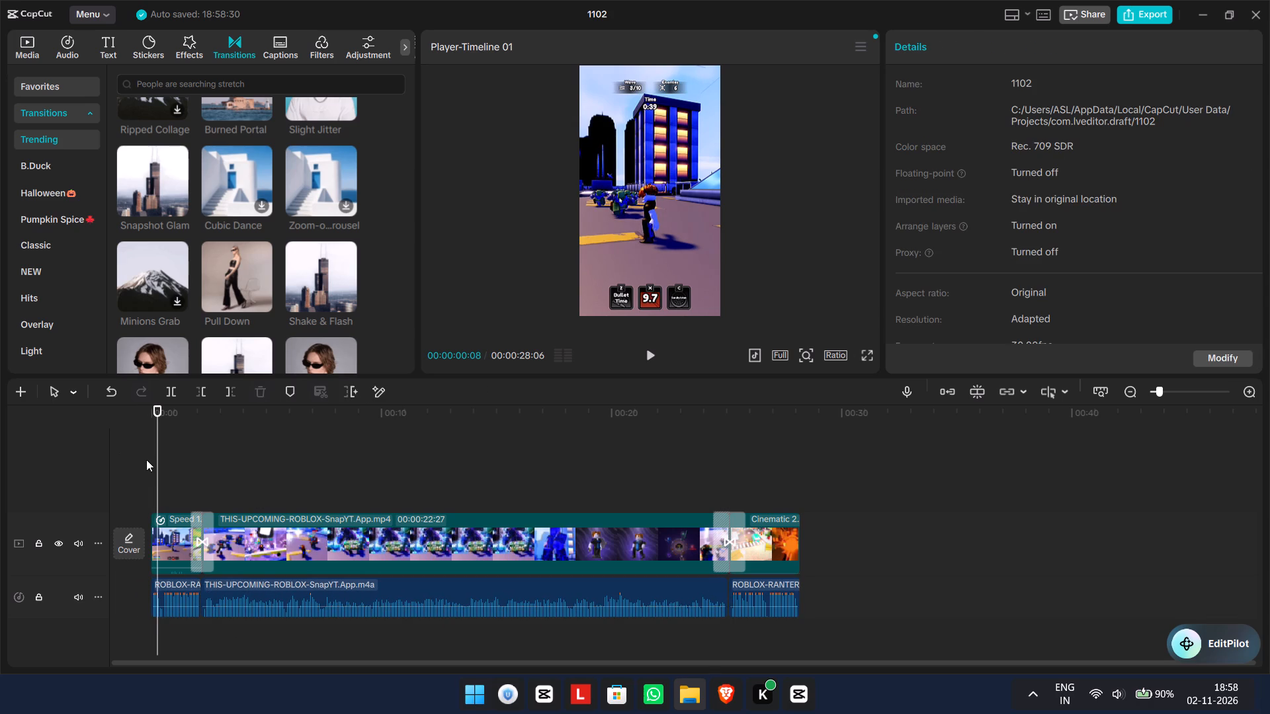
left_click_drag(154, 450, 135, 447)
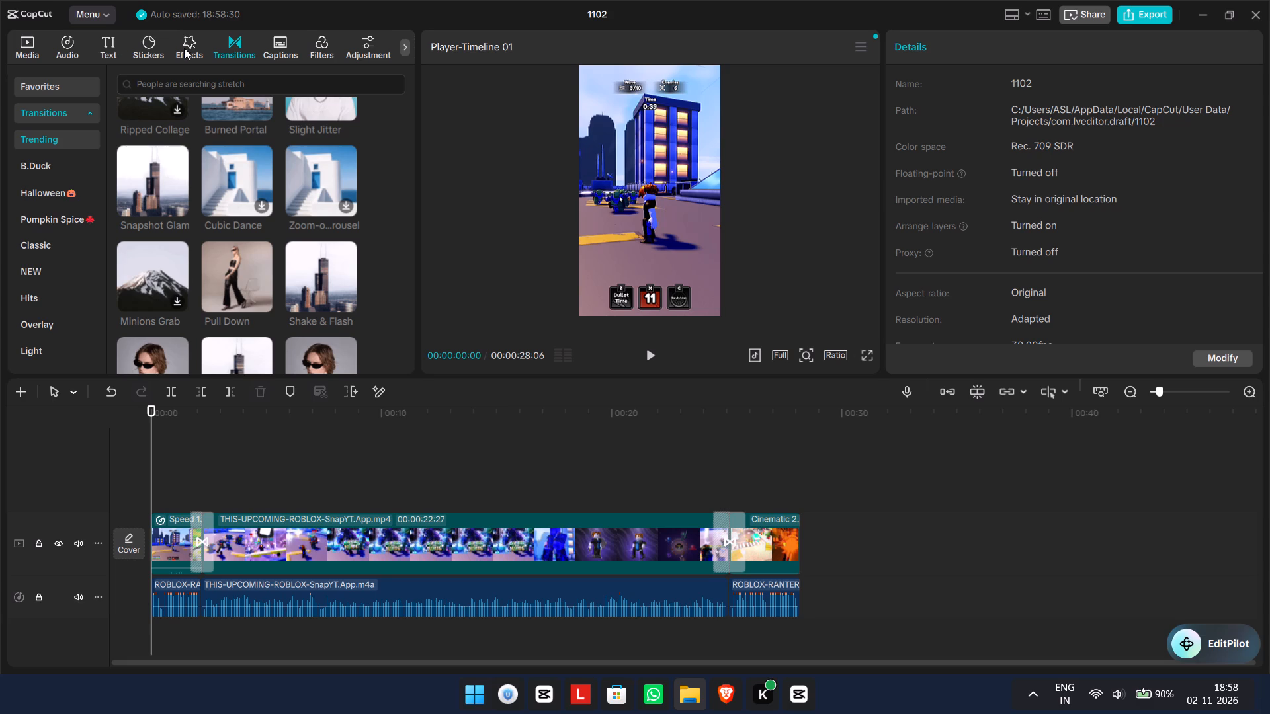
Generate captions for the timeline with the plain bold yellow "THE" template from the Trending caption templates, marking that template as a favorite.
left_click(294, 47)
left_click(282, 46)
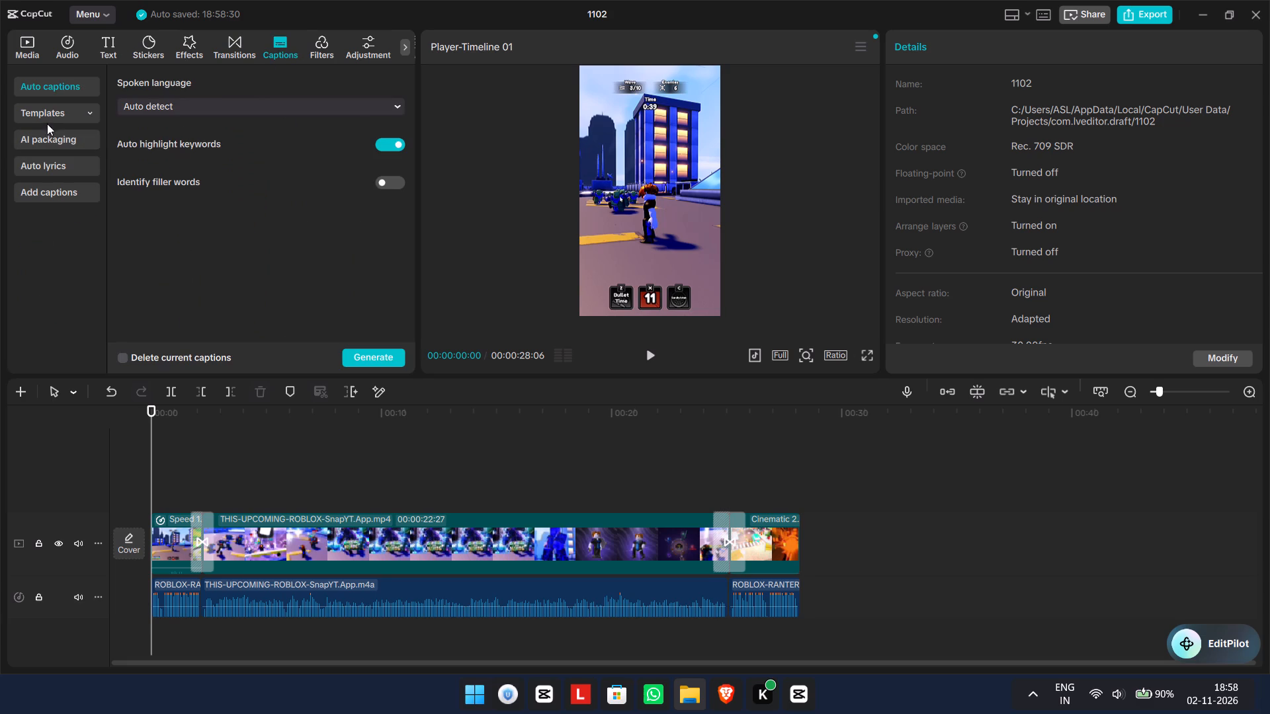
left_click(48, 122)
left_click(76, 83)
left_click(62, 110)
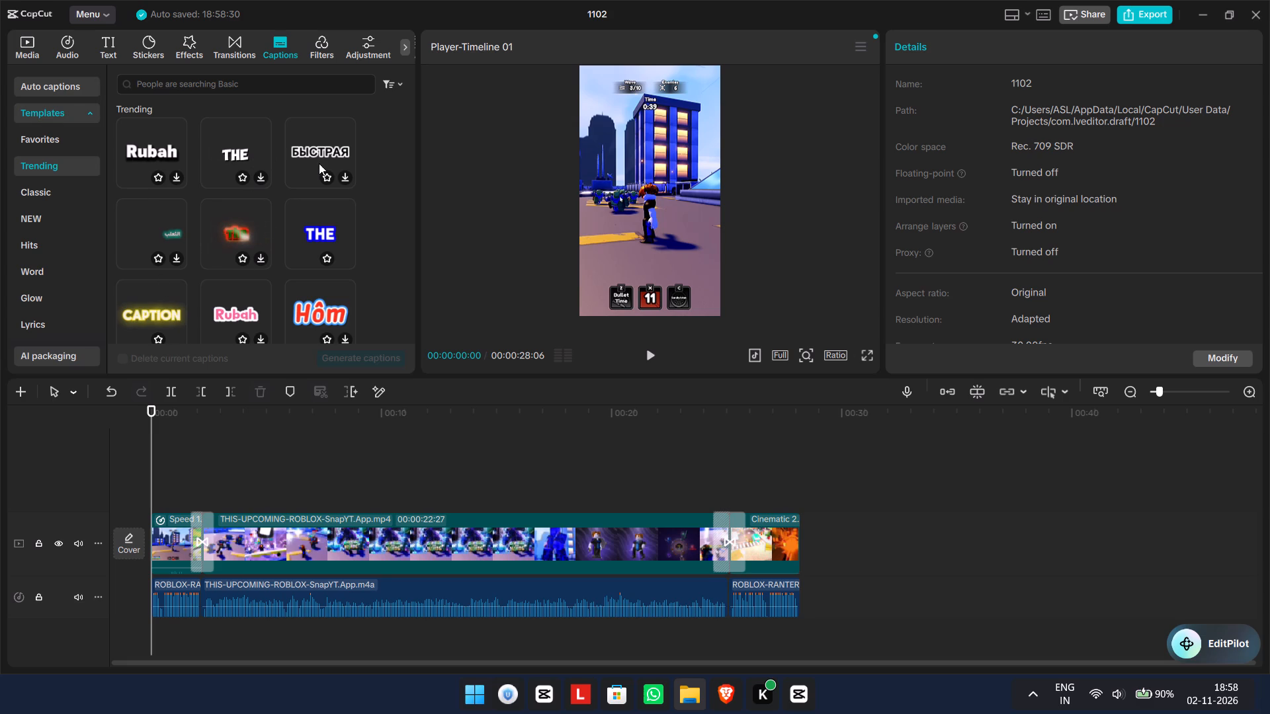
scroll(271, 202, "down", 2)
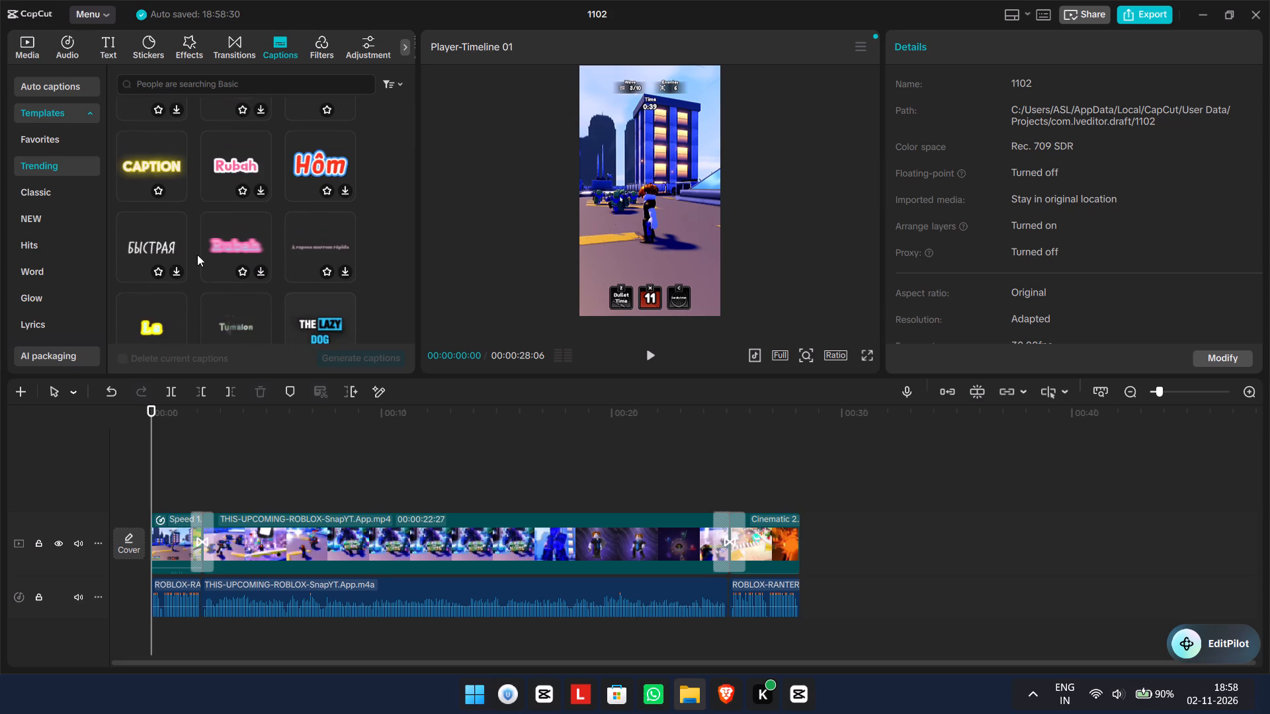
scroll(206, 260, "down", 2)
scroll(232, 190, "down", 1)
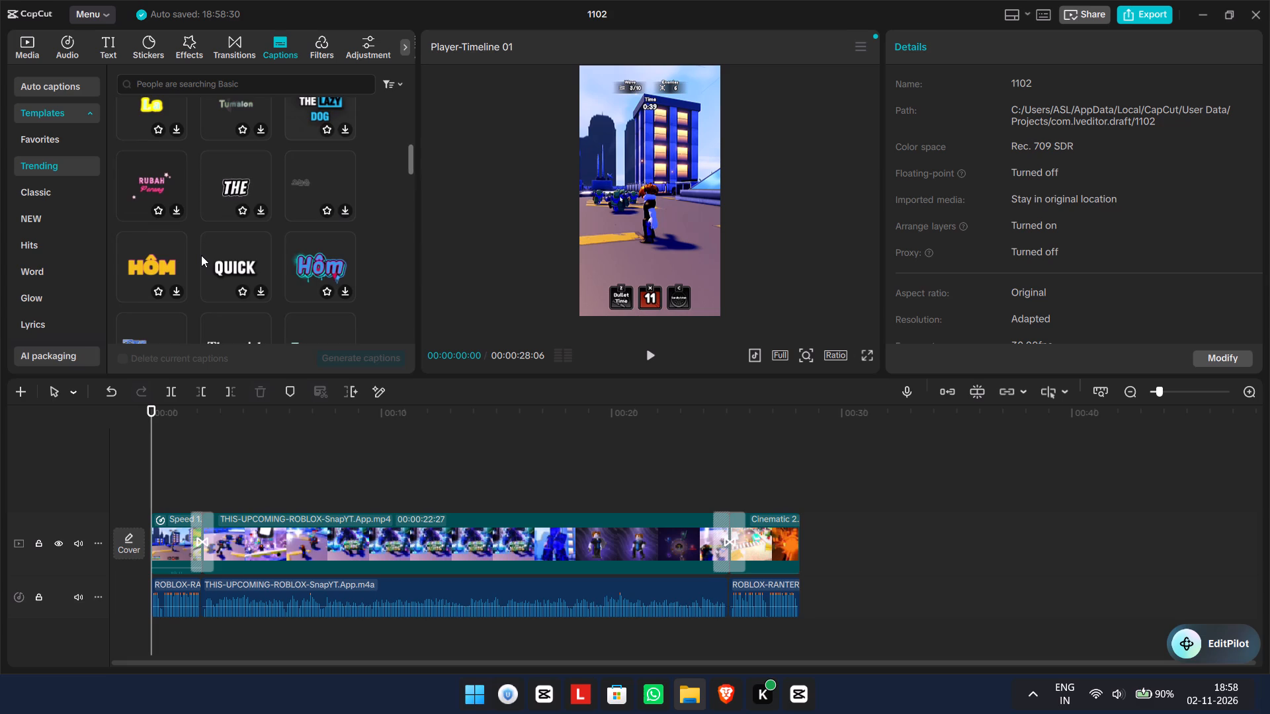
scroll(202, 255, "down", 2)
scroll(259, 234, "down", 2)
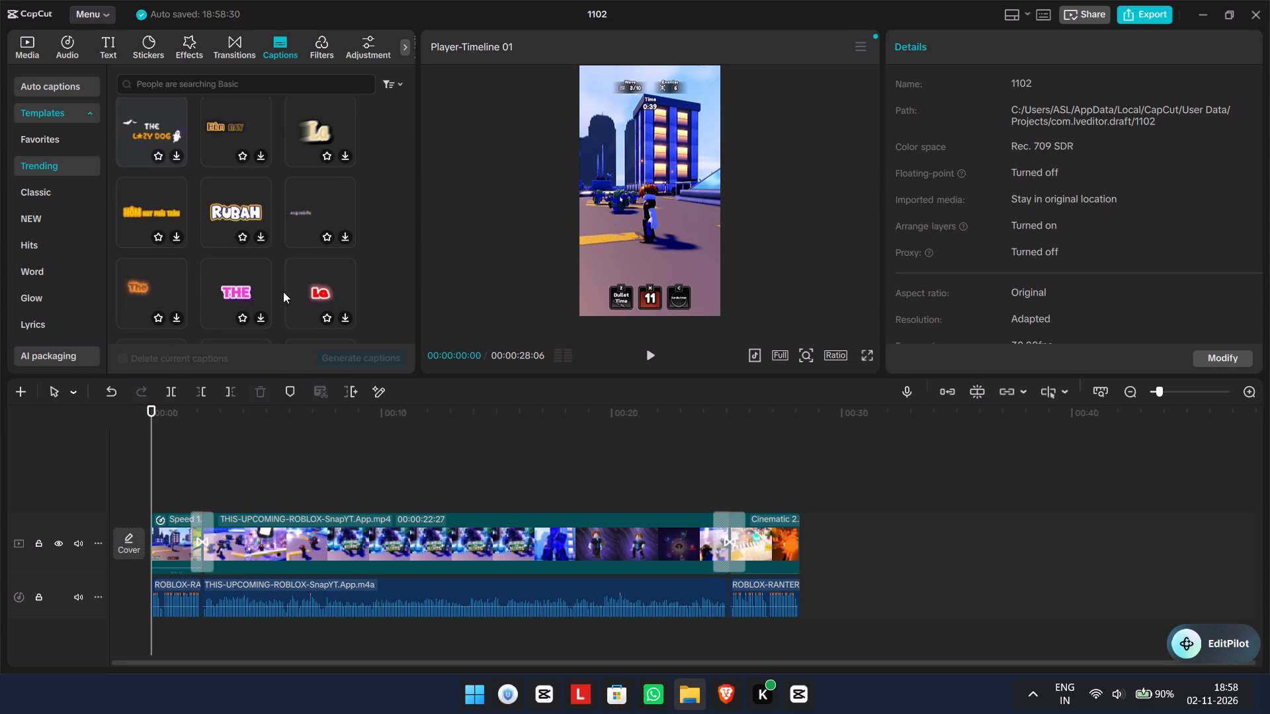
scroll(319, 292, "down", 1)
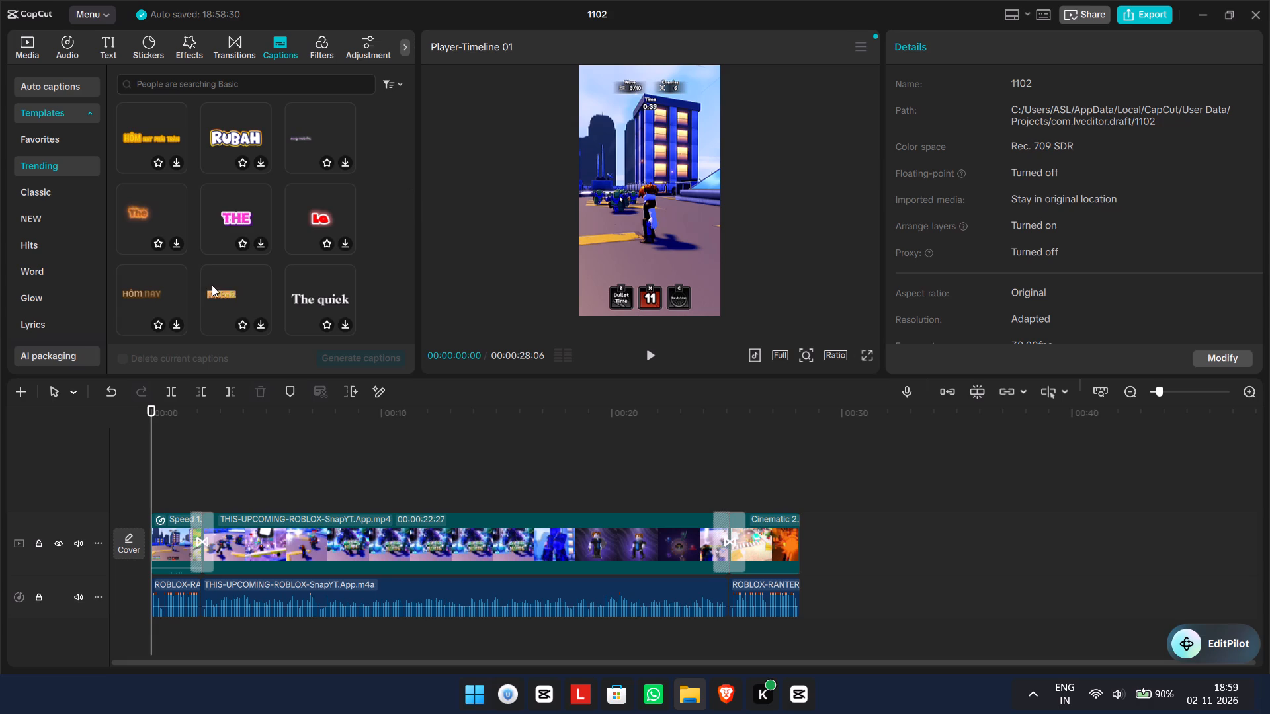
scroll(241, 293, "down", 2)
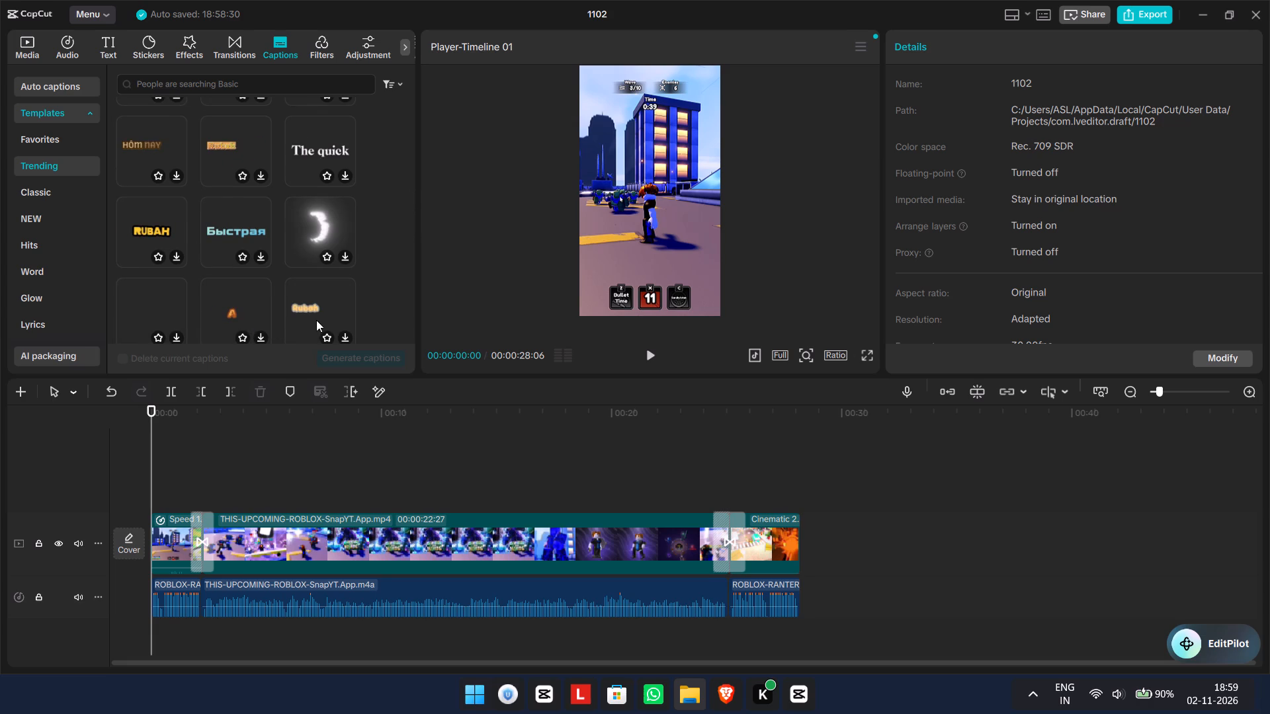
scroll(314, 319, "down", 3)
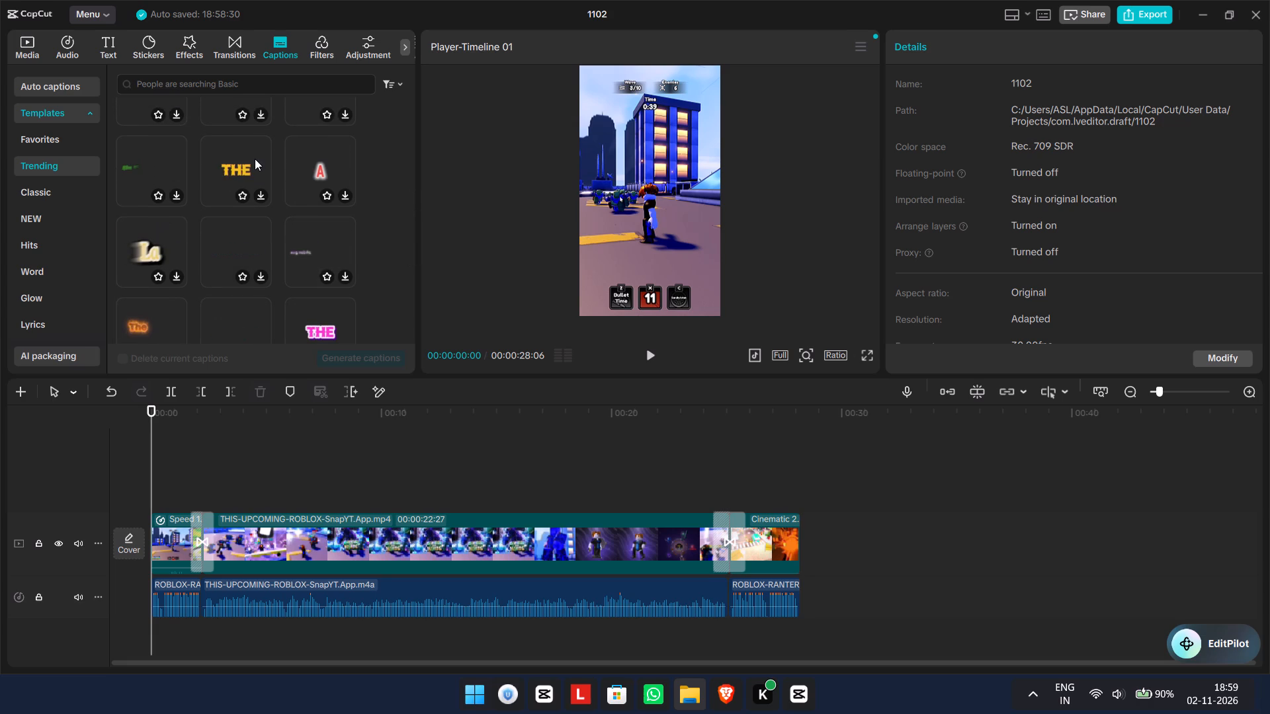
left_click(243, 195)
left_click(261, 196)
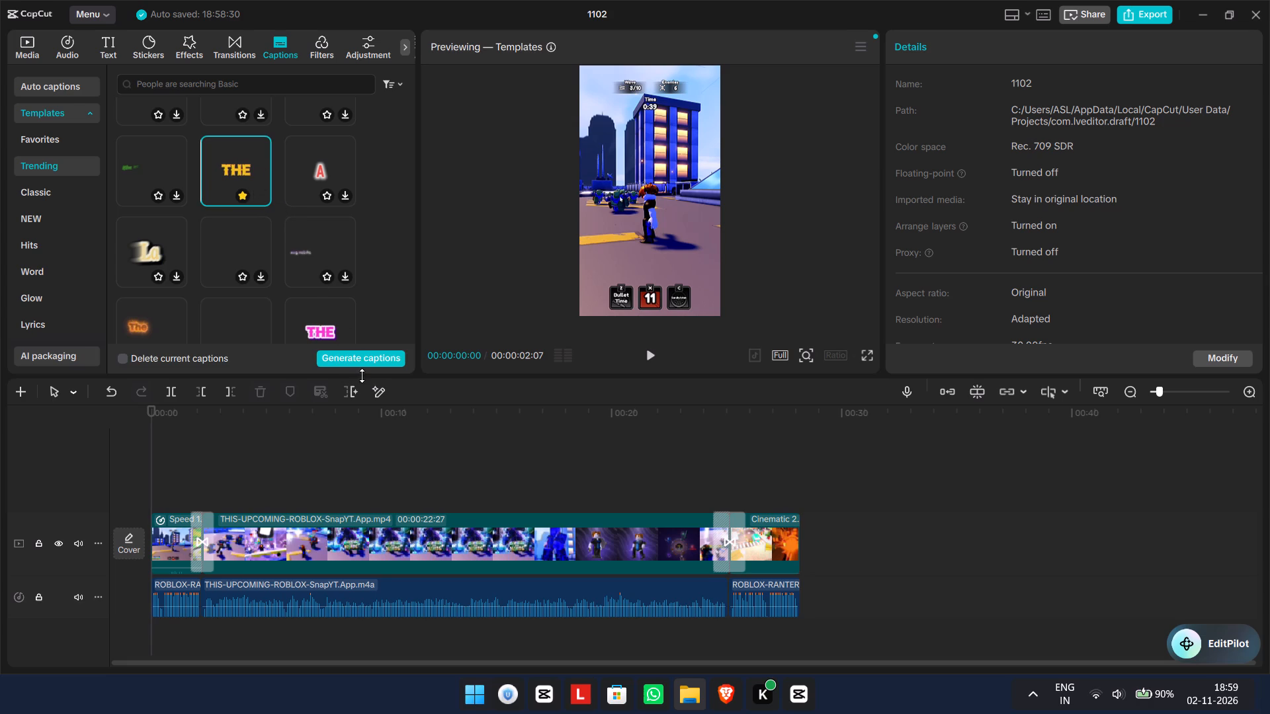
left_click(363, 361)
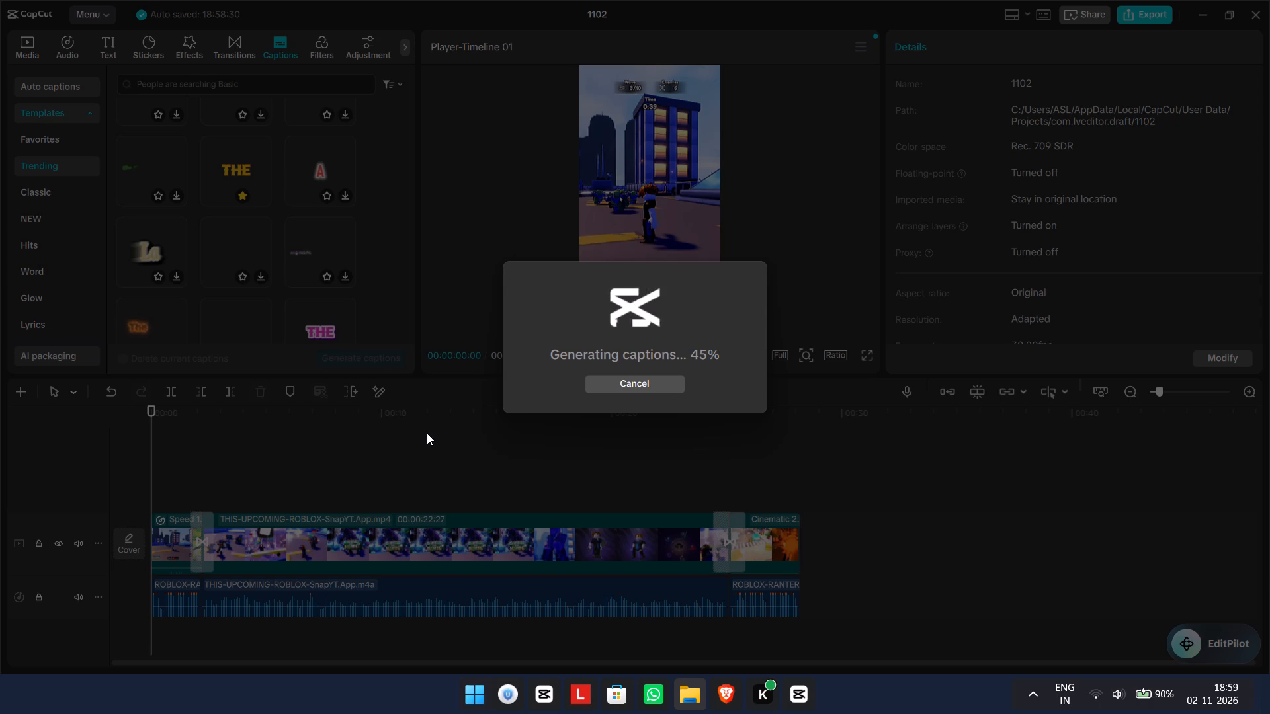
Check the available Wi-Fi networks in the system's quick settings and close the network list again.
left_click(1109, 687)
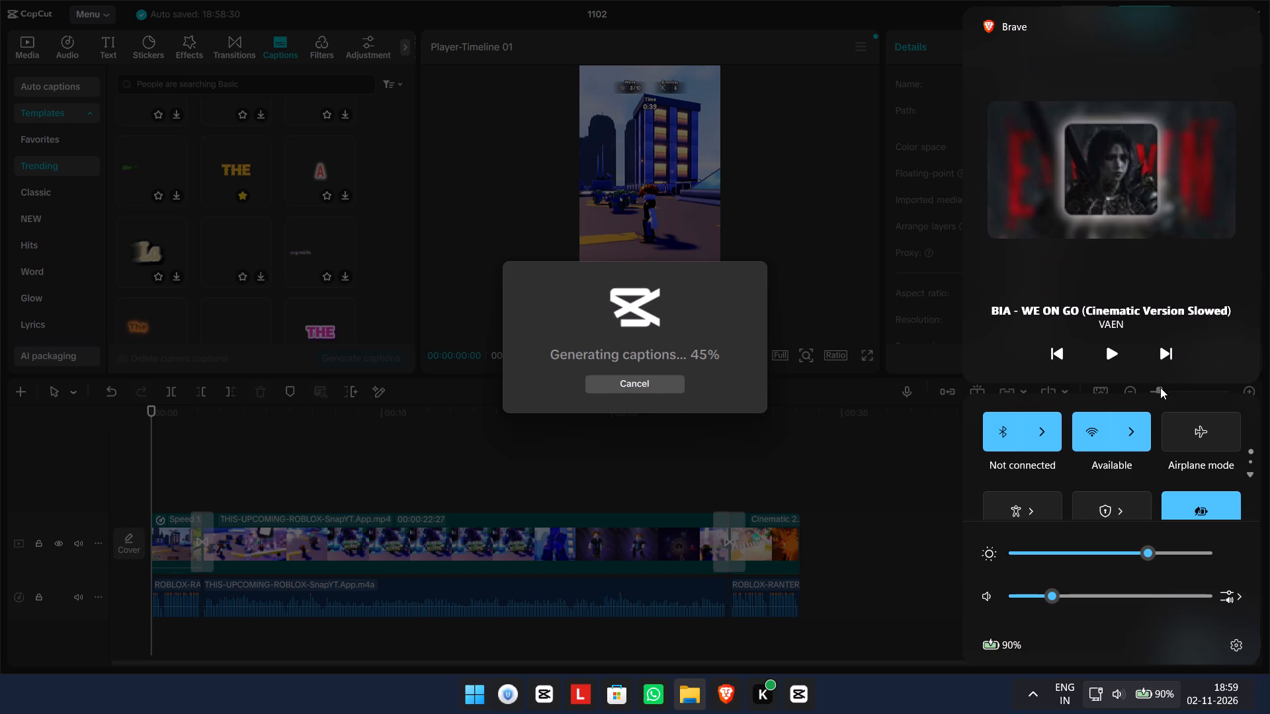
left_click(1140, 439)
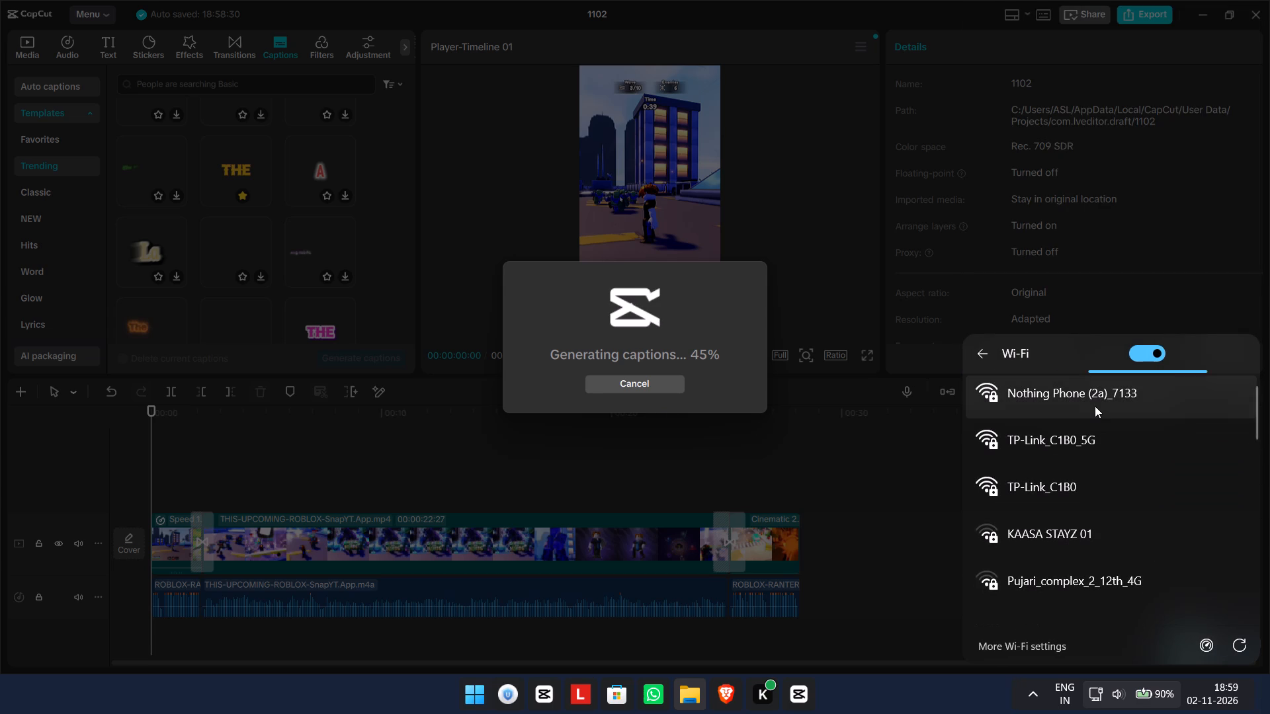
scroll(1126, 435, "up", 4)
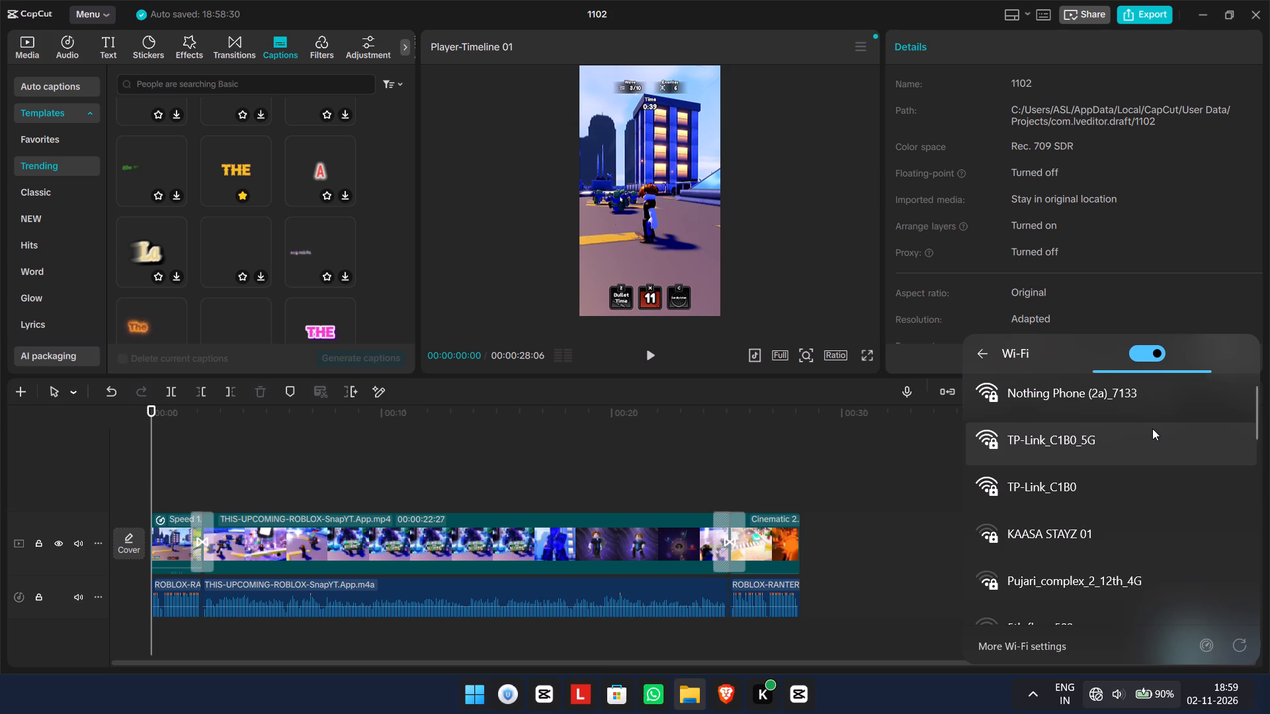
left_click(903, 688)
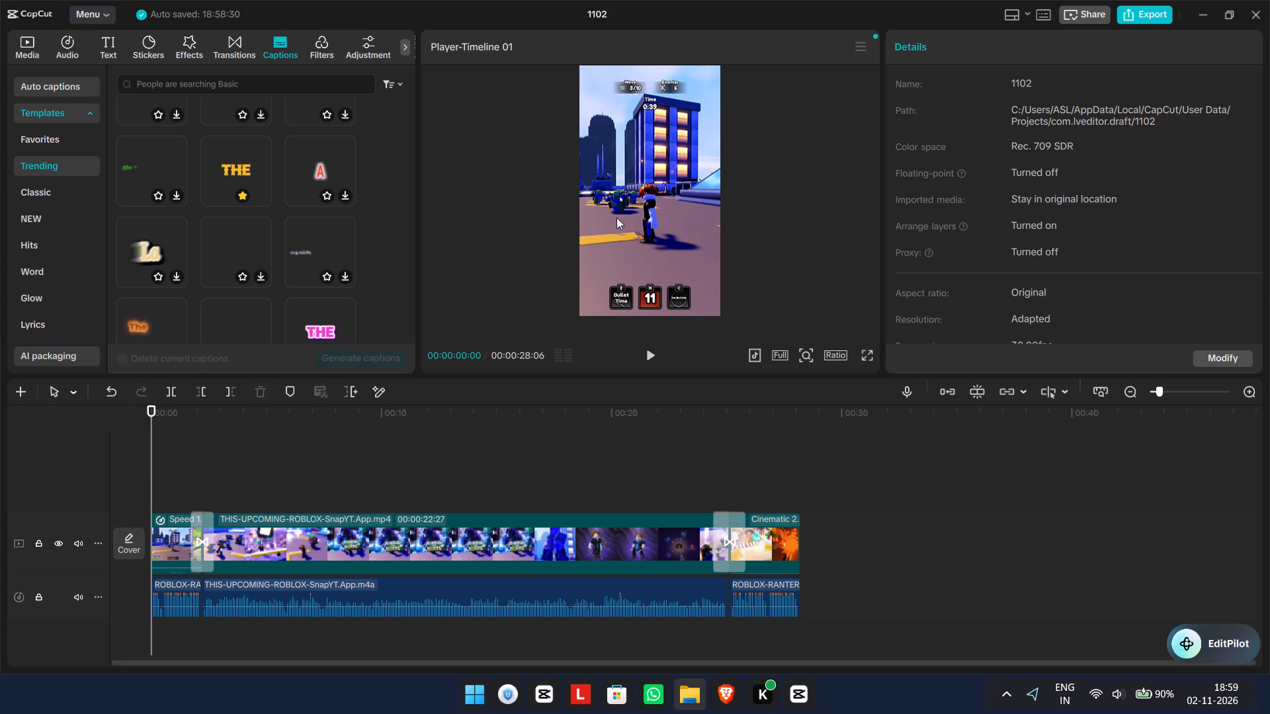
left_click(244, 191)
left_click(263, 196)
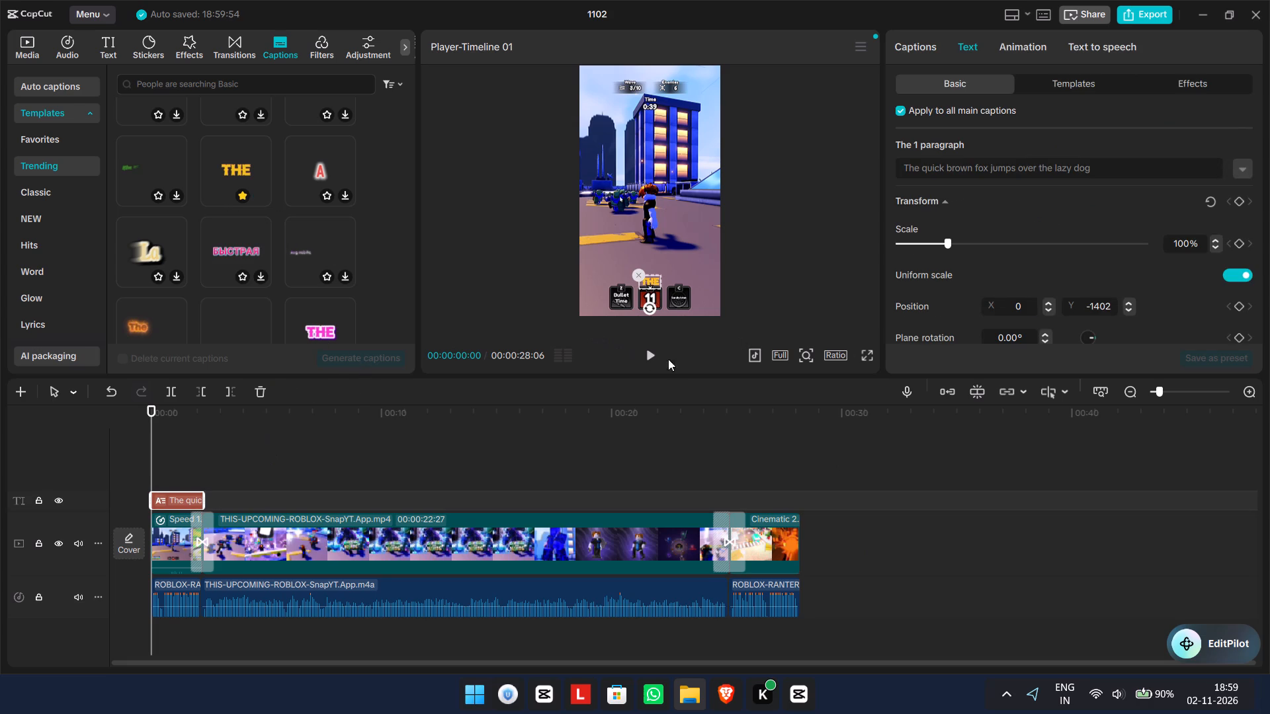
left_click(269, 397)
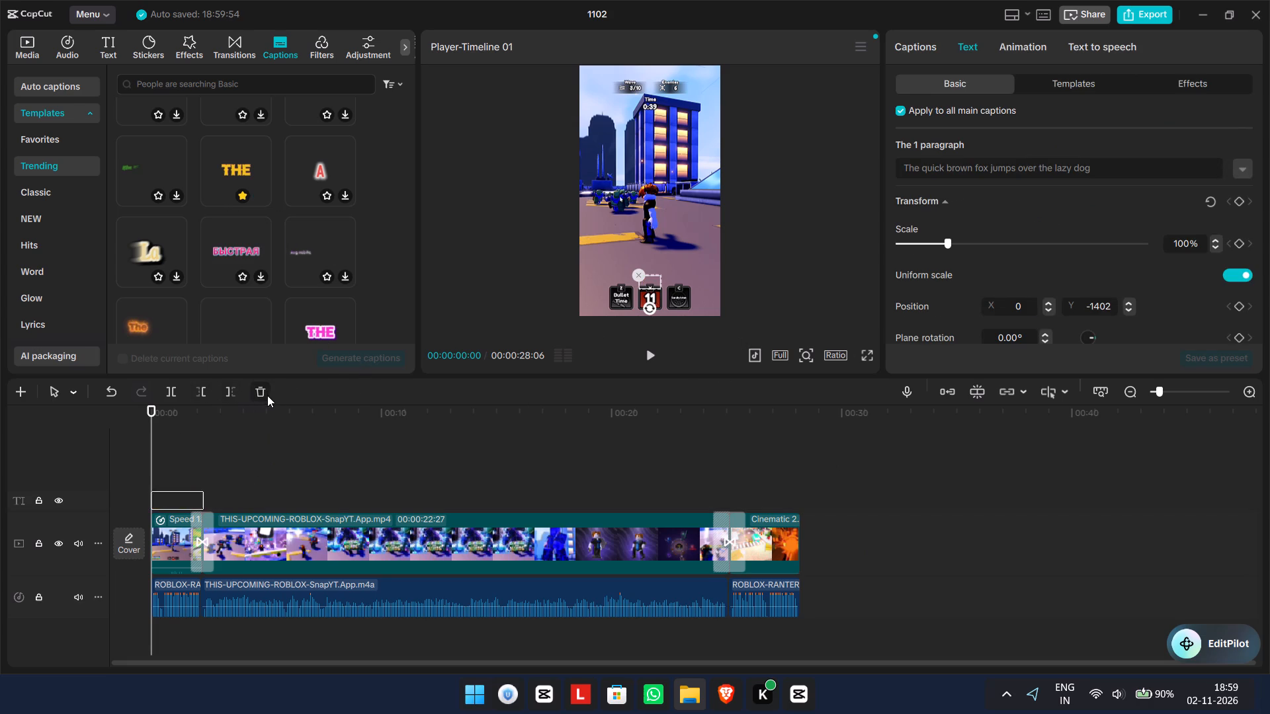
Generate captions for the timeline with the plain bold yellow "THE" template from the Trending caption templates.
left_click(228, 177)
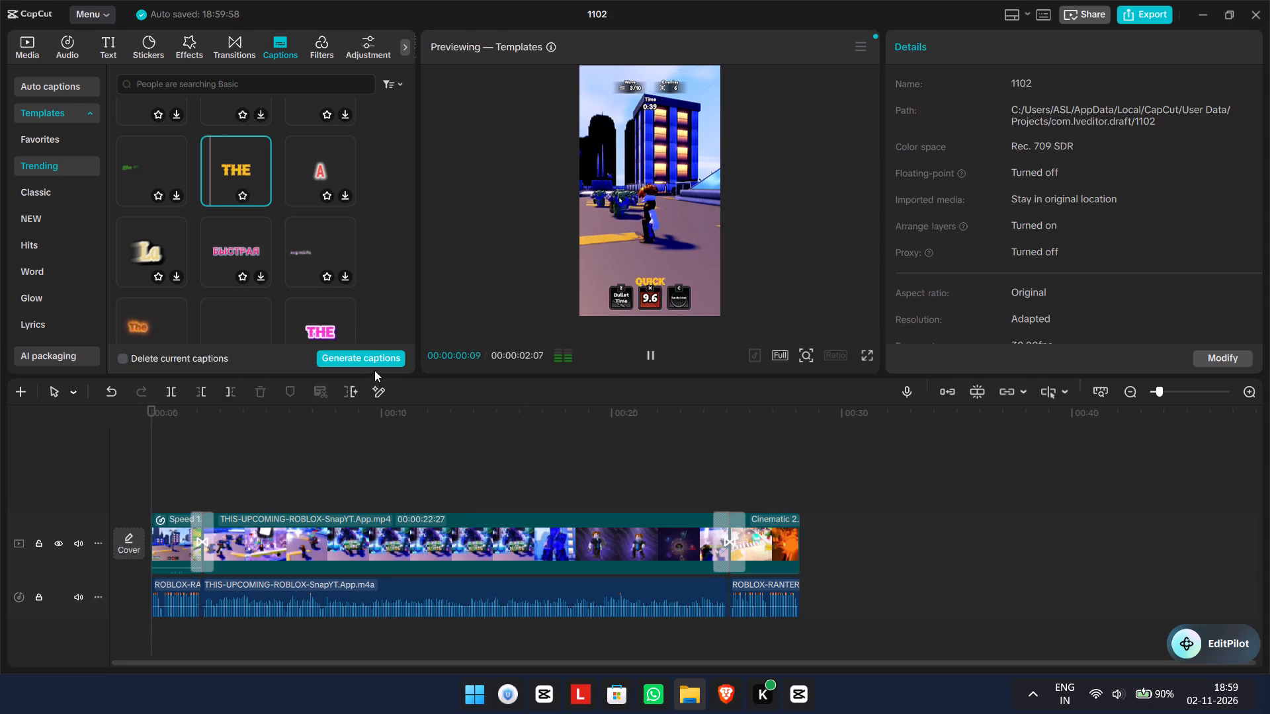
left_click(364, 362)
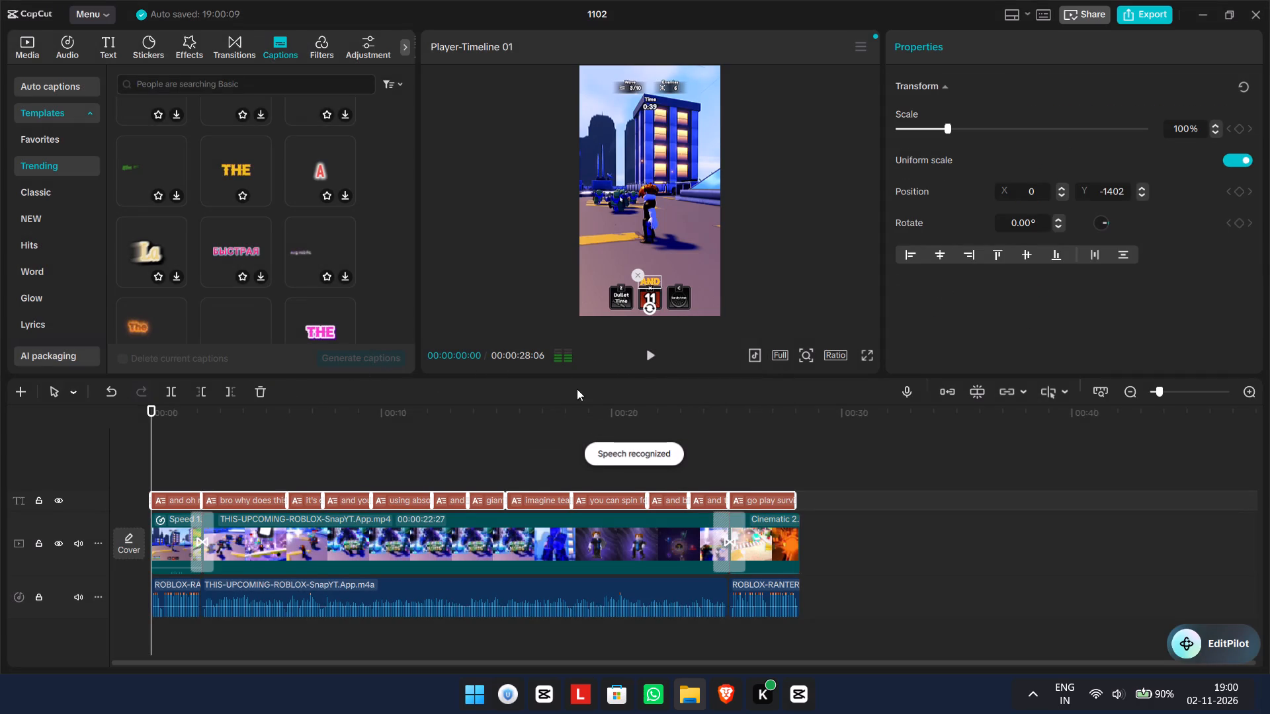
Enlarge all captions to about 220% scale and raise them, centered, above the ability counters in the frame.
left_click(659, 356)
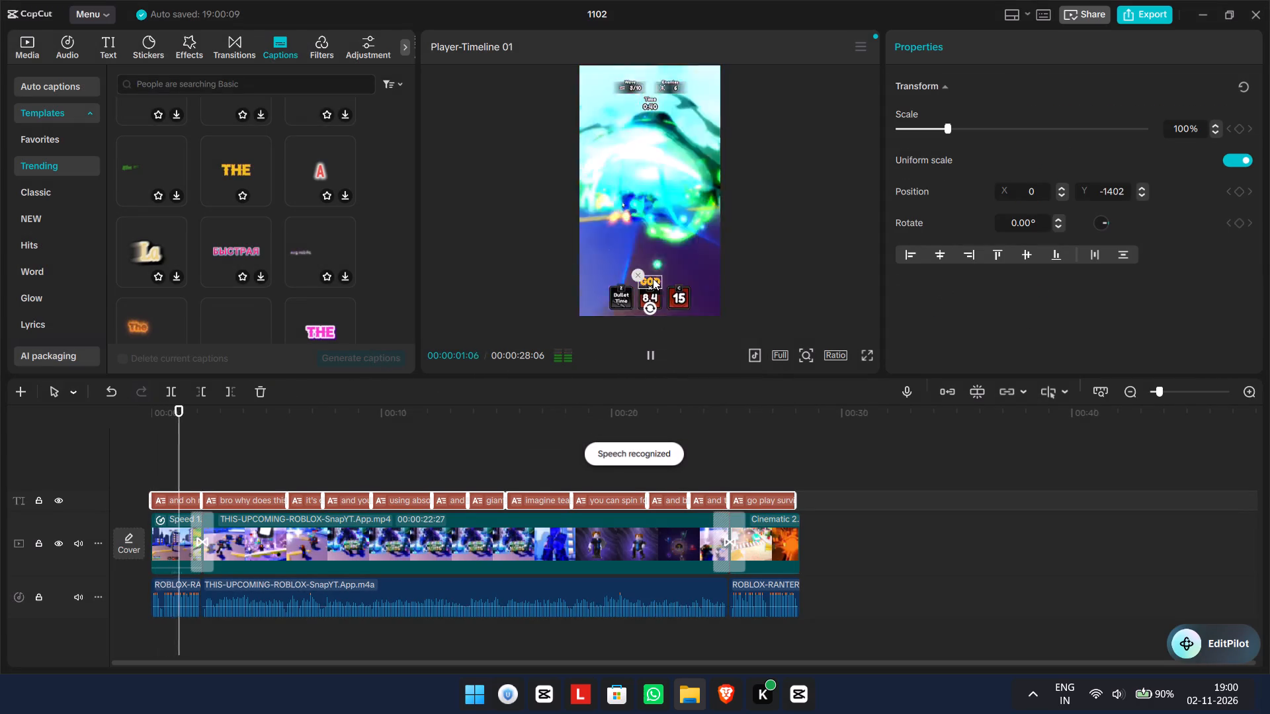
left_click_drag(962, 129, 1033, 134)
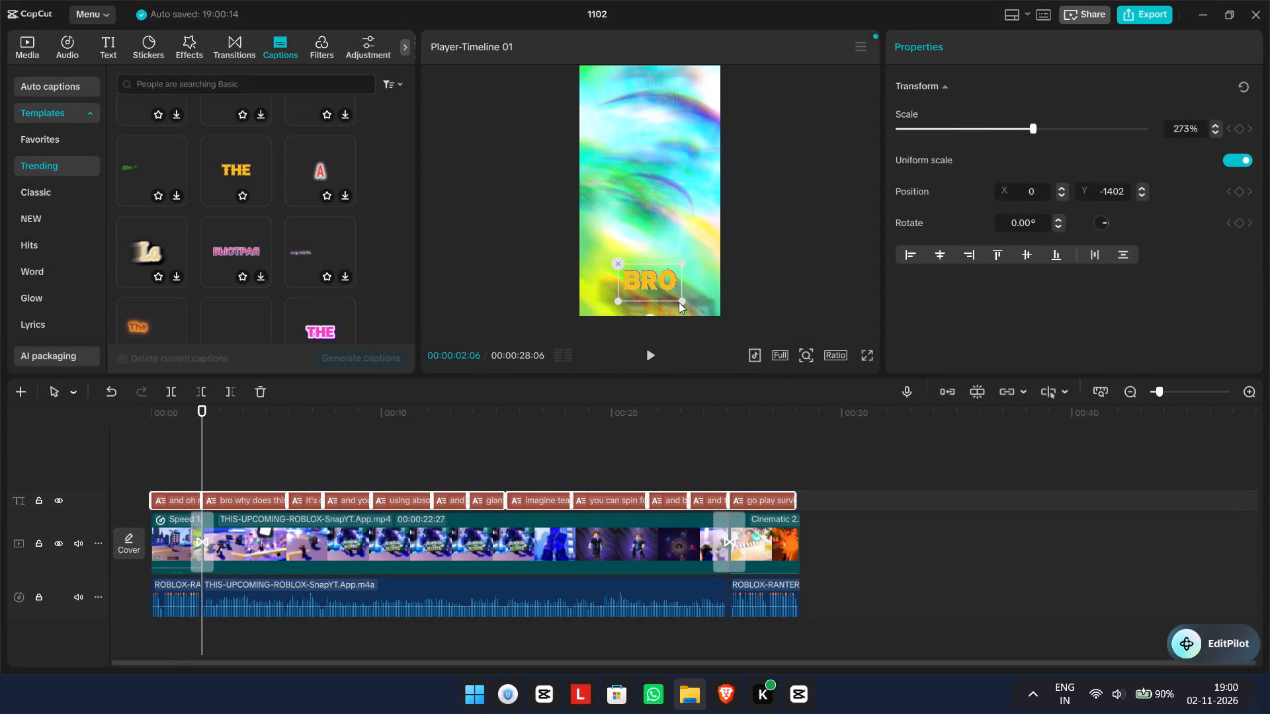
left_click_drag(653, 285, 657, 263)
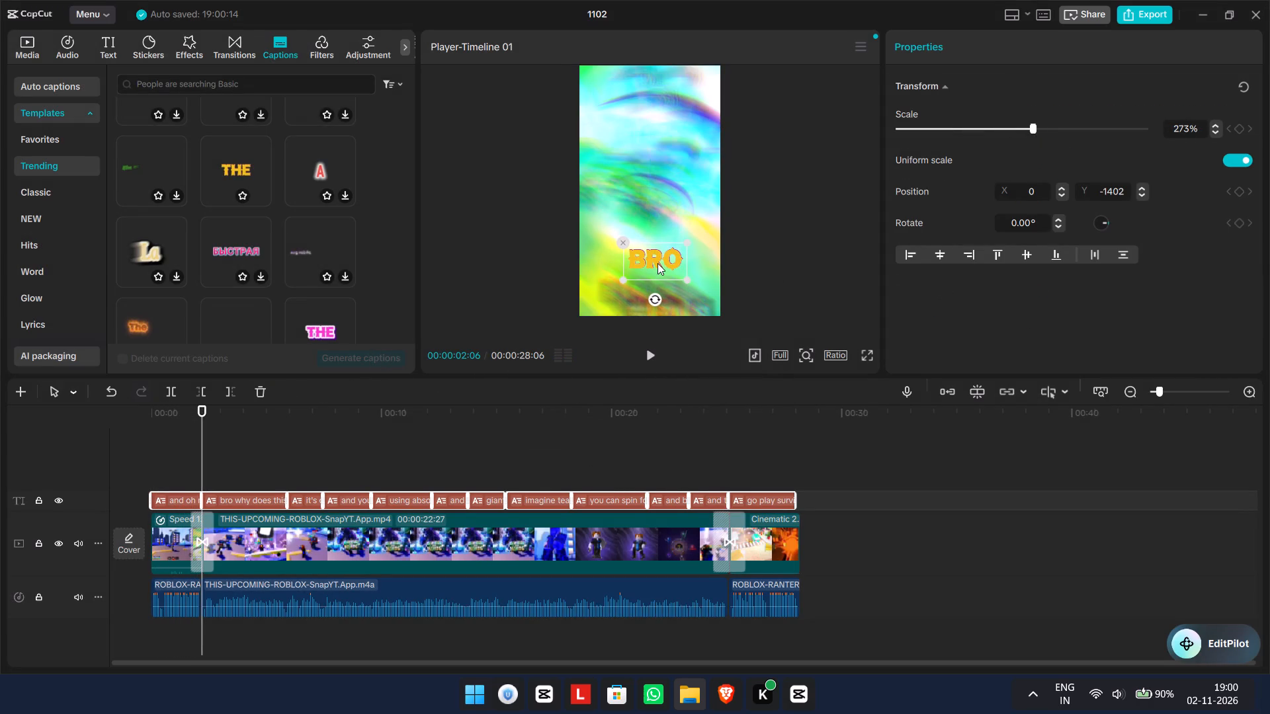
left_click_drag(657, 263, 655, 263)
left_click_drag(1023, 126, 1007, 128)
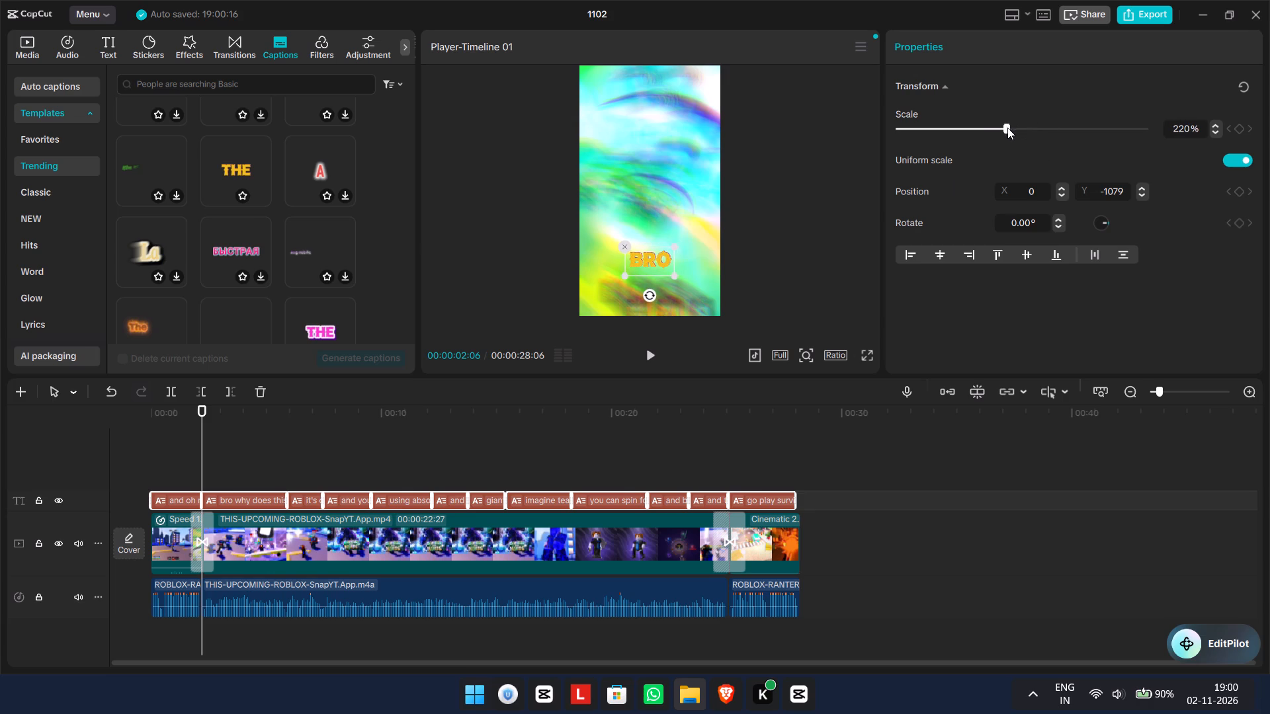
left_click_drag(1007, 128, 1010, 128)
left_click_drag(657, 262, 656, 254)
Play the opening seconds repeatedly to review the captions' look and timing, including across the transition into the main video.
left_click(657, 348)
left_click(769, 291)
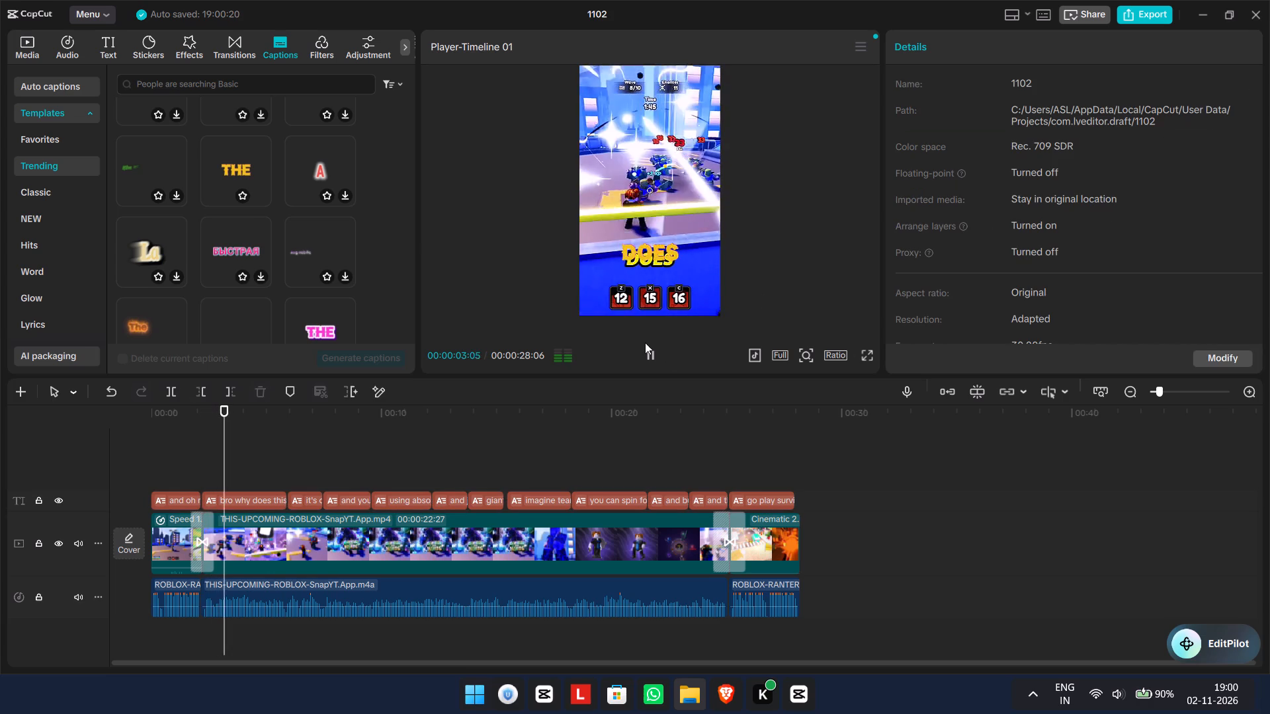
left_click(651, 356)
left_click_drag(249, 448, 209, 441)
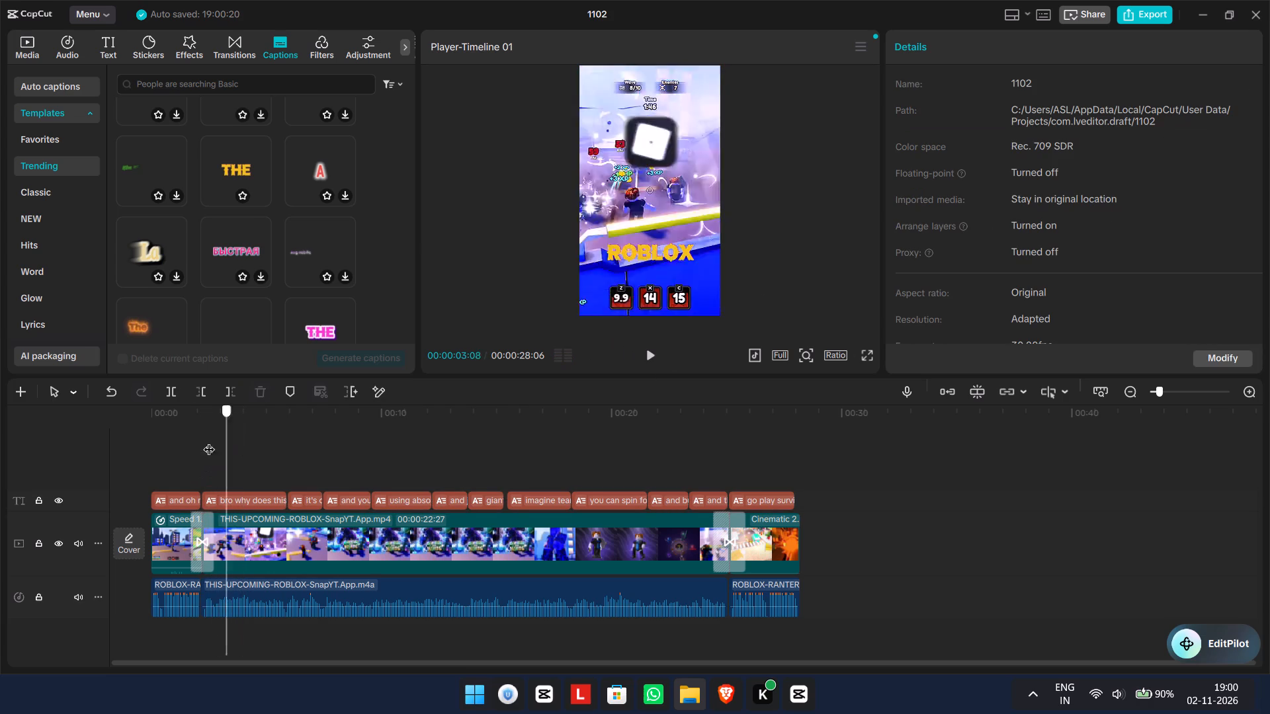
left_click_drag(209, 441, 116, 434)
left_click(650, 358)
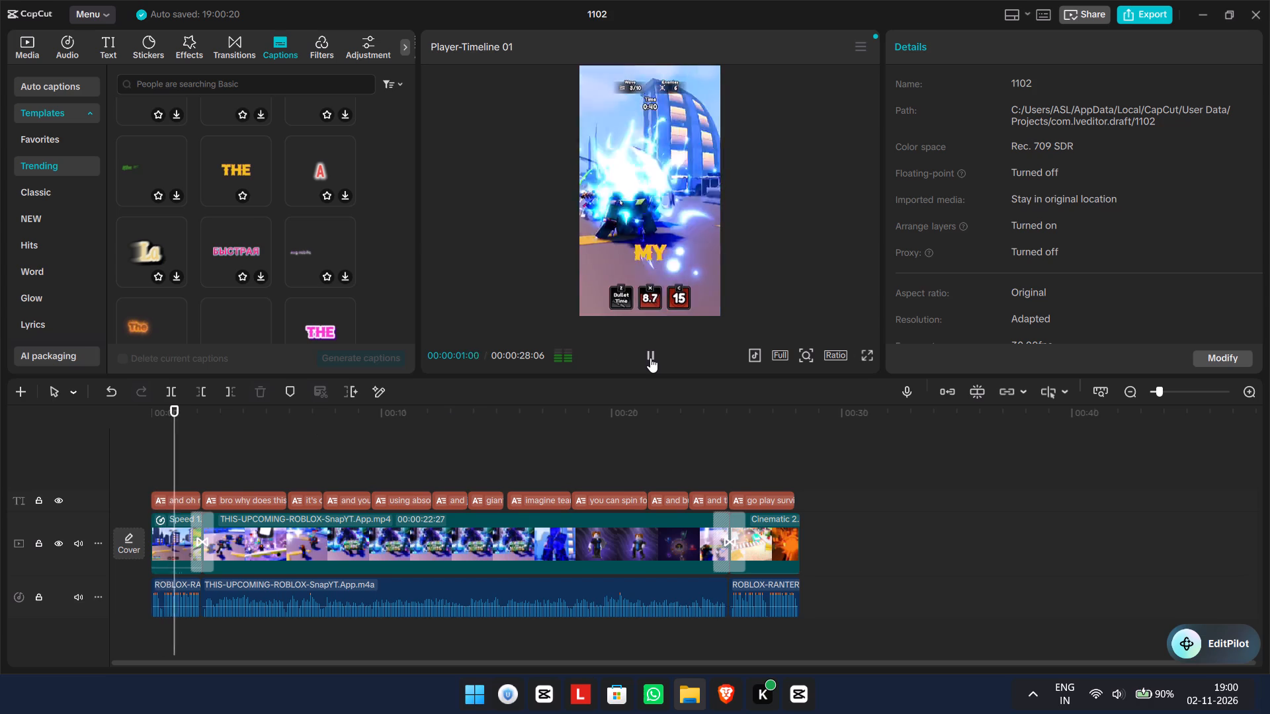
left_click(650, 358)
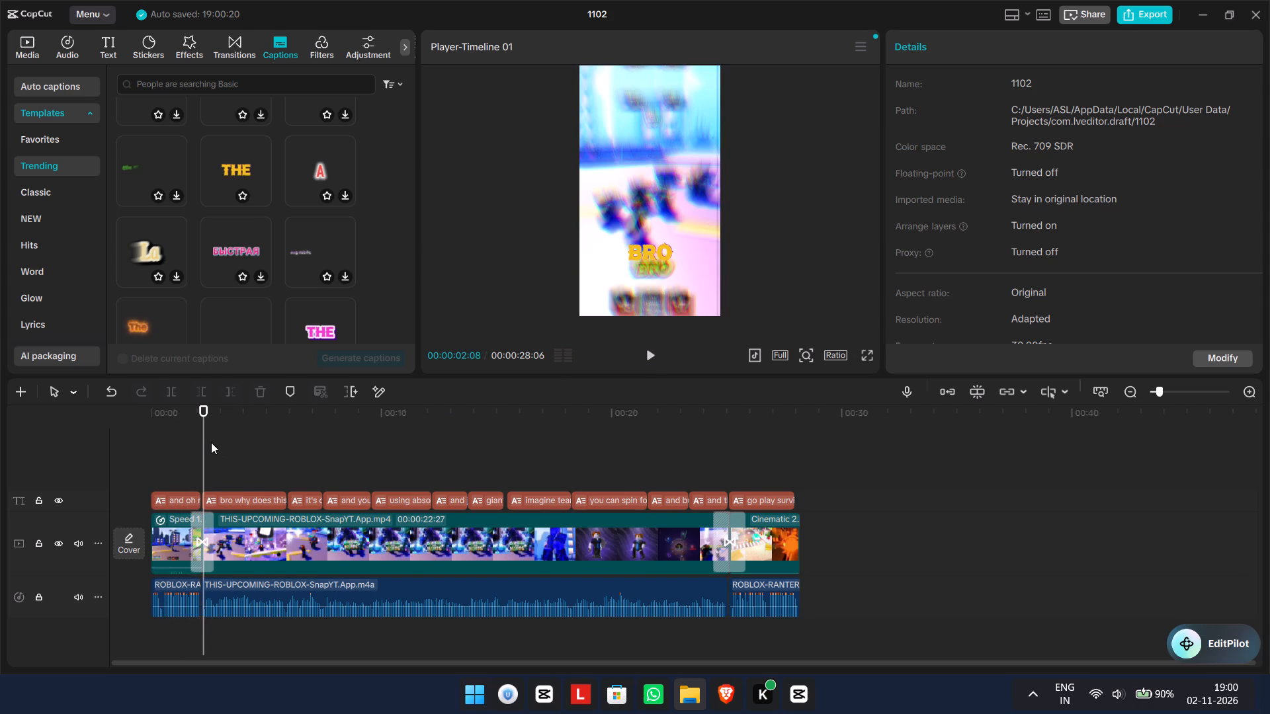
left_click_drag(202, 441, 177, 441)
left_click_drag(176, 441, 166, 442)
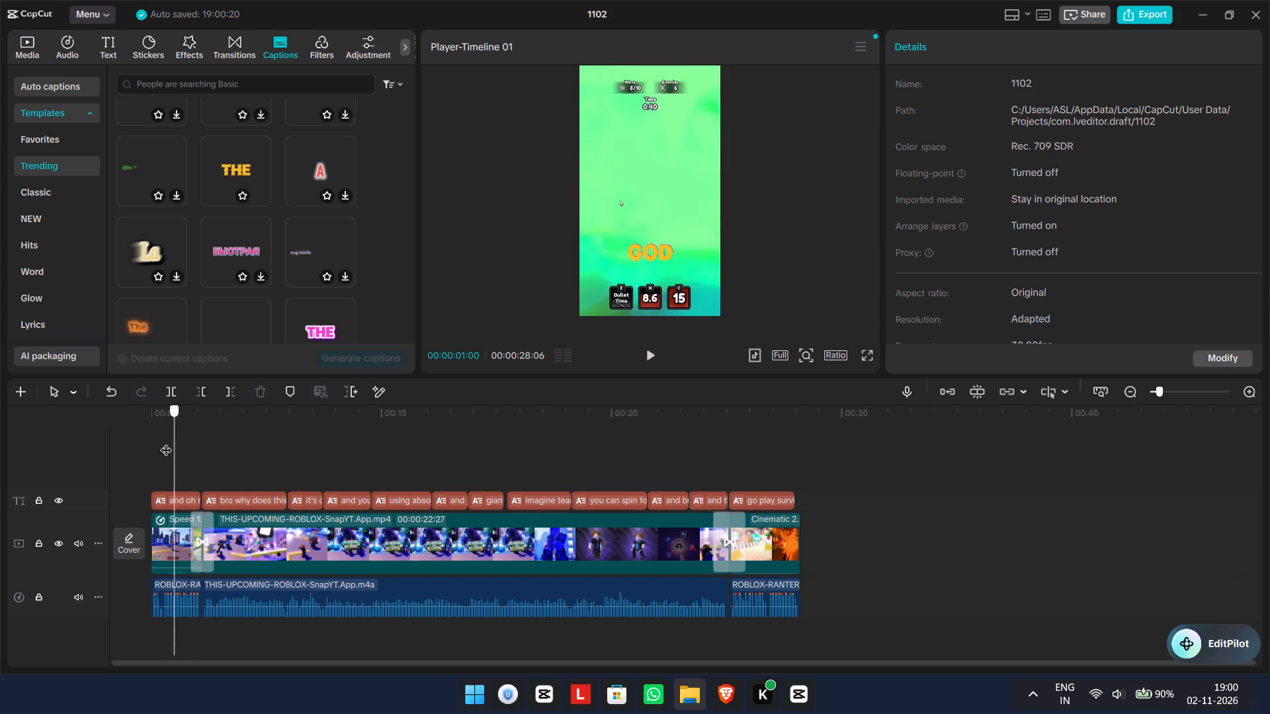
left_click_drag(166, 442, 135, 444)
left_click(655, 349)
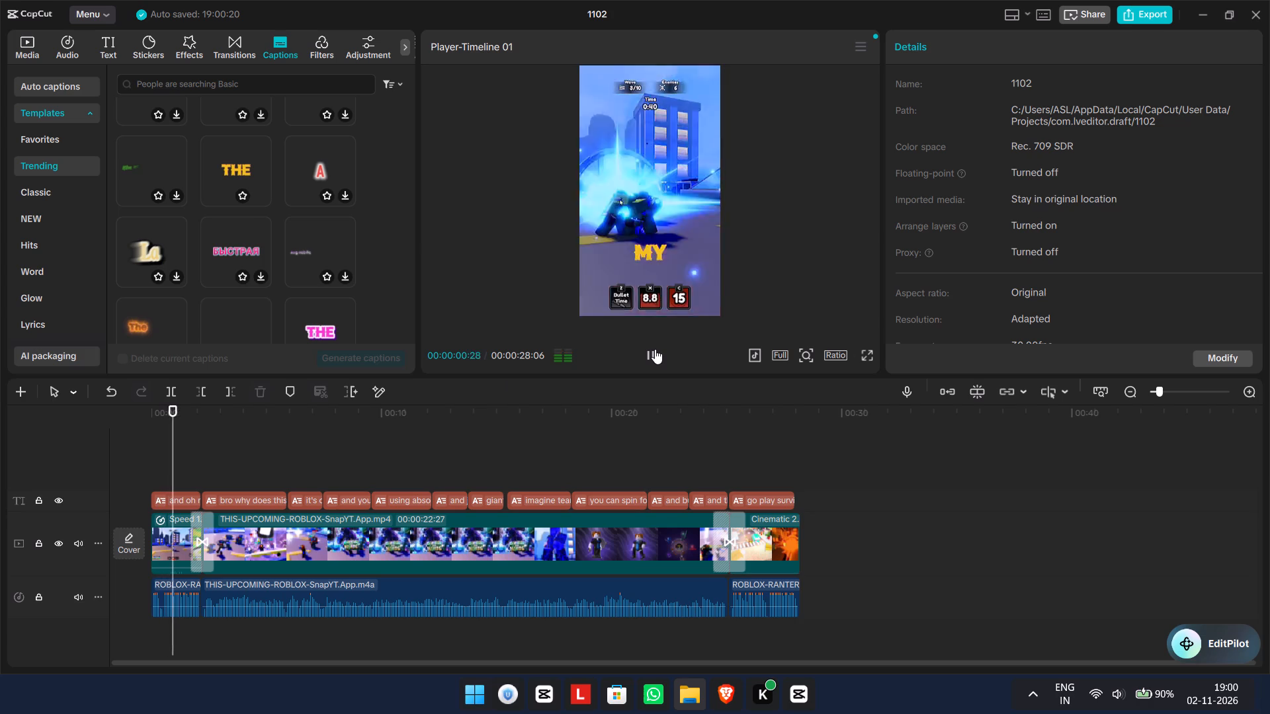
left_click(650, 348)
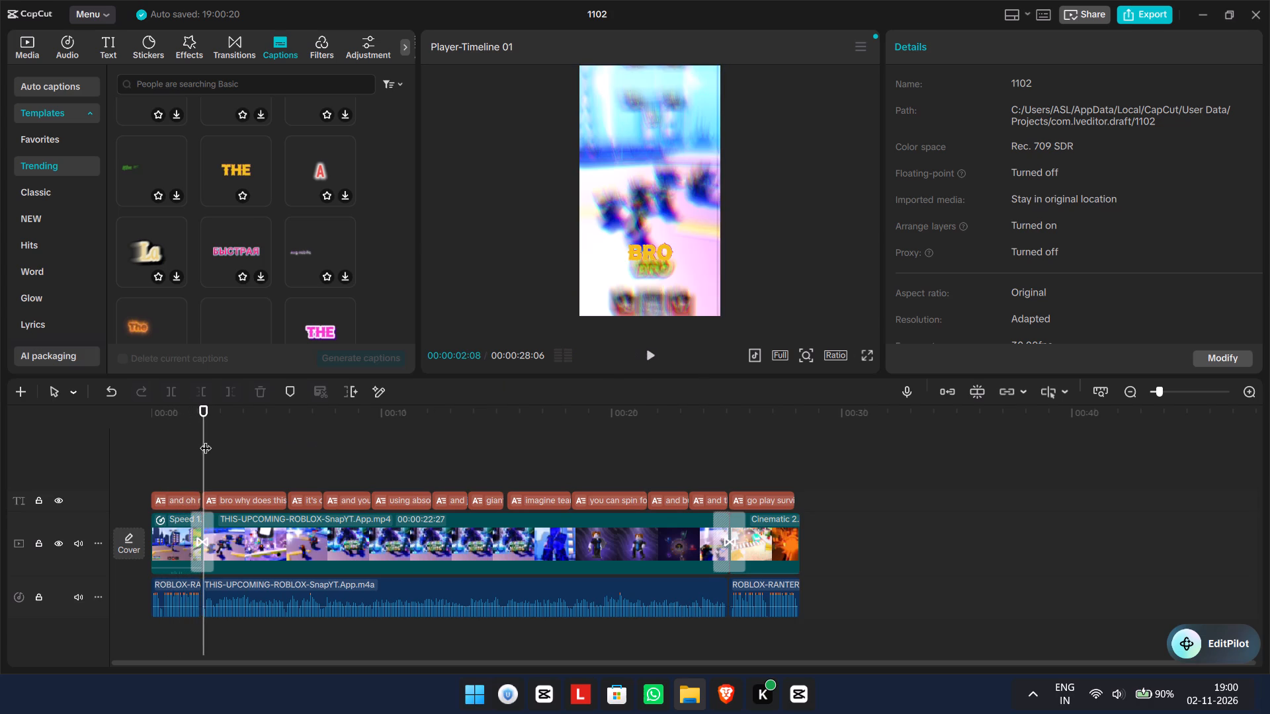
left_click_drag(206, 440, 128, 438)
Delete all captions over the main video, keeping only the opening and closing ones, and play the ending to check its caption.
left_click_drag(214, 469, 376, 501)
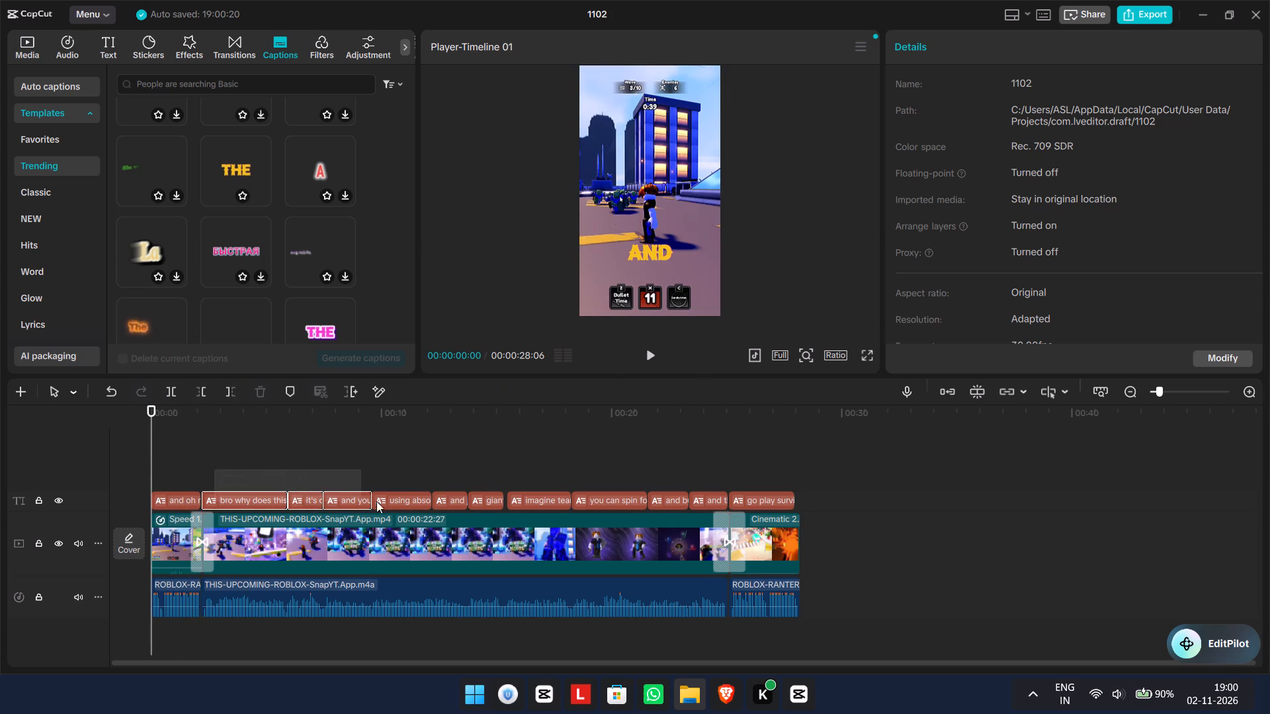
left_click_drag(376, 501, 718, 496)
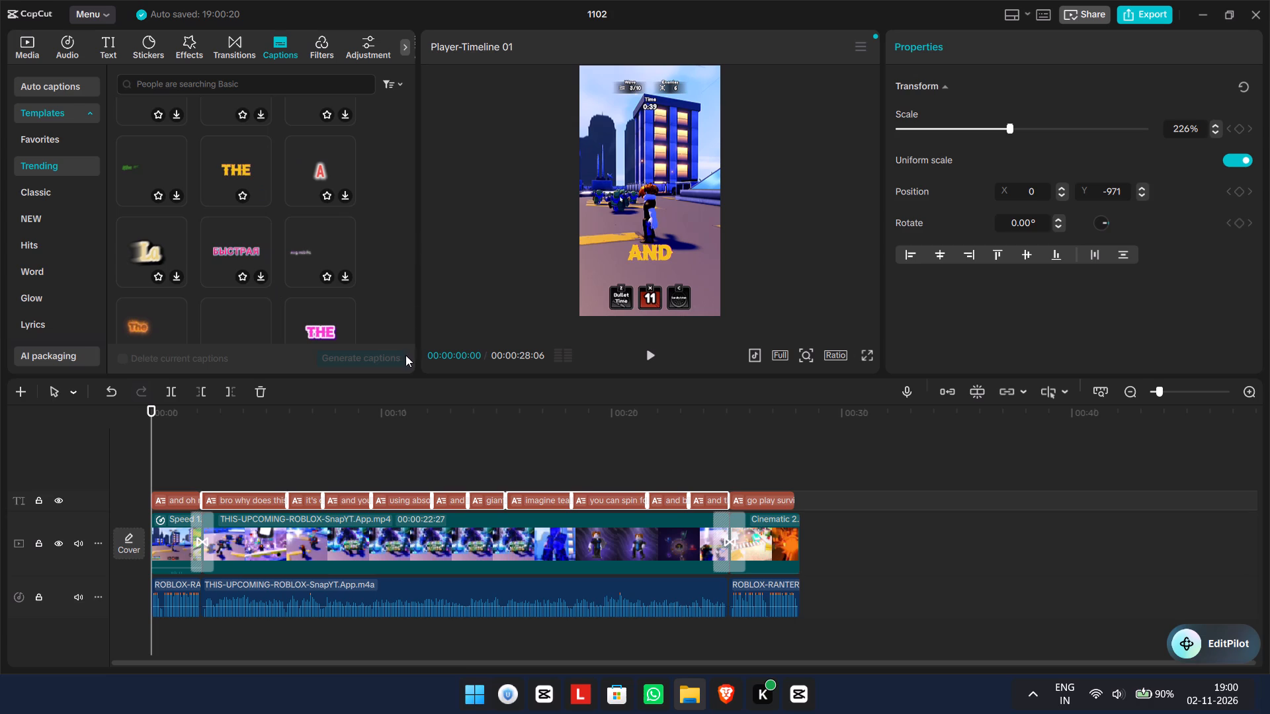
left_click(265, 386)
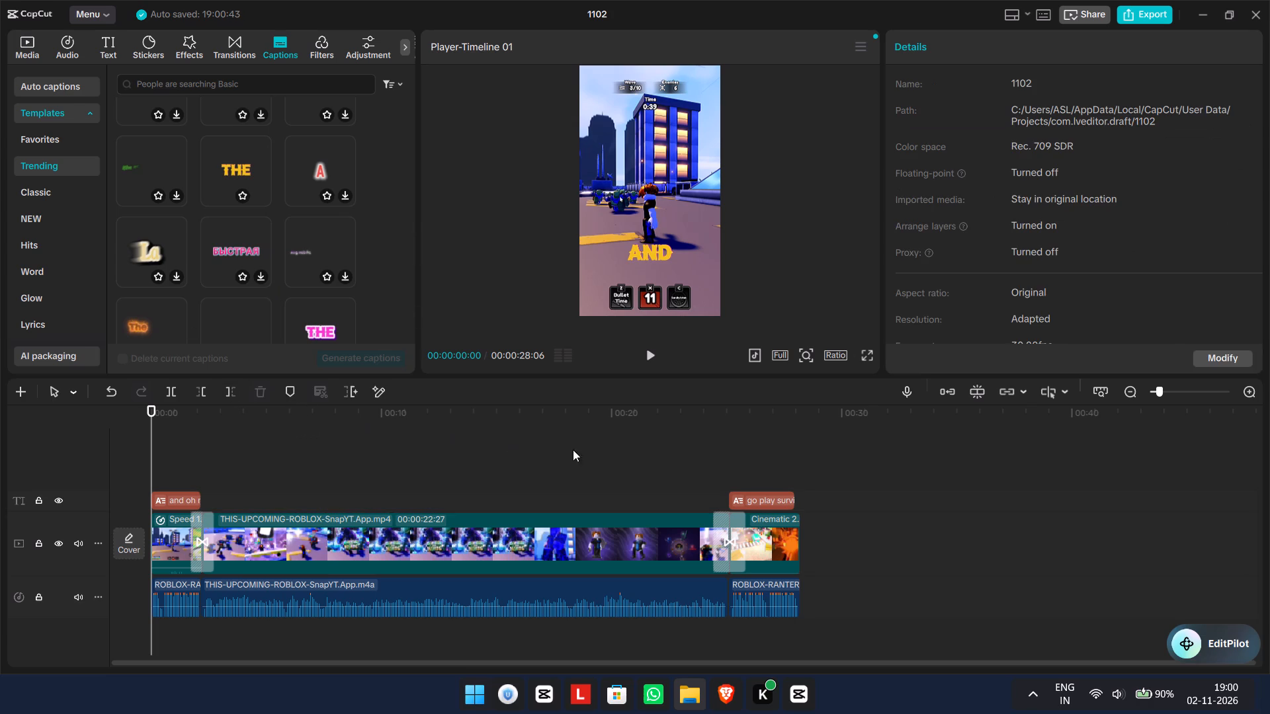
left_click_drag(151, 445, 707, 437)
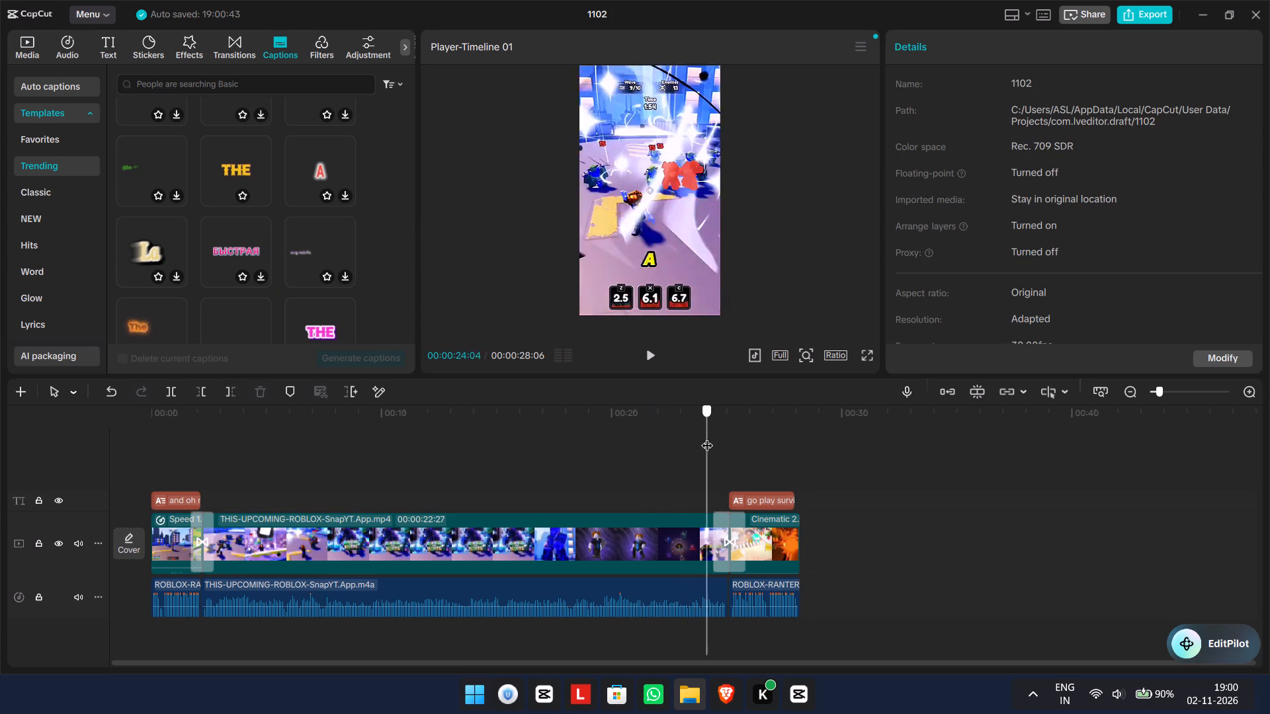
left_click_drag(707, 437, 714, 435)
left_click(650, 347)
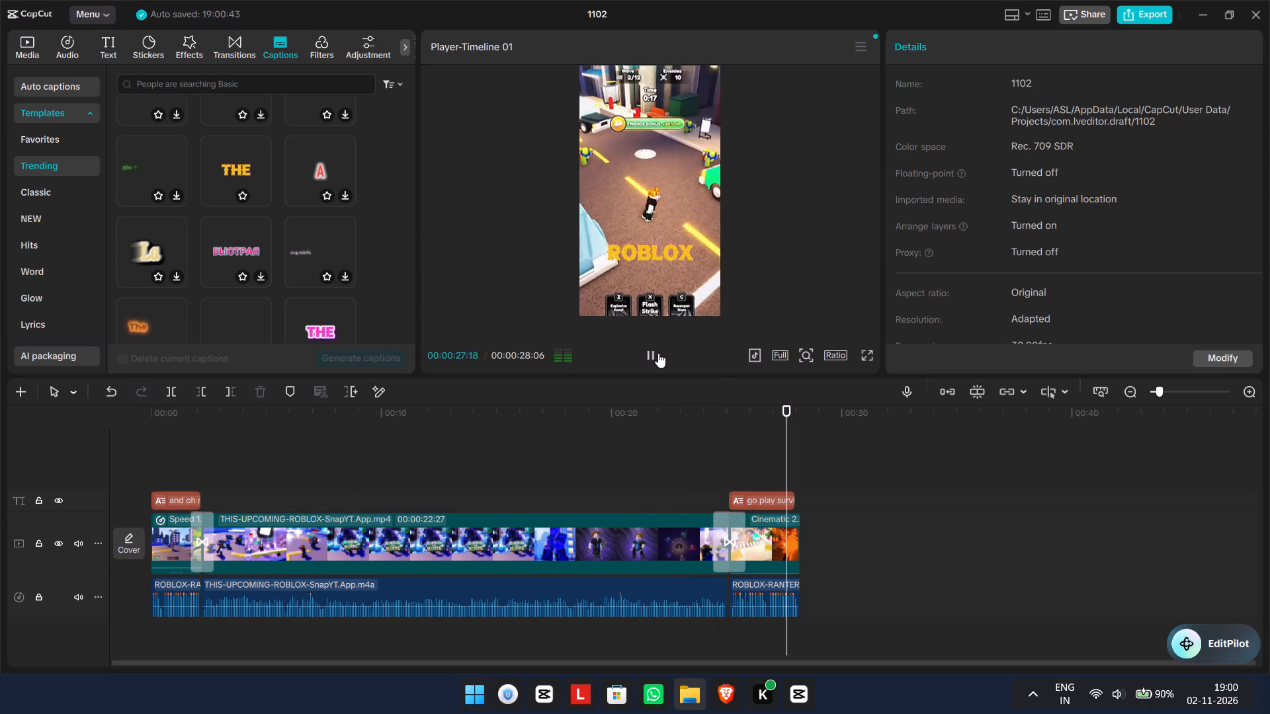
left_click_drag(798, 422, 64, 383)
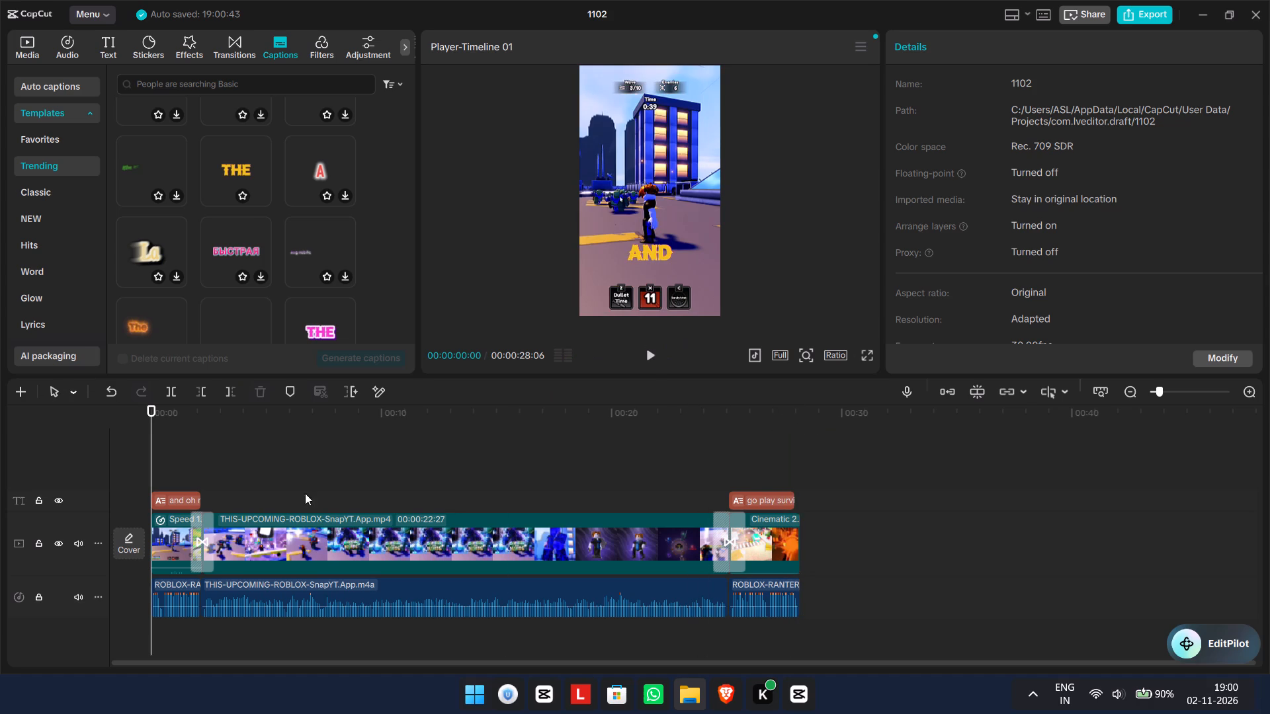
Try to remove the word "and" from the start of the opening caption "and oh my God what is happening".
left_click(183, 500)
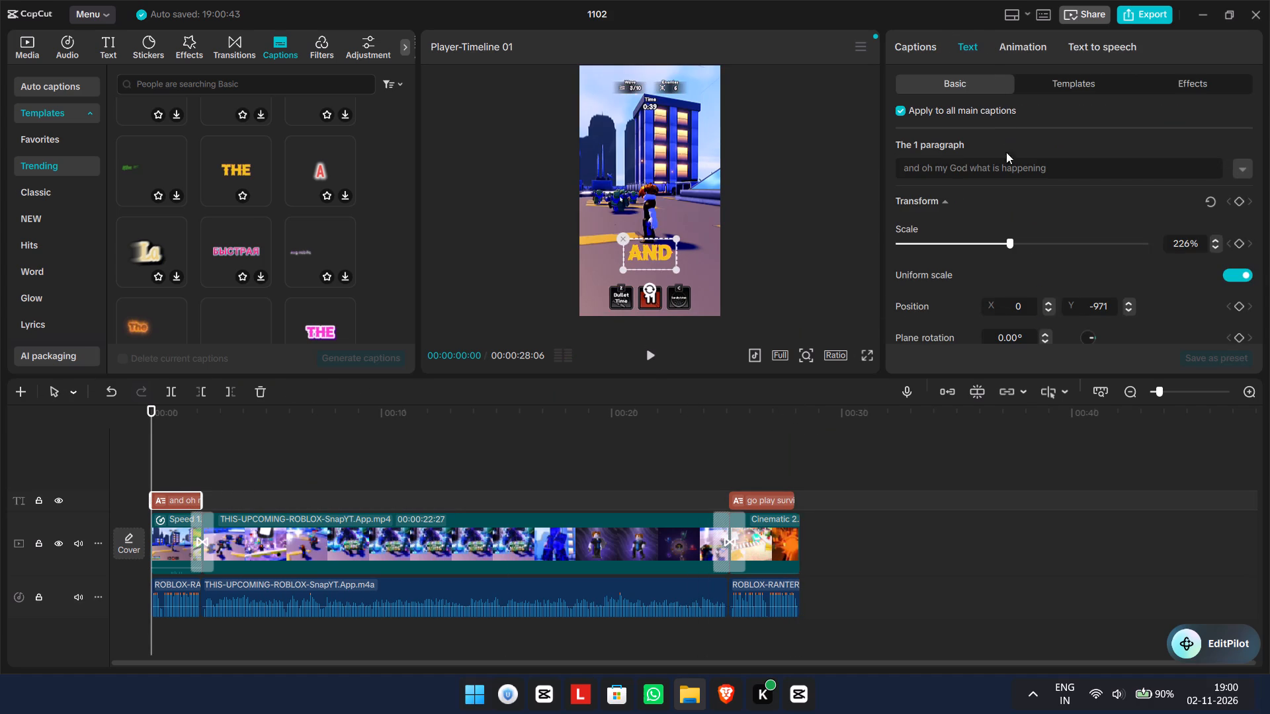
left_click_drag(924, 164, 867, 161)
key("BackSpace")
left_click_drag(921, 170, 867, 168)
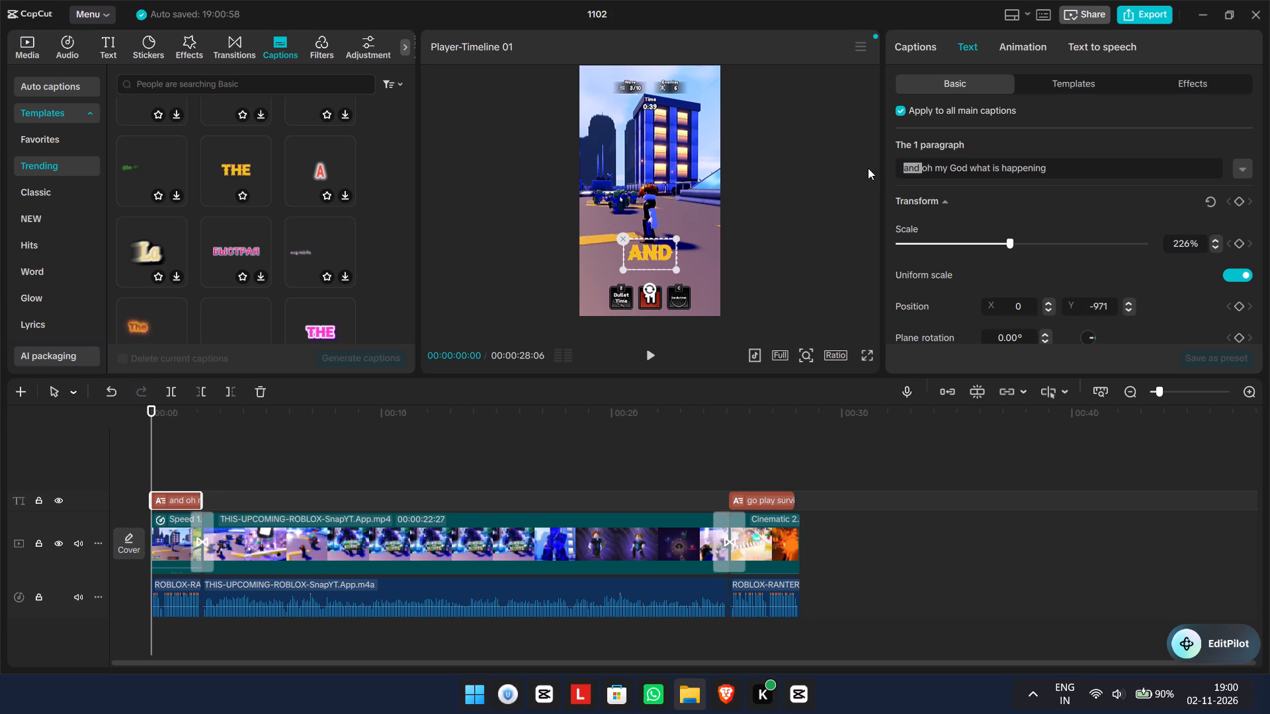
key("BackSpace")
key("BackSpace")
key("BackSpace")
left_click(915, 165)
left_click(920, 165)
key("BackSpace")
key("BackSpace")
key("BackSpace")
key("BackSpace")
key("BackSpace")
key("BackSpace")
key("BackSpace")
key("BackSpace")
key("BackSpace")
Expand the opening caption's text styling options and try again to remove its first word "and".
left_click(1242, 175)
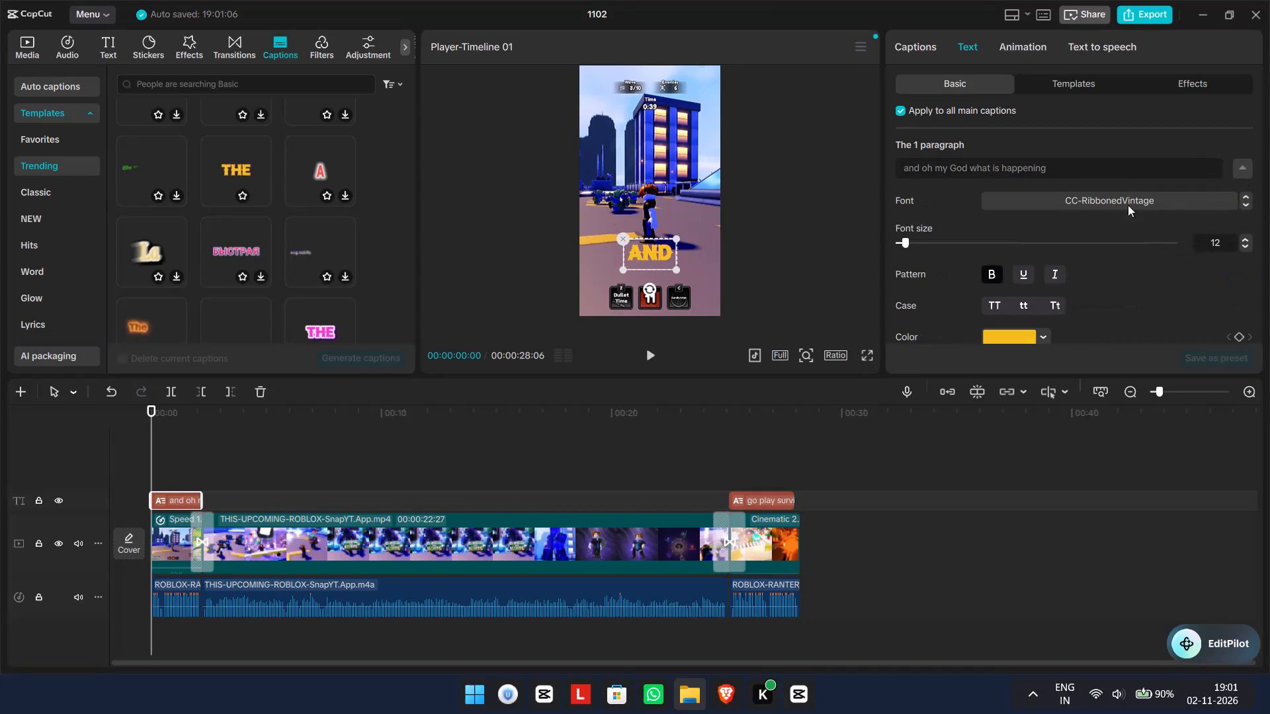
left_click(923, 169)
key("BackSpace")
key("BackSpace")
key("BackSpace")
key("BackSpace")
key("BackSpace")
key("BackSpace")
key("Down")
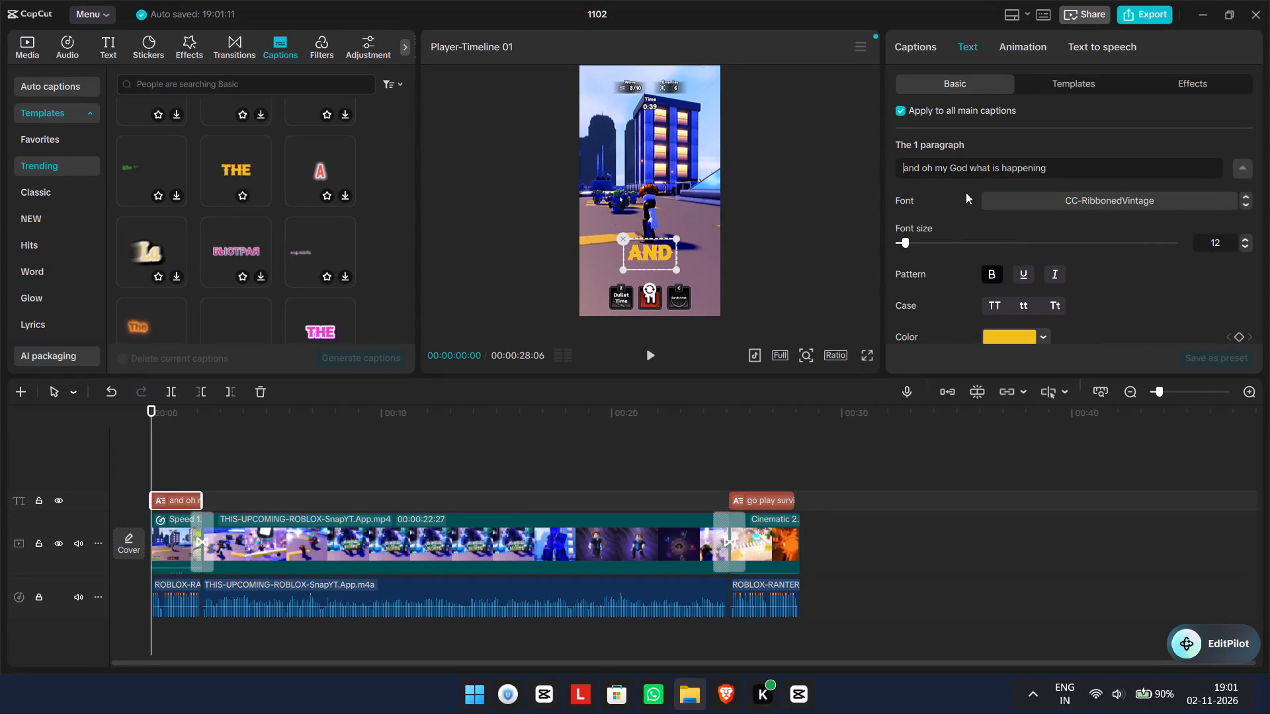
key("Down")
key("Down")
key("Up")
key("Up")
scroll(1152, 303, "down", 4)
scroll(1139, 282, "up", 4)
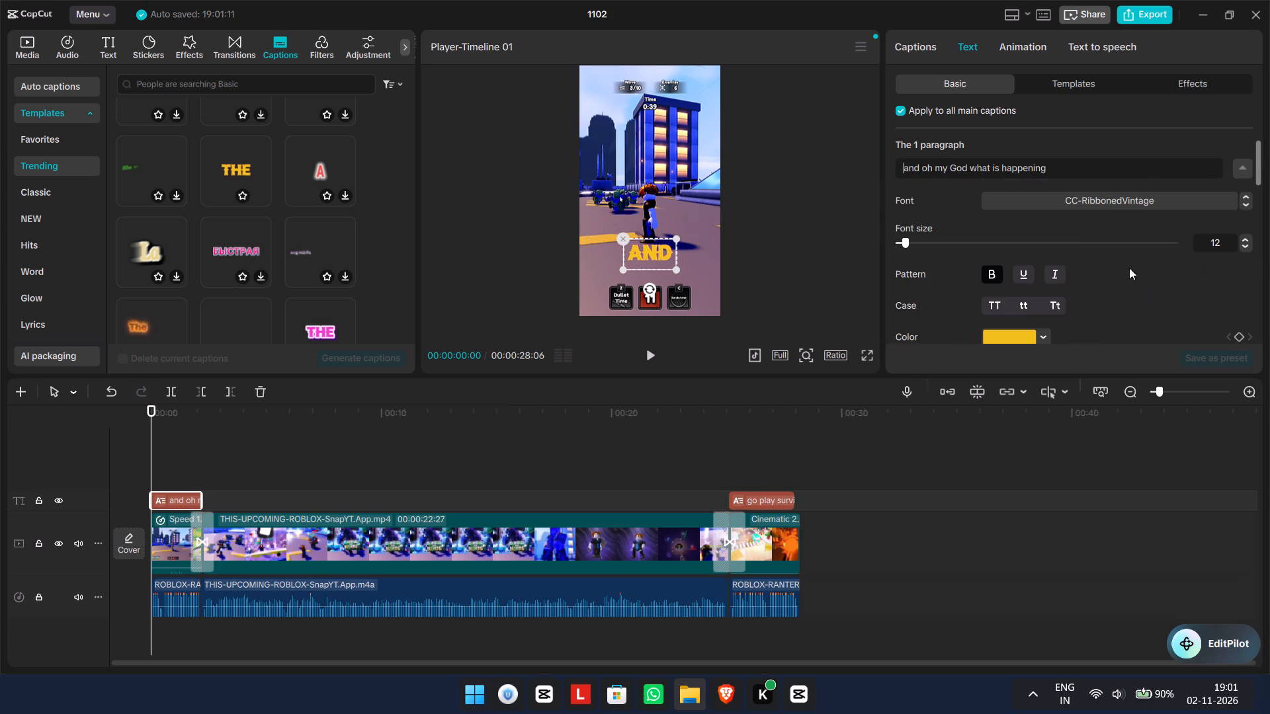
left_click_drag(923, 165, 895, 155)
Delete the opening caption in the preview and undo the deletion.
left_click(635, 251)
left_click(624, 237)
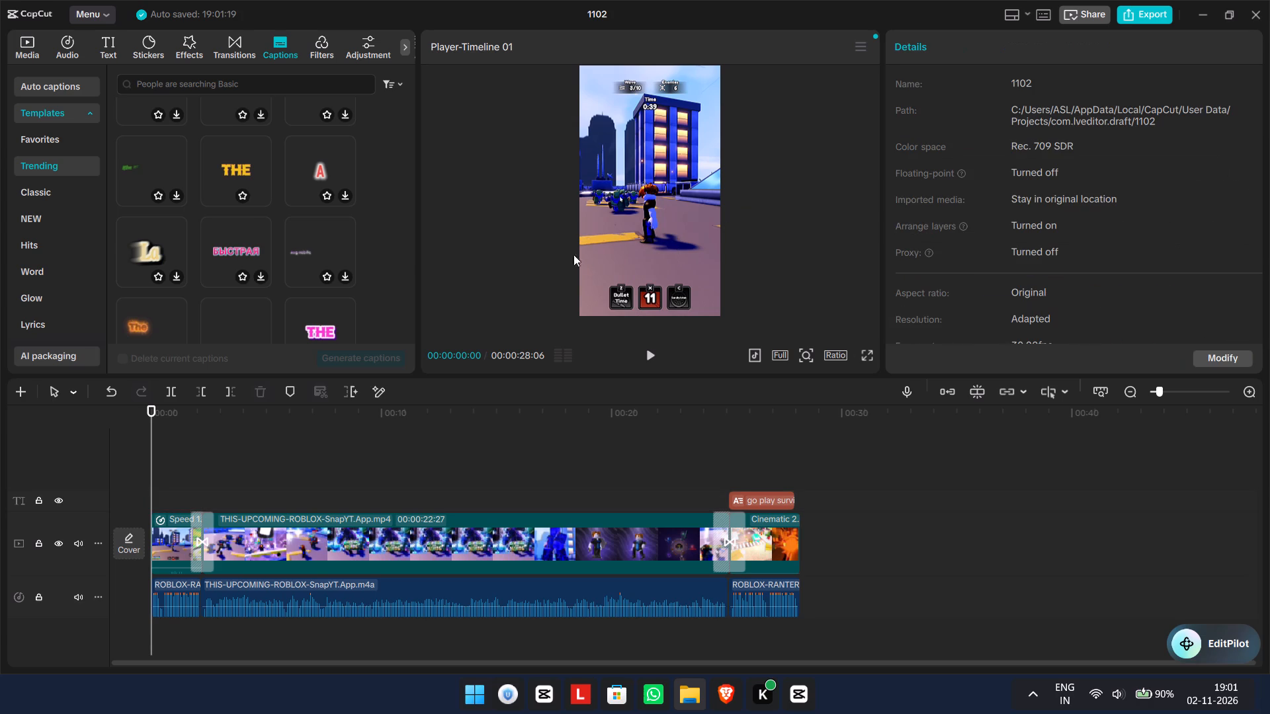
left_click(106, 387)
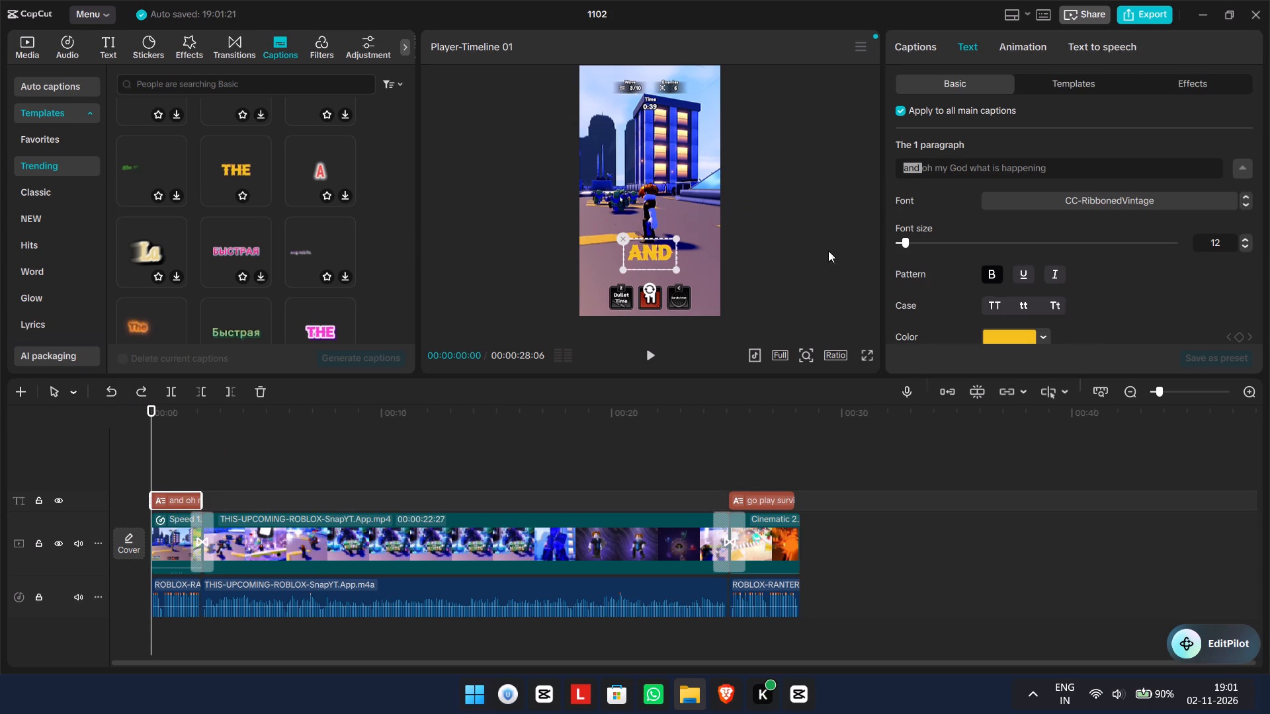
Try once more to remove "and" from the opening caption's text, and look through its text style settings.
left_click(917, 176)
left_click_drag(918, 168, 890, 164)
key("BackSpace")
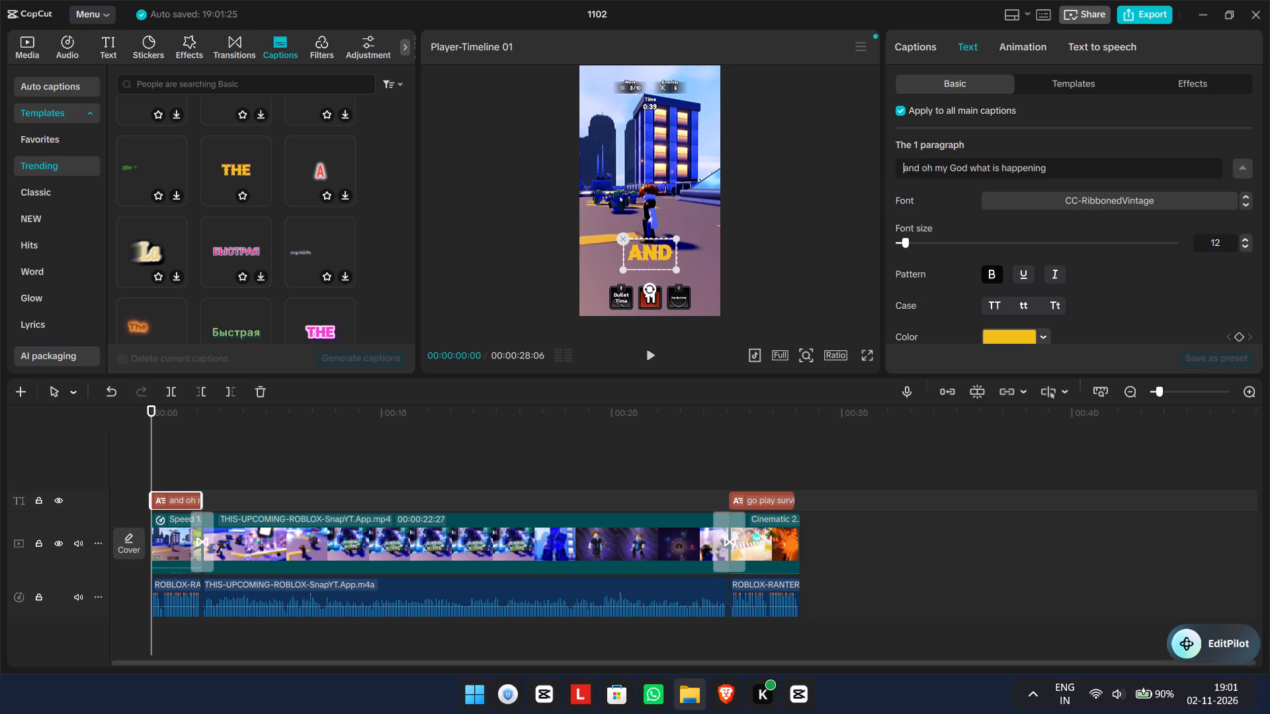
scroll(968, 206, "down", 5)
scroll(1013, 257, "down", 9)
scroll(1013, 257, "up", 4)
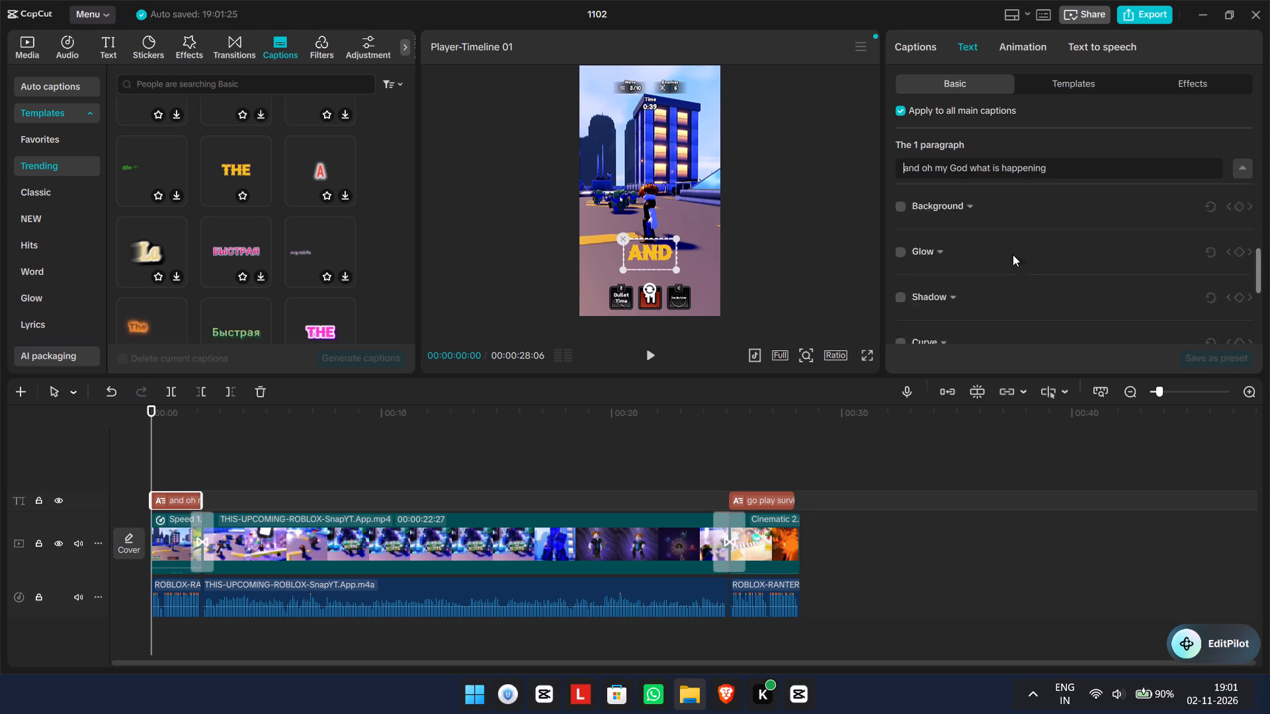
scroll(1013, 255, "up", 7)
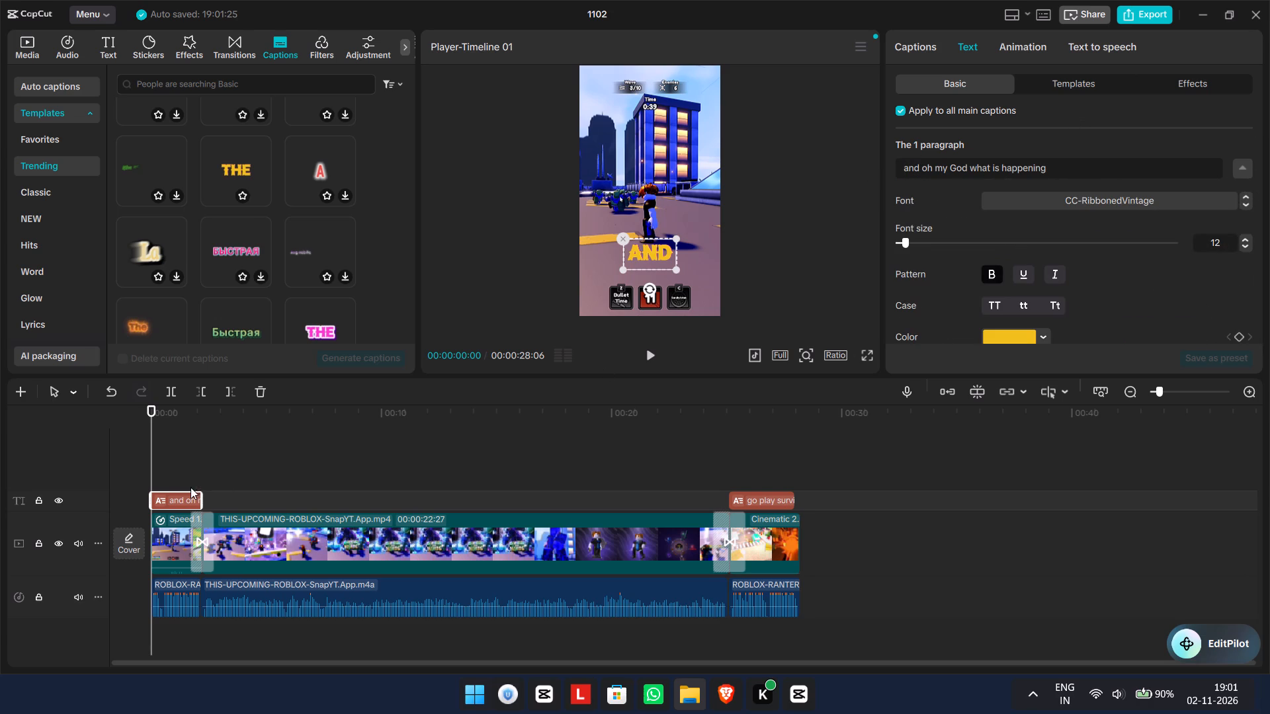
Play the opening seconds twice to review the opening caption's words and timing, and return the playhead to the start.
left_click(664, 352)
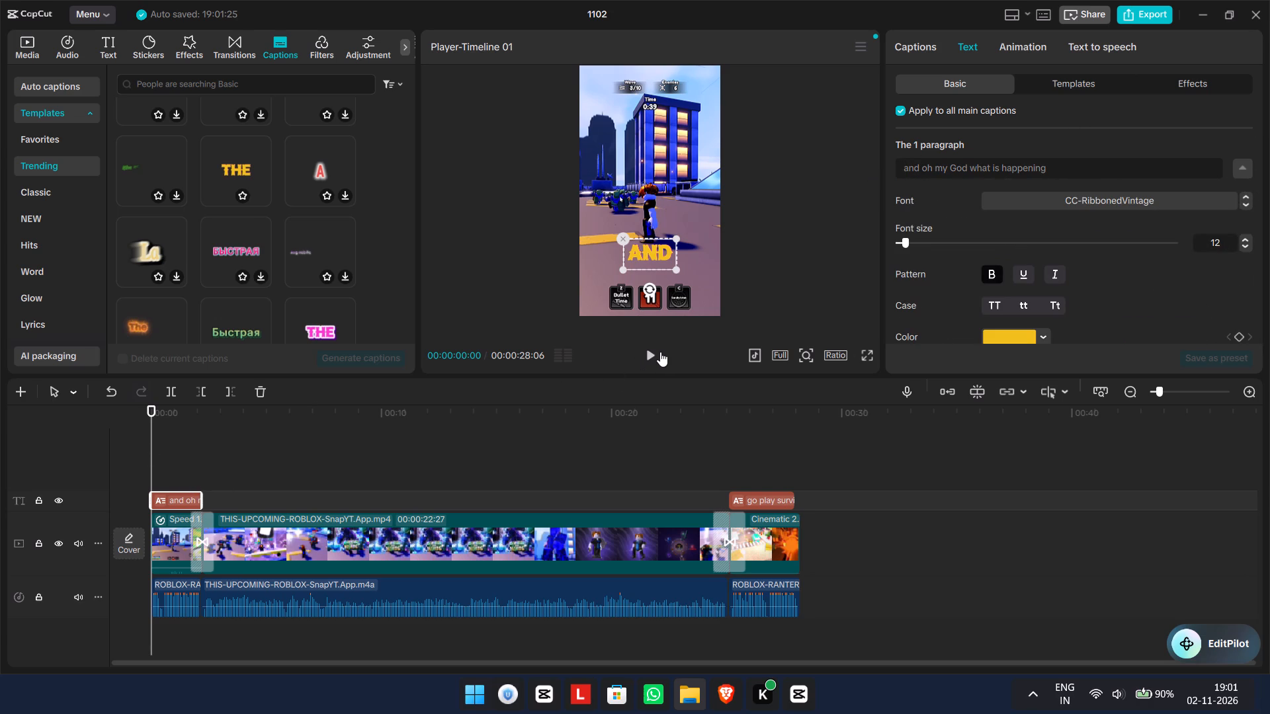
left_click(659, 352)
left_click(788, 278)
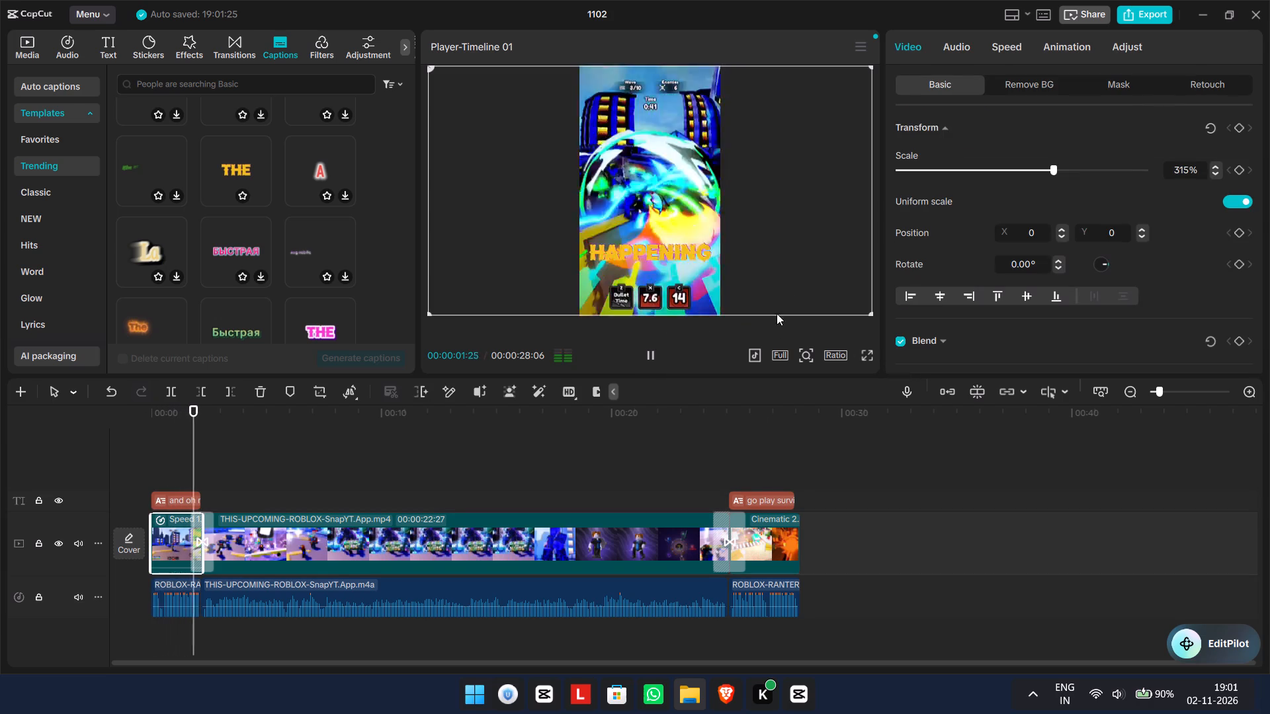
left_click_drag(241, 466, 69, 450)
left_click(655, 354)
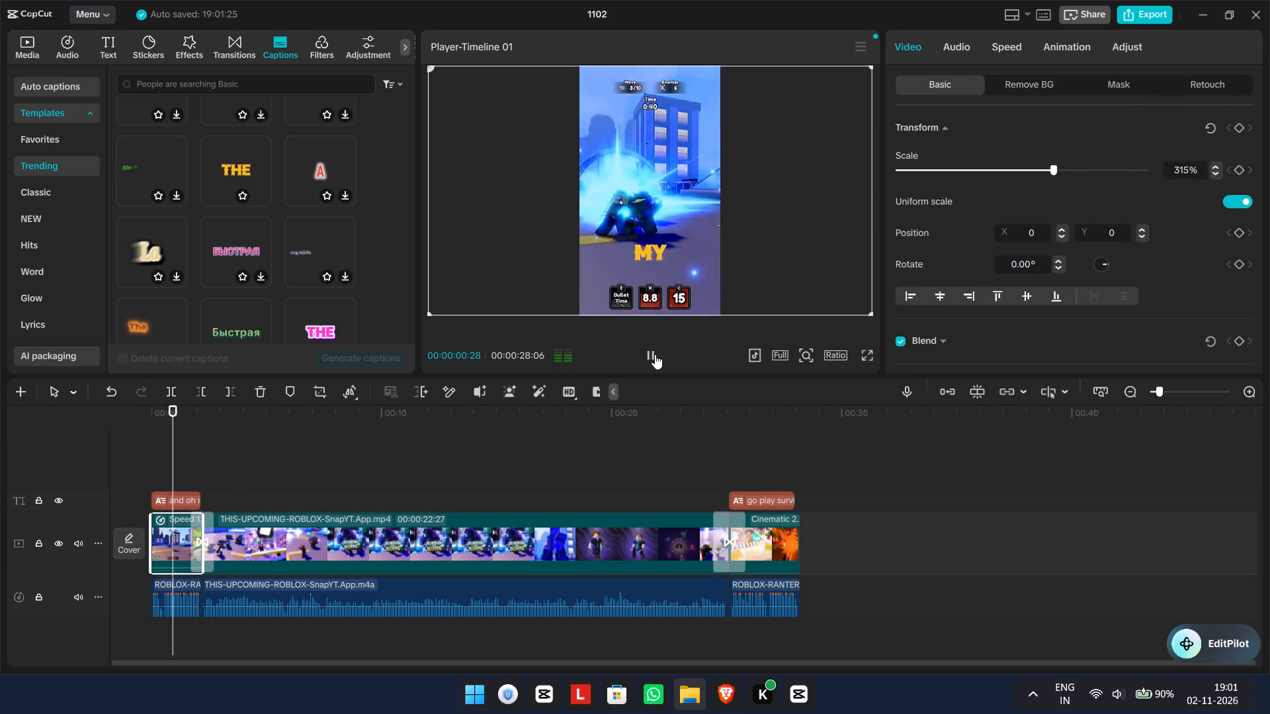
left_click(655, 354)
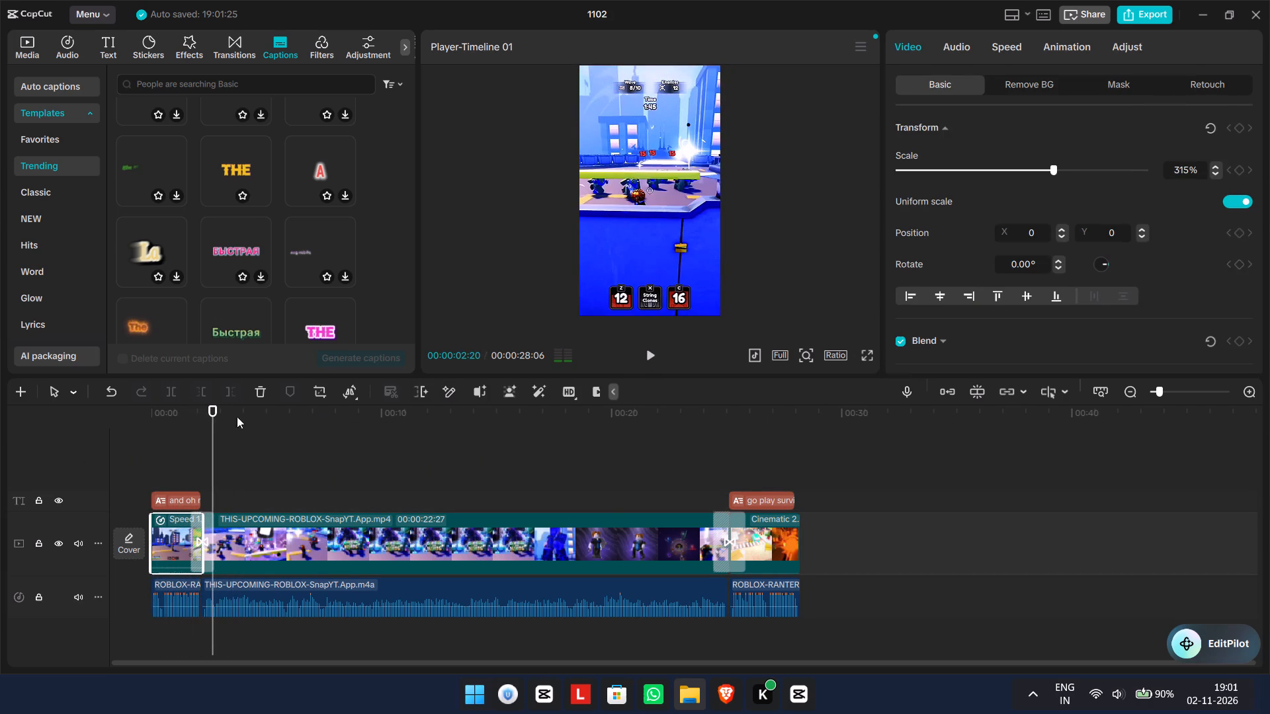
left_click_drag(210, 428, 77, 401)
Add a default text clip at the start of the timeline on a track above the captions and clear its placeholder text.
left_click(109, 35)
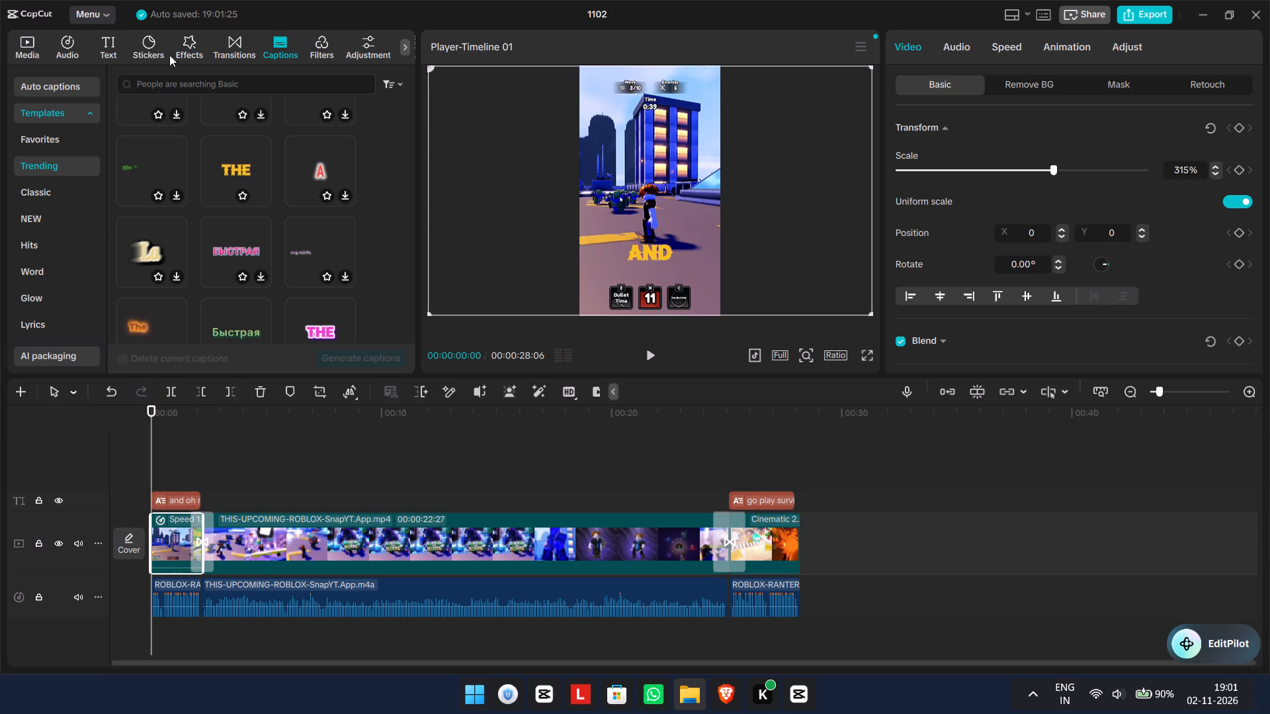
left_click_drag(146, 97, 150, 481)
left_click(669, 191)
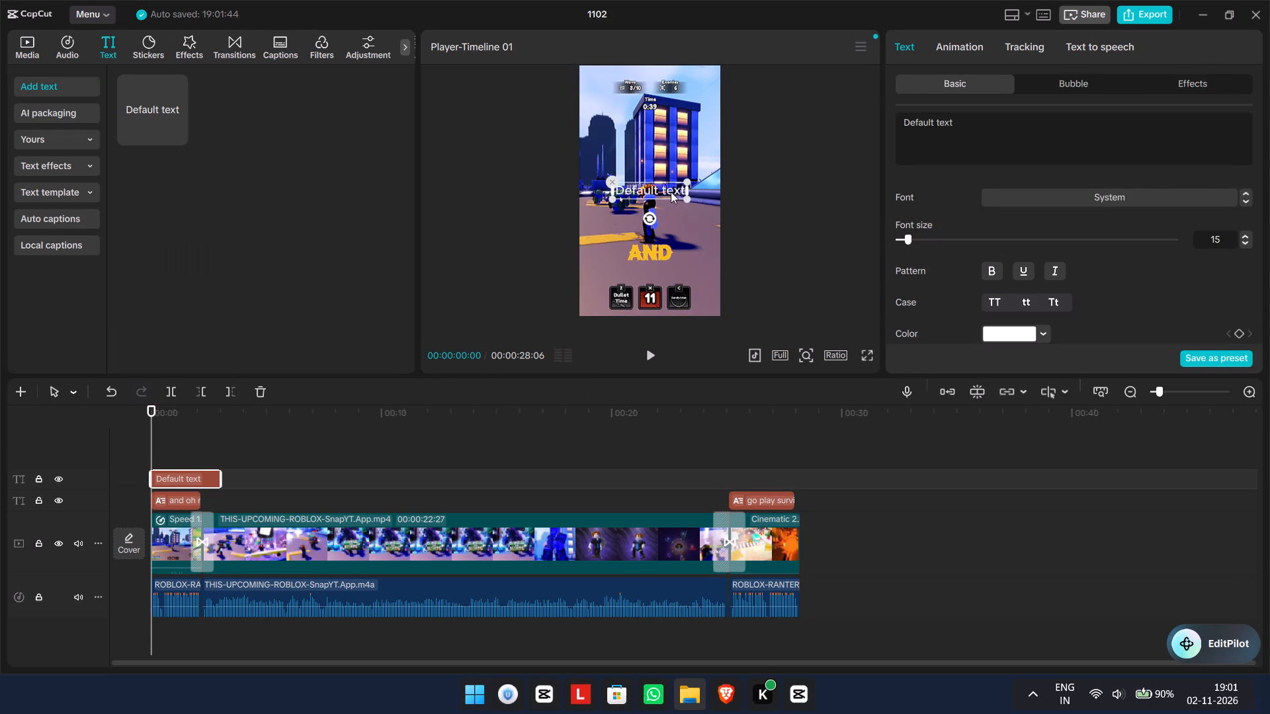
left_click_drag(980, 130, 886, 122)
key("BackSpace")
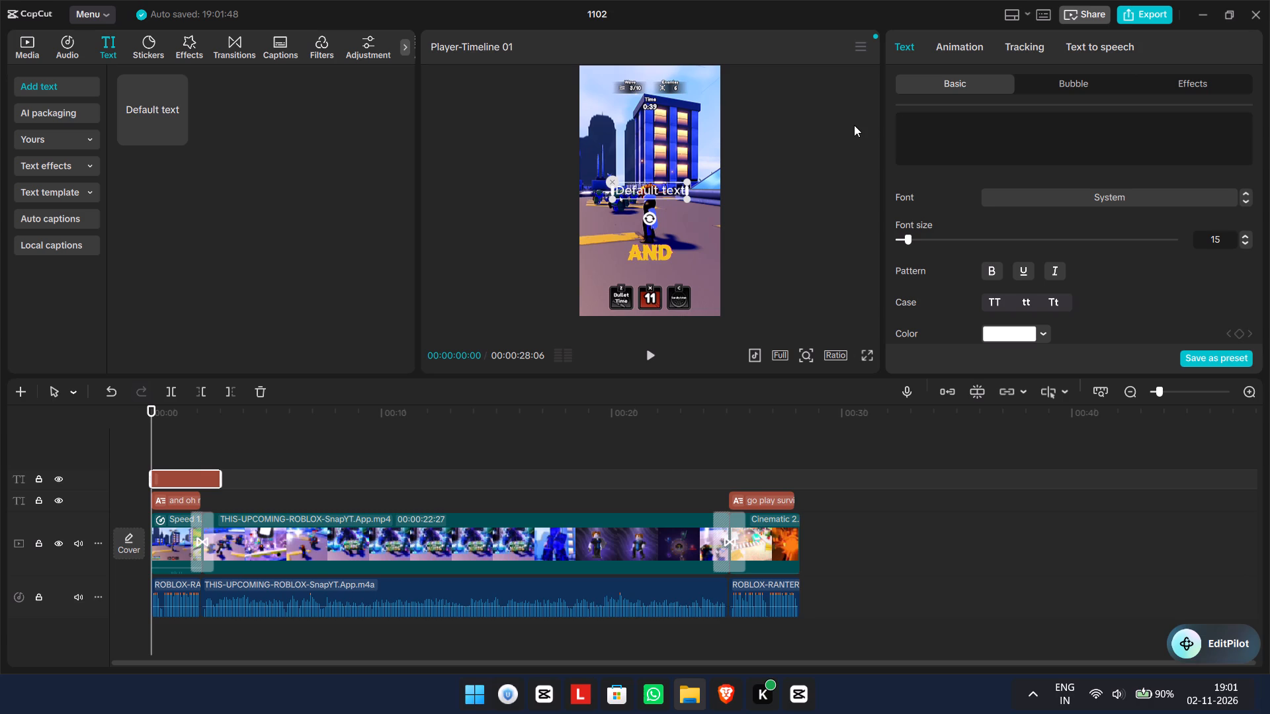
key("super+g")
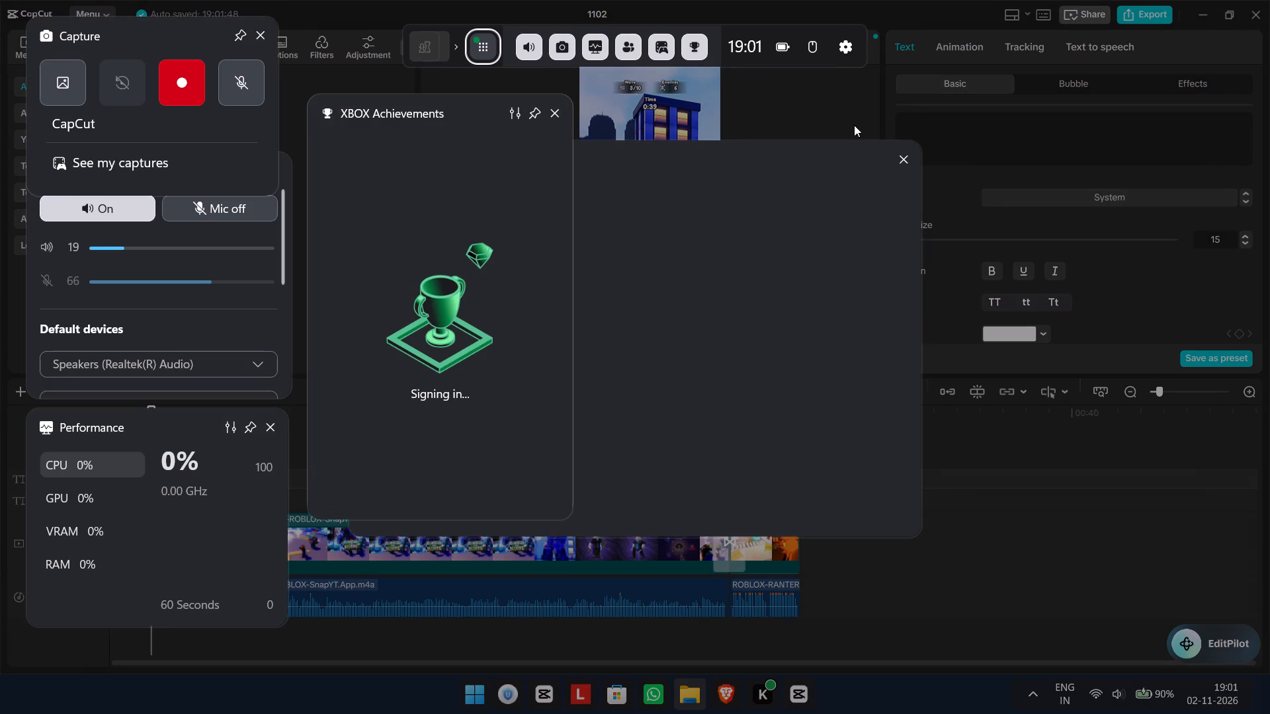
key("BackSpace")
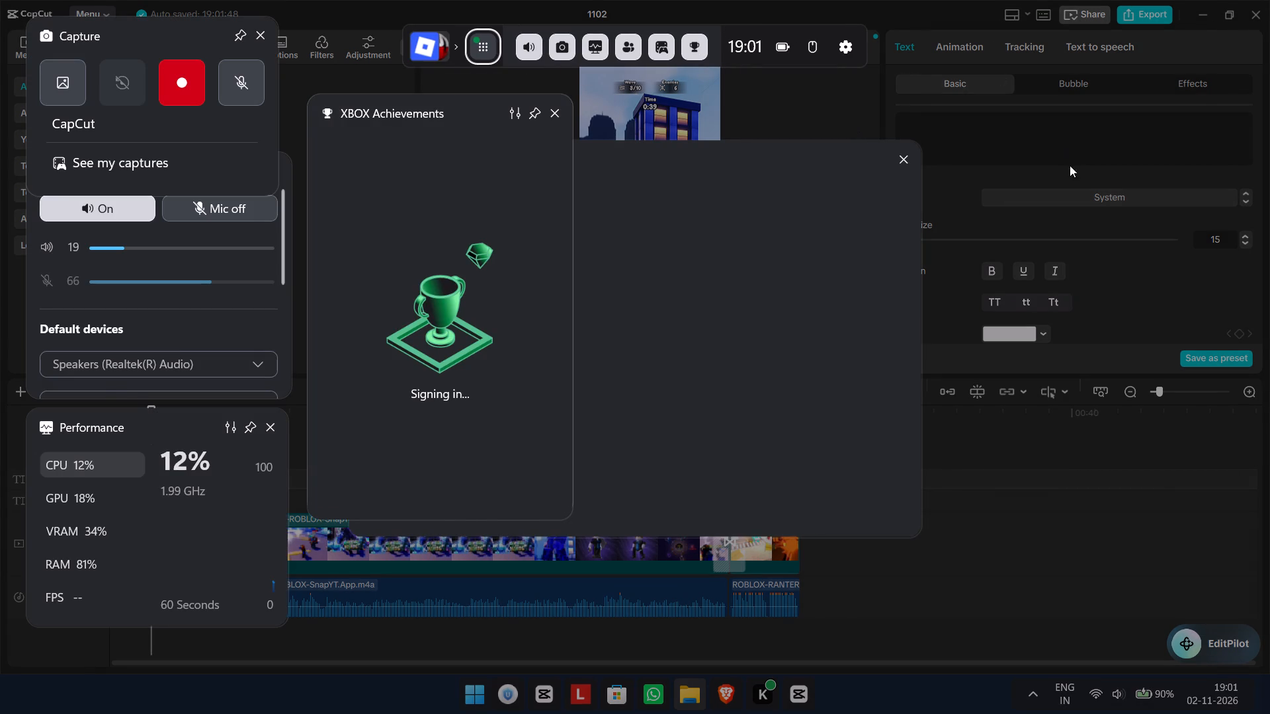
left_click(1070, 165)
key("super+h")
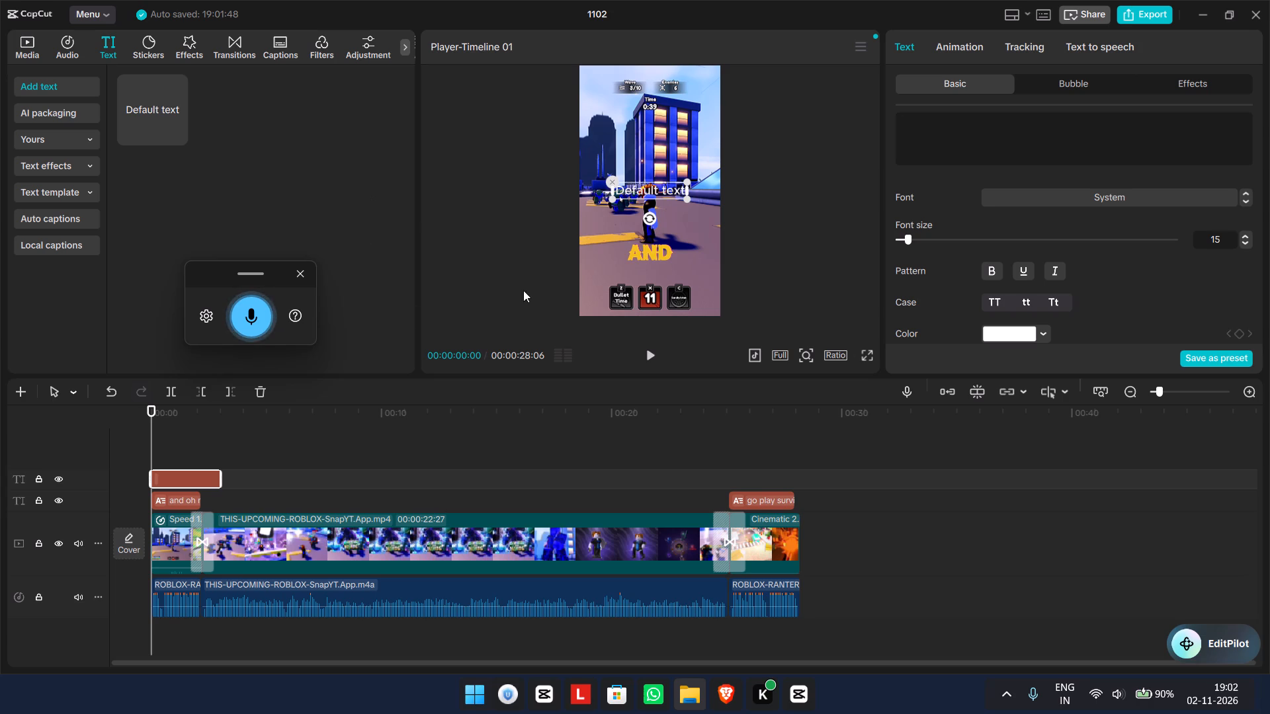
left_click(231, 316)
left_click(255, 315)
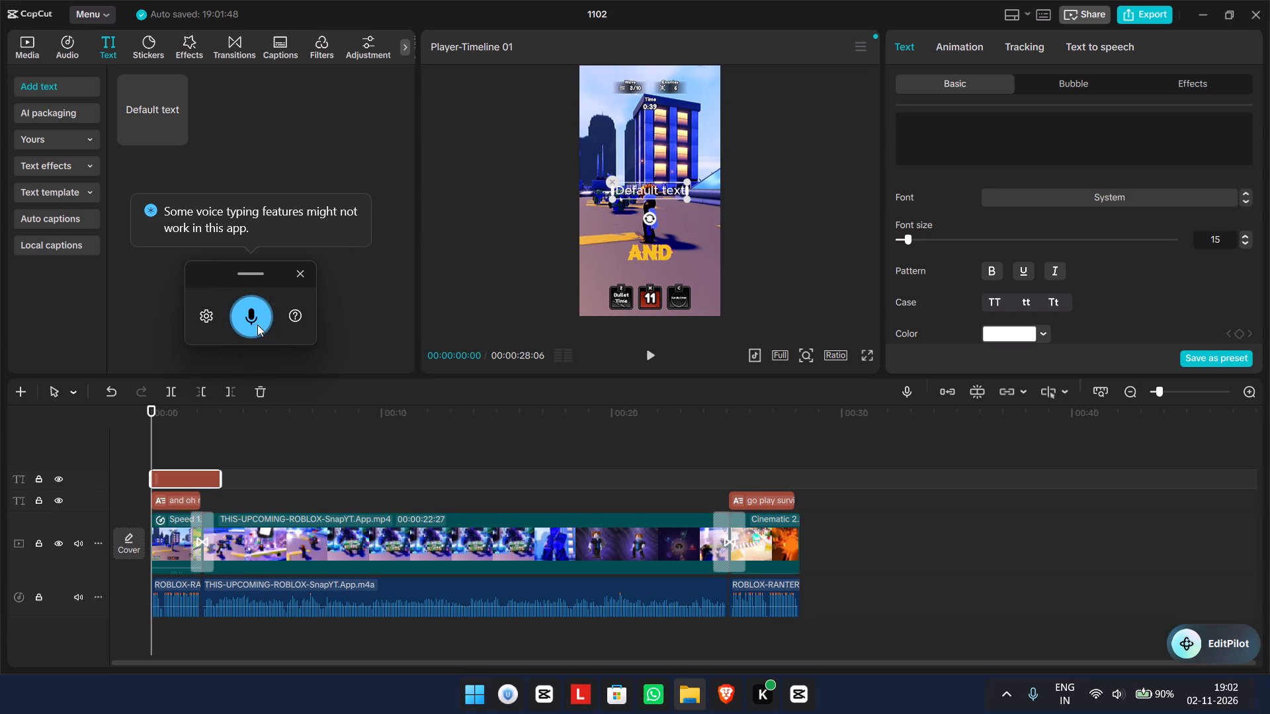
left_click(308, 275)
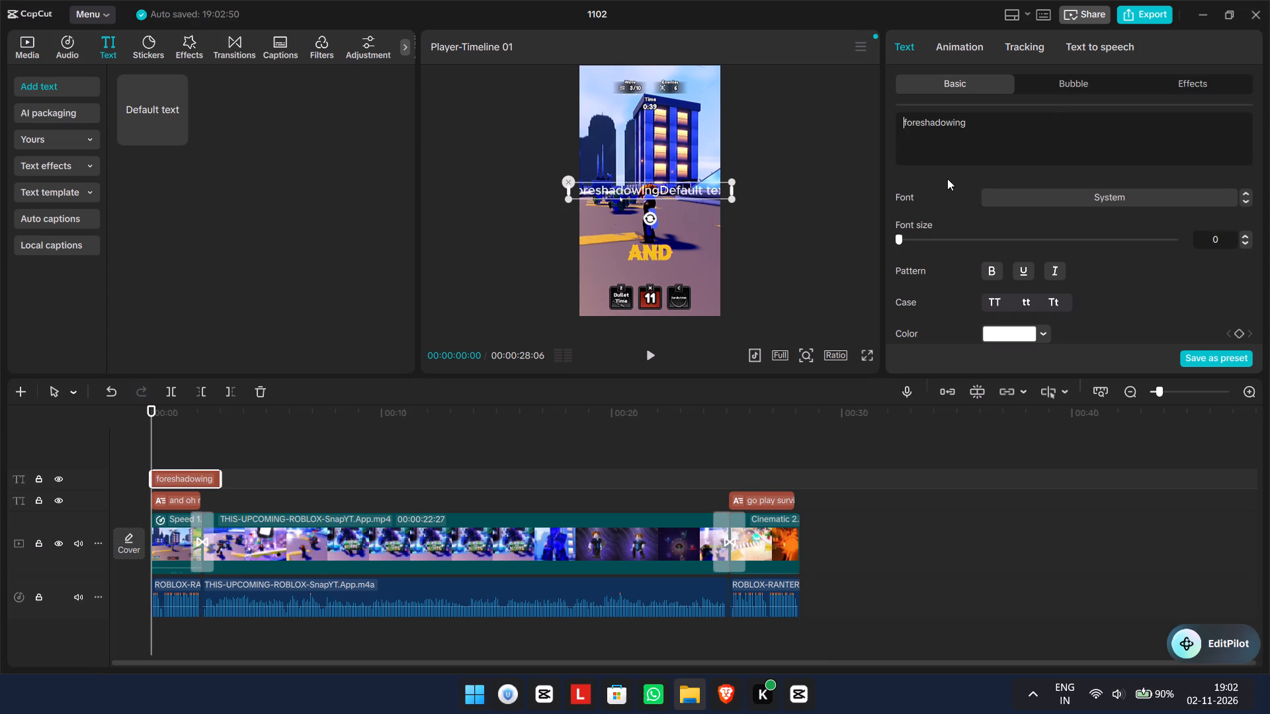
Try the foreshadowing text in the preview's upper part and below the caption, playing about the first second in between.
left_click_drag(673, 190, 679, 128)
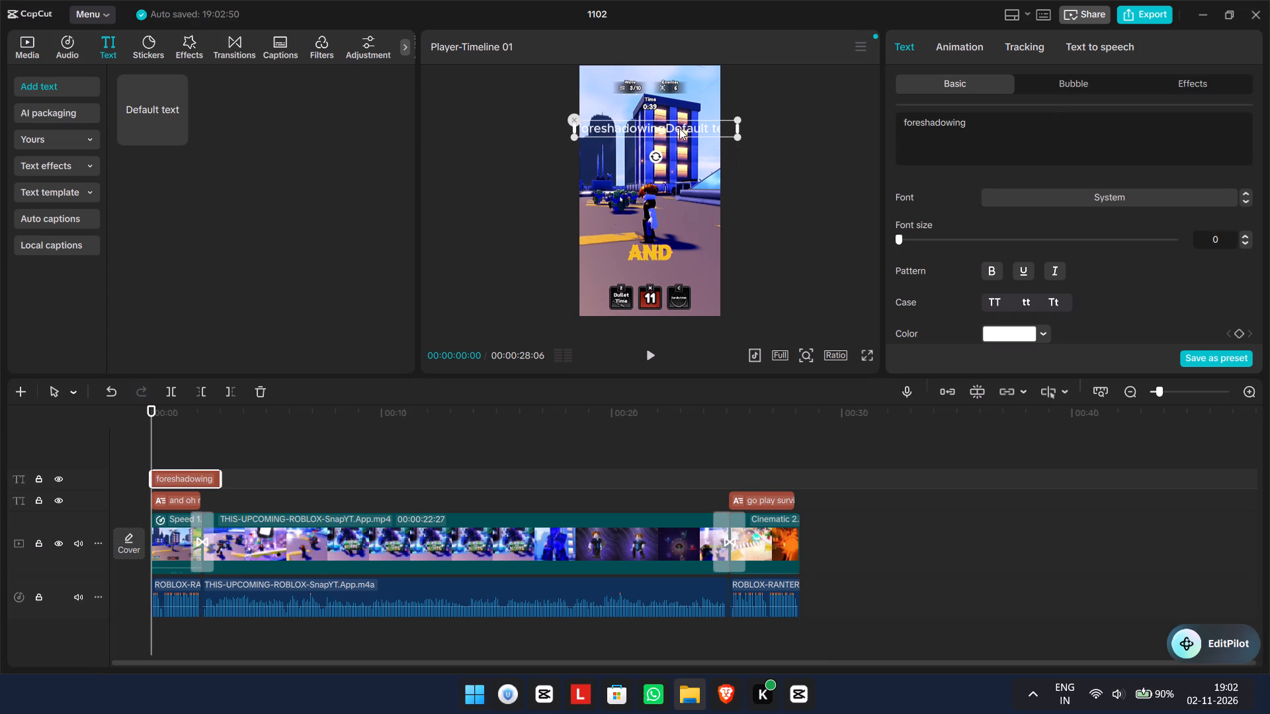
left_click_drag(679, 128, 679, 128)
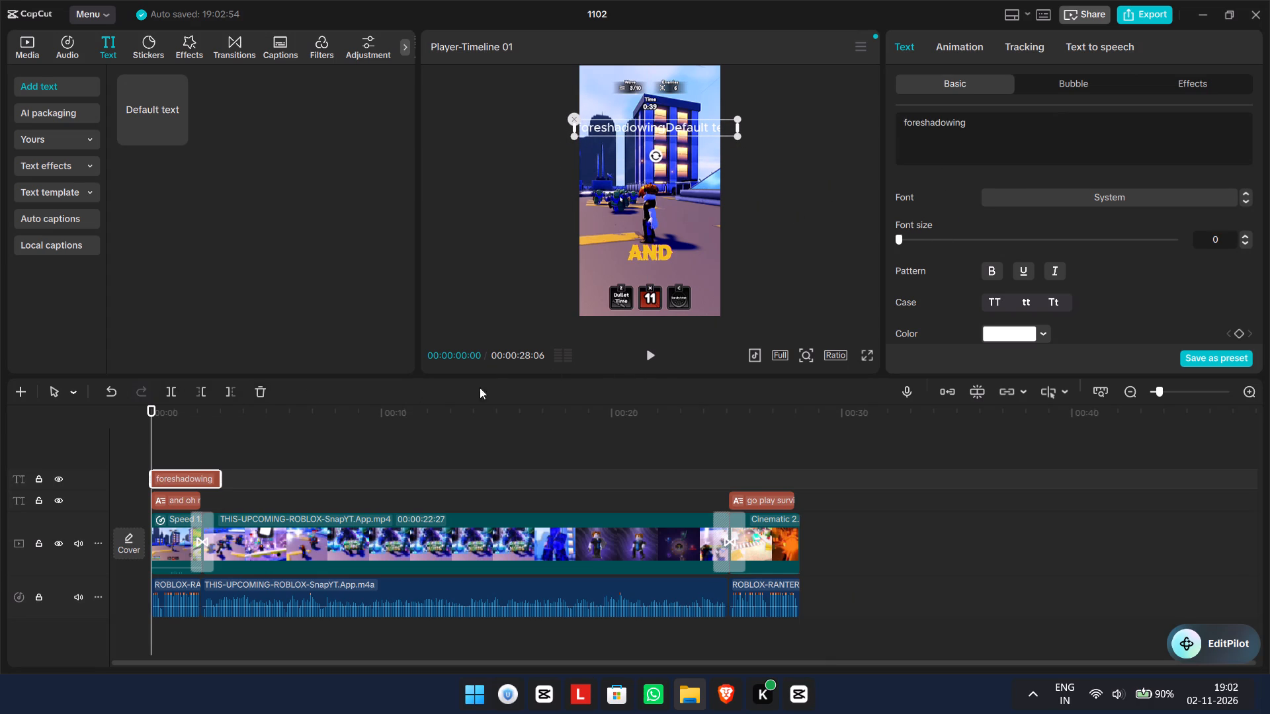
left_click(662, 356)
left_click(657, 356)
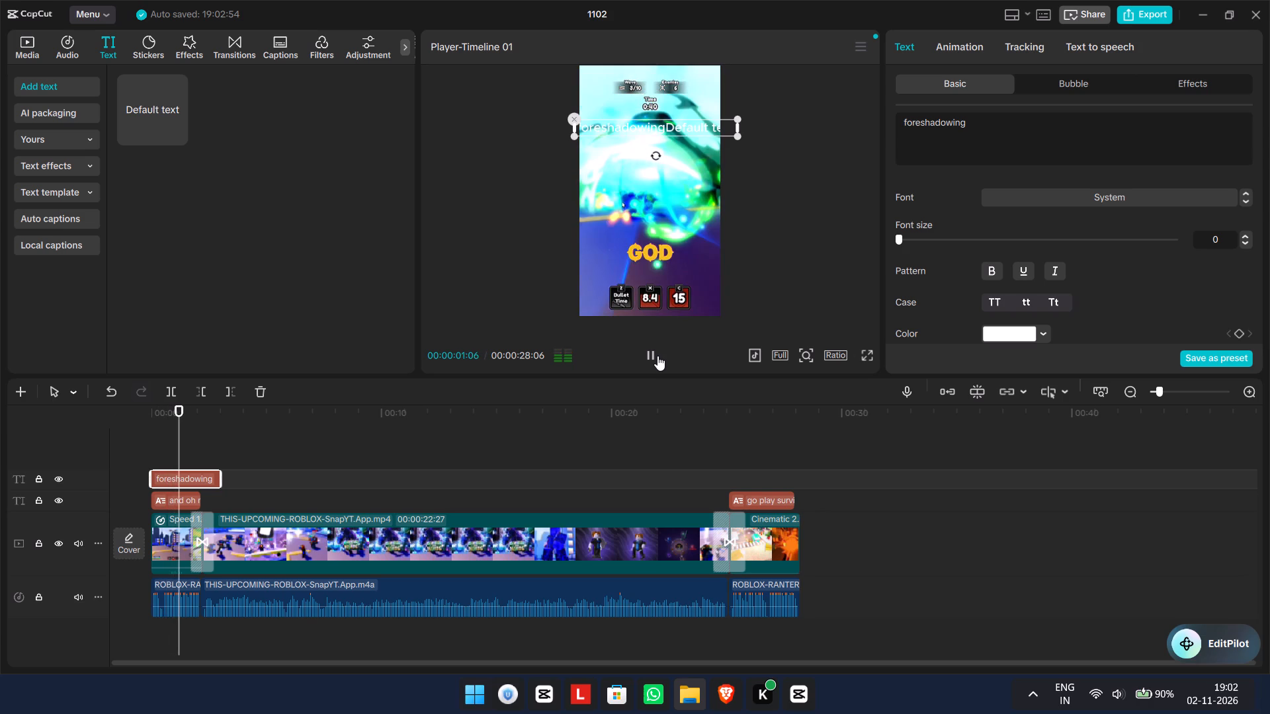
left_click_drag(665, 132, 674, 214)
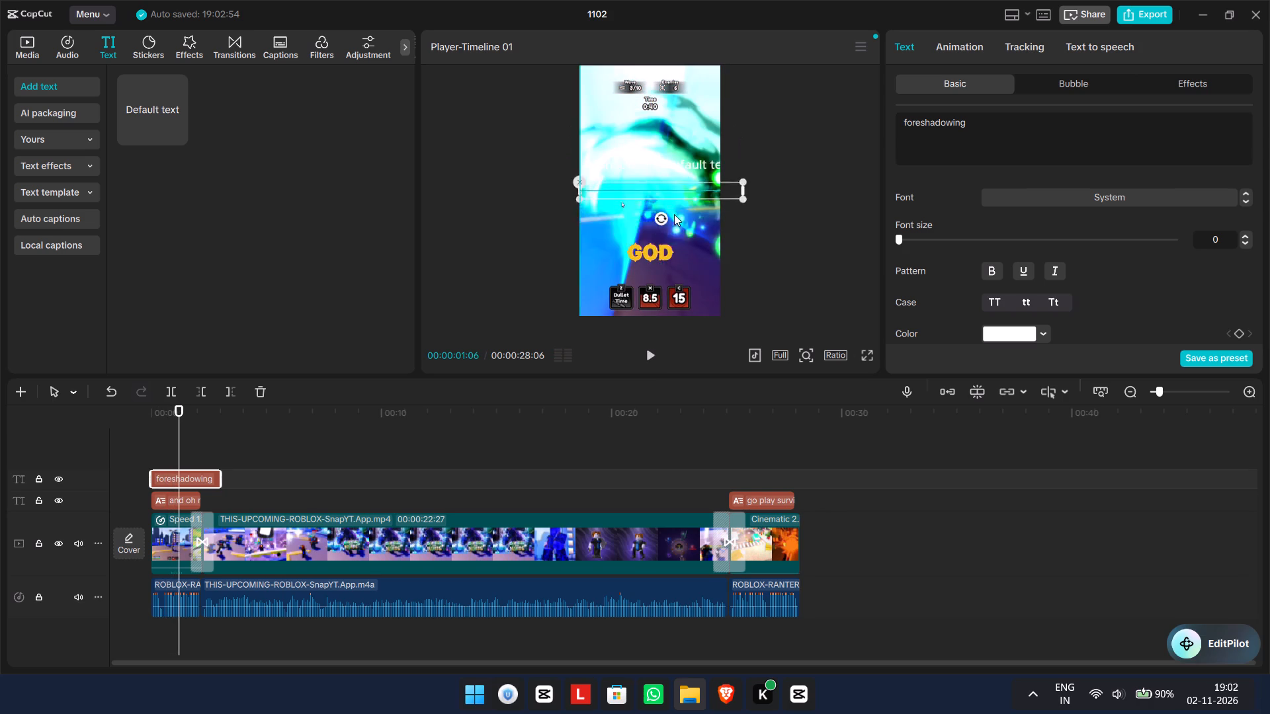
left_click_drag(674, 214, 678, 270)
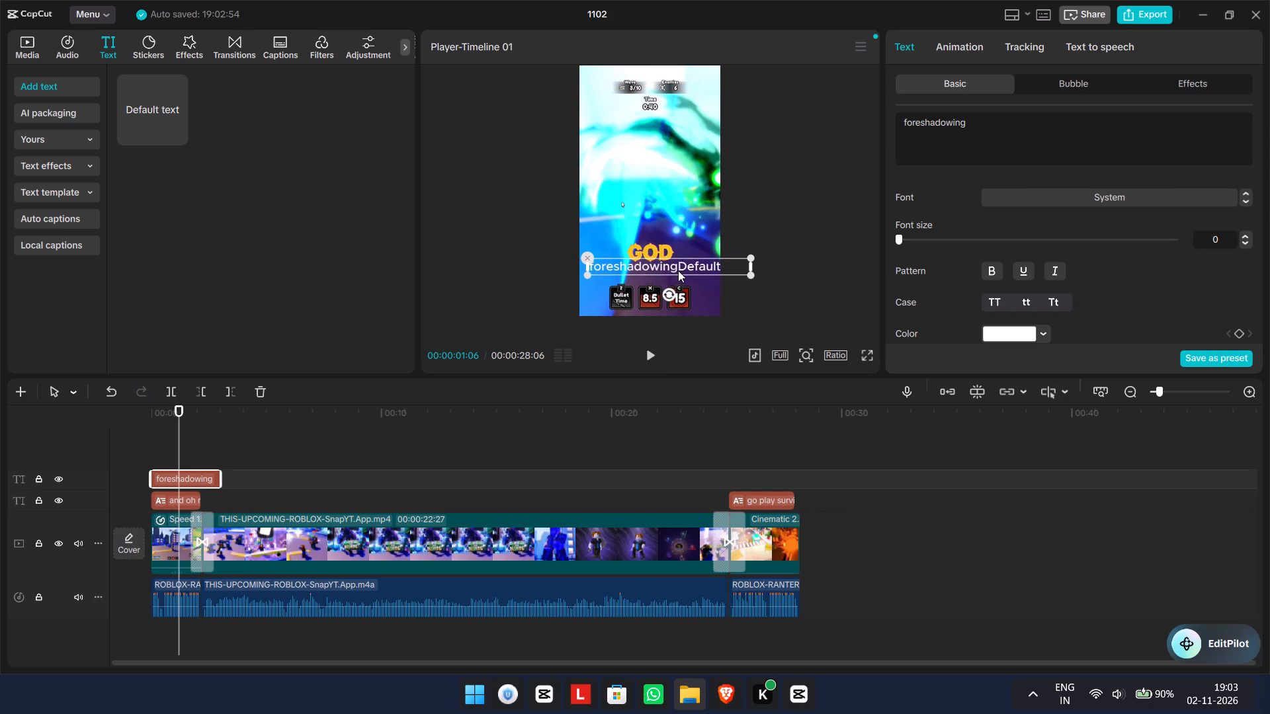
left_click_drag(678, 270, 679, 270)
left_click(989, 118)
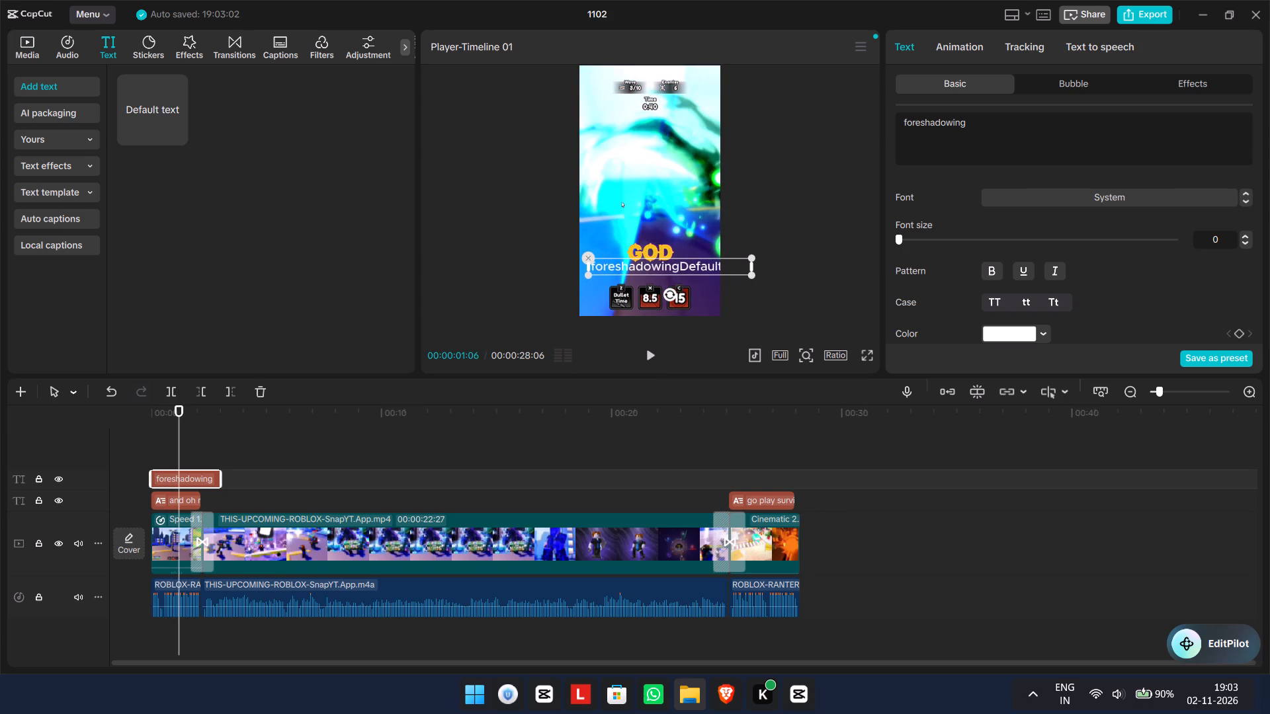
Enlarge the foreshadowing text and reposition it in the preview's upper half, well above the caption.
left_click_drag(749, 277, 794, 290)
left_click_drag(661, 273, 703, 274)
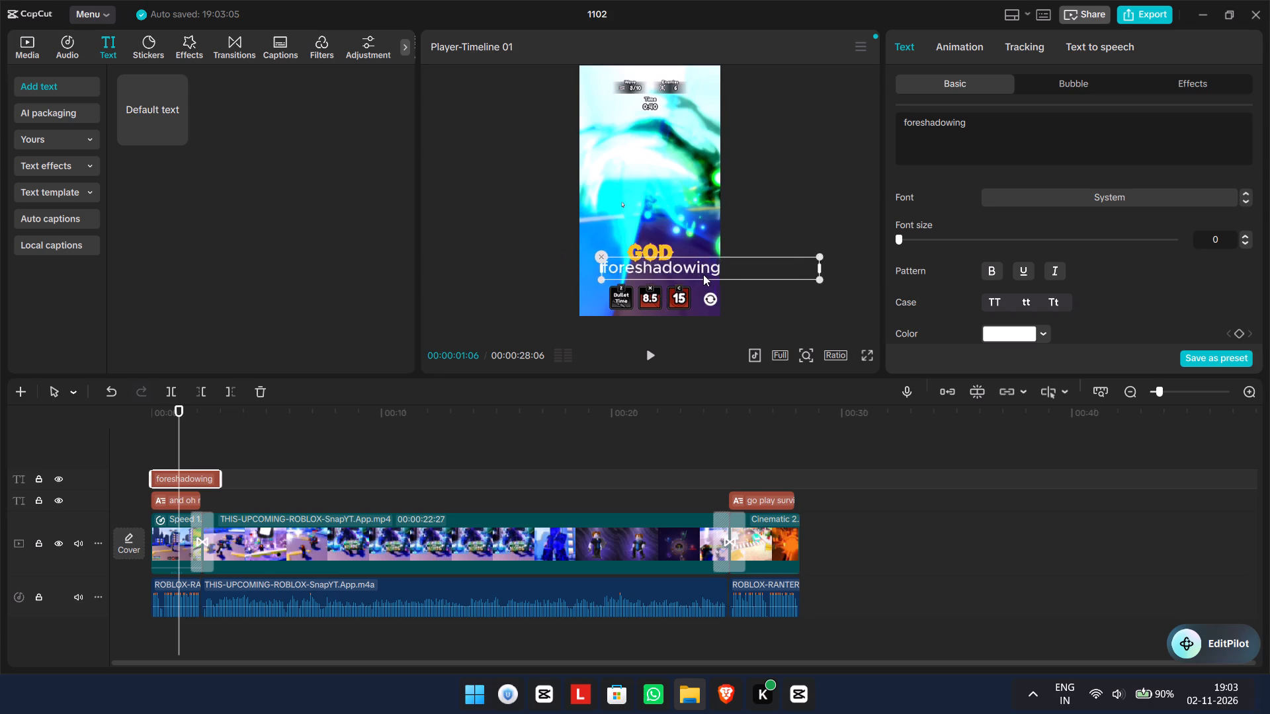
left_click_drag(703, 274, 691, 157)
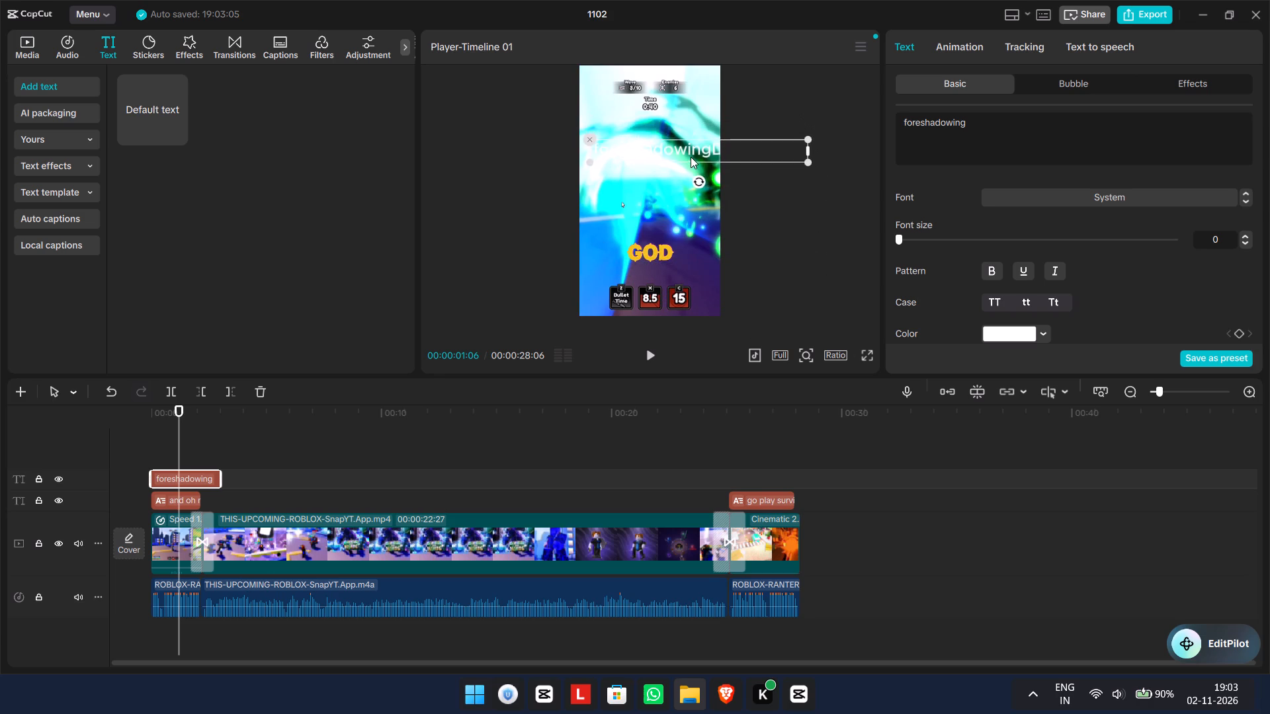
left_click_drag(691, 157, 684, 224)
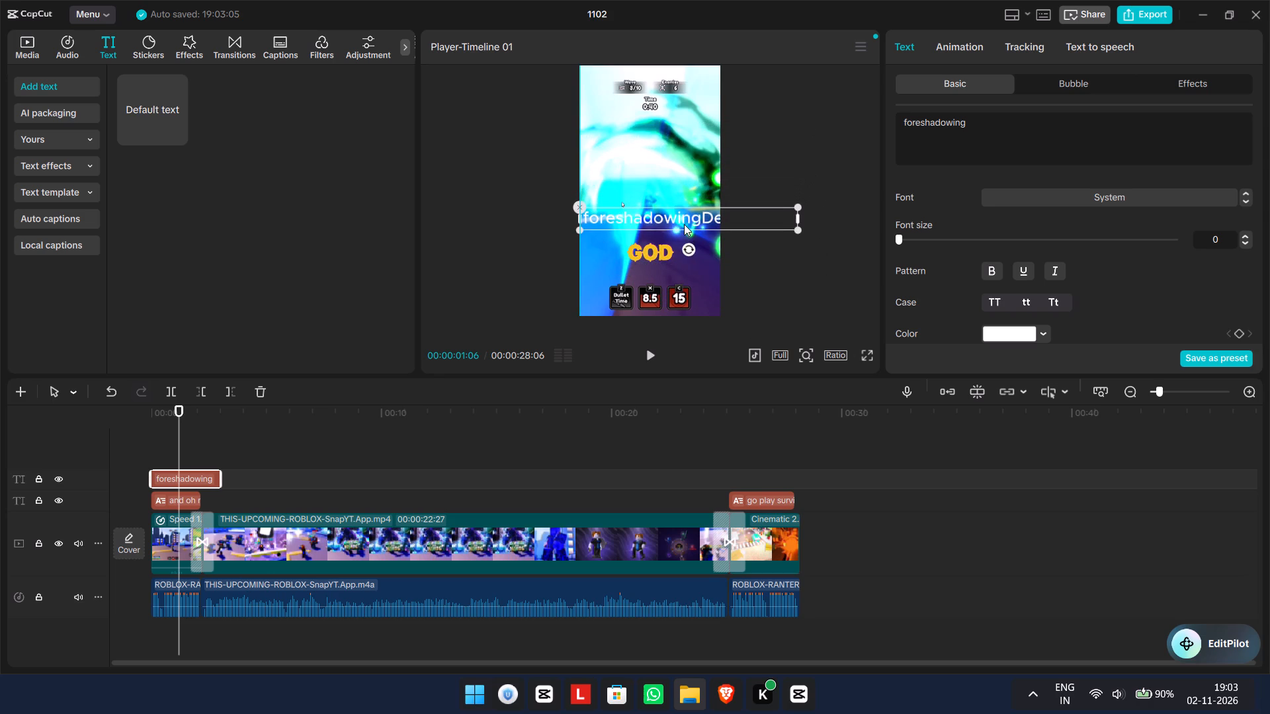
left_click_drag(684, 224, 694, 227)
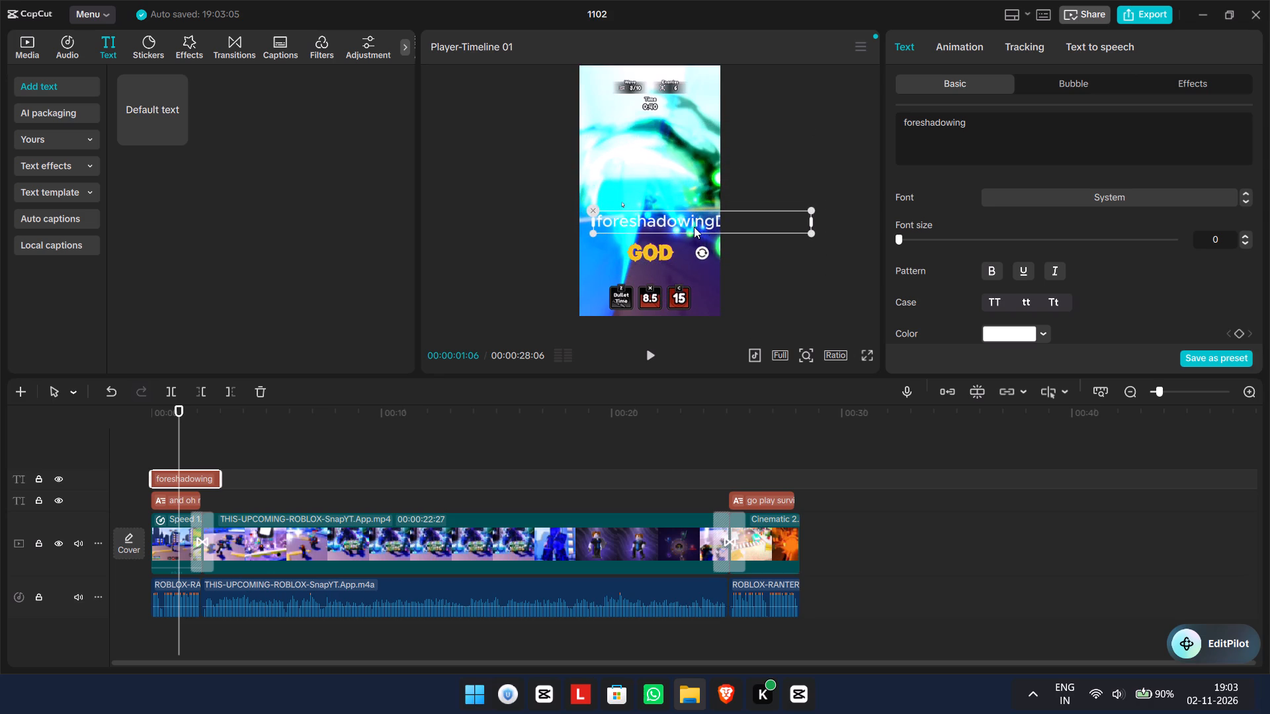
left_click_drag(694, 227, 687, 155)
left_click(715, 149)
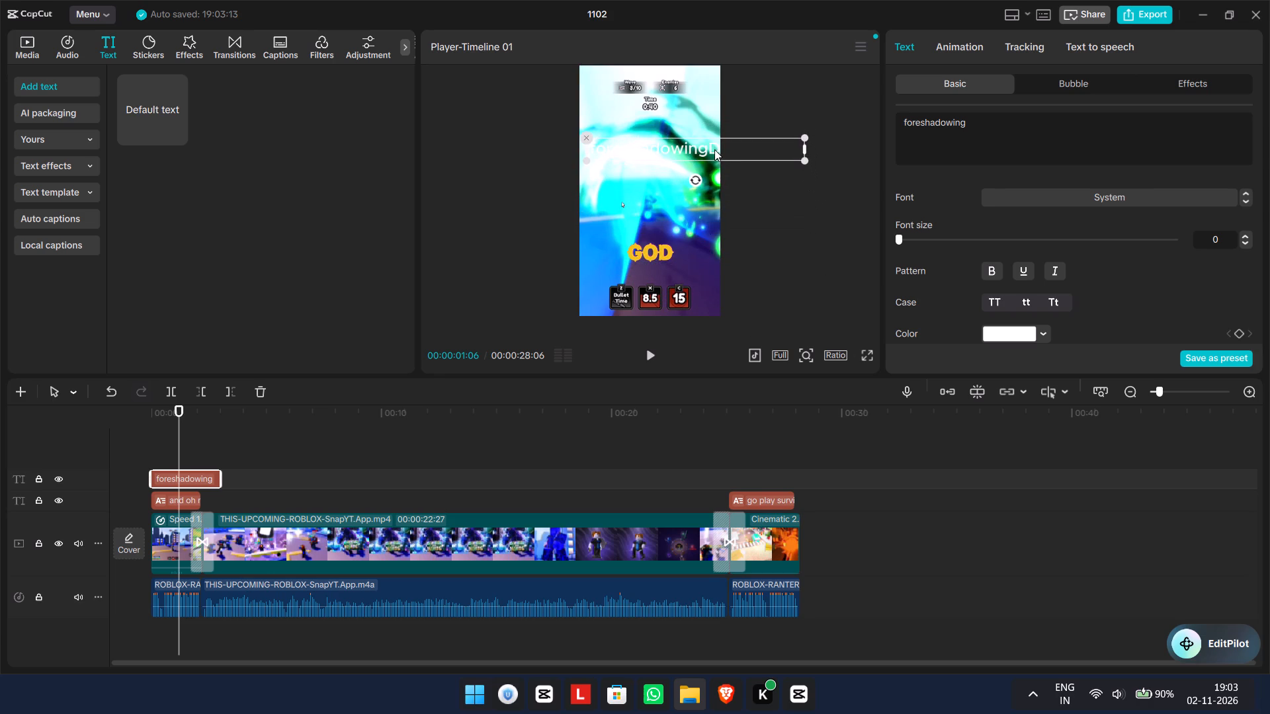
left_click(1006, 118)
Make the foreshadowing text bold and underlined, and set its color to red F40909.
scroll(1019, 221, "down", 1)
left_click(995, 194)
left_click(1021, 199)
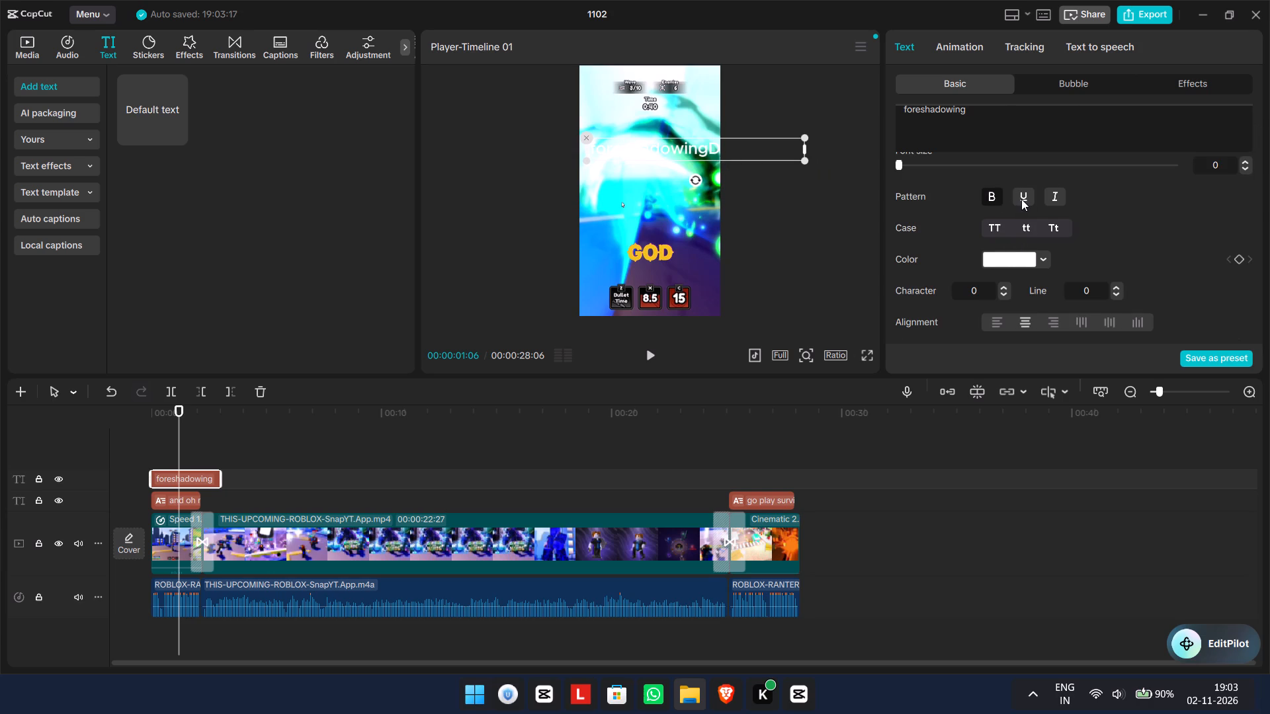
left_click(1054, 198)
left_click(1054, 198)
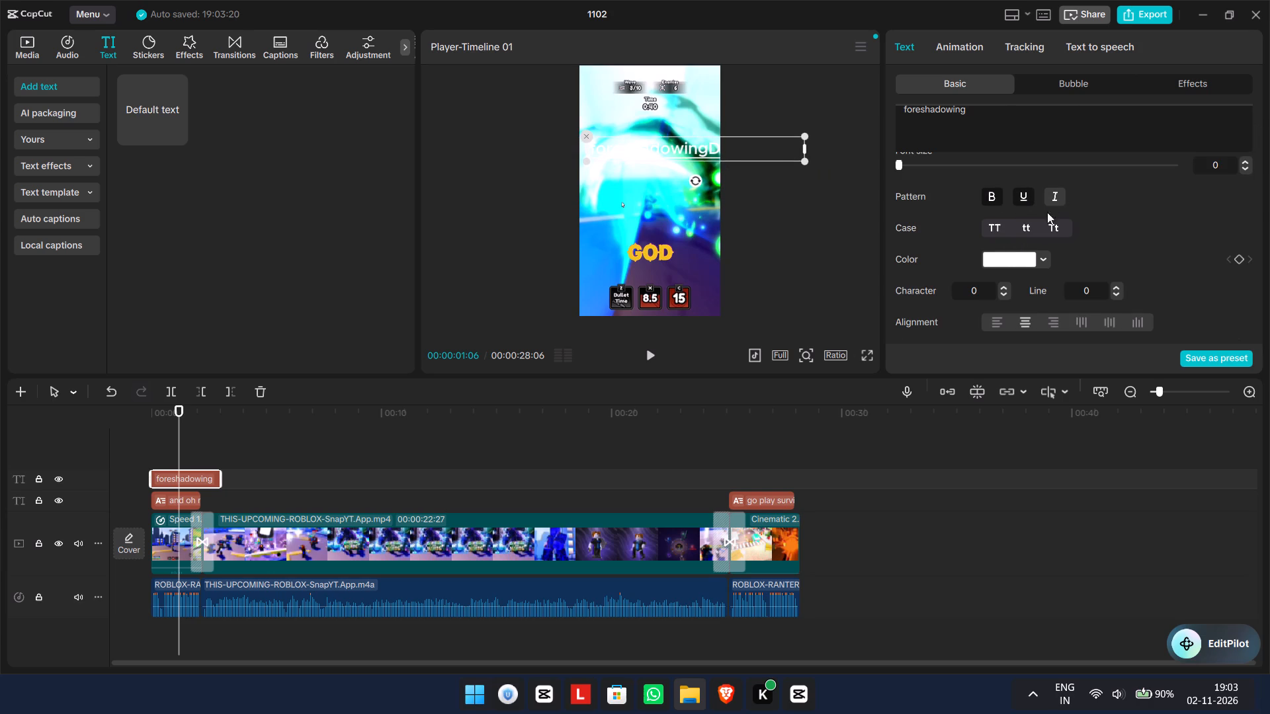
left_click(1023, 266)
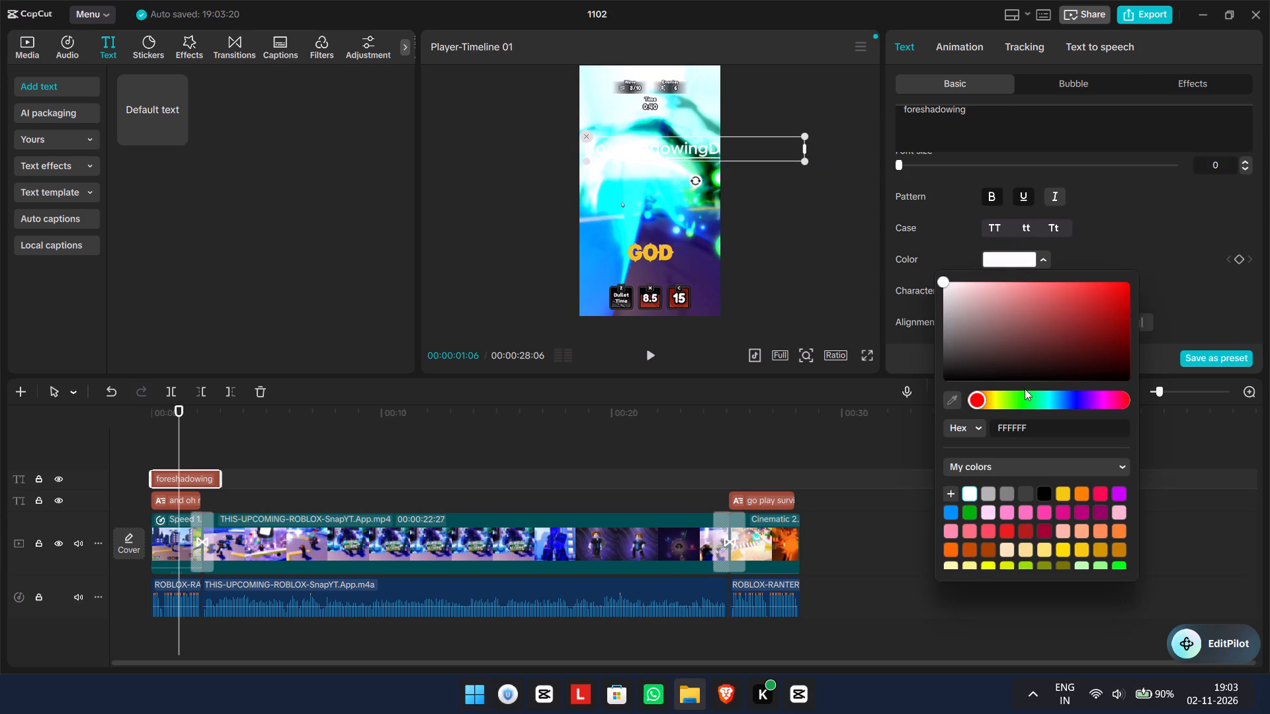
left_click(1123, 286)
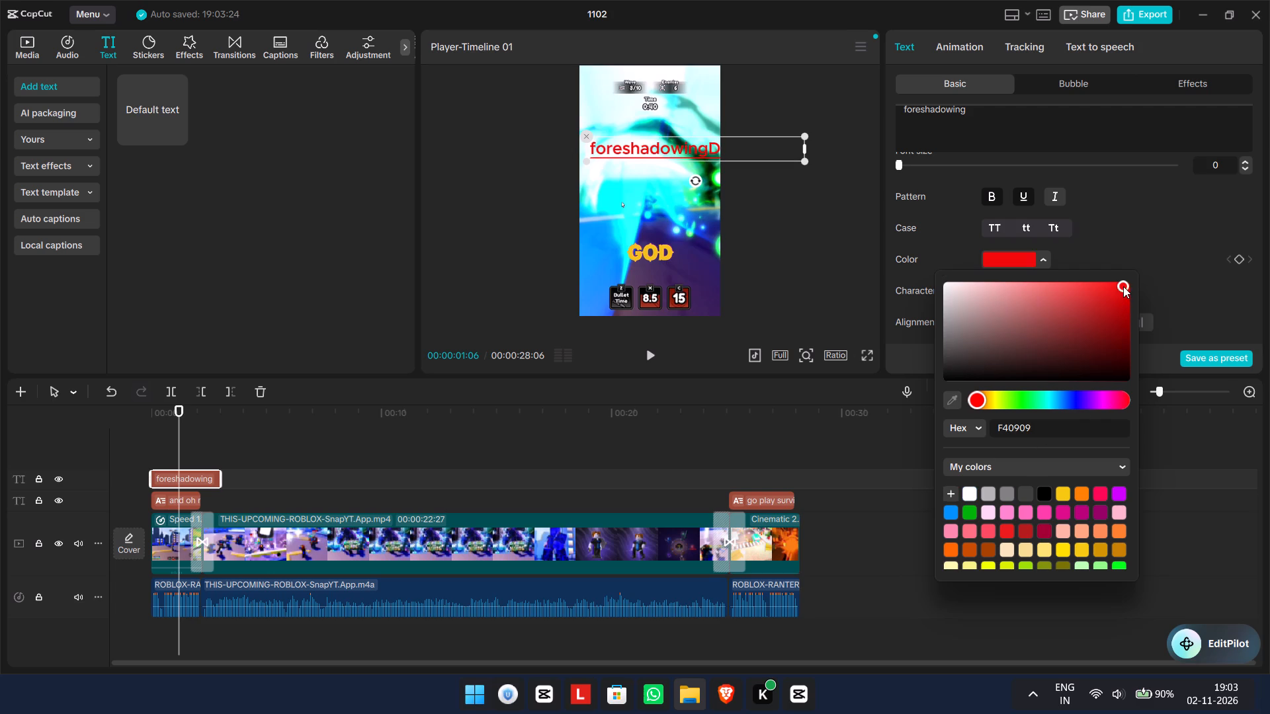
left_click(1091, 198)
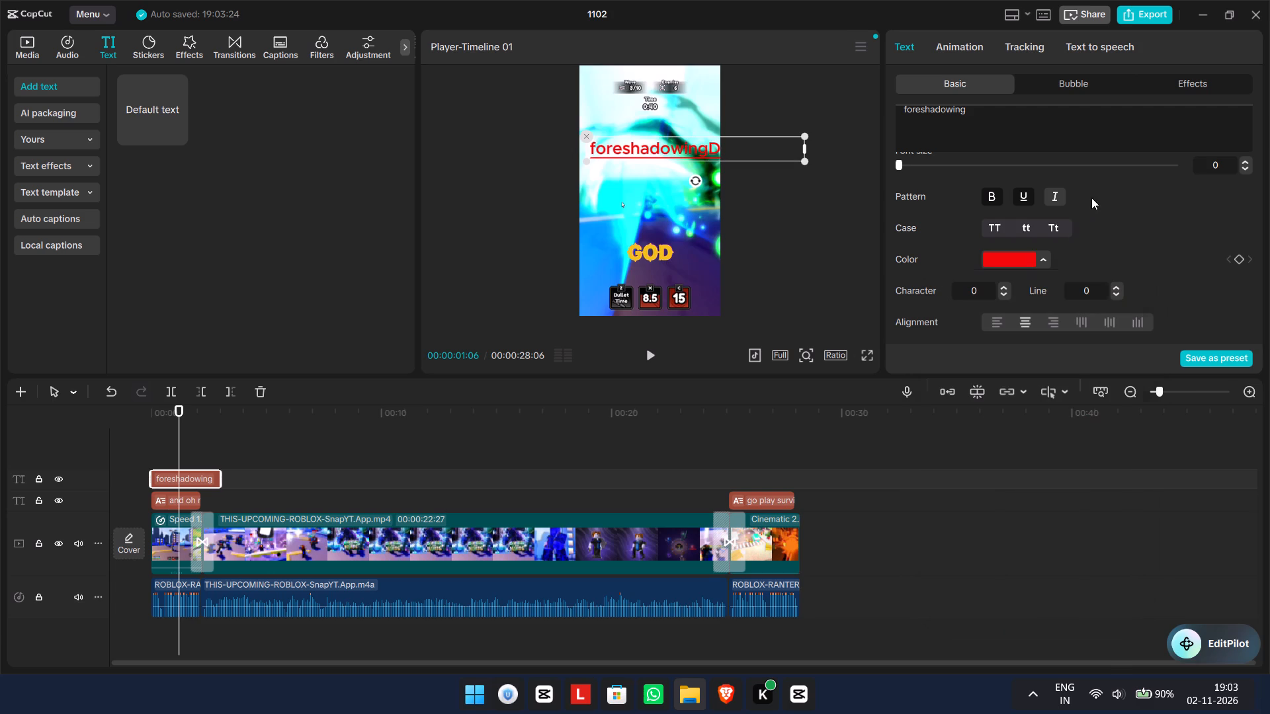
Move the red foreshadowing text to the top of the frame, over the game timer, so its first word fits, and deselect it.
left_click_drag(700, 151, 714, 151)
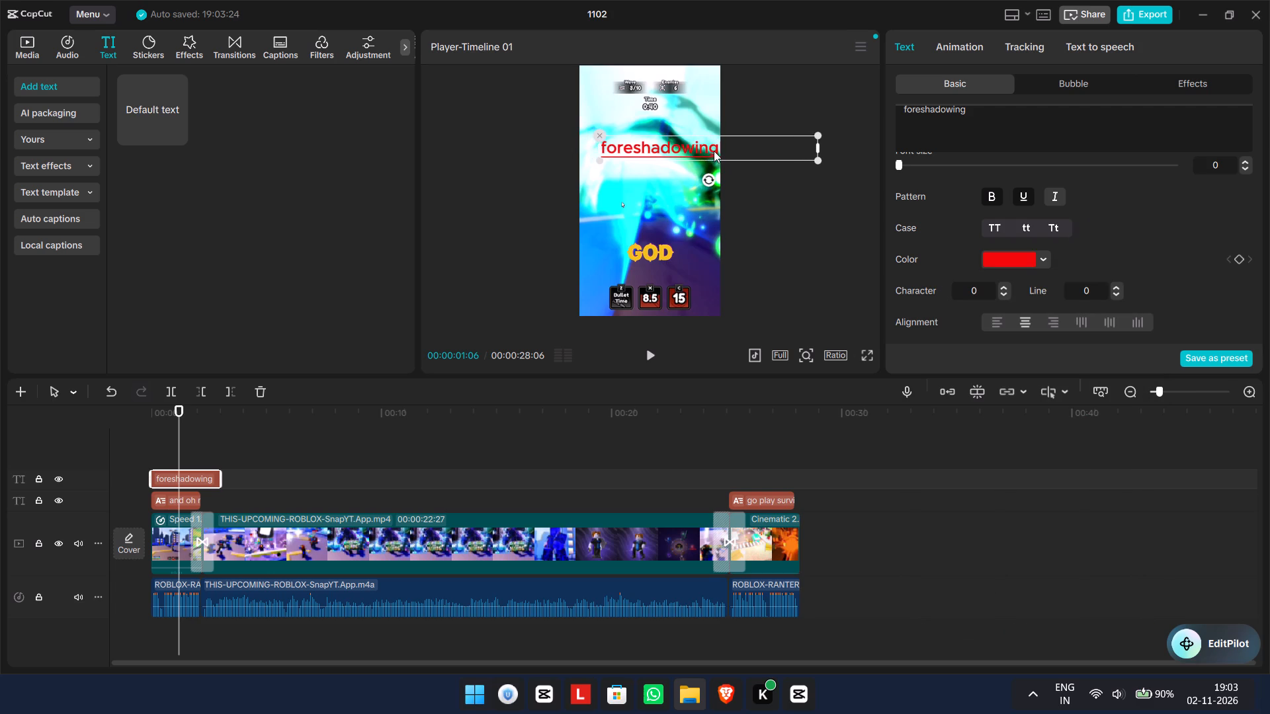
left_click_drag(714, 151, 707, 126)
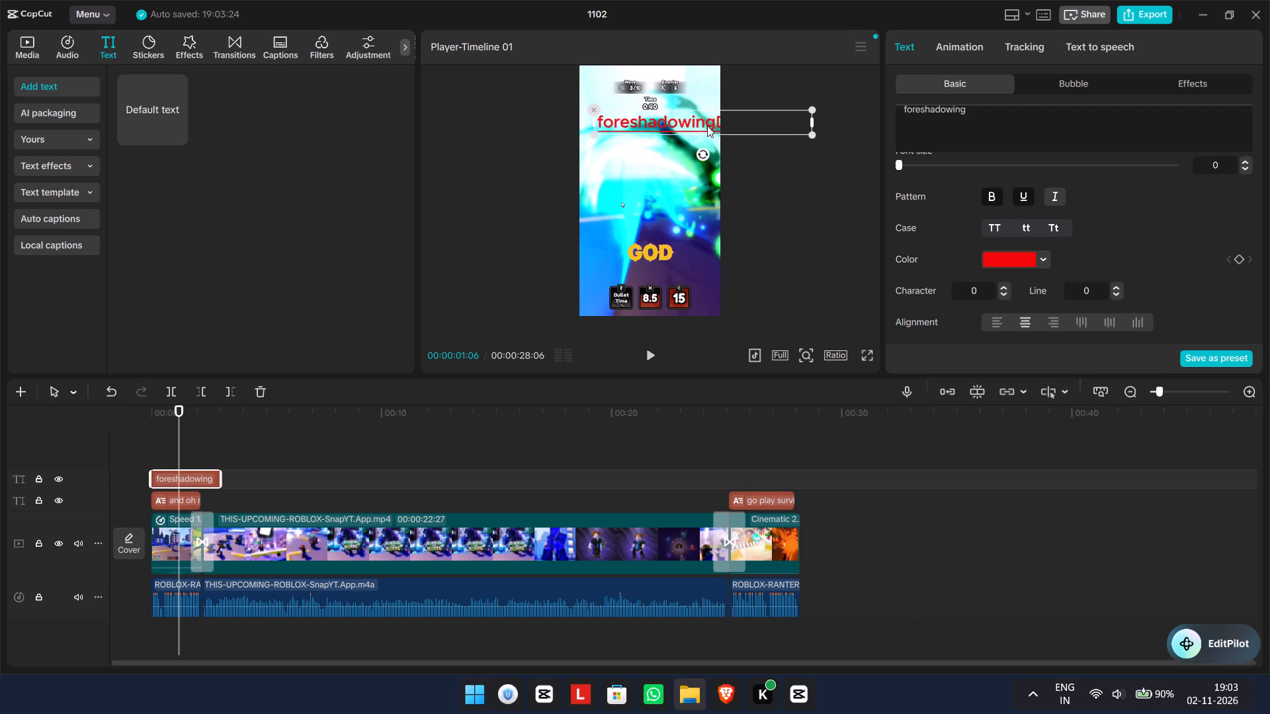
left_click_drag(707, 126, 710, 118)
left_click(803, 203)
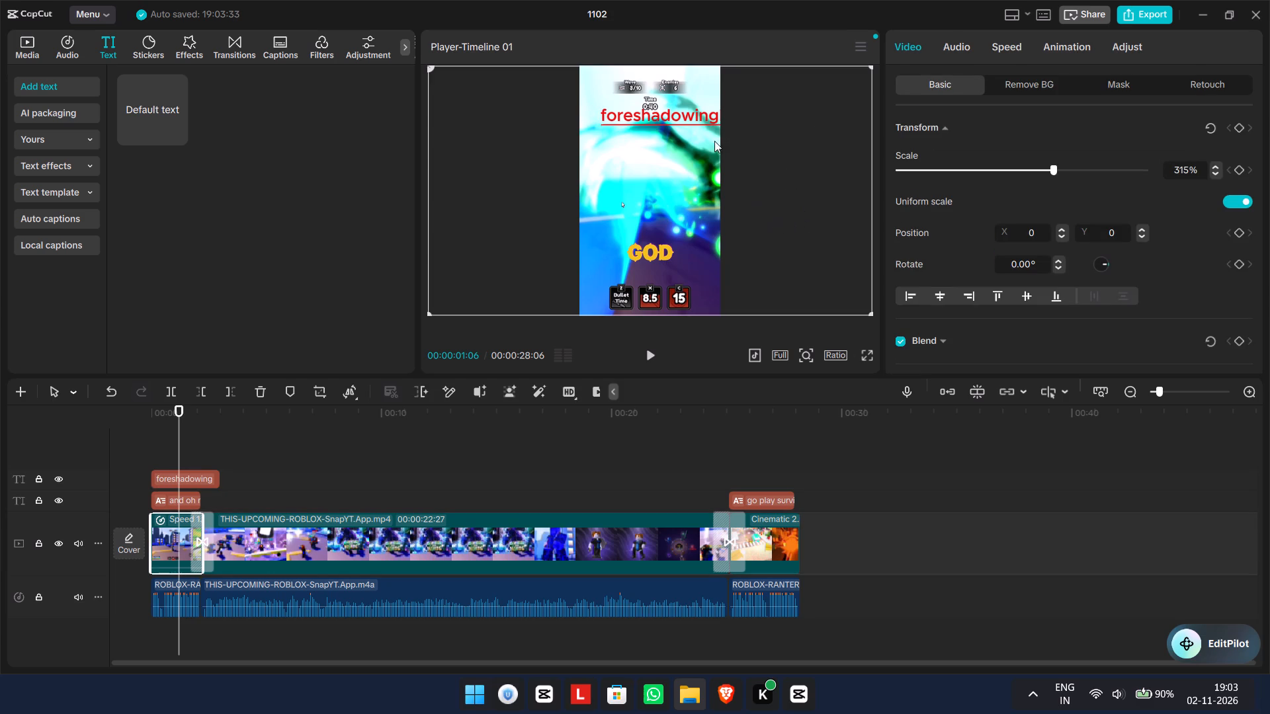
Change the foreshadowing text's font to Rubik-Bold.
left_click(678, 117)
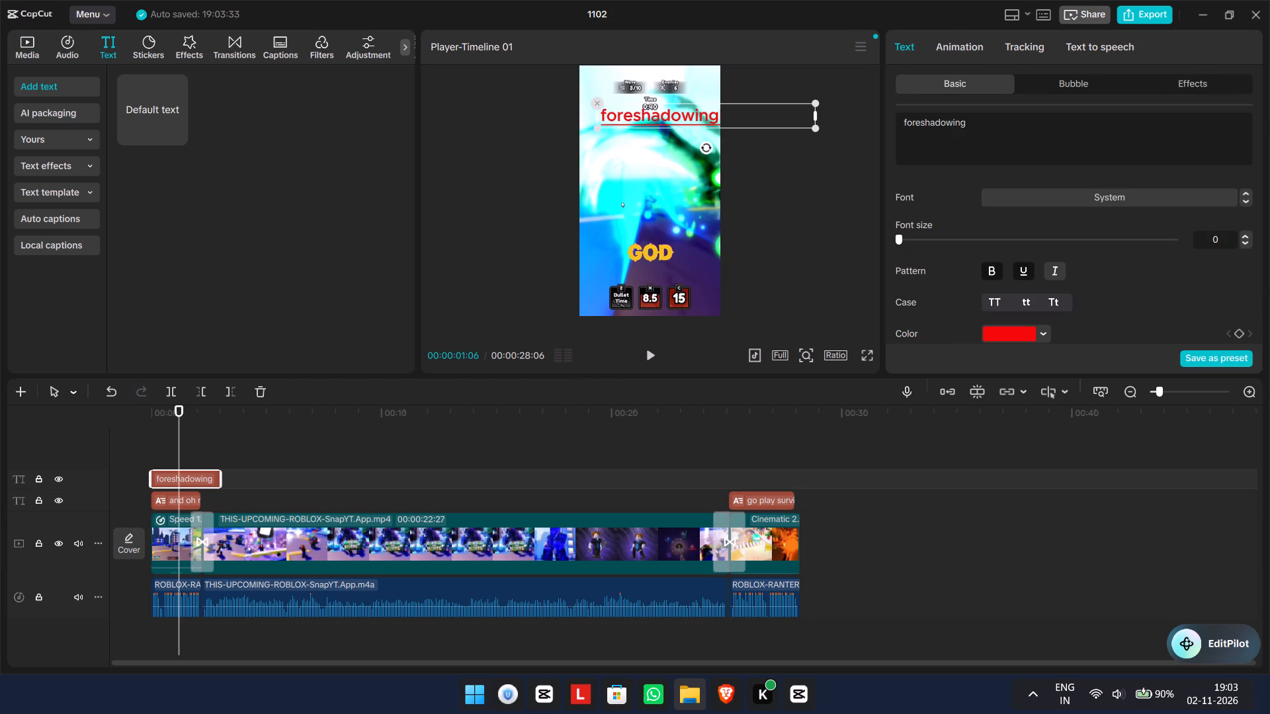
left_click(1093, 194)
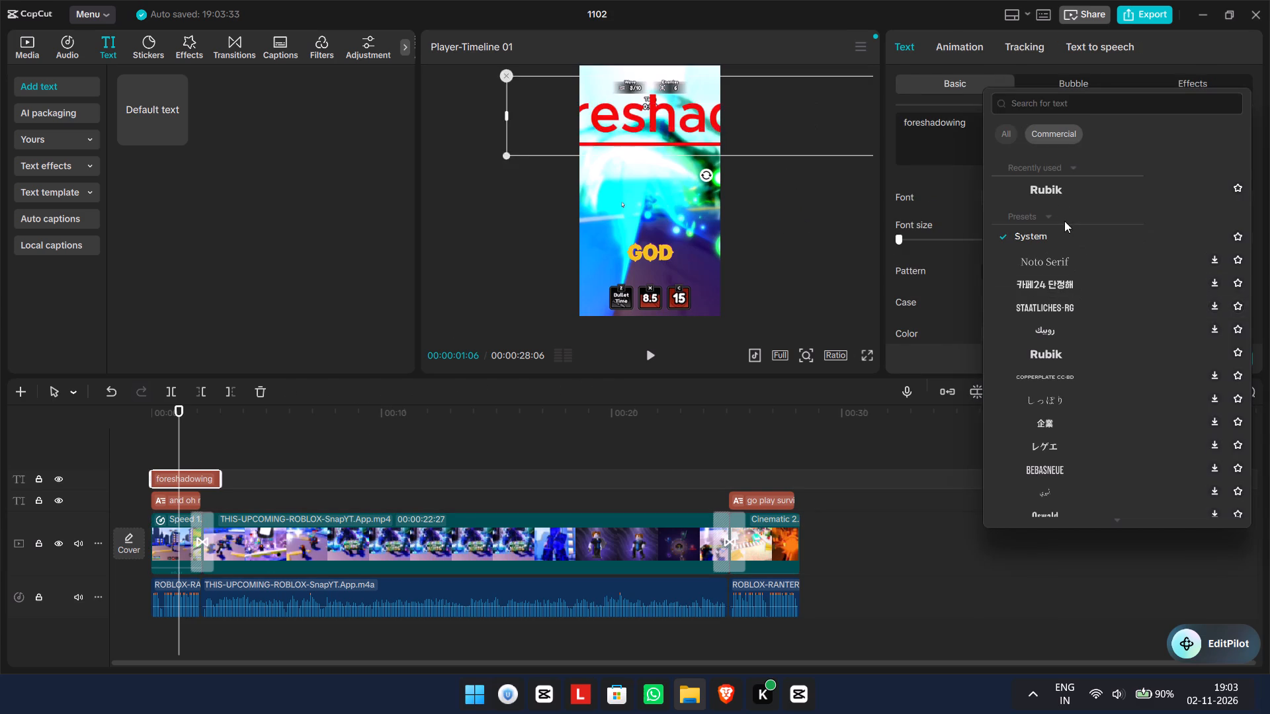
left_click(1052, 191)
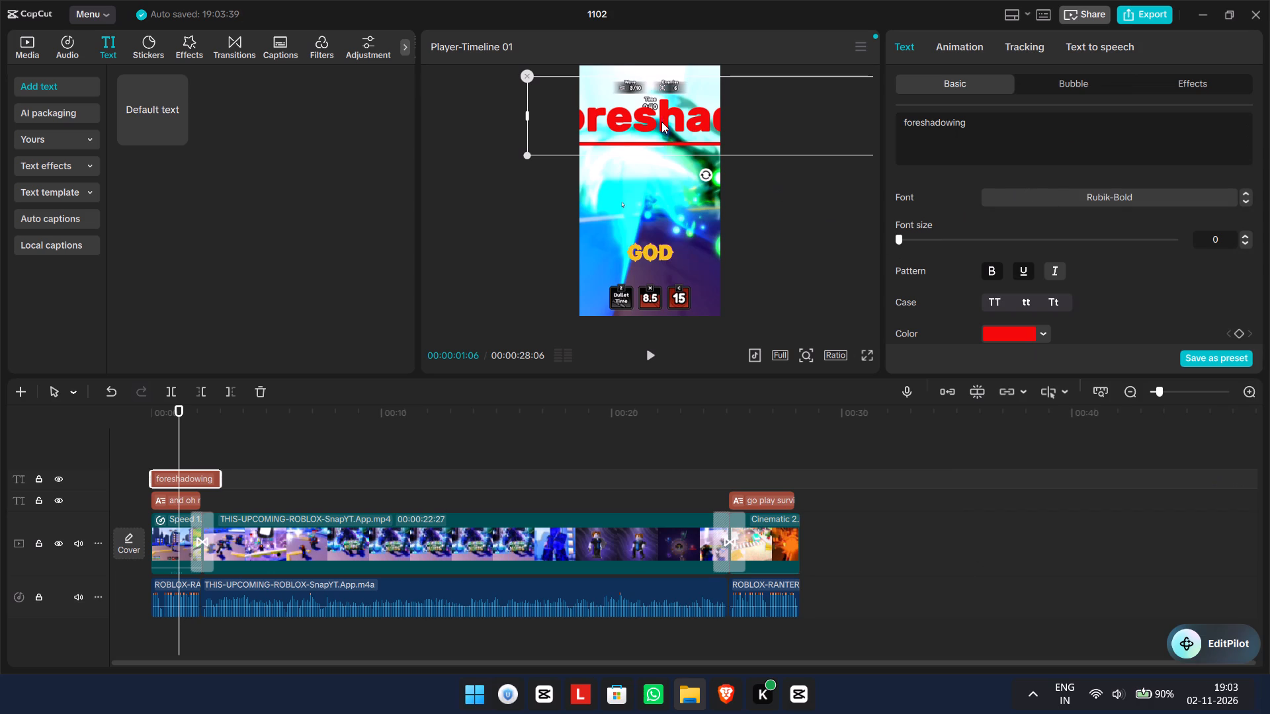
Shrink and reposition the foreshadowing text until the whole word spans the frame's width over the game timer, and deselect it.
left_click_drag(521, 154, 532, 154)
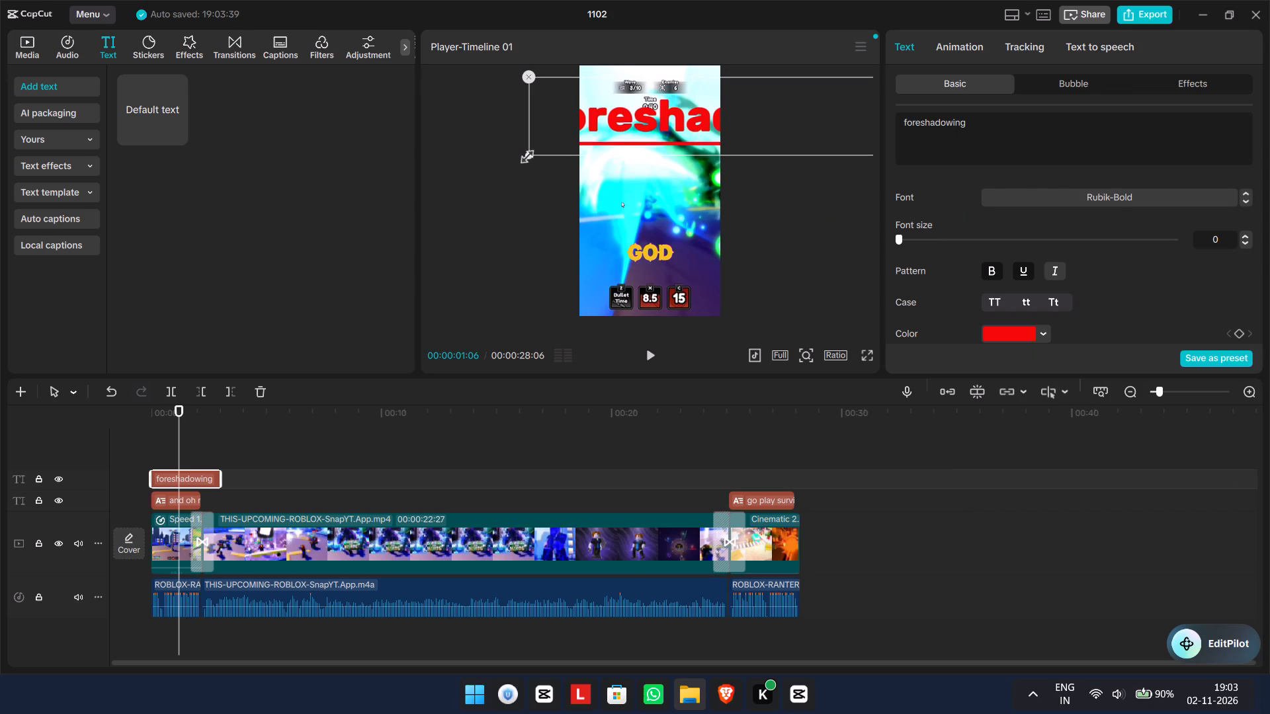
left_click_drag(532, 154, 609, 131)
left_click_drag(652, 115, 651, 115)
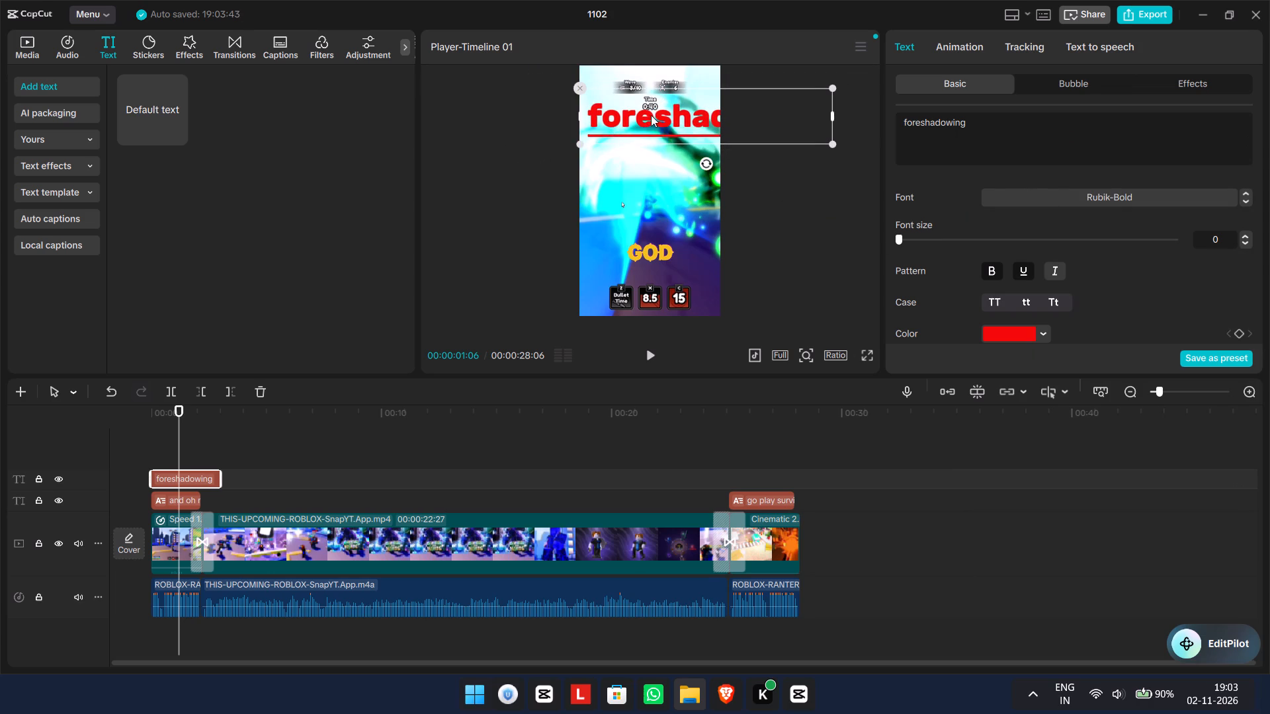
left_click_drag(651, 115, 643, 114)
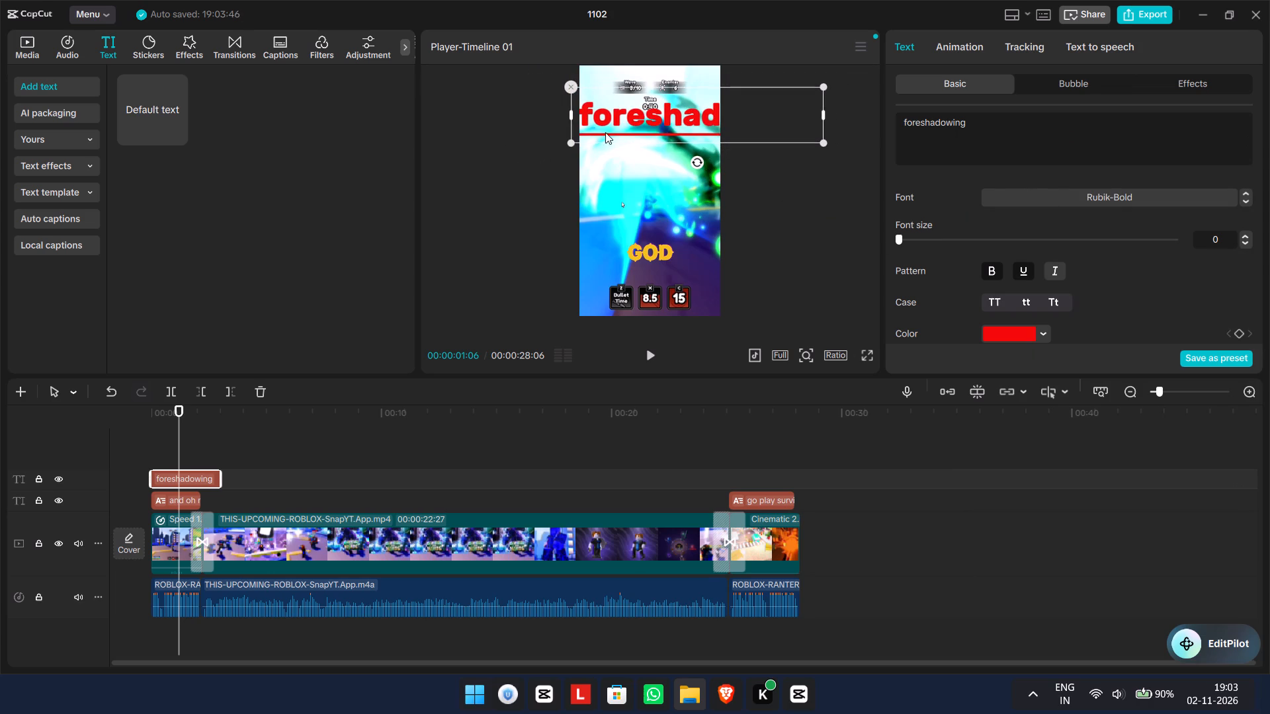
left_click_drag(566, 145, 596, 137)
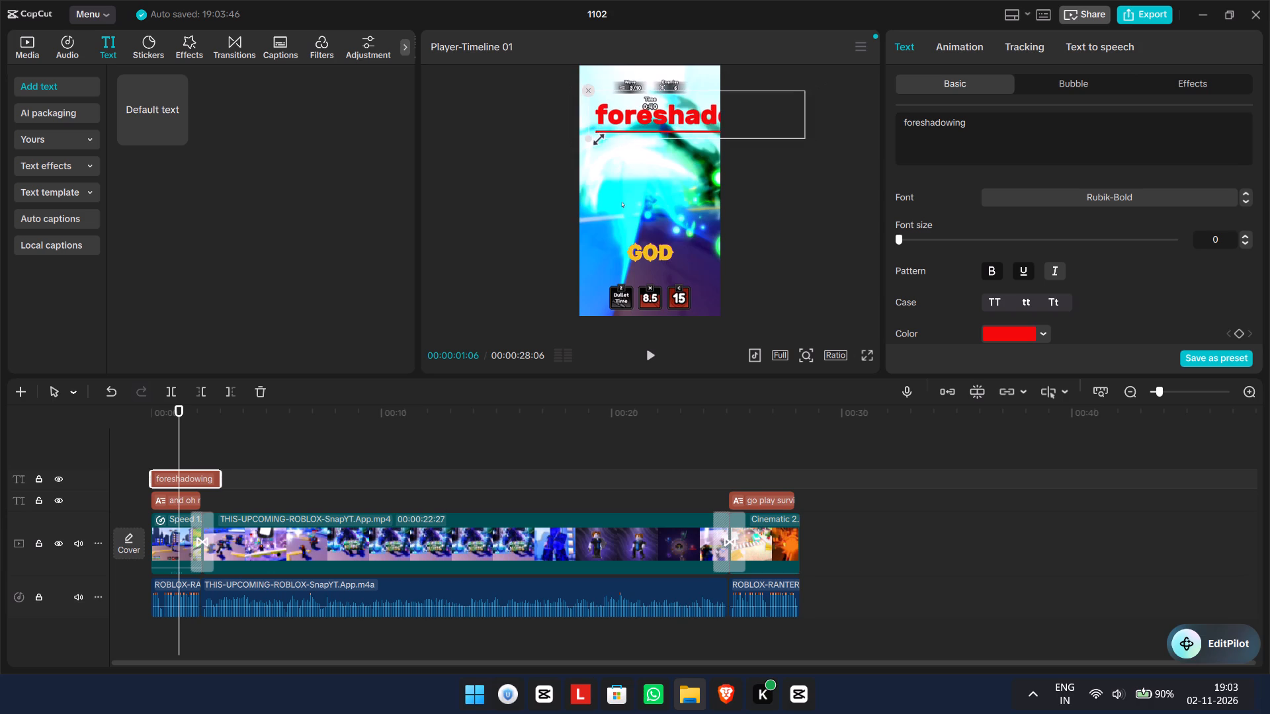
left_click_drag(596, 137, 598, 136)
left_click_drag(646, 118, 628, 117)
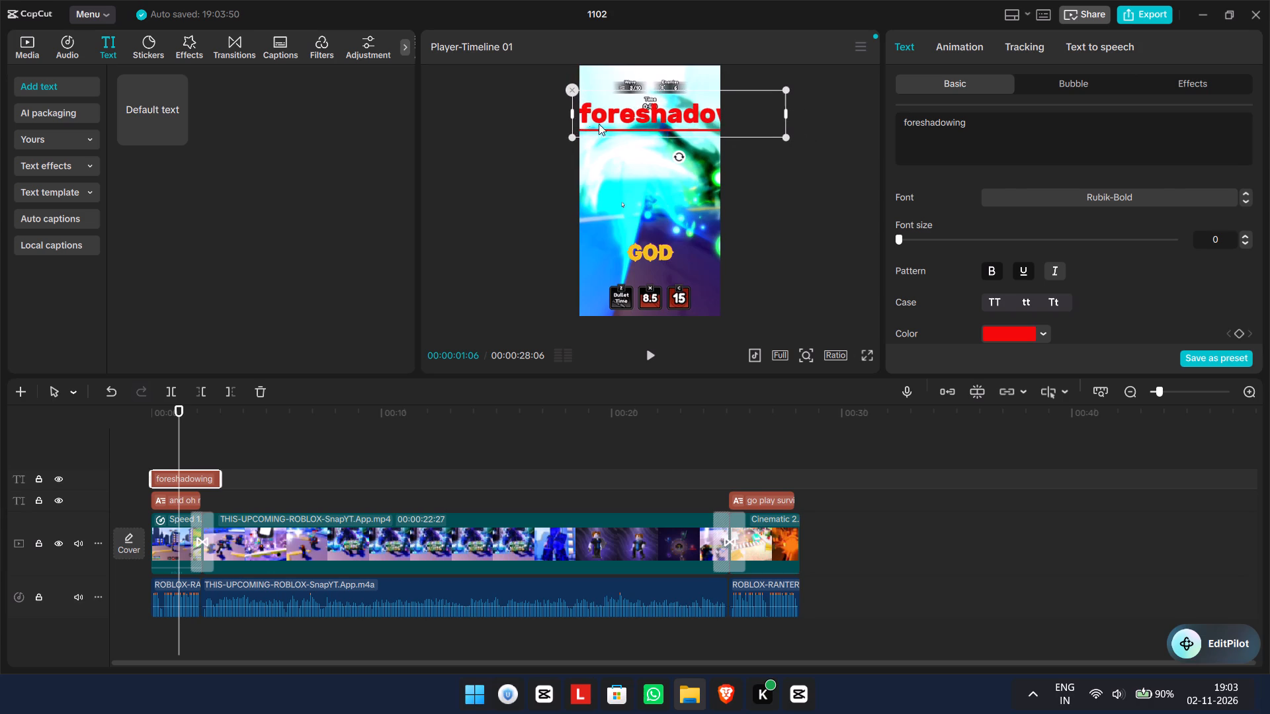
left_click_drag(573, 134, 587, 134)
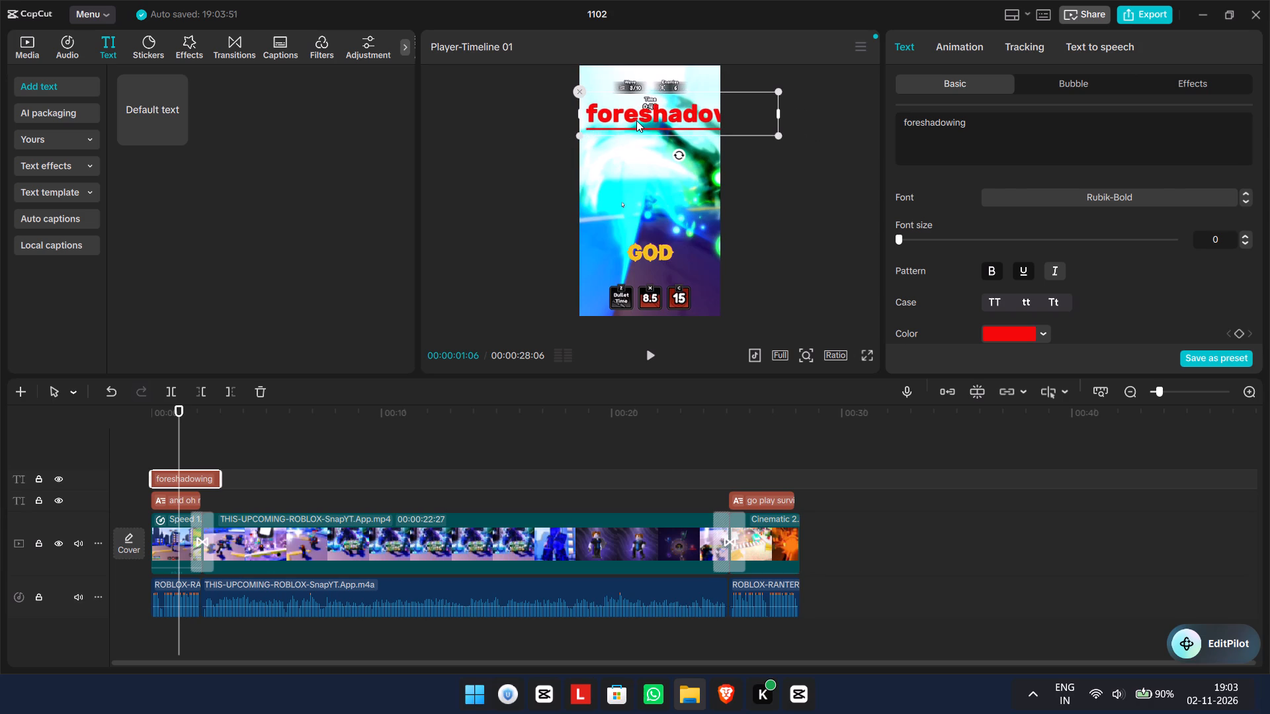
left_click_drag(634, 120, 628, 120)
left_click_drag(628, 120, 625, 120)
left_click_drag(579, 133, 594, 130)
left_click_drag(648, 116, 636, 116)
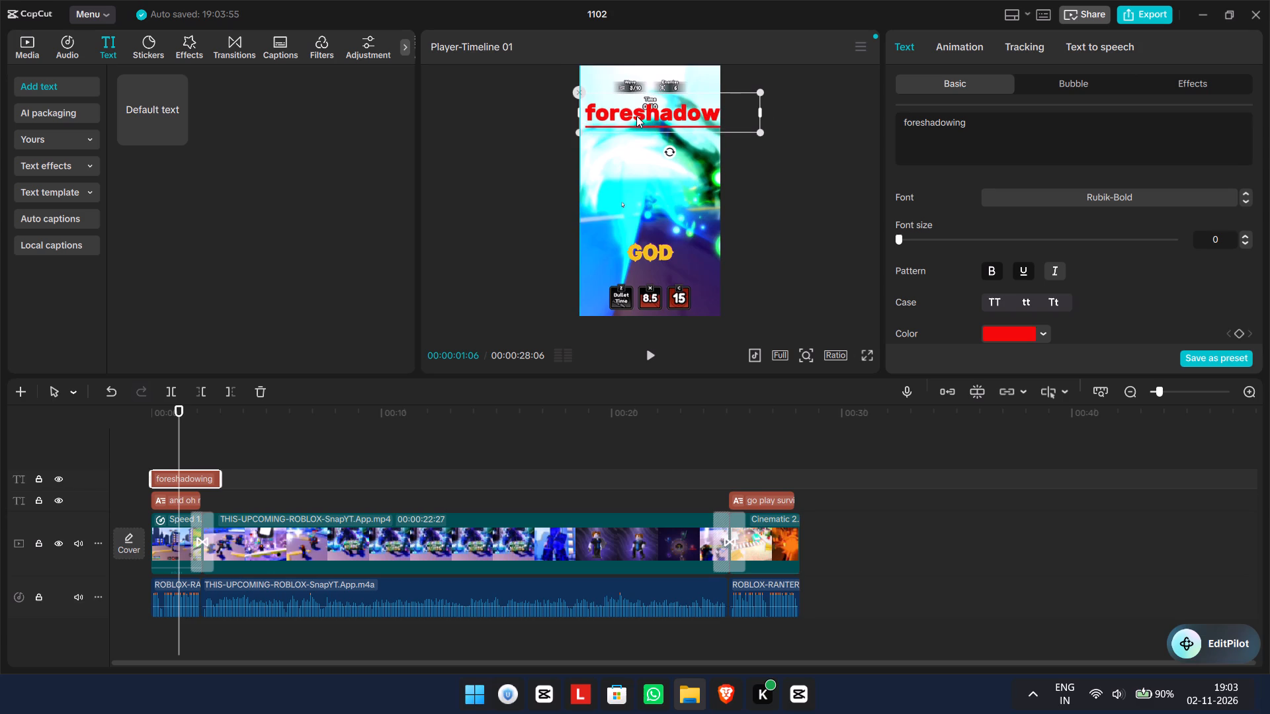
left_click_drag(636, 116, 634, 116)
left_click_drag(571, 129, 596, 128)
left_click_drag(651, 118, 628, 118)
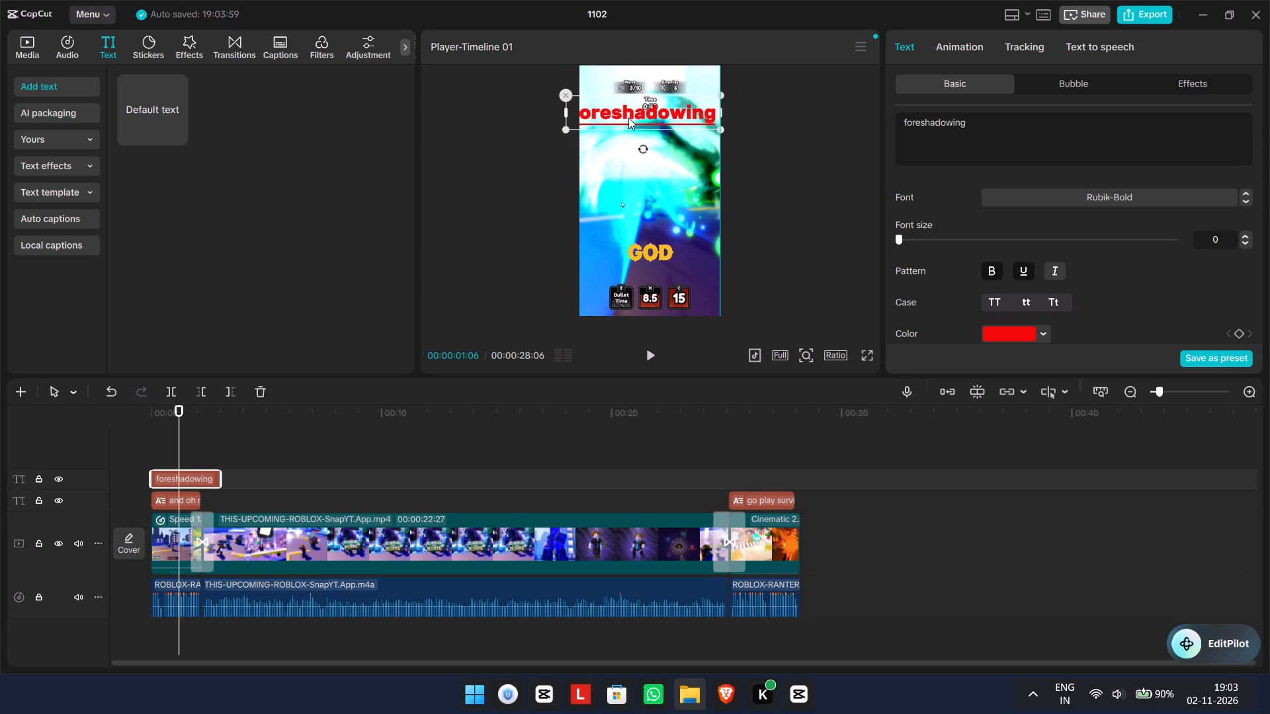
left_click_drag(628, 118, 633, 118)
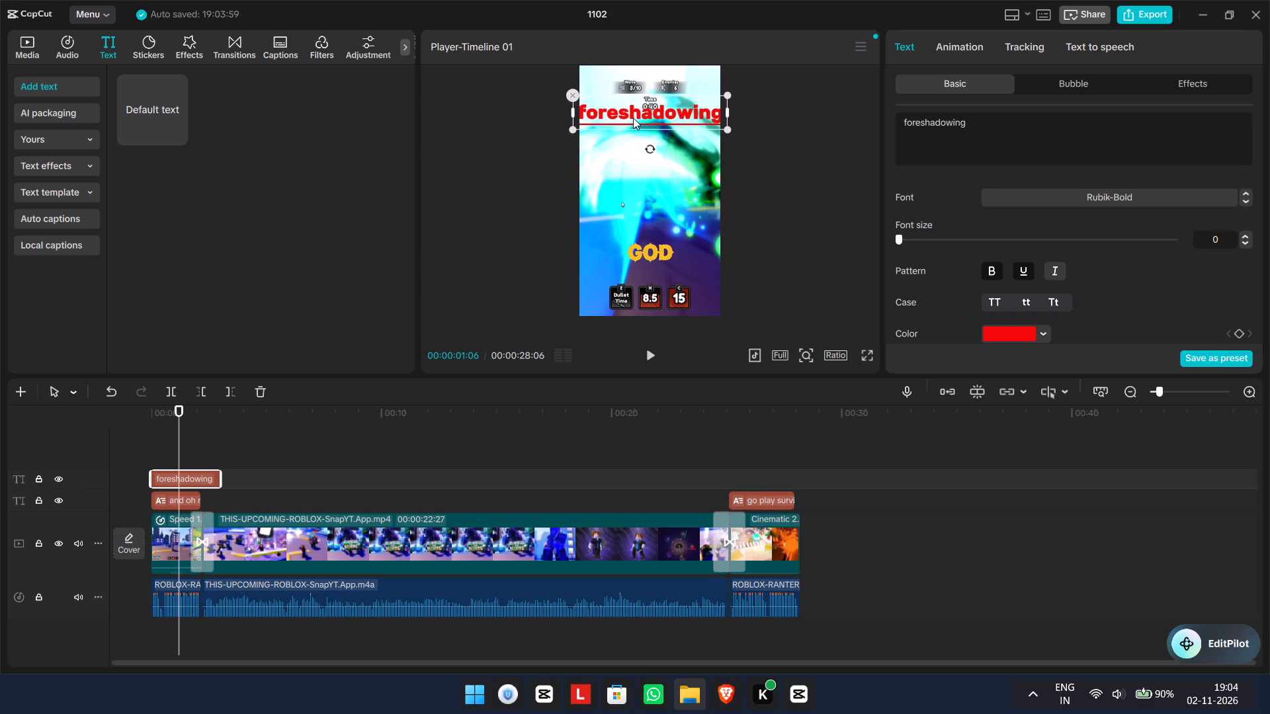
left_click(855, 145)
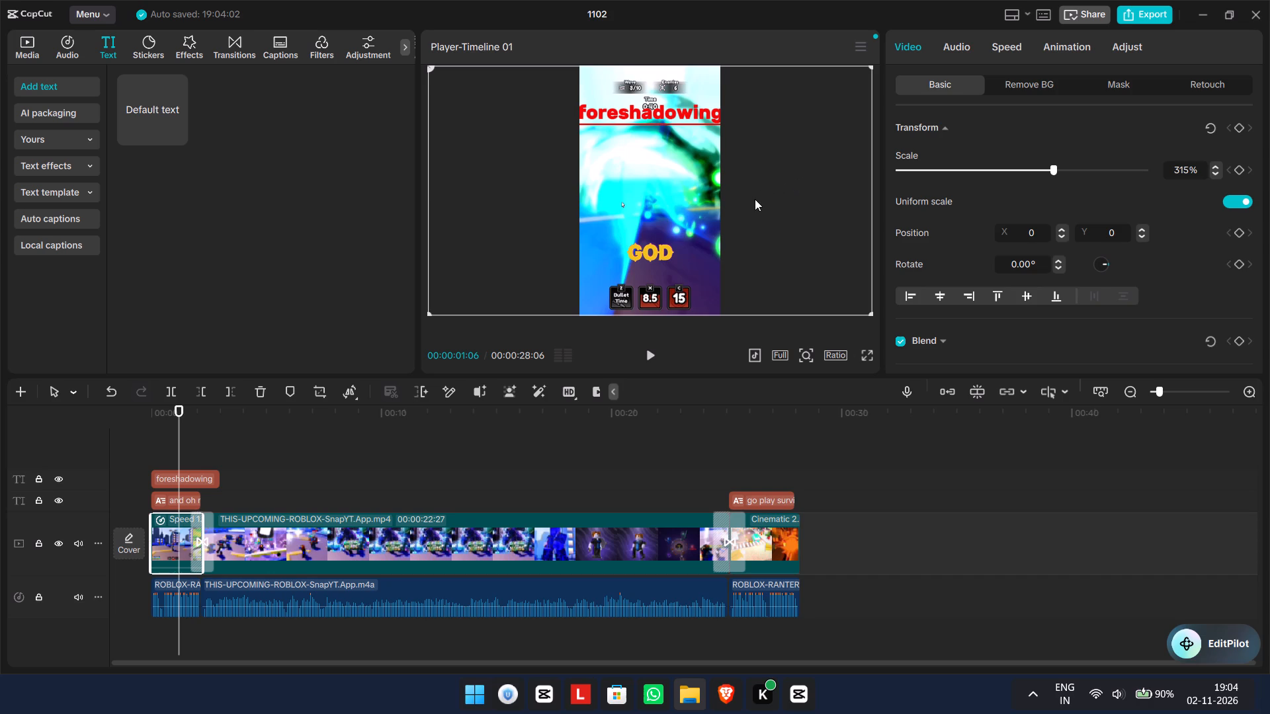
Play the opening from the start through the first transition to check the foreshadowing text's placement and timing.
left_click_drag(179, 441, 131, 438)
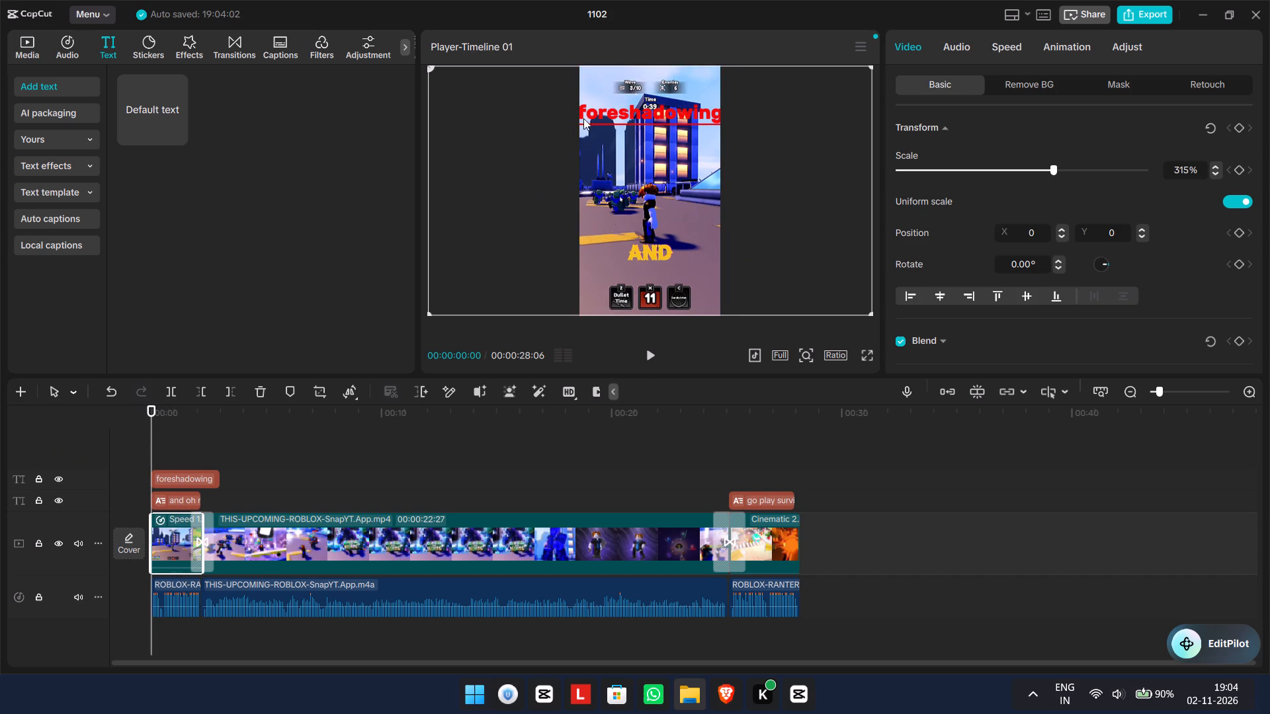
left_click_drag(632, 114, 632, 132)
left_click(644, 356)
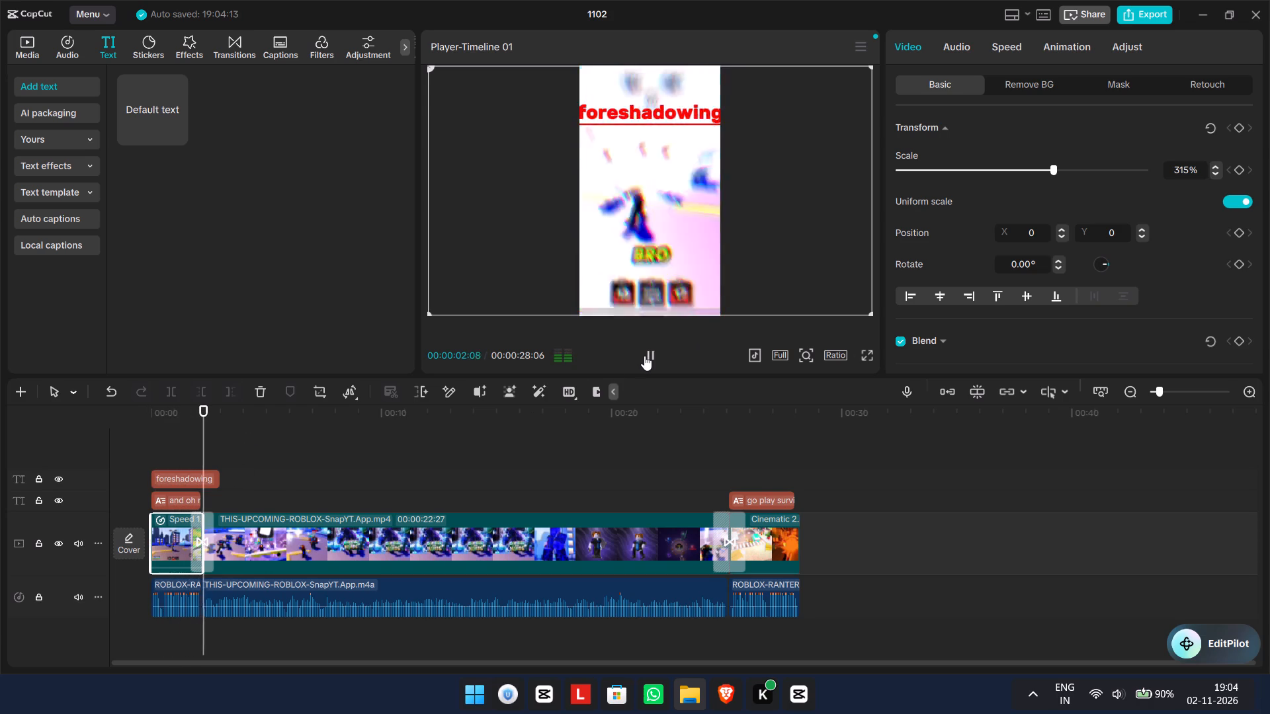
left_click(644, 356)
Trim the end of the foreshadowing text clip to 00:00:02:04, level with the end of the intro caption.
left_click_drag(226, 438, 204, 438)
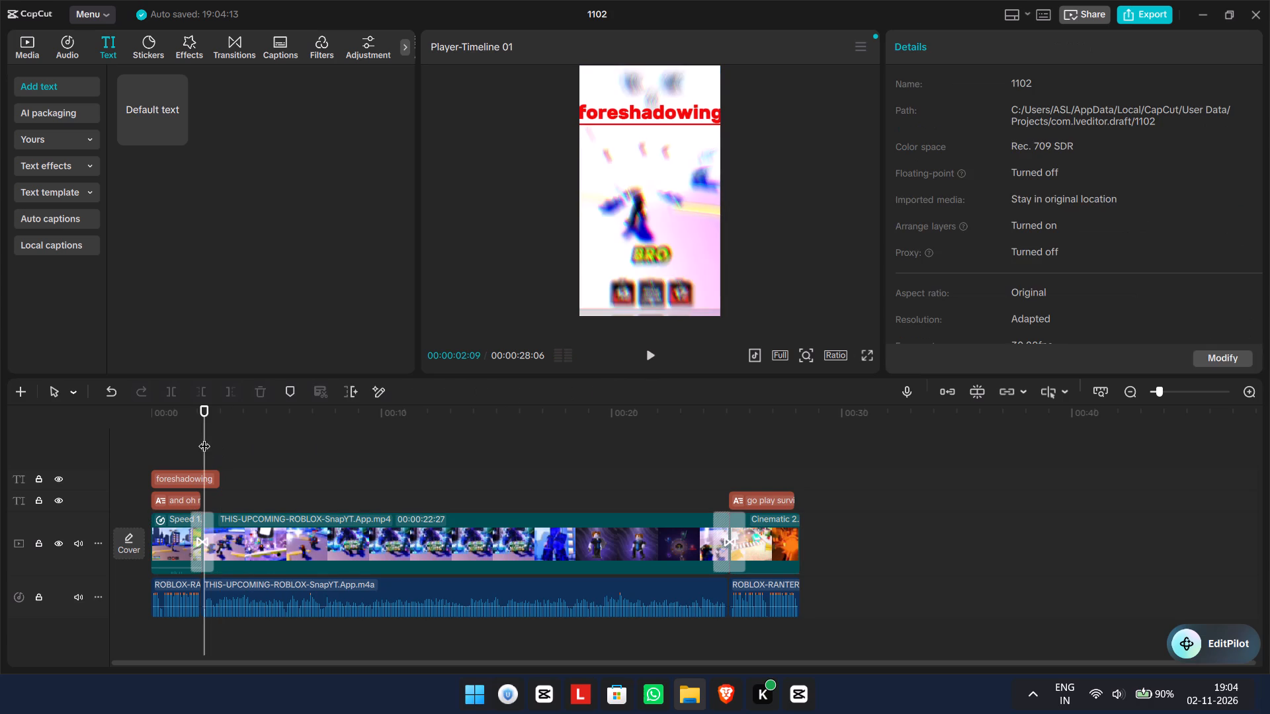
left_click(200, 431)
left_click(200, 481)
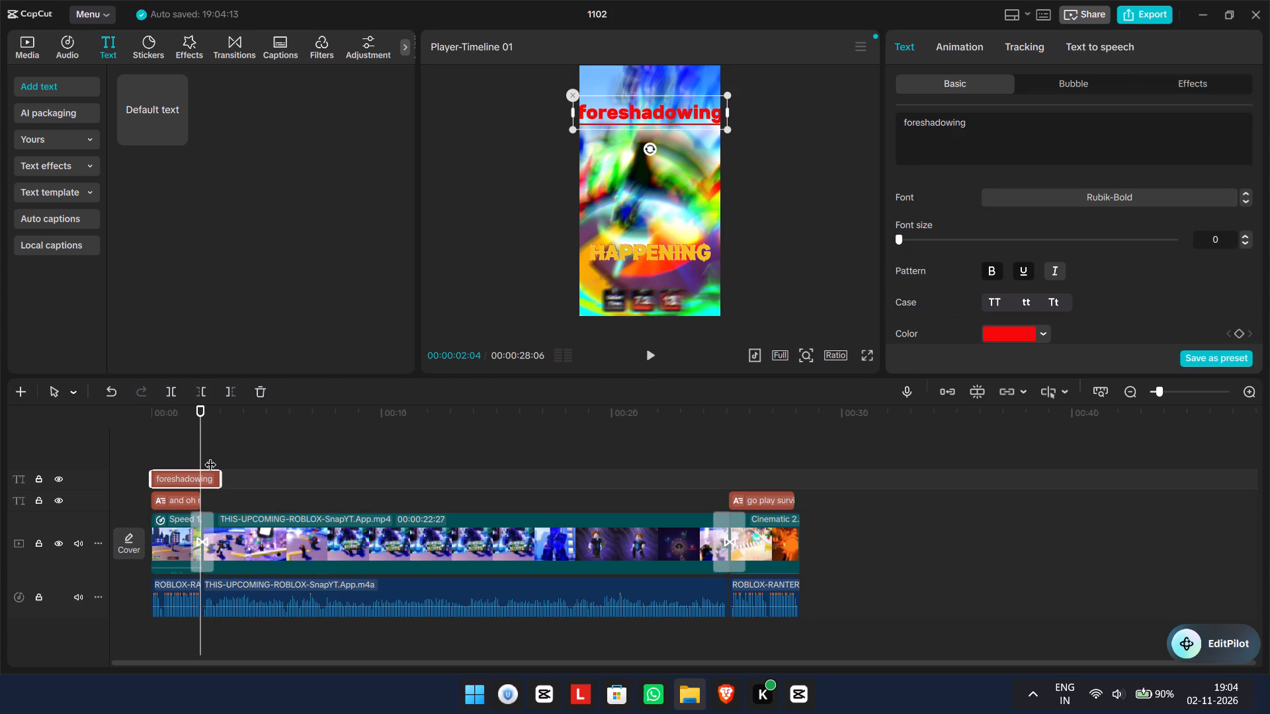
left_click(226, 390)
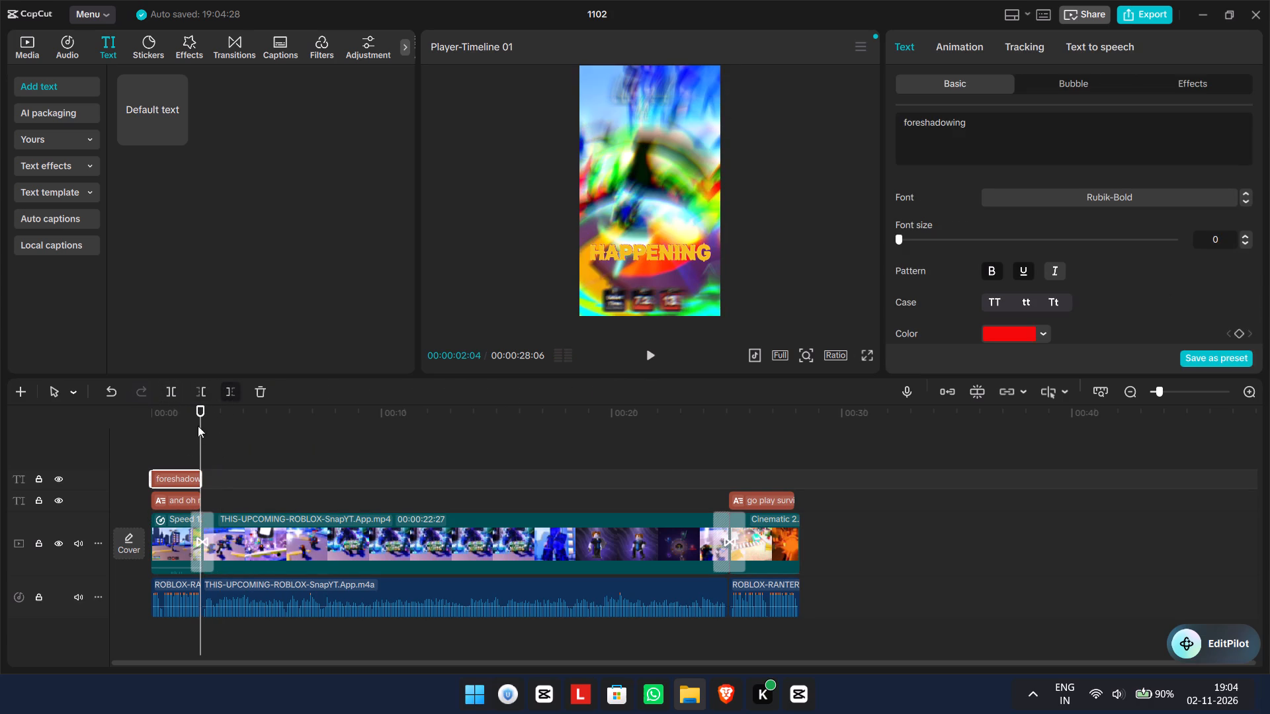
At the start of the timeline, remove the foreshadowing text's underline, and try italic on it before turning italic off.
left_click_drag(202, 436, 149, 434)
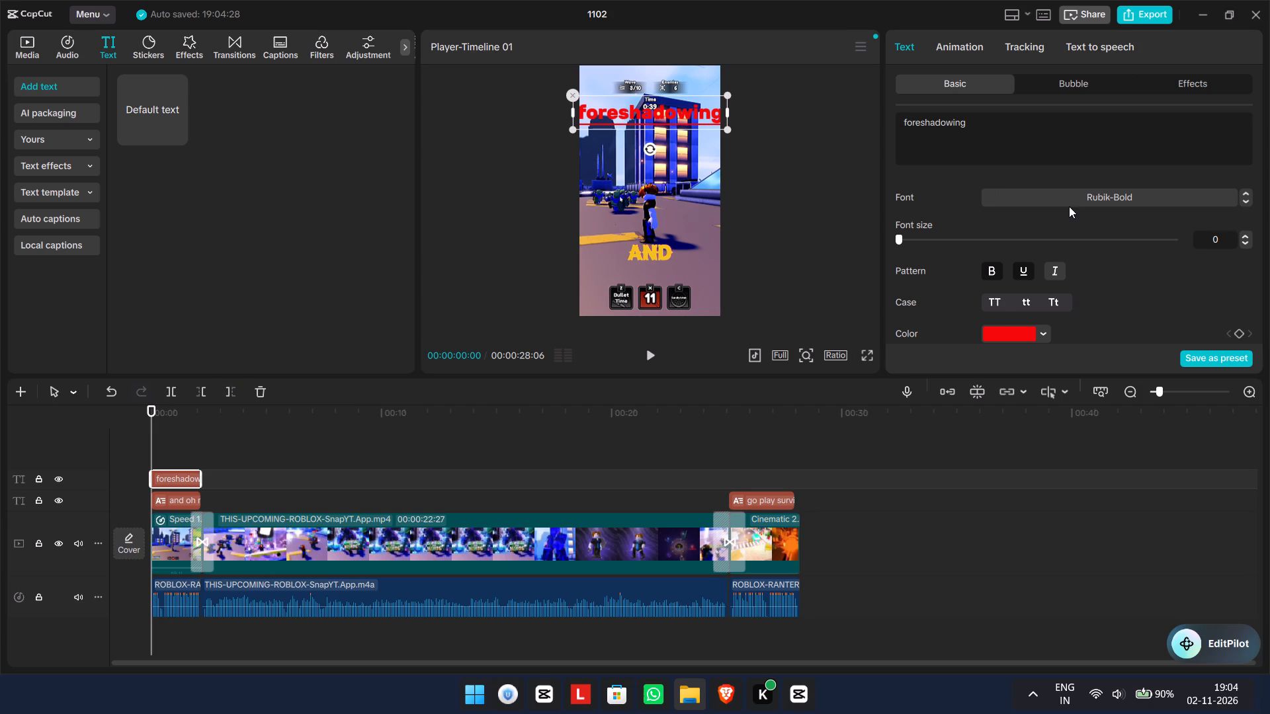
scroll(1060, 255, "down", 1)
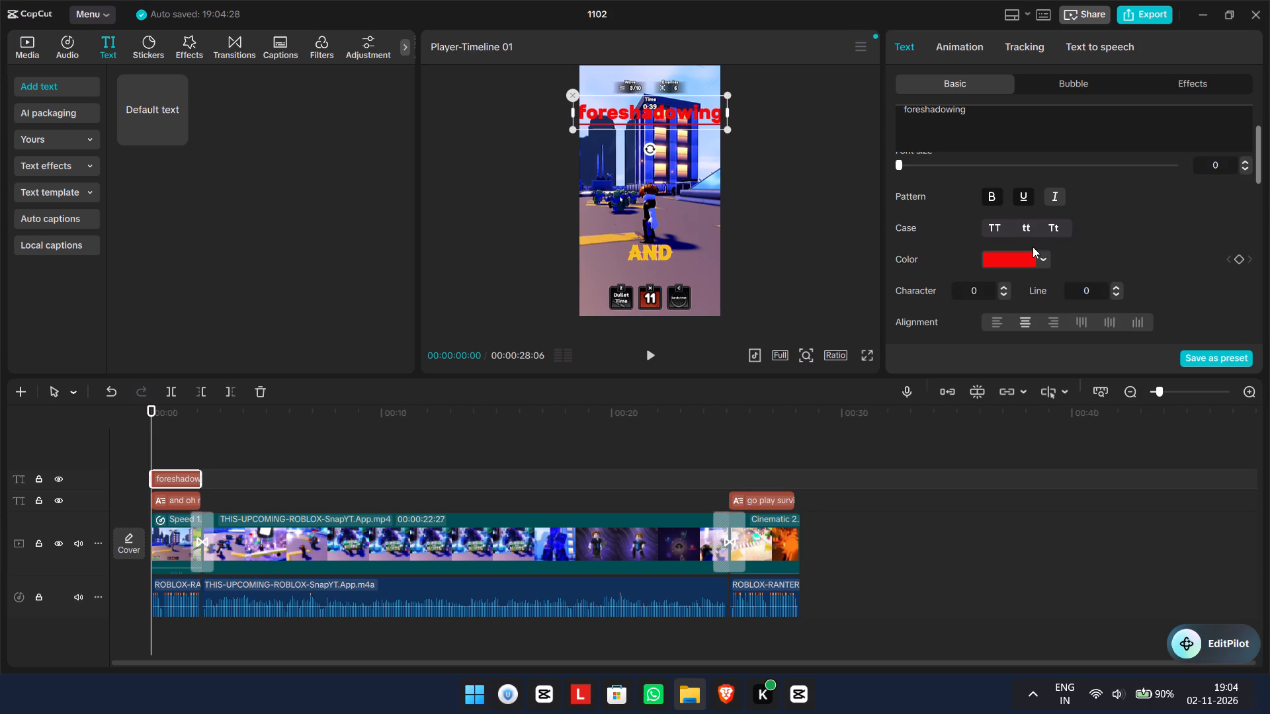
left_click(1025, 198)
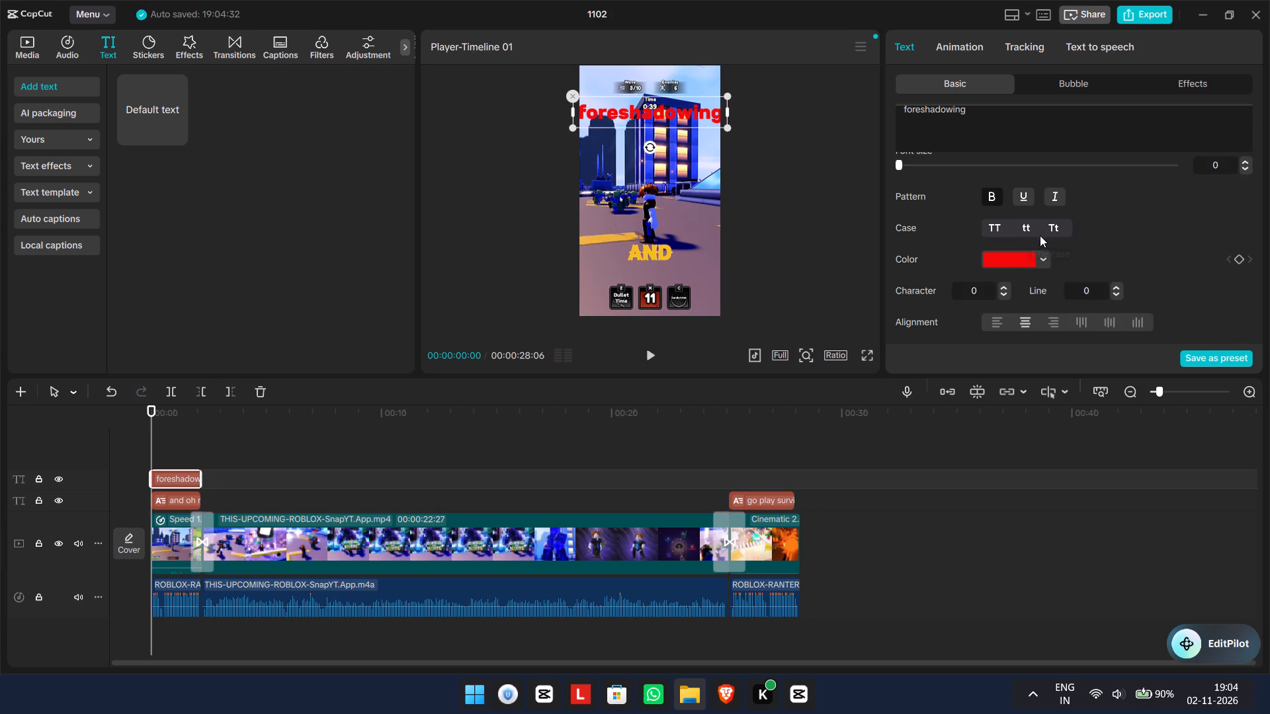
left_click(1050, 200)
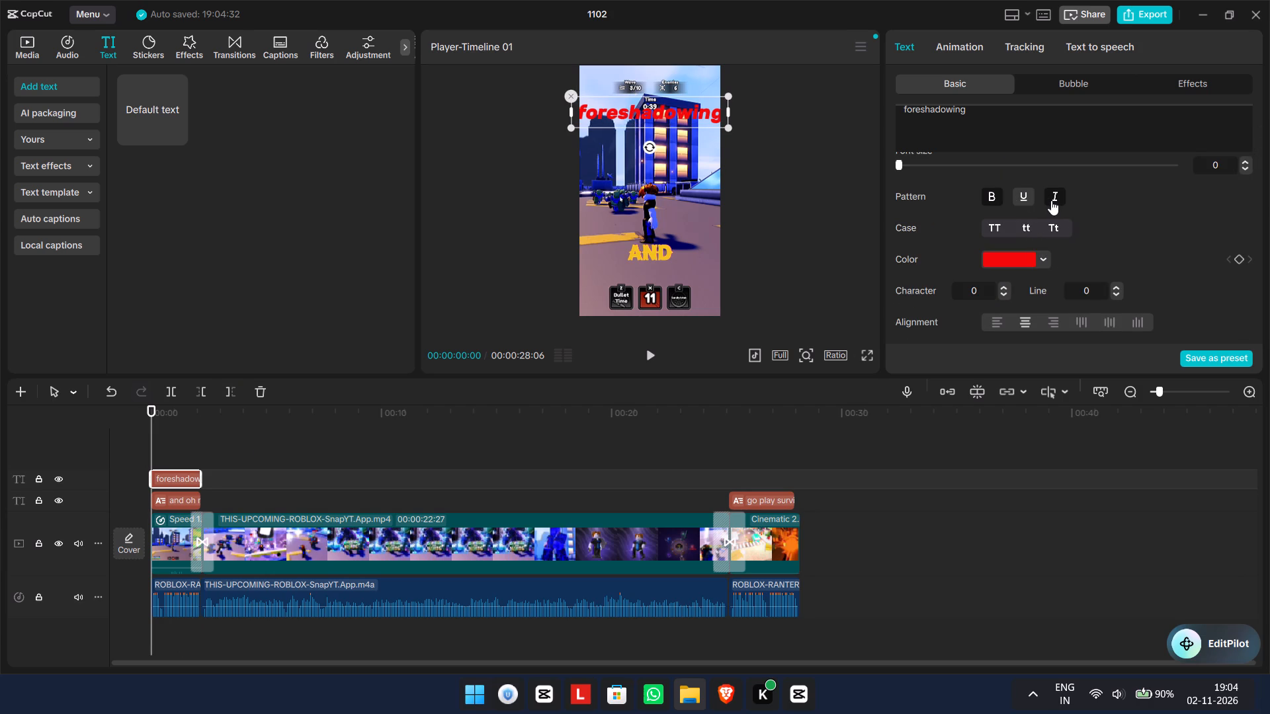
left_click(1051, 200)
Try several preset styles on the foreshadowing text, apply the red one with a white outline, and play about the first second.
scroll(1085, 225, "down", 2)
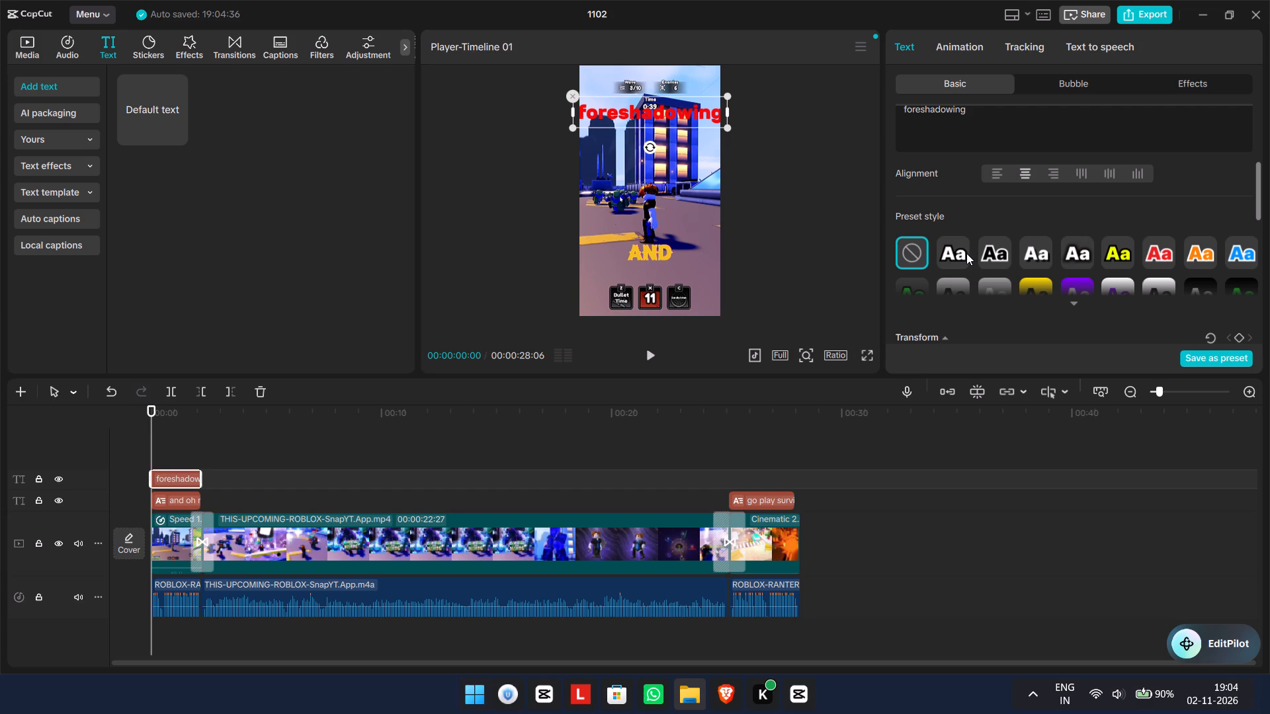
left_click(958, 253)
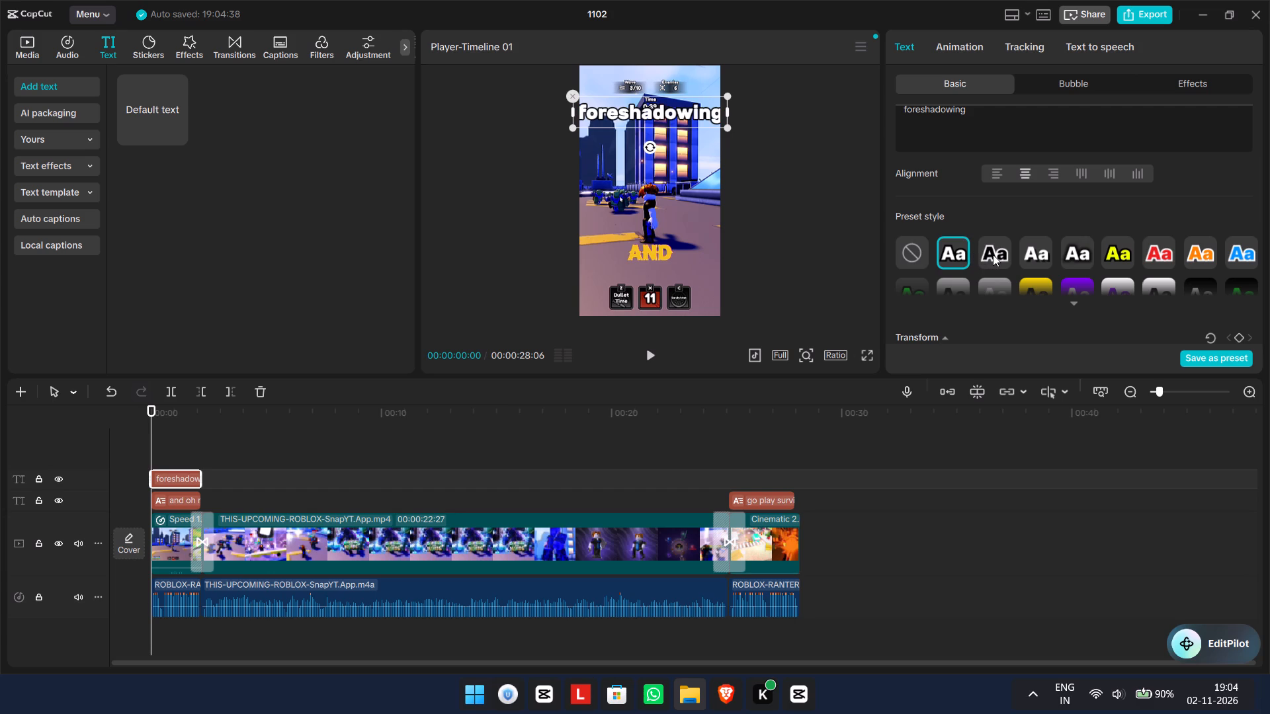
left_click(993, 255)
left_click(964, 254)
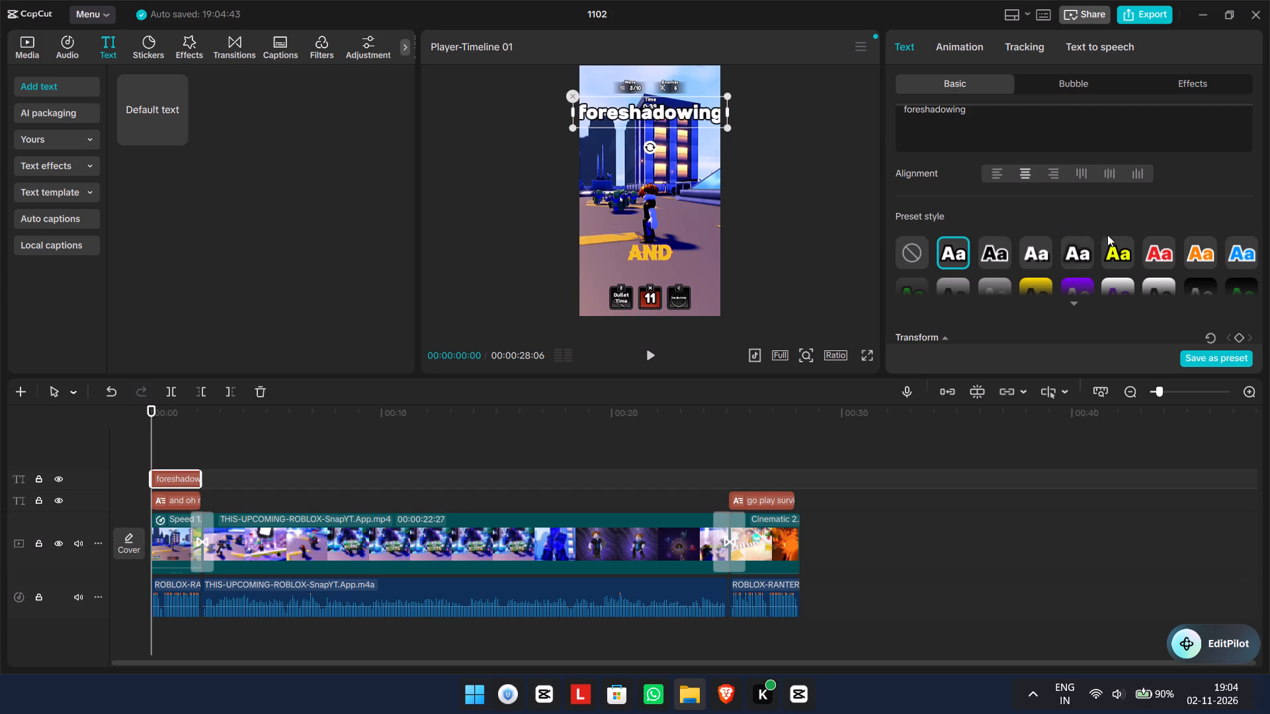
left_click(1105, 238)
left_click(1123, 249)
left_click(1157, 253)
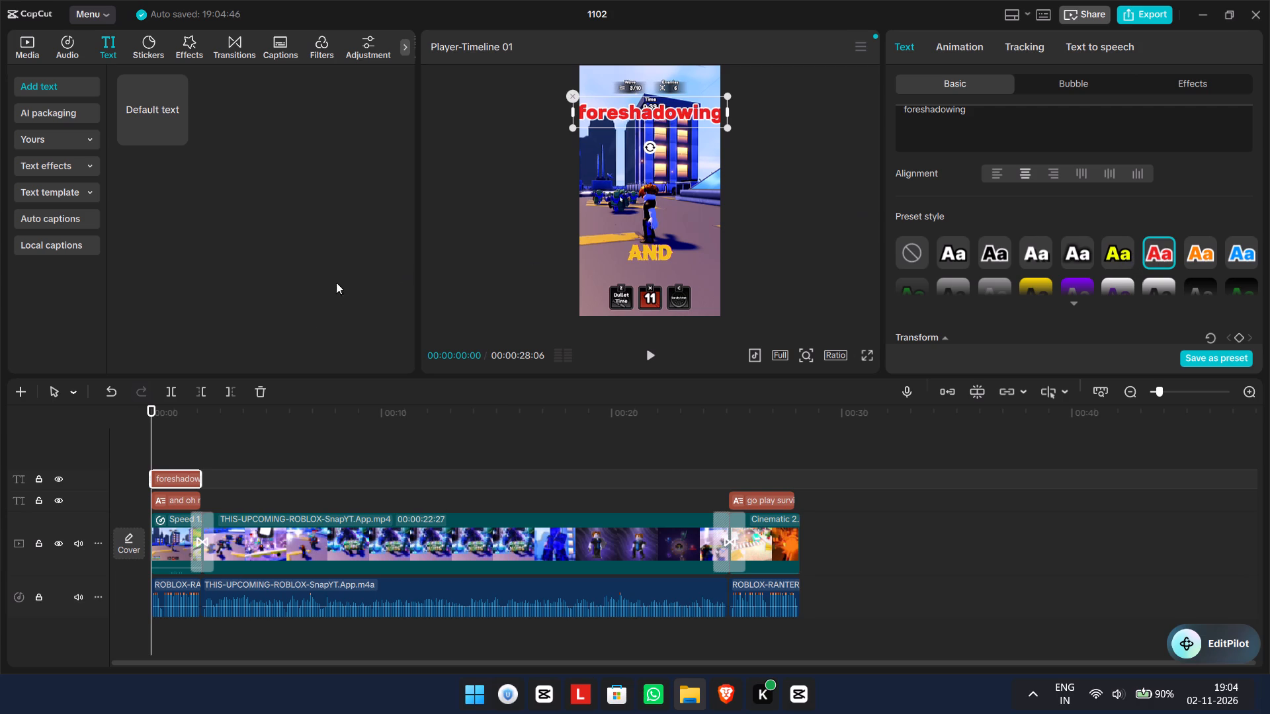
left_click(653, 363)
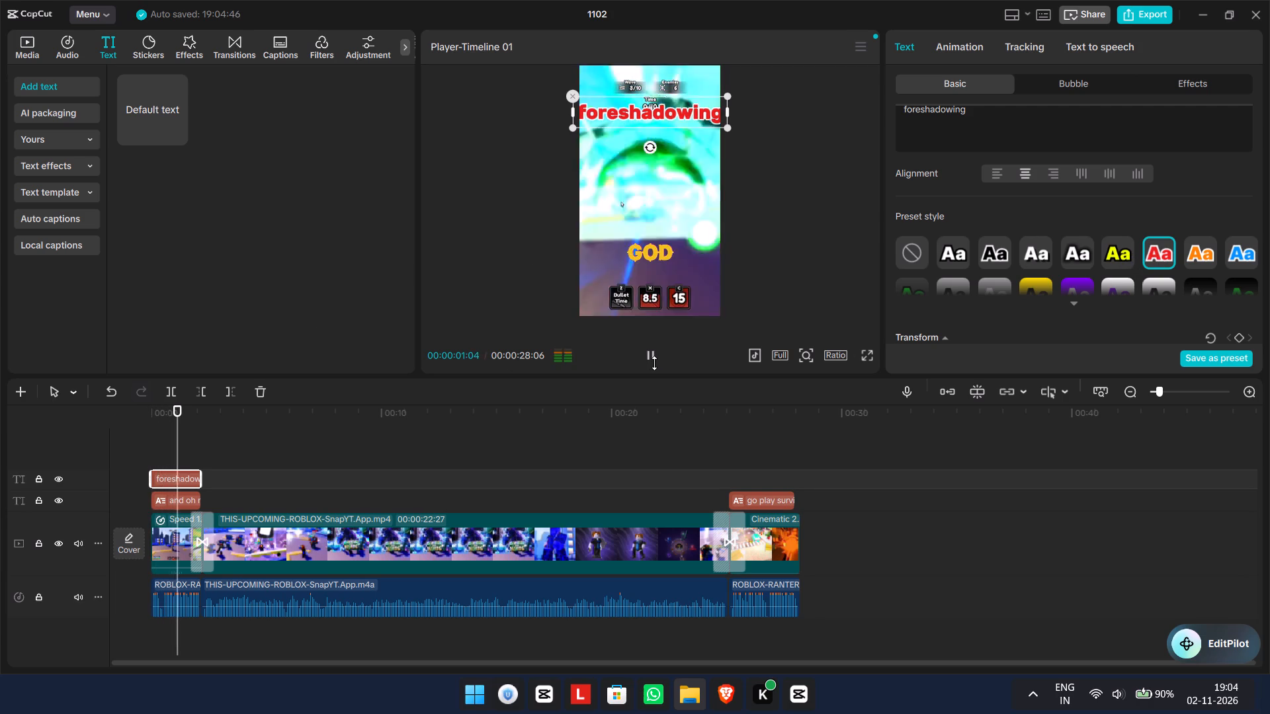
left_click(654, 363)
Browse the text's loop and entrance animations, apply the Ghost Goo entrance animation to the foreshadowing text, and preview it from the start.
scroll(1168, 177, "up", 4)
left_click(1035, 46)
left_click(966, 51)
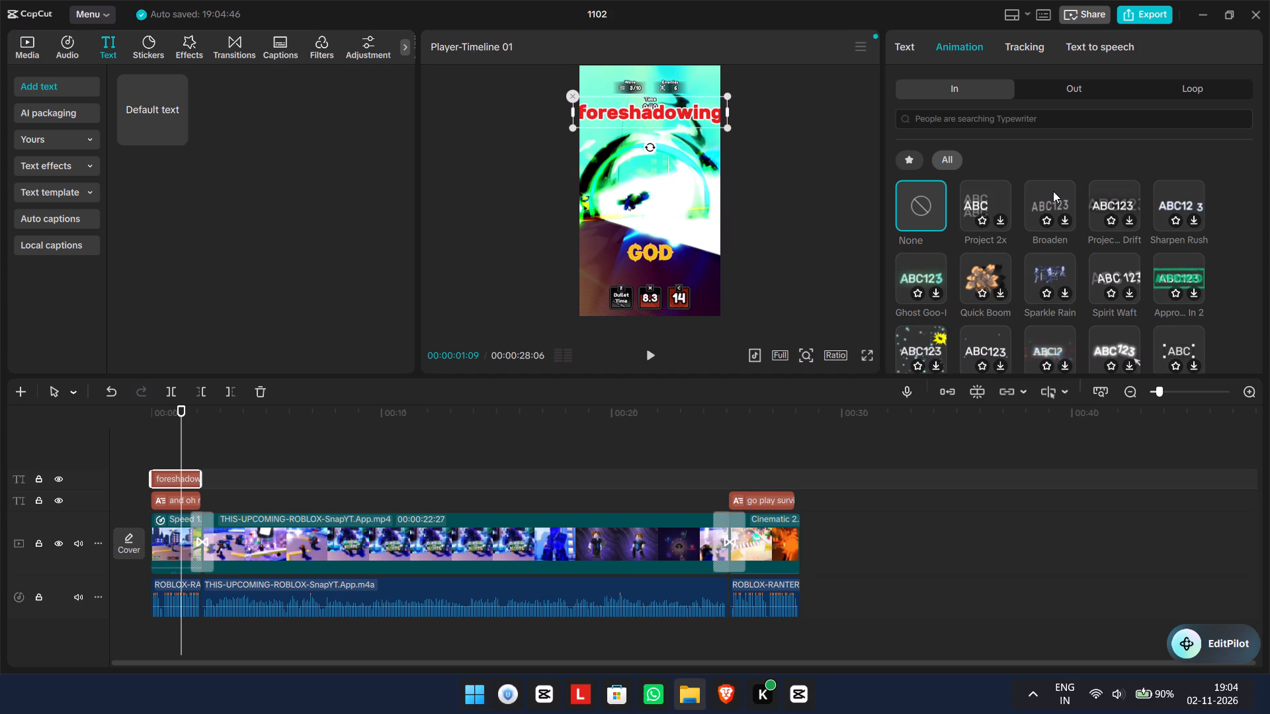
left_click(1214, 82)
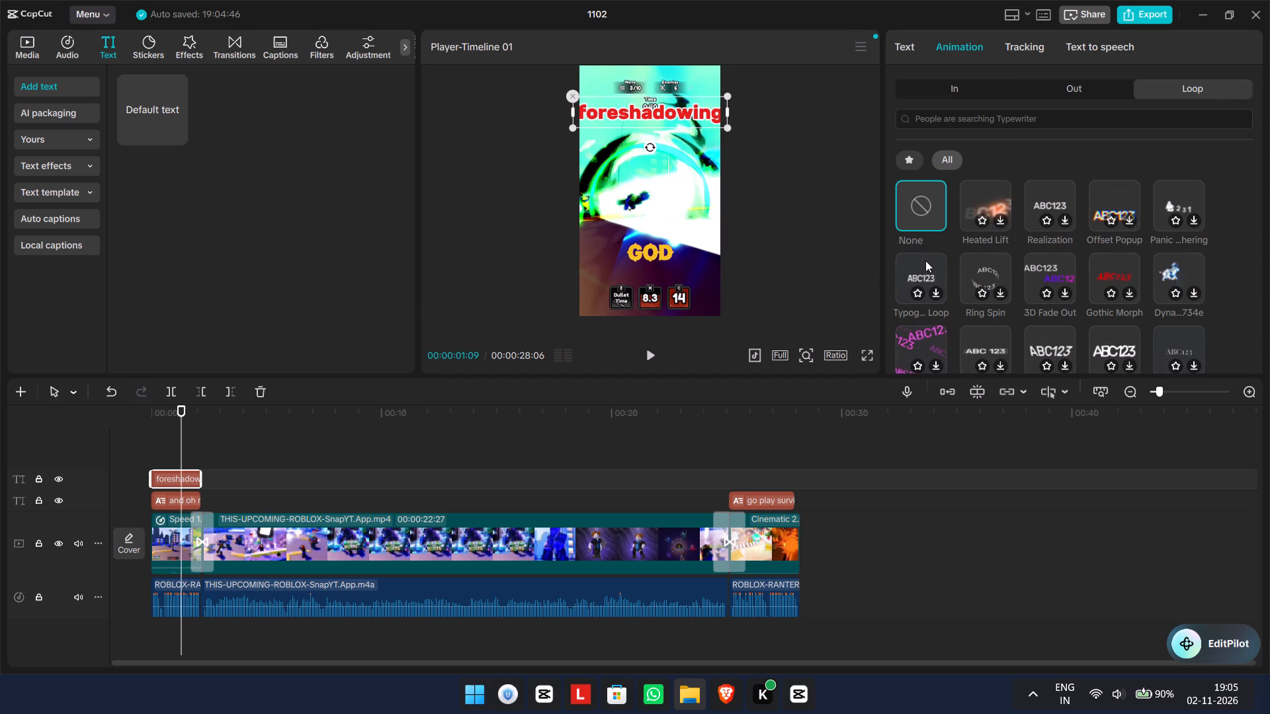
left_click(974, 93)
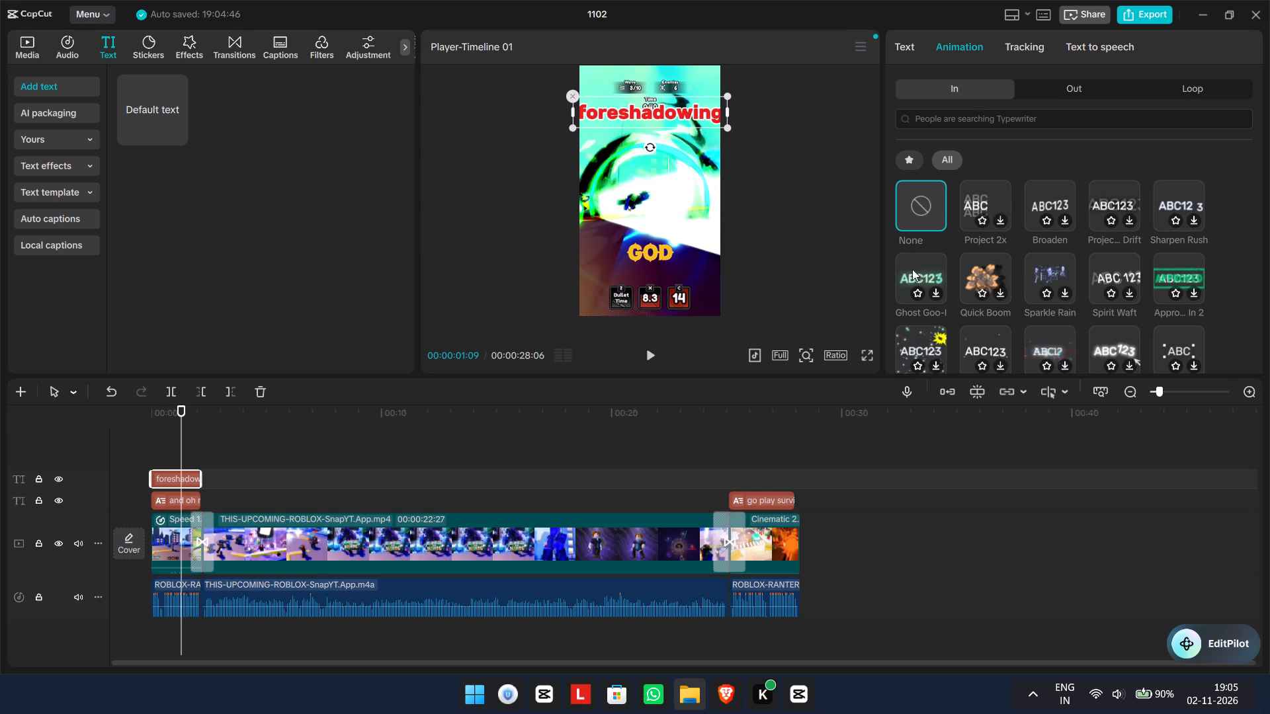
left_click(929, 277)
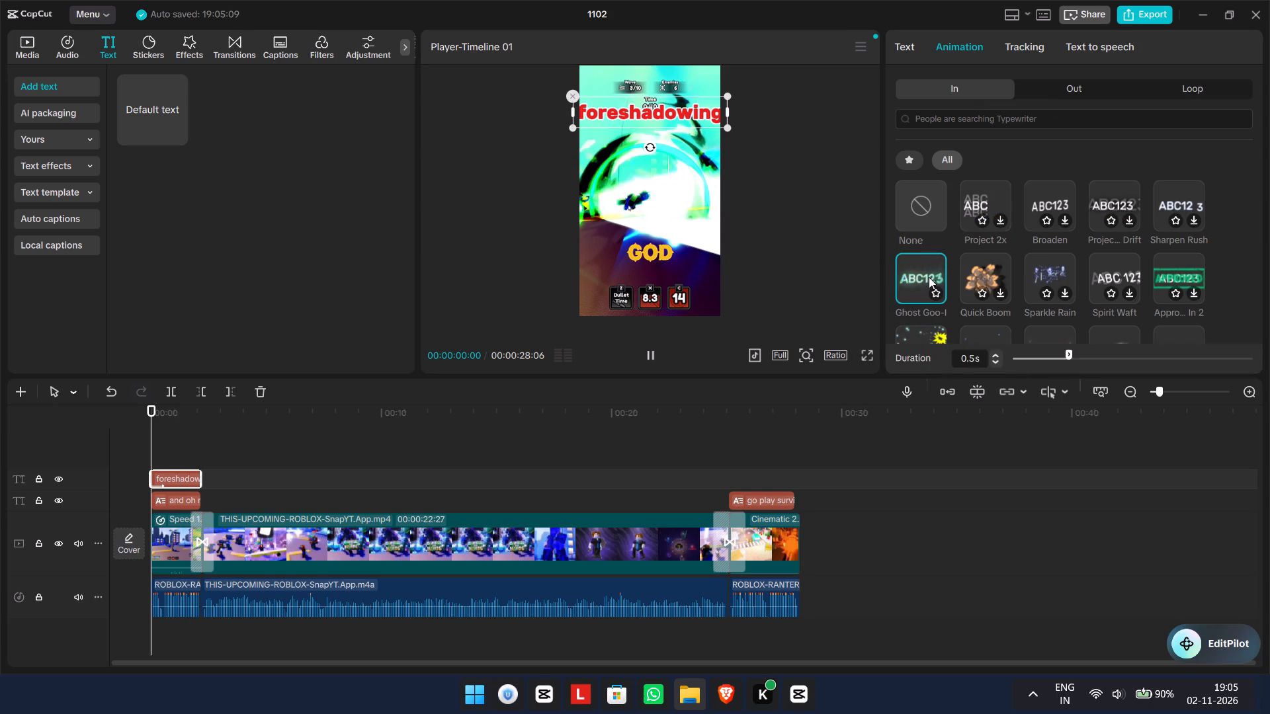
left_click(653, 353)
left_click(637, 350)
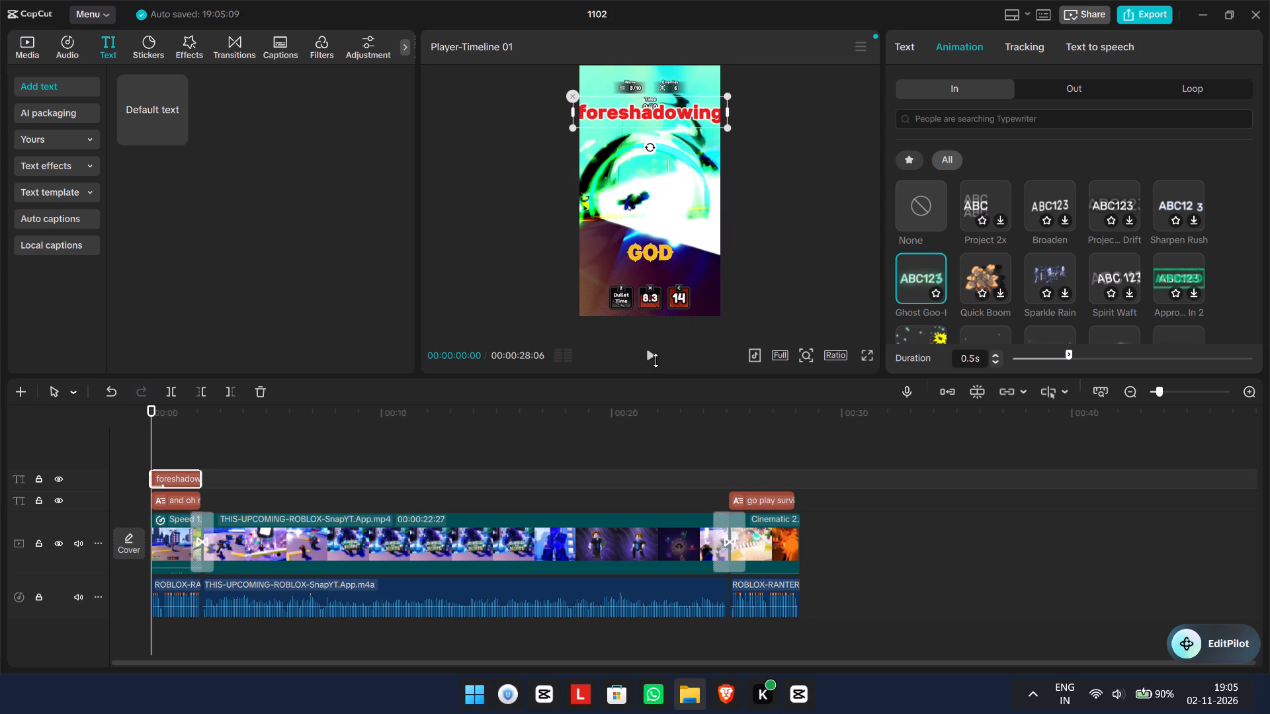
left_click(656, 359)
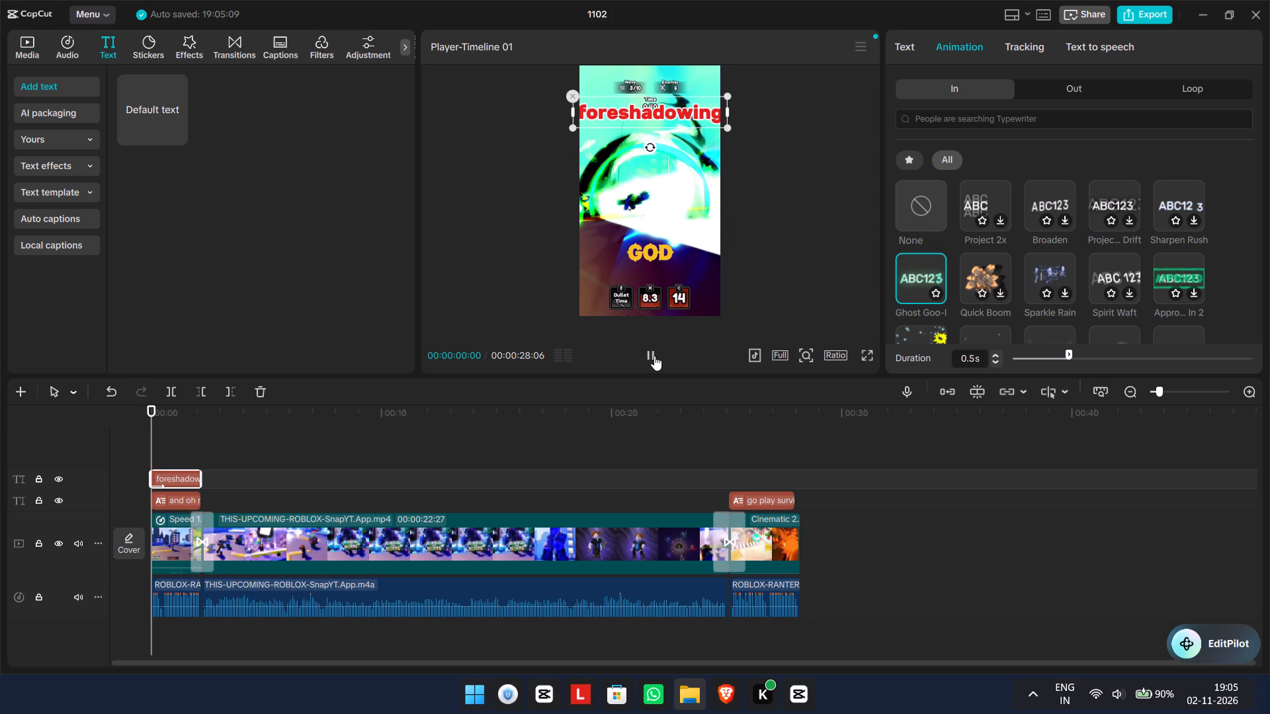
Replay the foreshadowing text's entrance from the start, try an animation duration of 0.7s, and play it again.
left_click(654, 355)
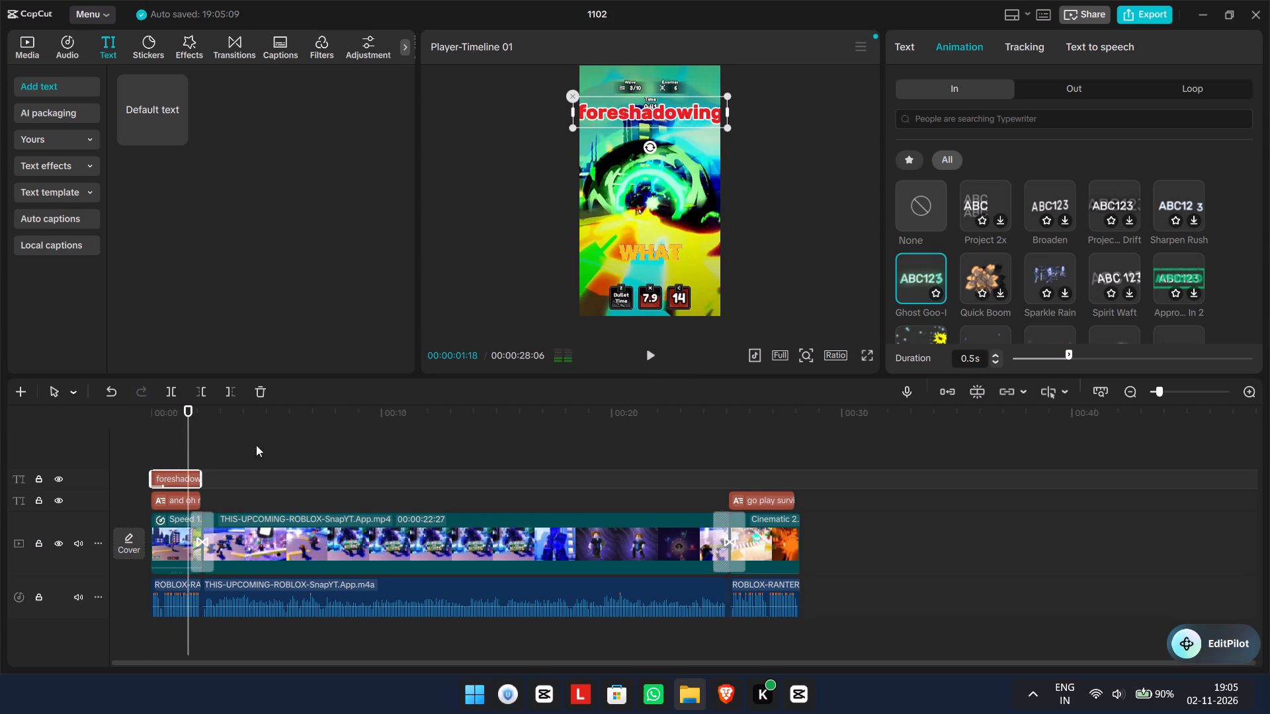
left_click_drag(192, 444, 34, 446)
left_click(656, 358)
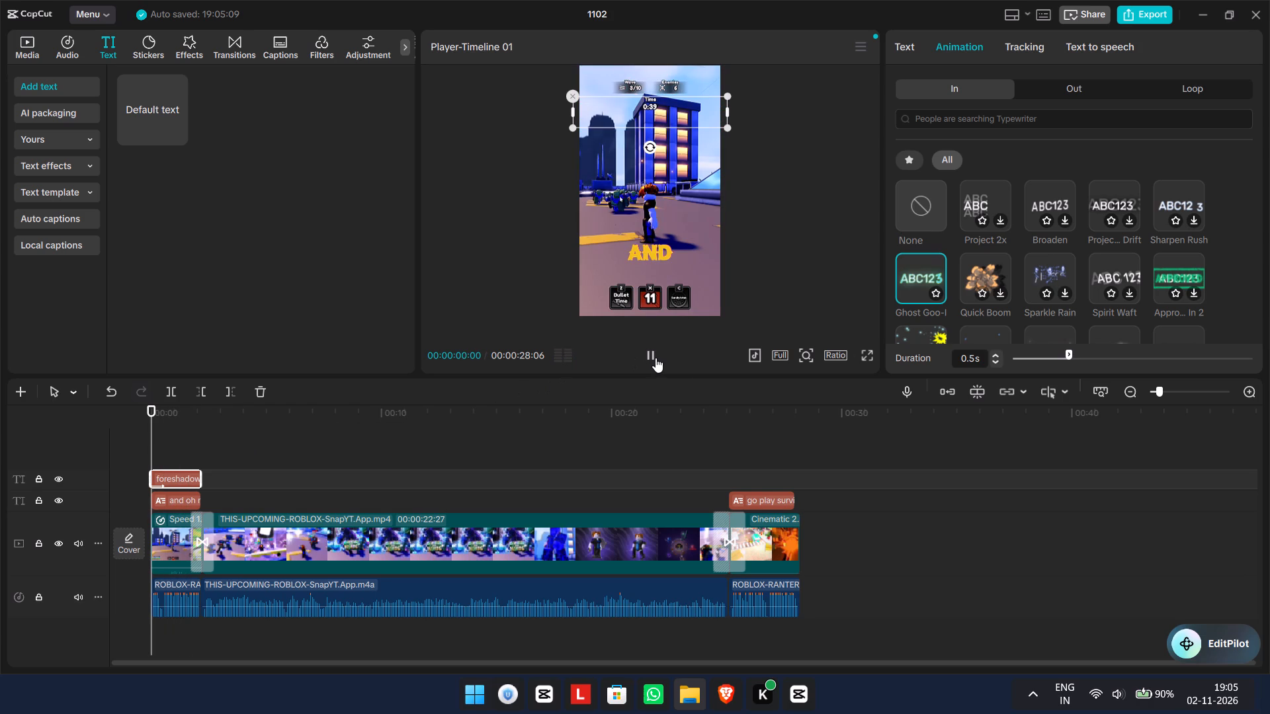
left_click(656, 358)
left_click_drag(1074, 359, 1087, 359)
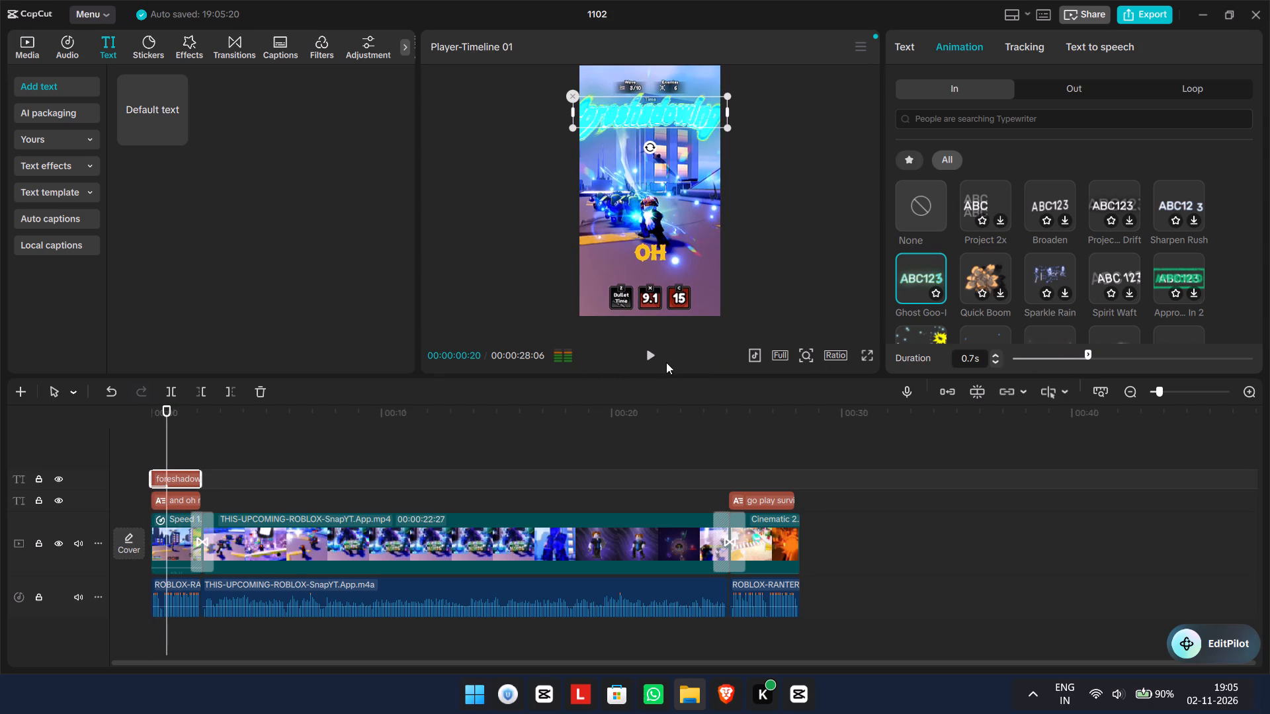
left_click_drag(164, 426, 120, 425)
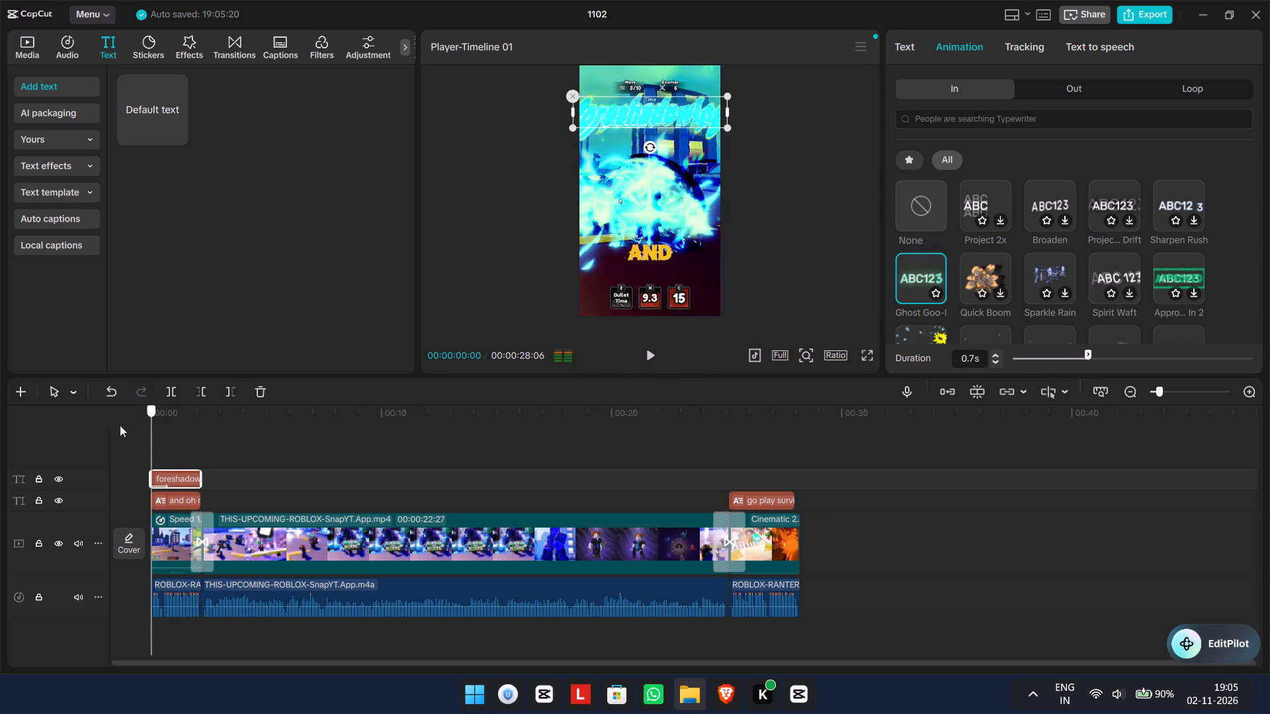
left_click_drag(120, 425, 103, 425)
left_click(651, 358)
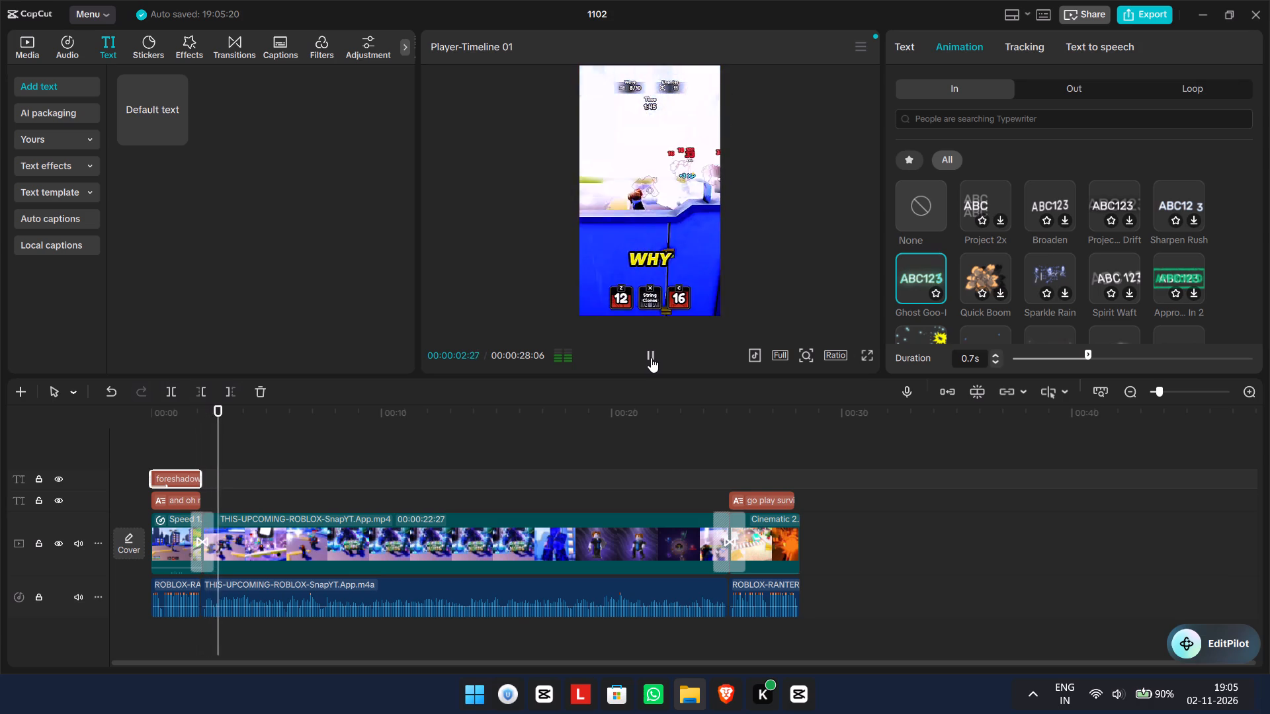
Set the foreshadowing text's Ghost Goo entrance animation duration to 0.2s and play the opening.
left_click_drag(1065, 359, 1038, 358)
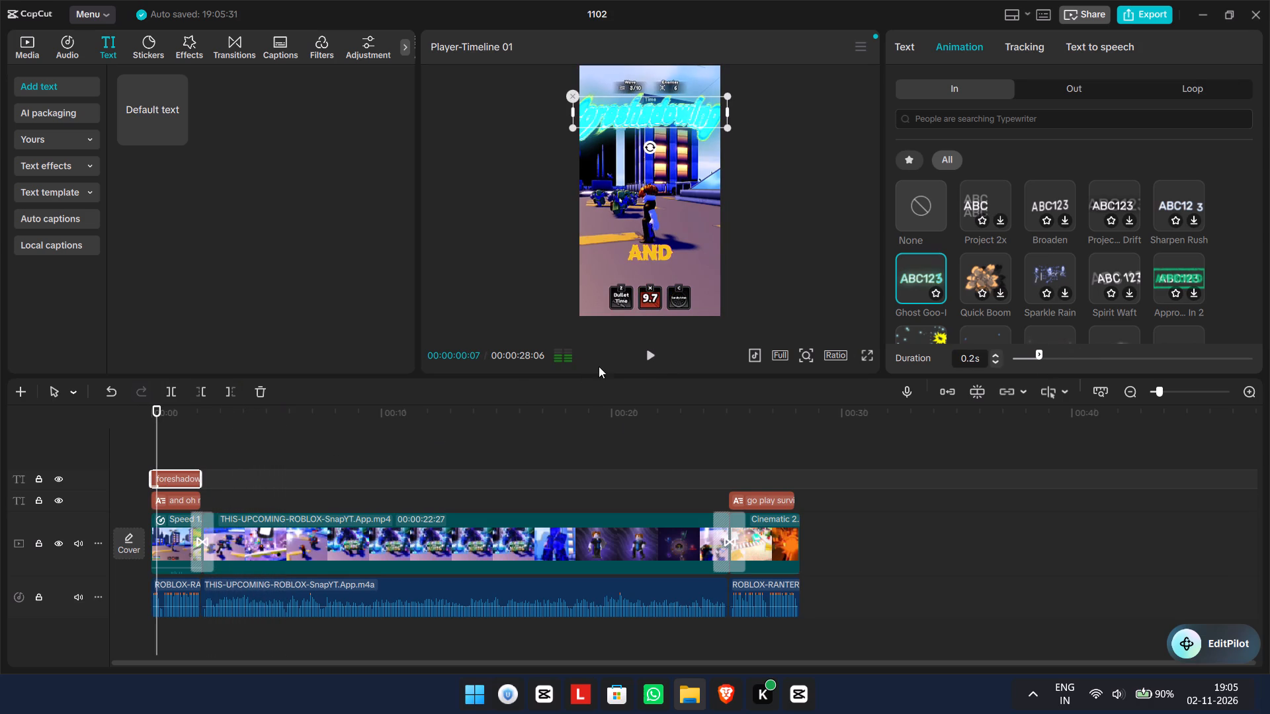
left_click(668, 346)
left_click(654, 348)
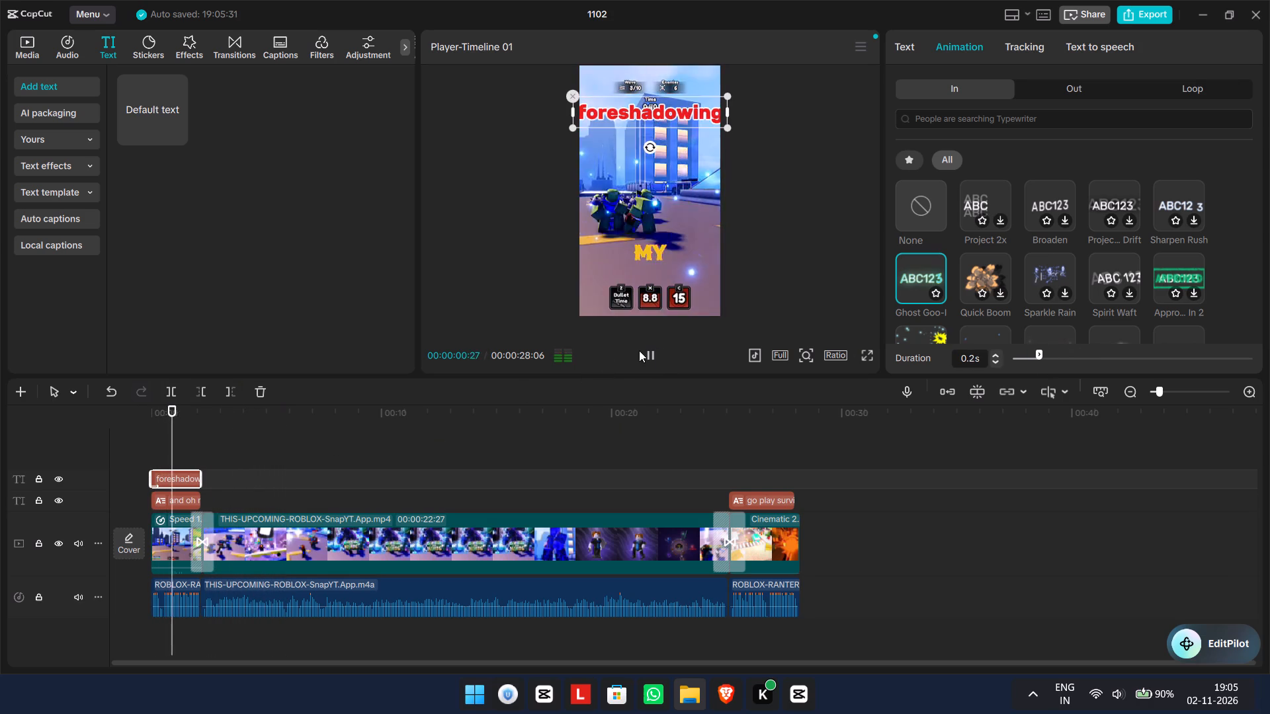
Play the whole clip from the start in full screen, replaying the opening once, and exit full screen.
left_click_drag(198, 430, 106, 425)
left_click_drag(214, 419, 58, 409)
left_click(863, 358)
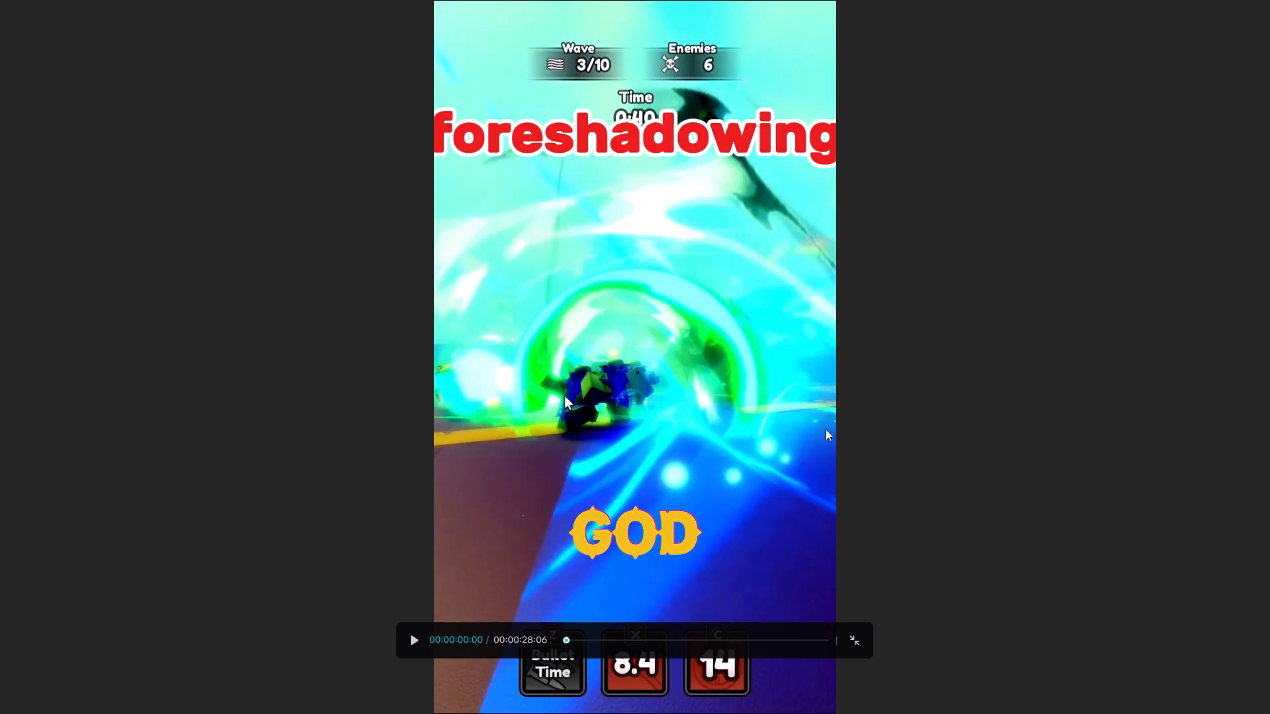
left_click(412, 635)
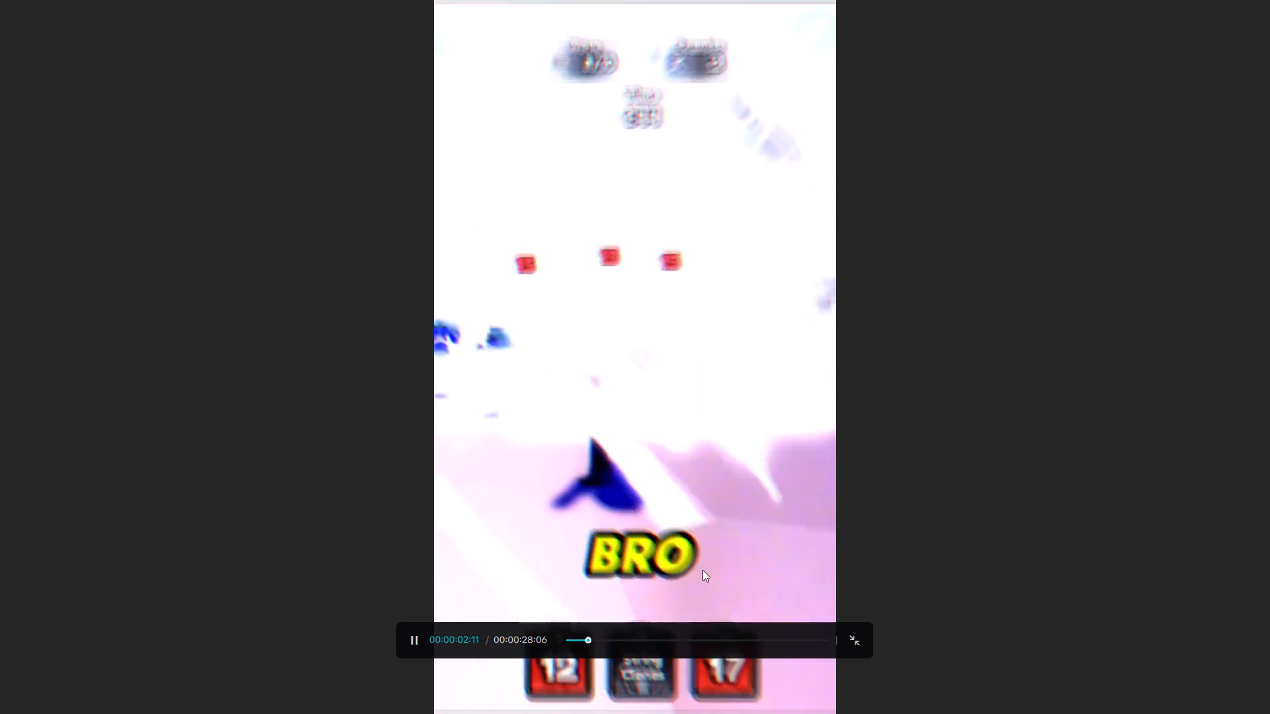
left_click_drag(591, 643, 525, 643)
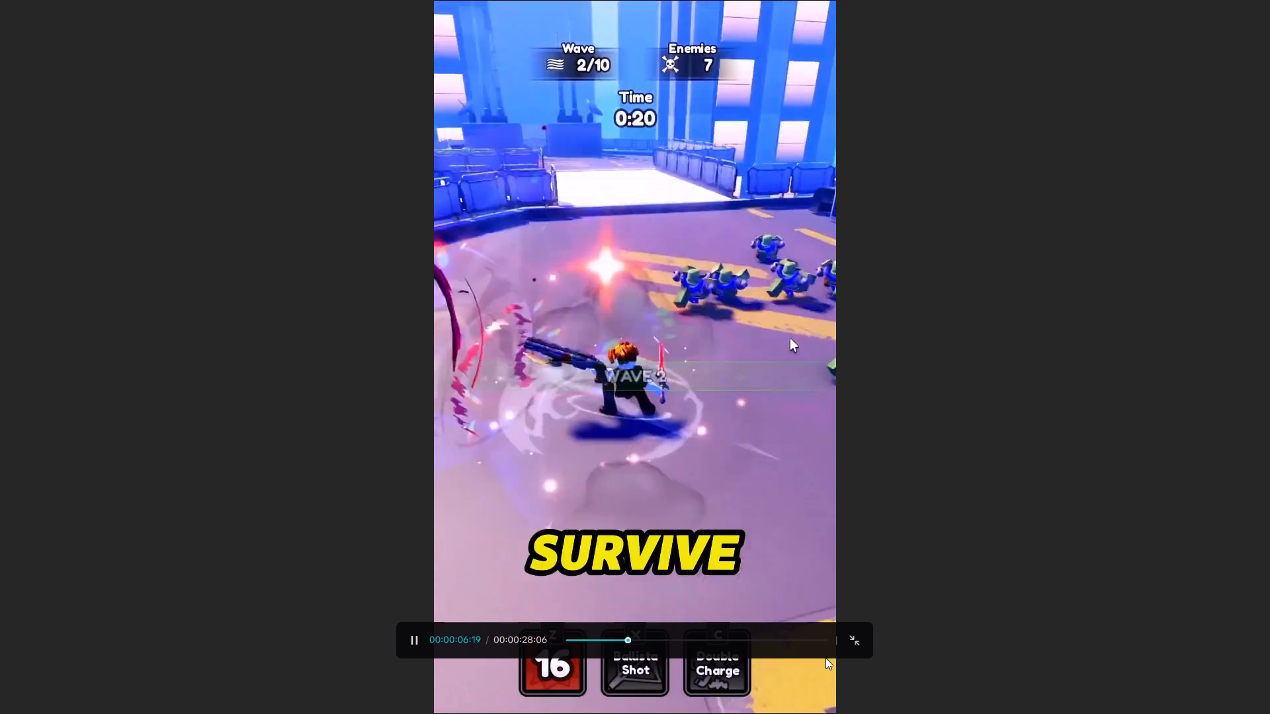
key("Escape")
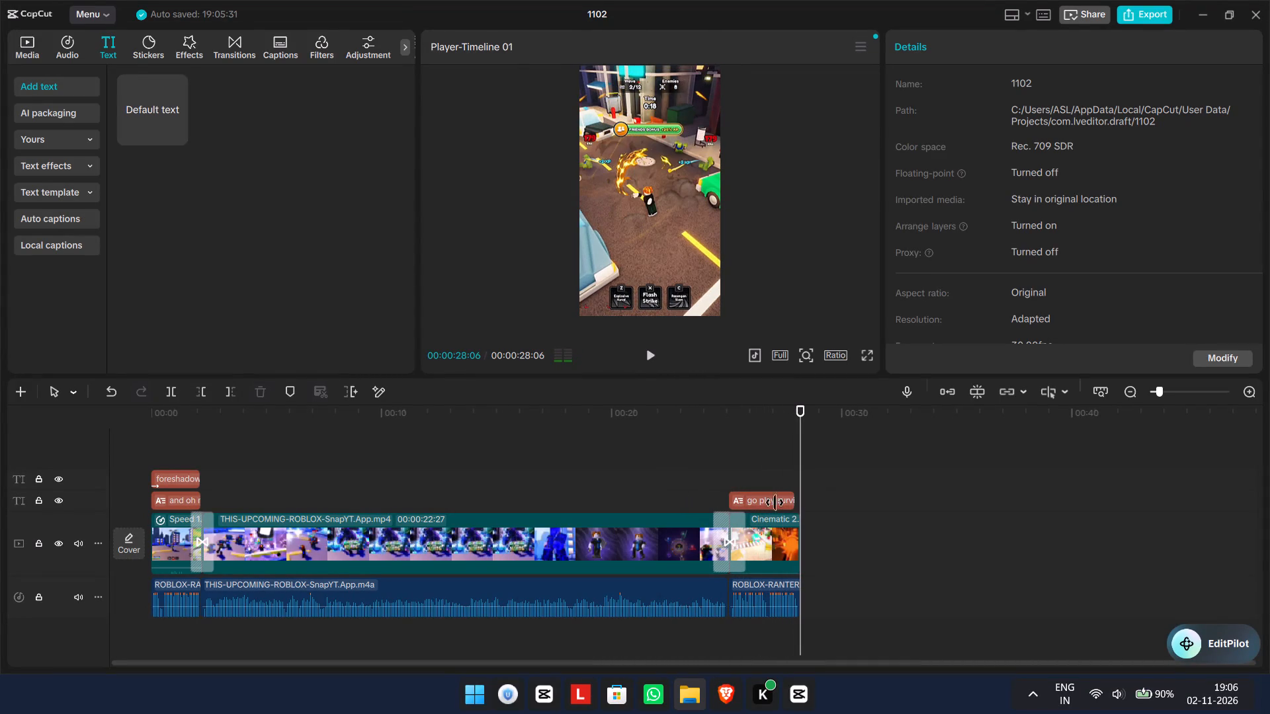
Place Logo 1.png from the imported media on a new track above the captions, over the transition into the outro clip.
left_click(38, 44)
left_click_drag(293, 243, 722, 461)
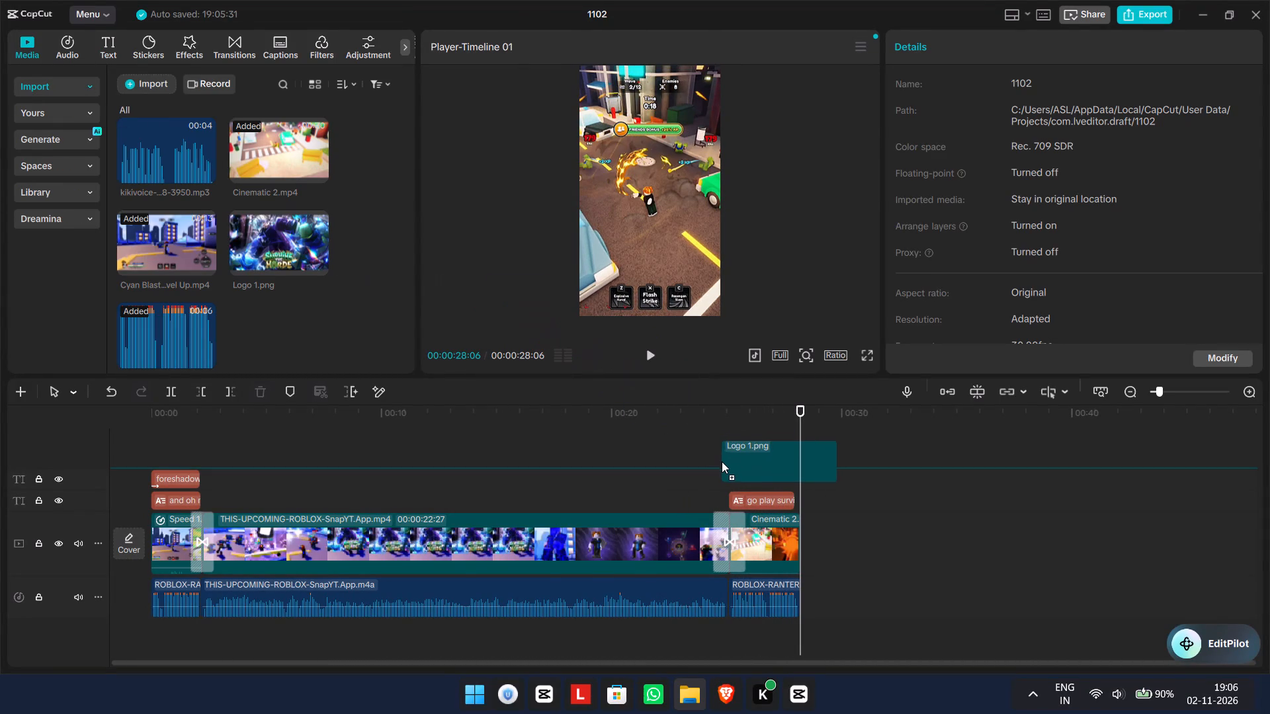
left_click_drag(722, 461, 722, 469)
left_click_drag(773, 481, 779, 505)
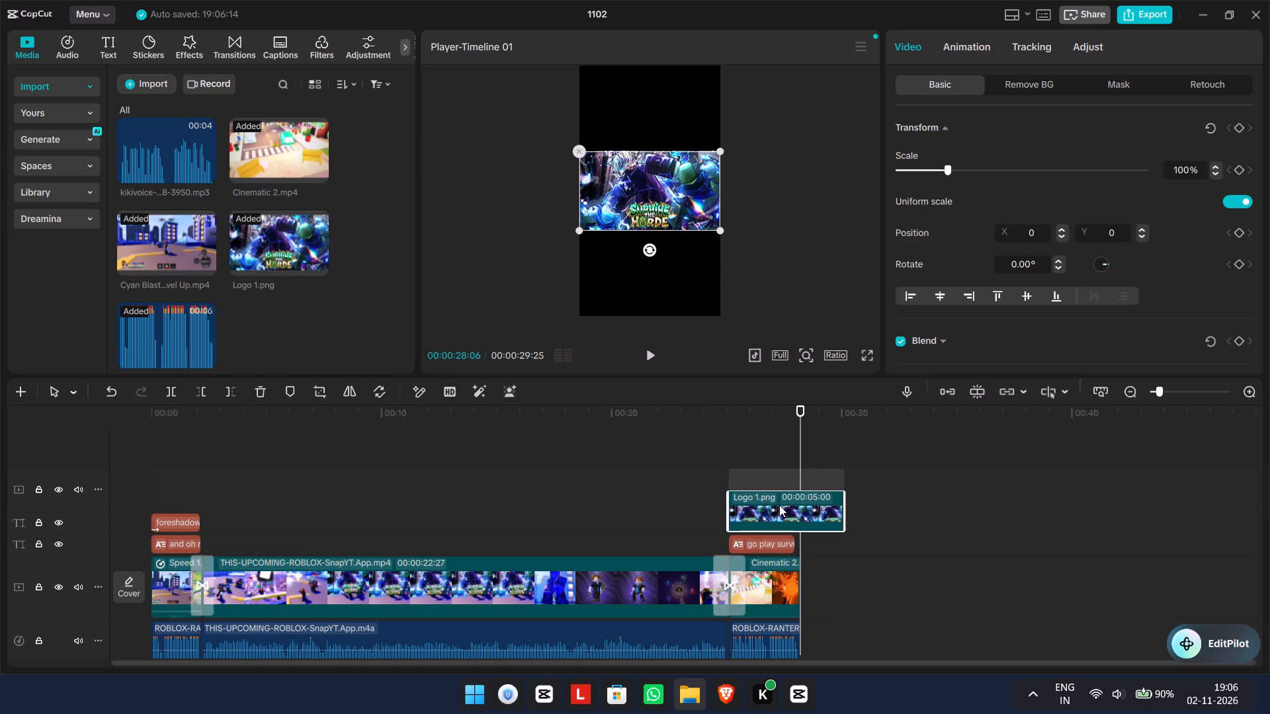
left_click_drag(779, 505, 771, 507)
Move the logo above the frame's centre to about Y 399, keeping it horizontally centred, and resize it to about 99% scale.
left_click_drag(790, 409, 743, 410)
left_click_drag(646, 203, 637, 150)
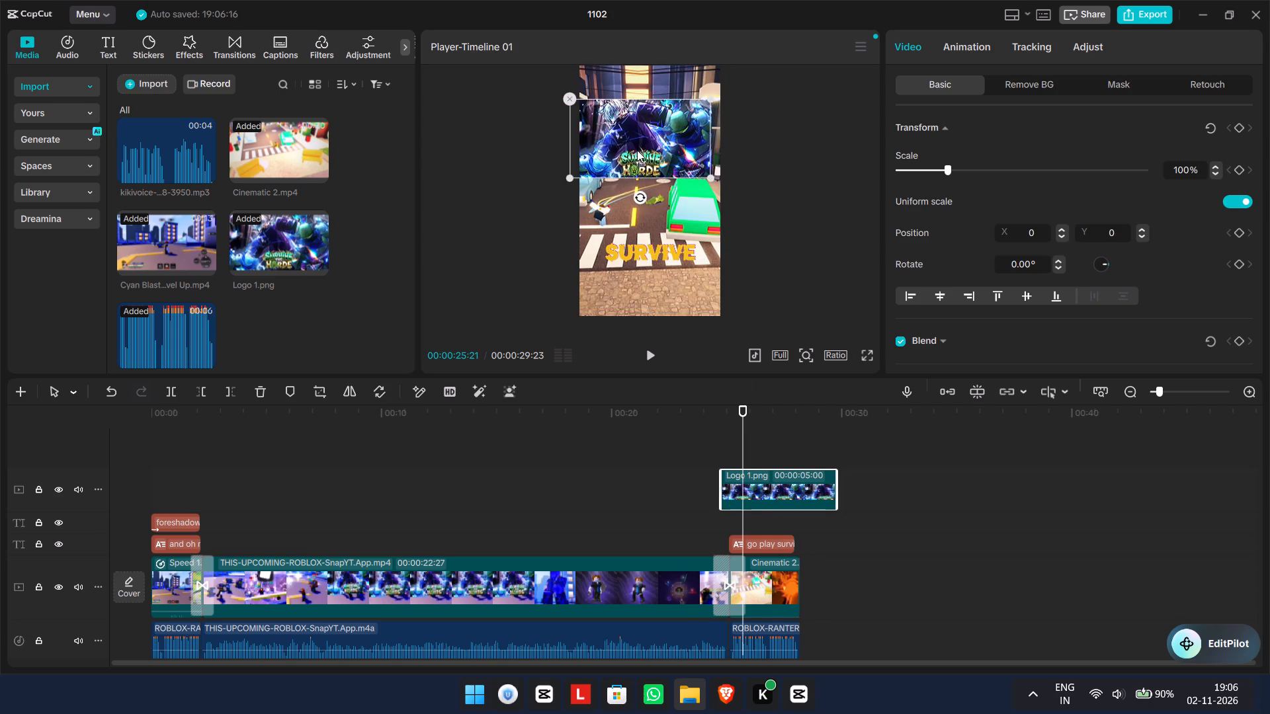
left_click_drag(637, 150, 646, 150)
left_click_drag(719, 183, 681, 167)
left_click_drag(640, 144, 638, 171)
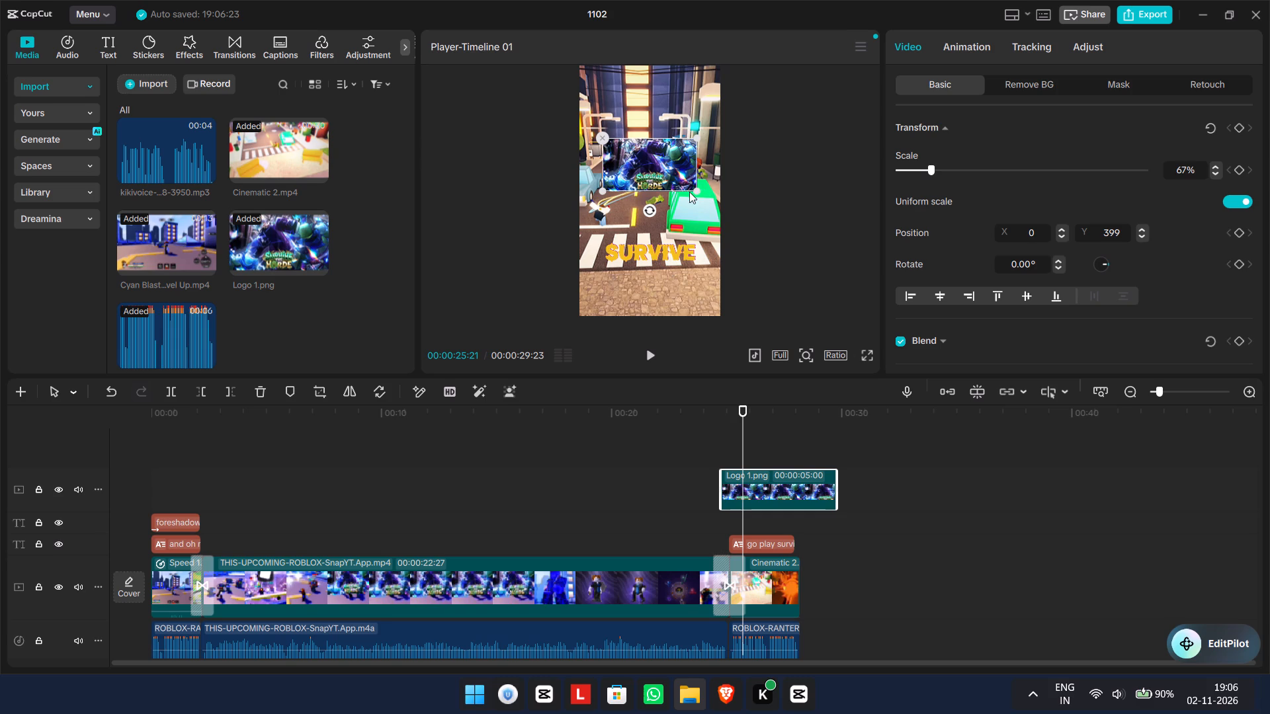
left_click(689, 192)
left_click_drag(696, 191, 736, 206)
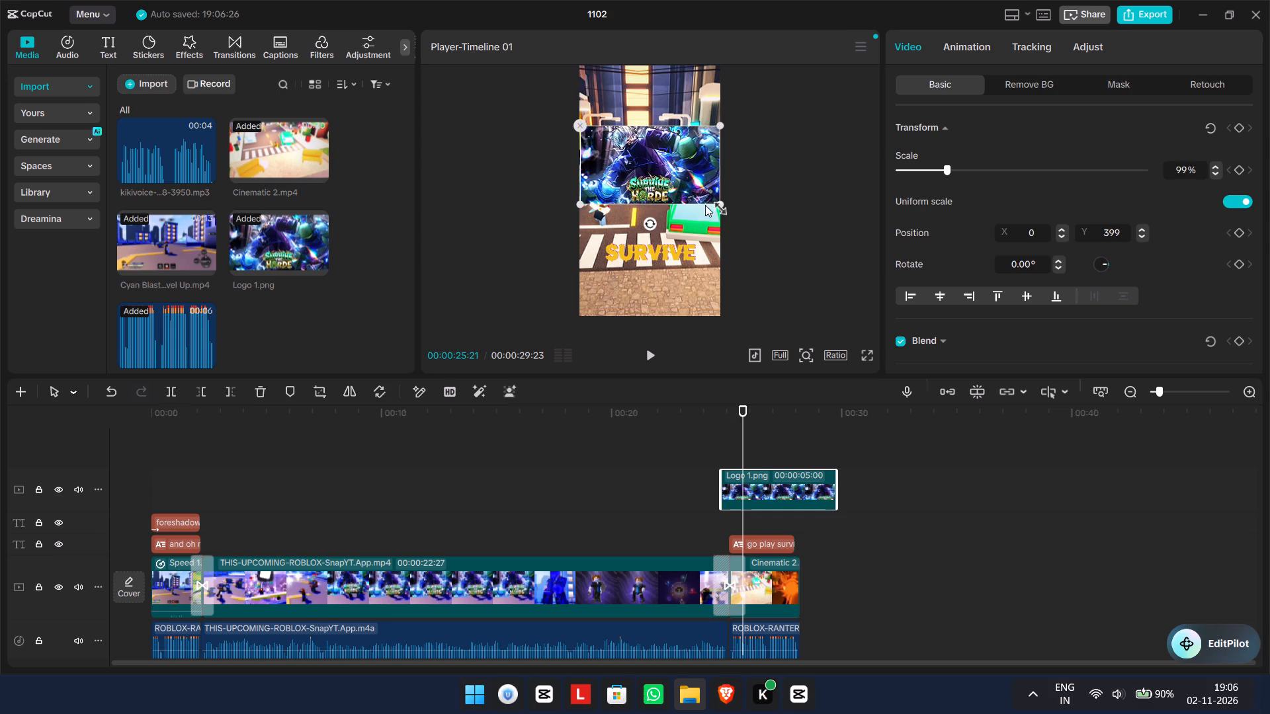
Preview the lead-in to the logo from 00:00:23:07 and trim the start of the logo clip to 00:00:25:02.
left_click_drag(742, 422, 686, 421)
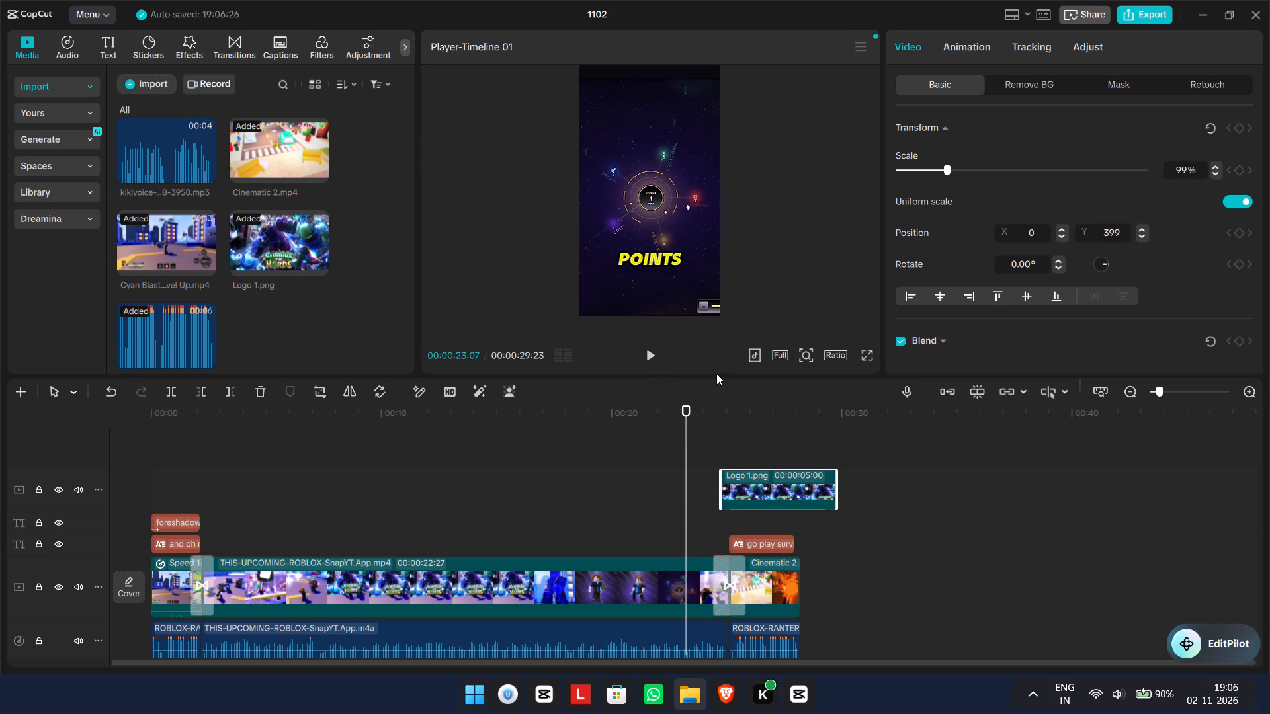
left_click(653, 356)
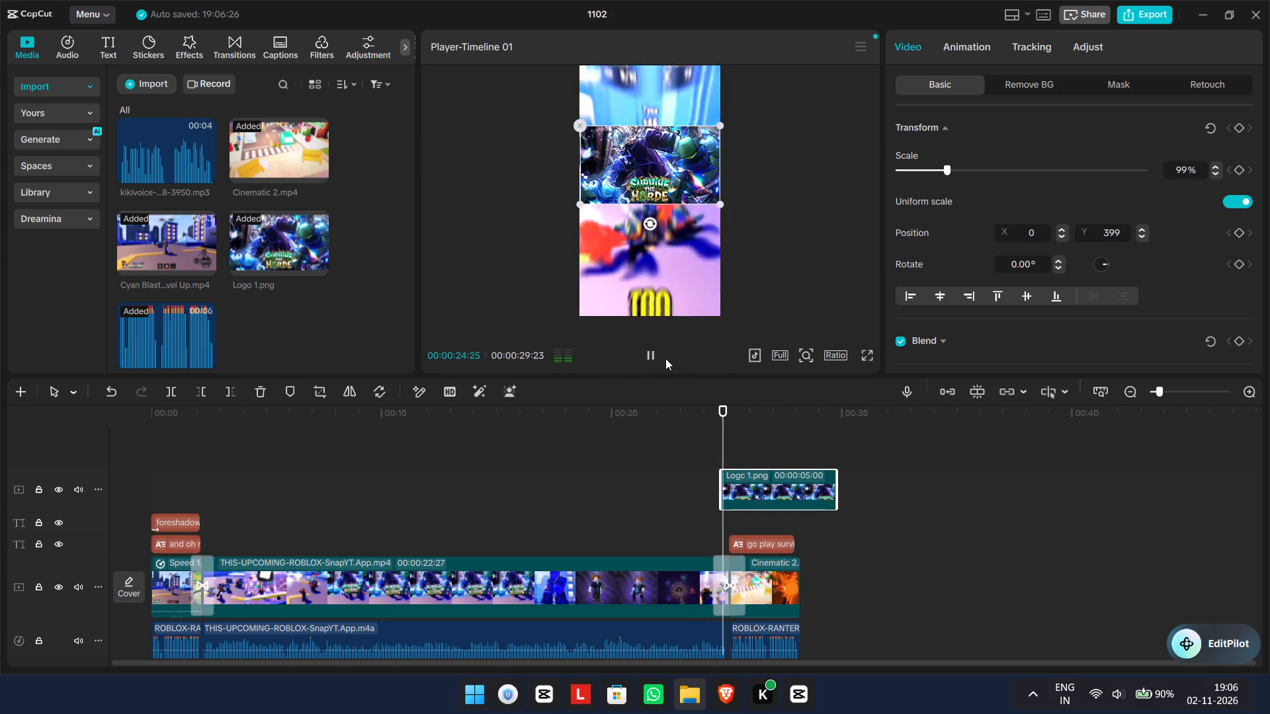
left_click(654, 357)
left_click_drag(735, 437, 728, 437)
left_click(744, 490)
left_click(209, 390)
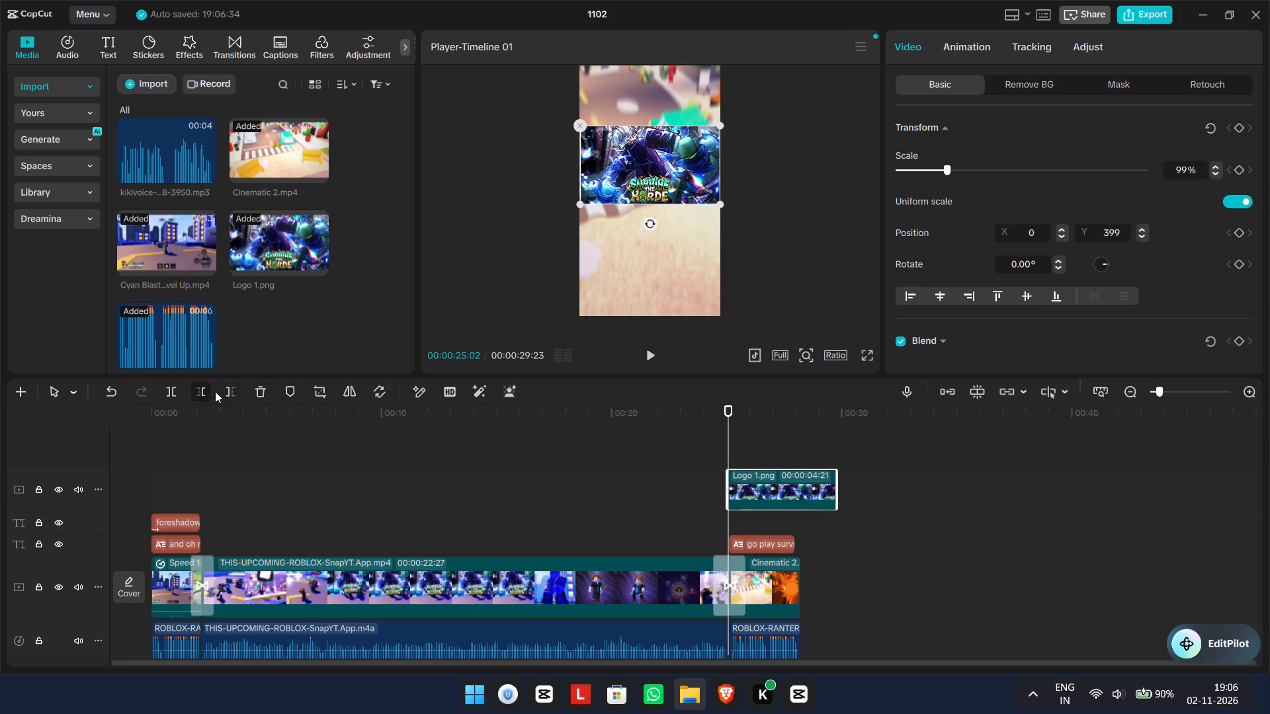
Trim the end of the logo clip to 00:00:27:27, near the outro caption's end, and shorten it further to 00:00:26:25.
left_click_drag(728, 418, 794, 424)
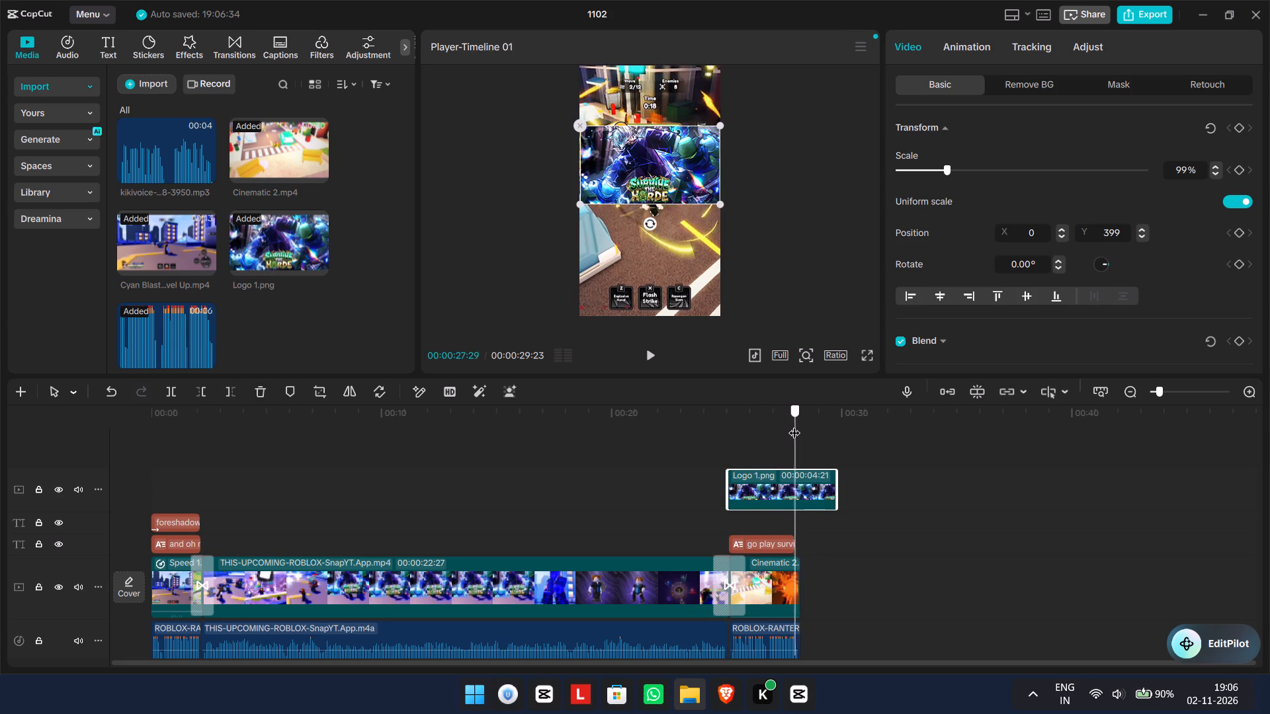
left_click_drag(794, 424, 794, 424)
left_click(818, 488)
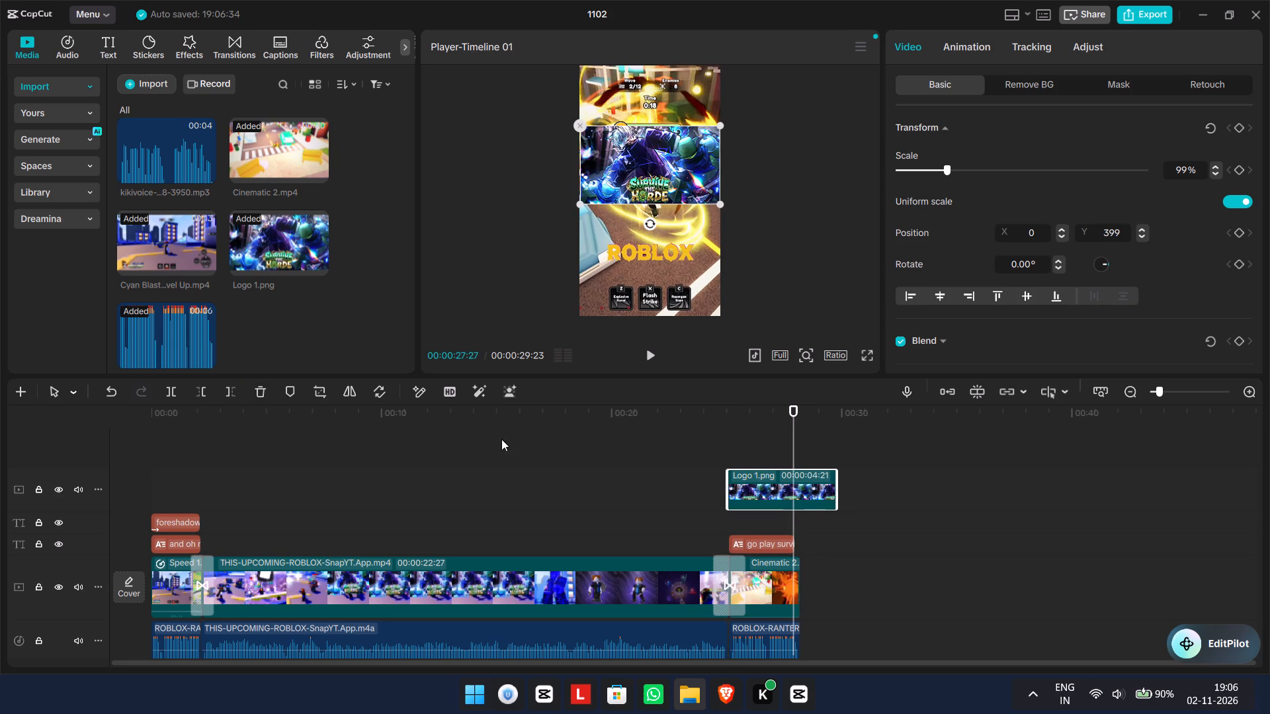
left_click(230, 388)
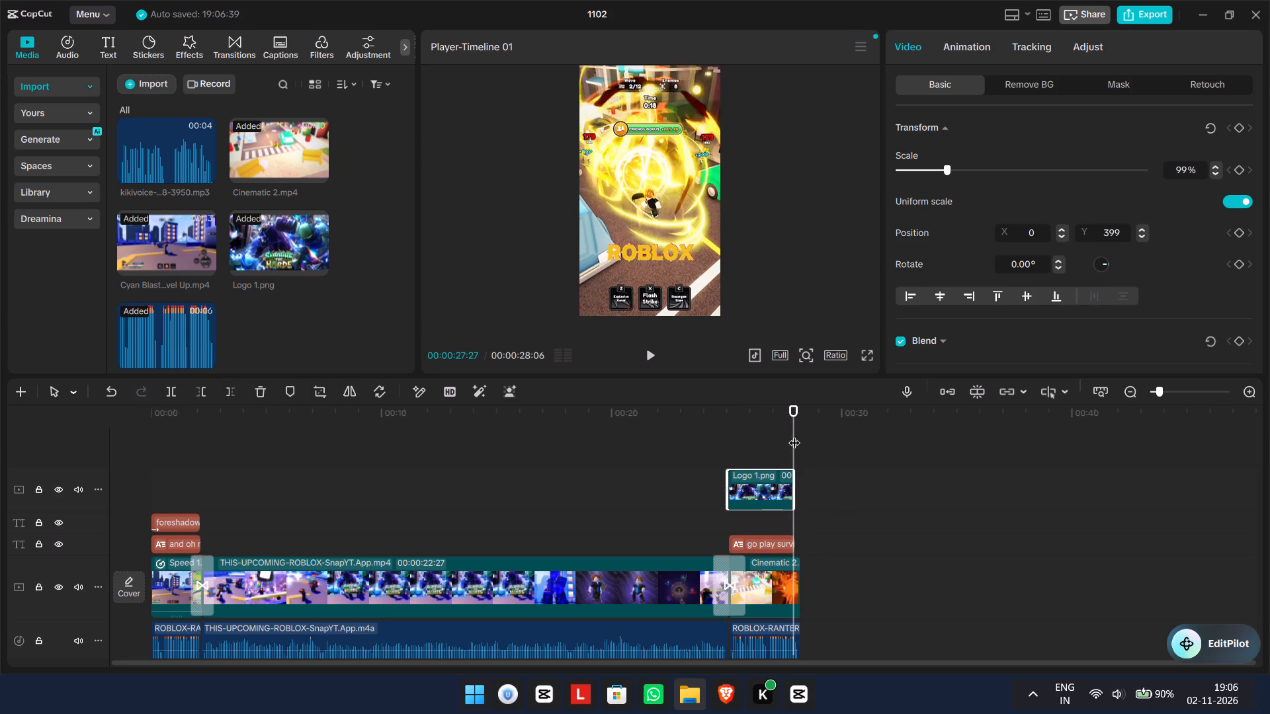
left_click_drag(794, 434, 769, 434)
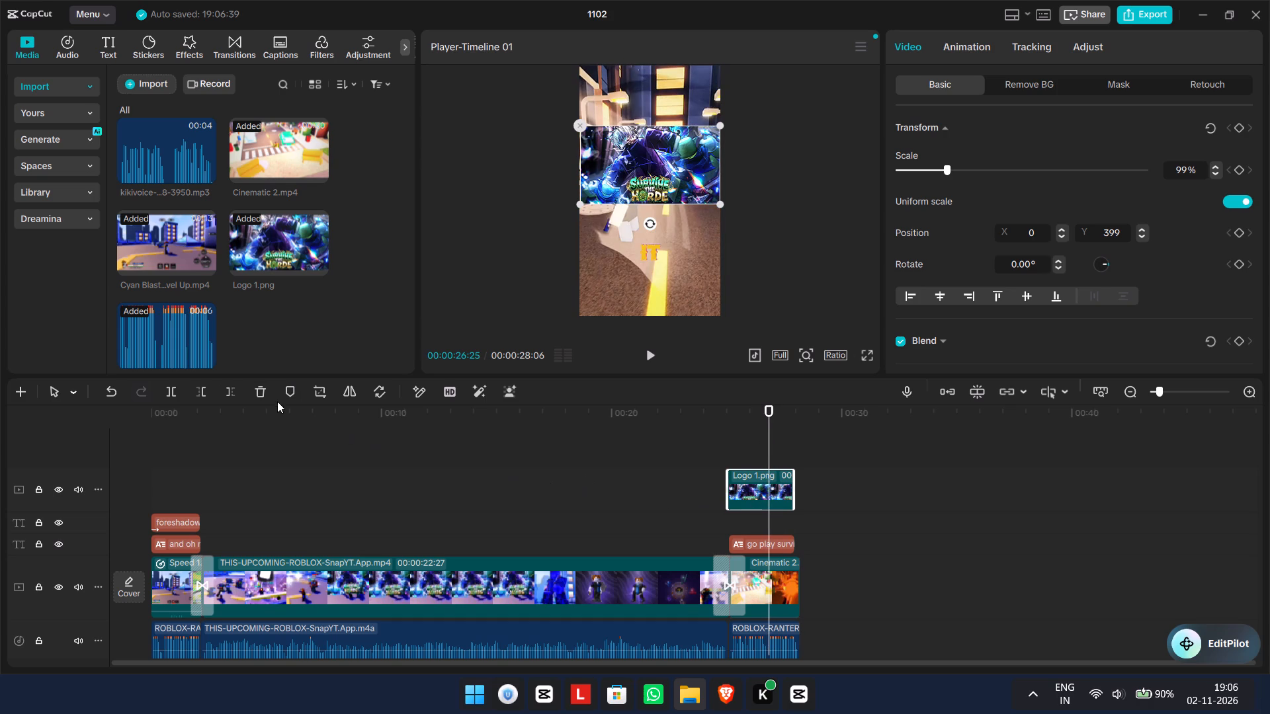
left_click(229, 389)
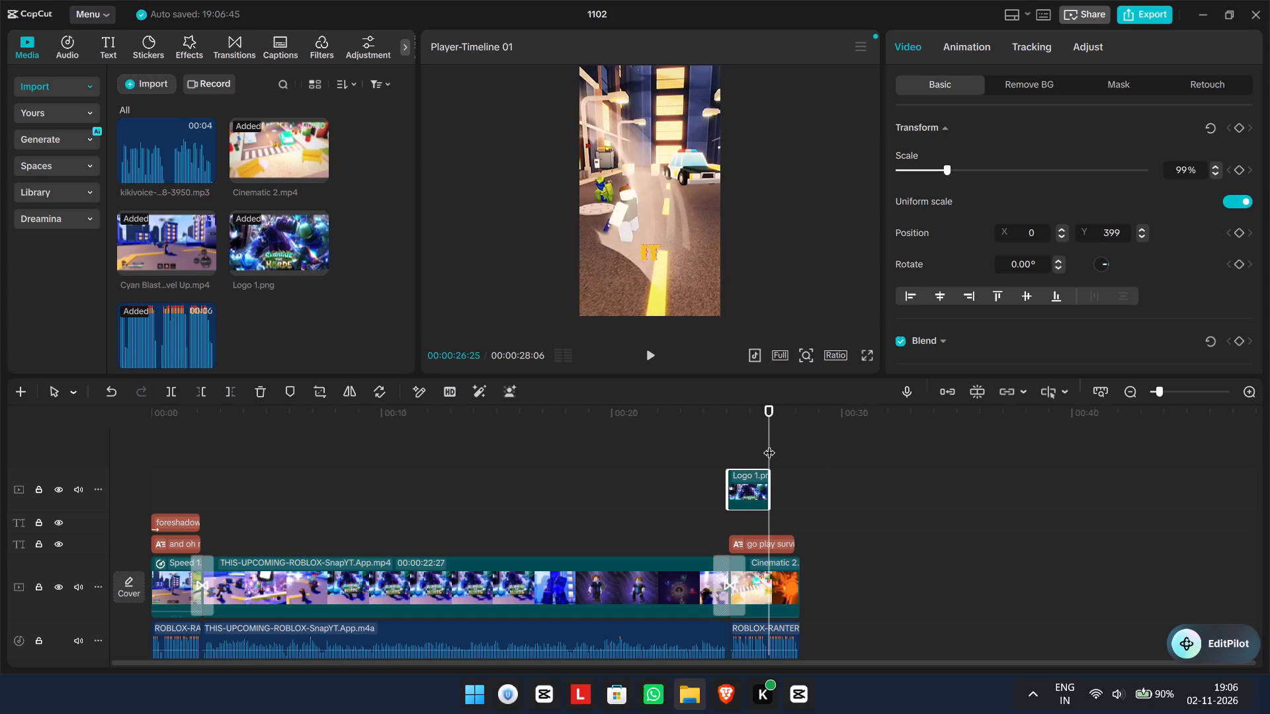
Play the ending from 00:00:20:21 to check the logo's timing against the outro voice line.
left_click_drag(769, 444, 628, 438)
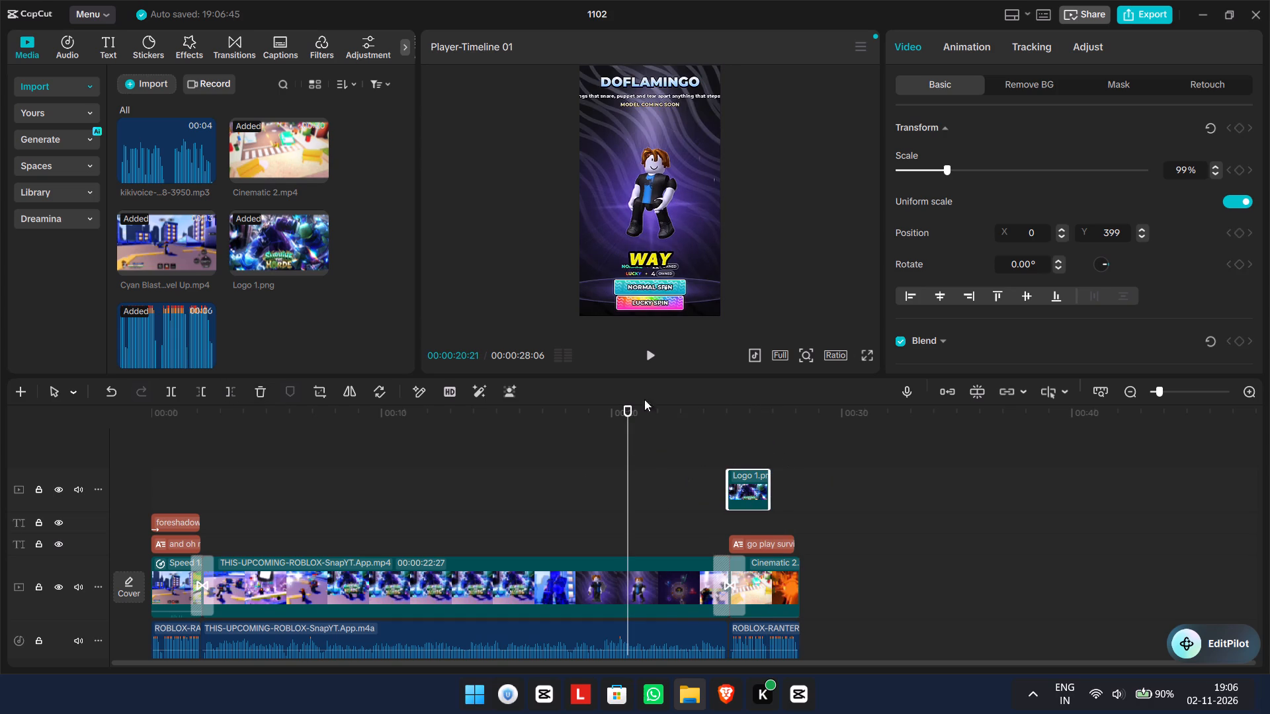
left_click(647, 364)
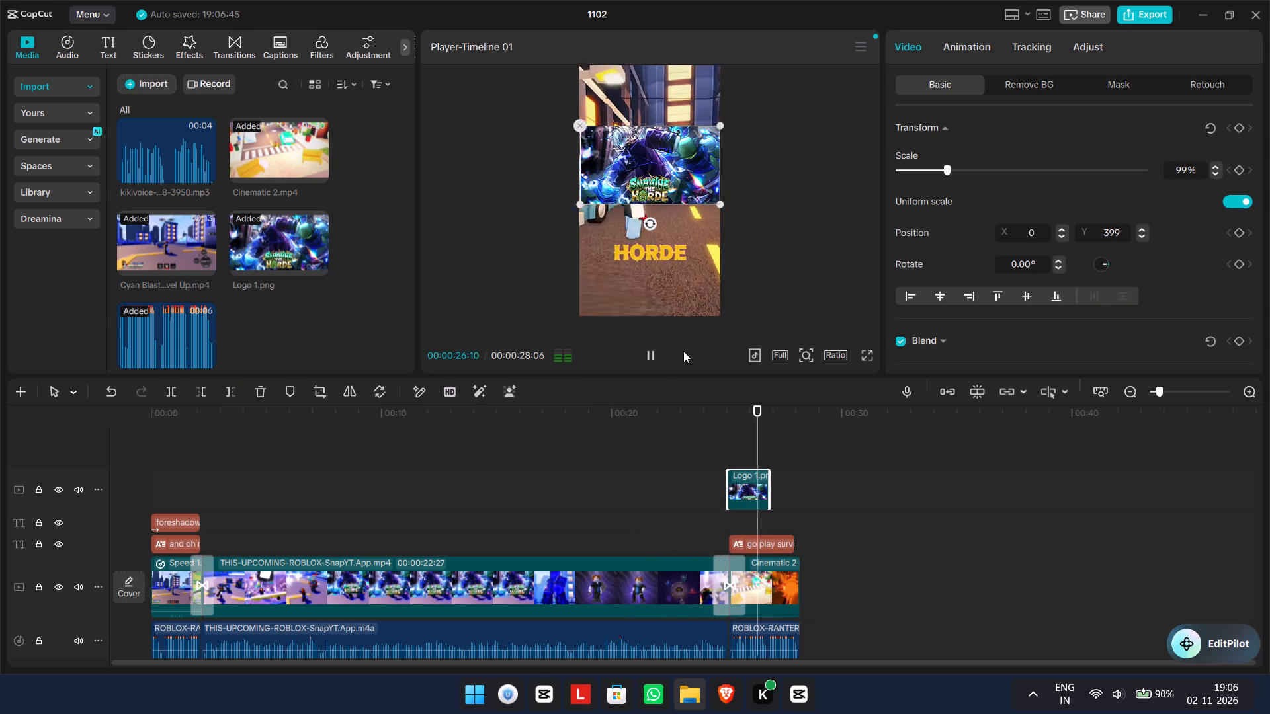
left_click(644, 357)
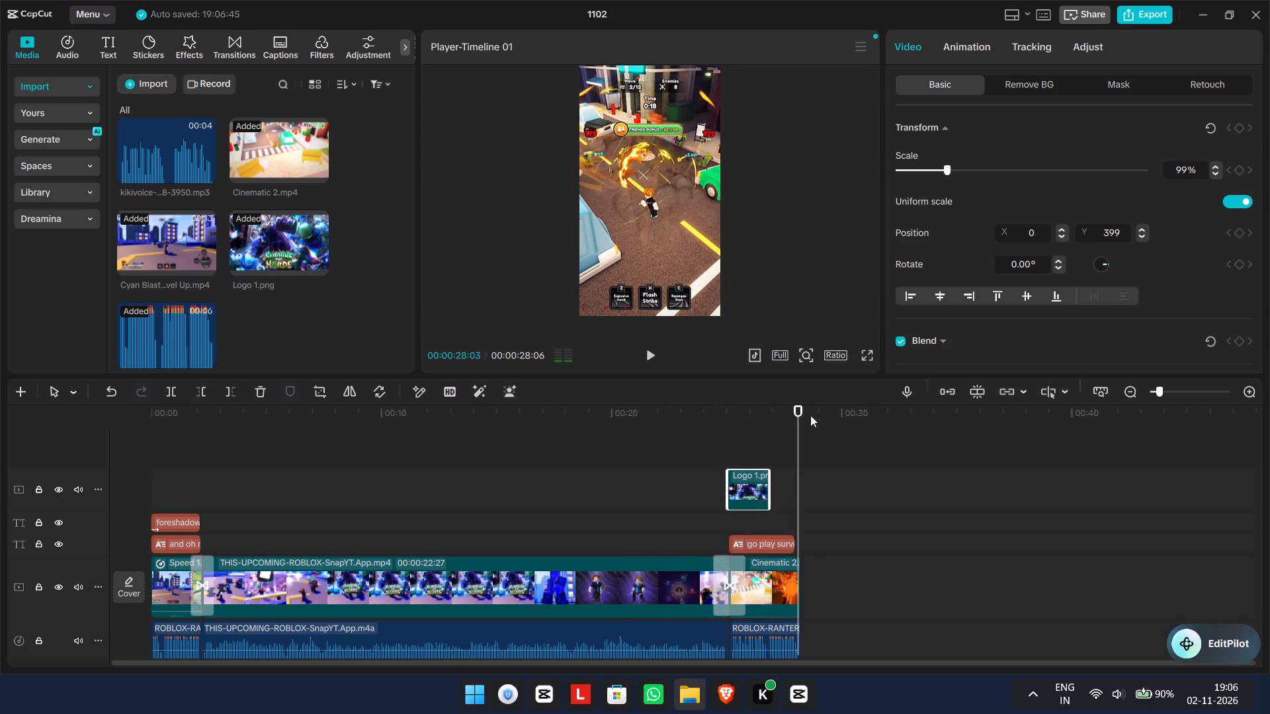
At 00:00:25:03, add scale and position keyframes to the logo and move it up to the frame's top at about Y 1228.
left_click_drag(793, 422, 710, 420)
left_click_drag(712, 420, 730, 422)
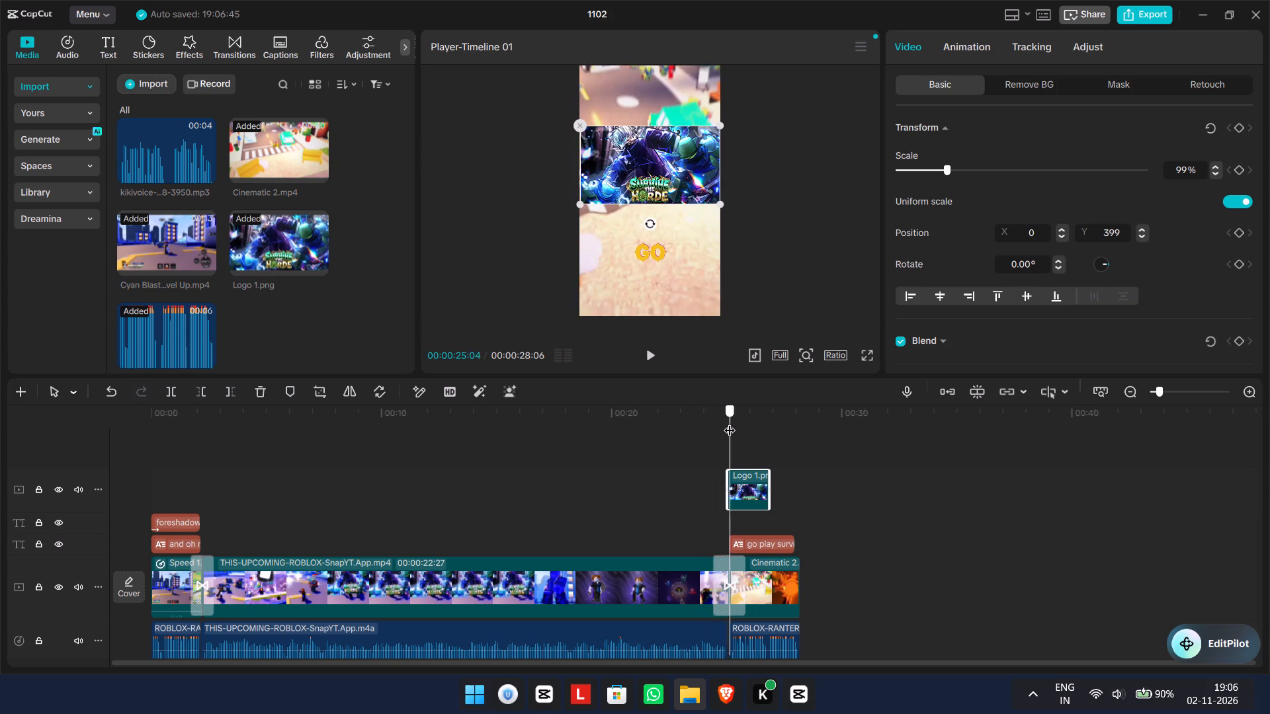
left_click_drag(730, 422, 729, 422)
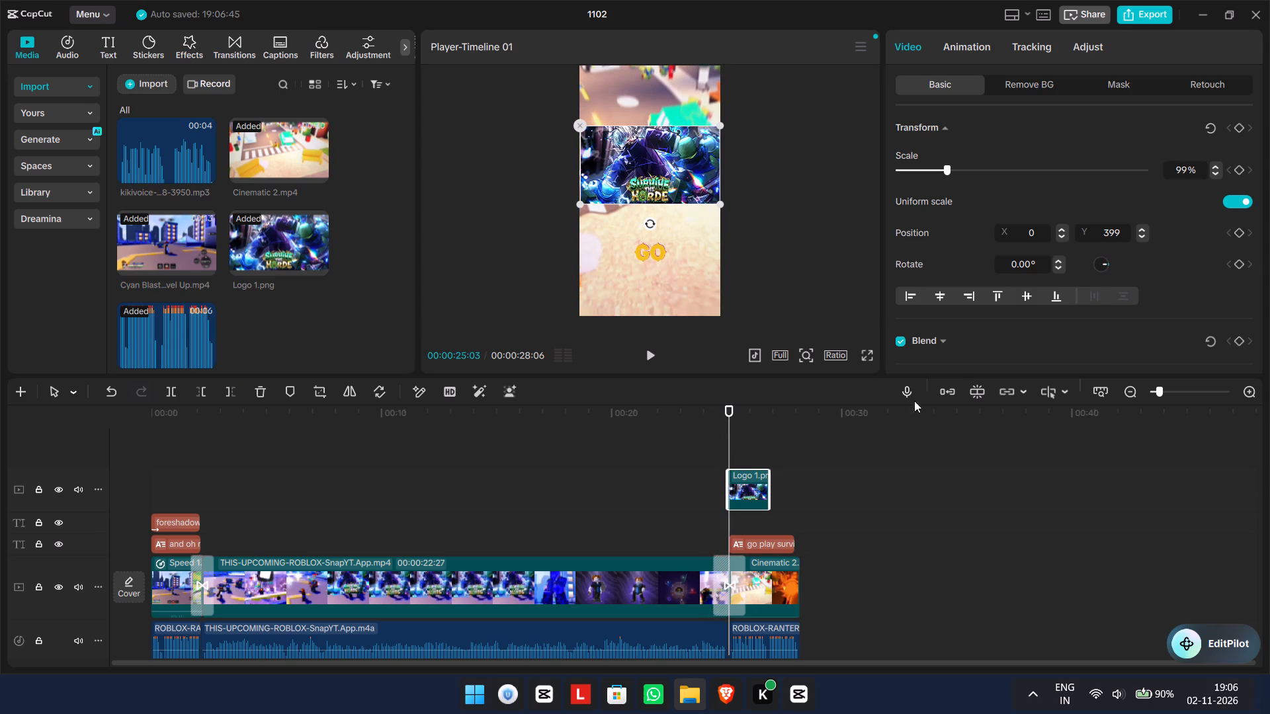
left_click(1244, 173)
left_click(1234, 233)
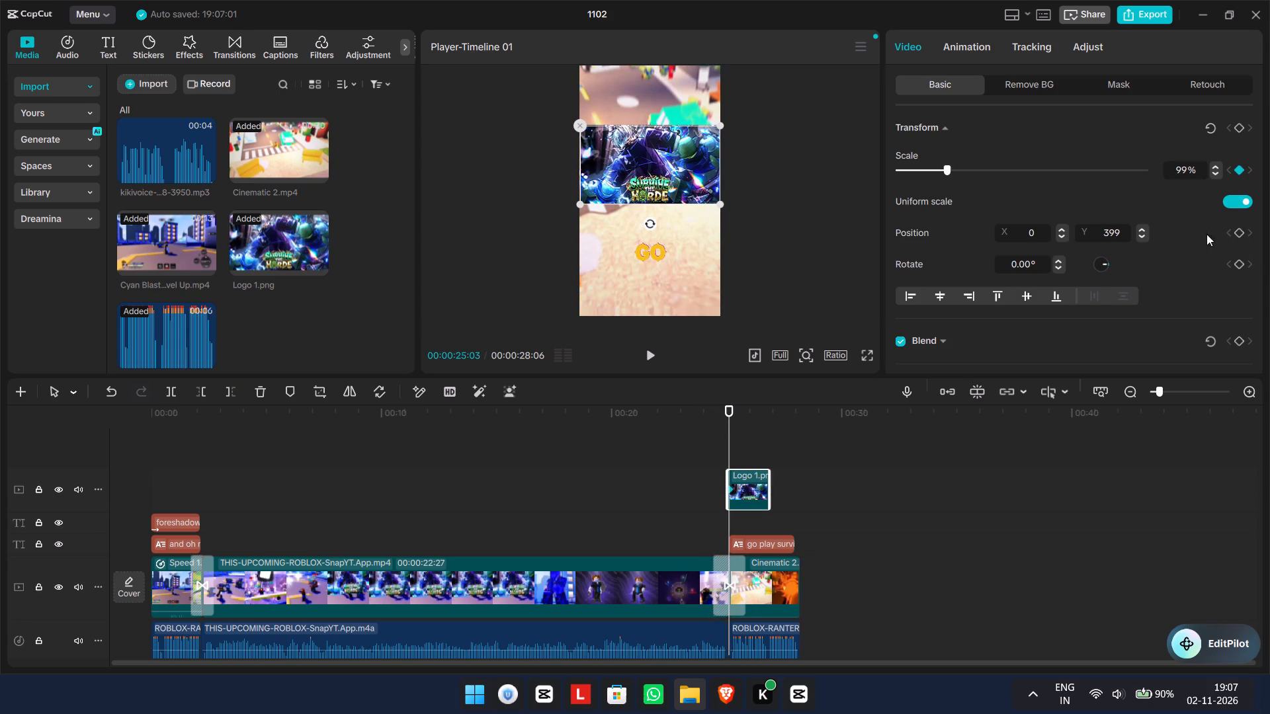
left_click(1240, 235)
left_click_drag(674, 170, 662, 115)
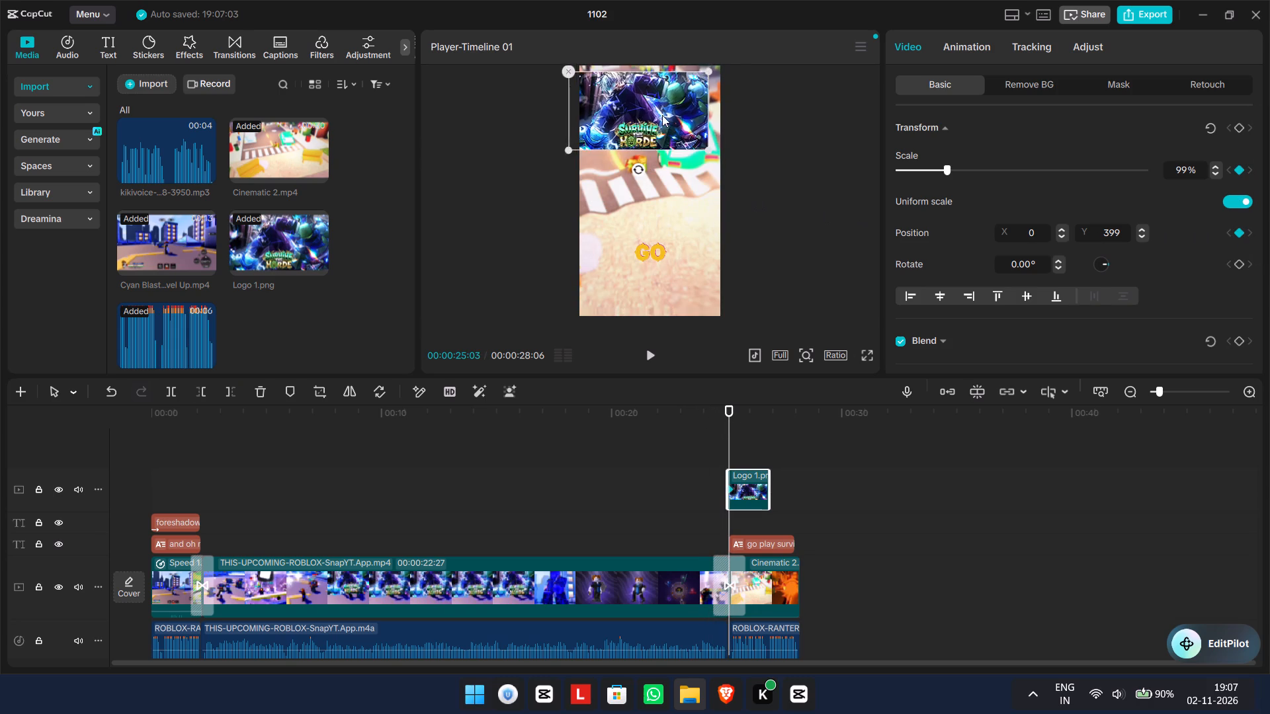
left_click_drag(662, 115, 675, 115)
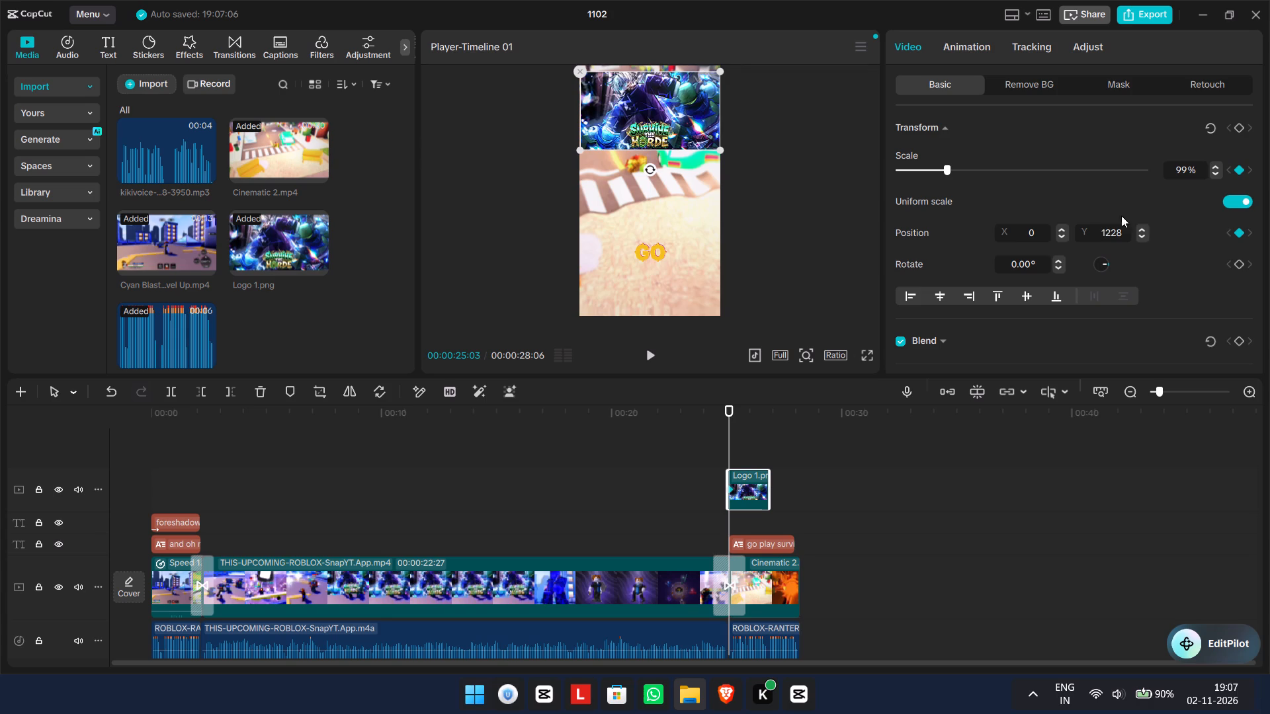
At 00:00:25:10, add scale and position keyframes to the logo and move it down to about Y 741.
left_click(732, 434)
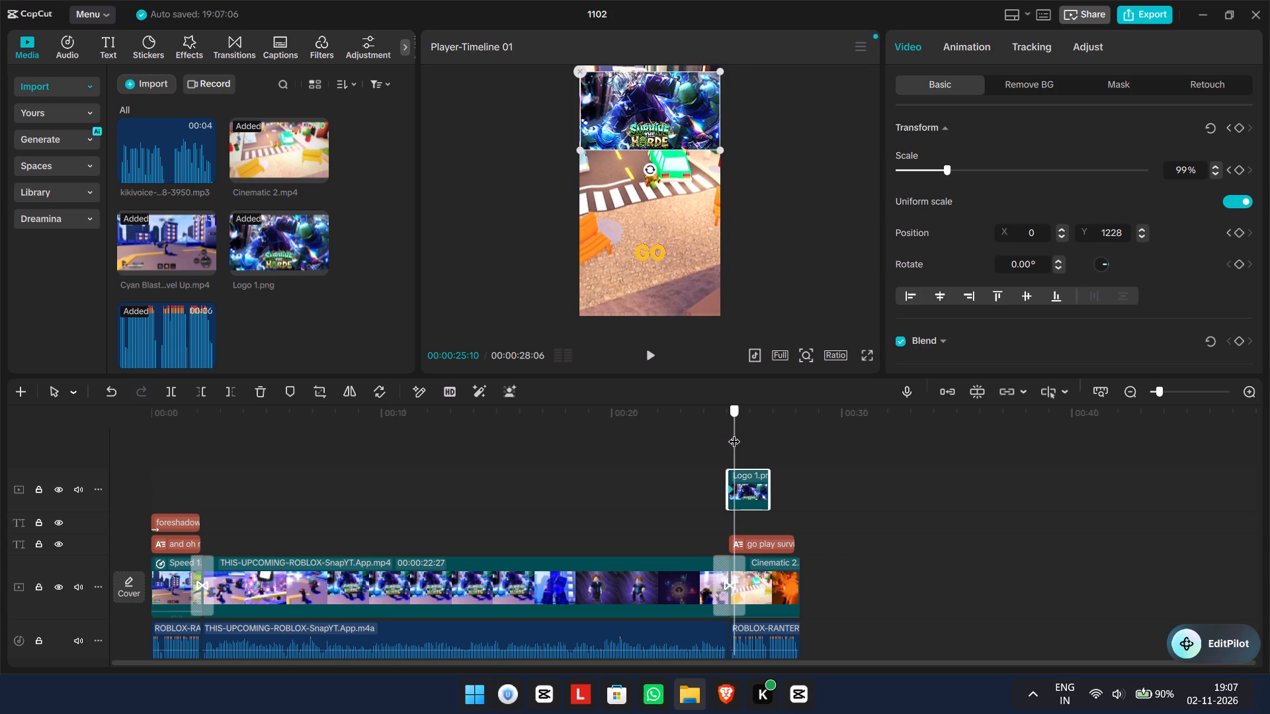
left_click(1232, 174)
left_click(1241, 173)
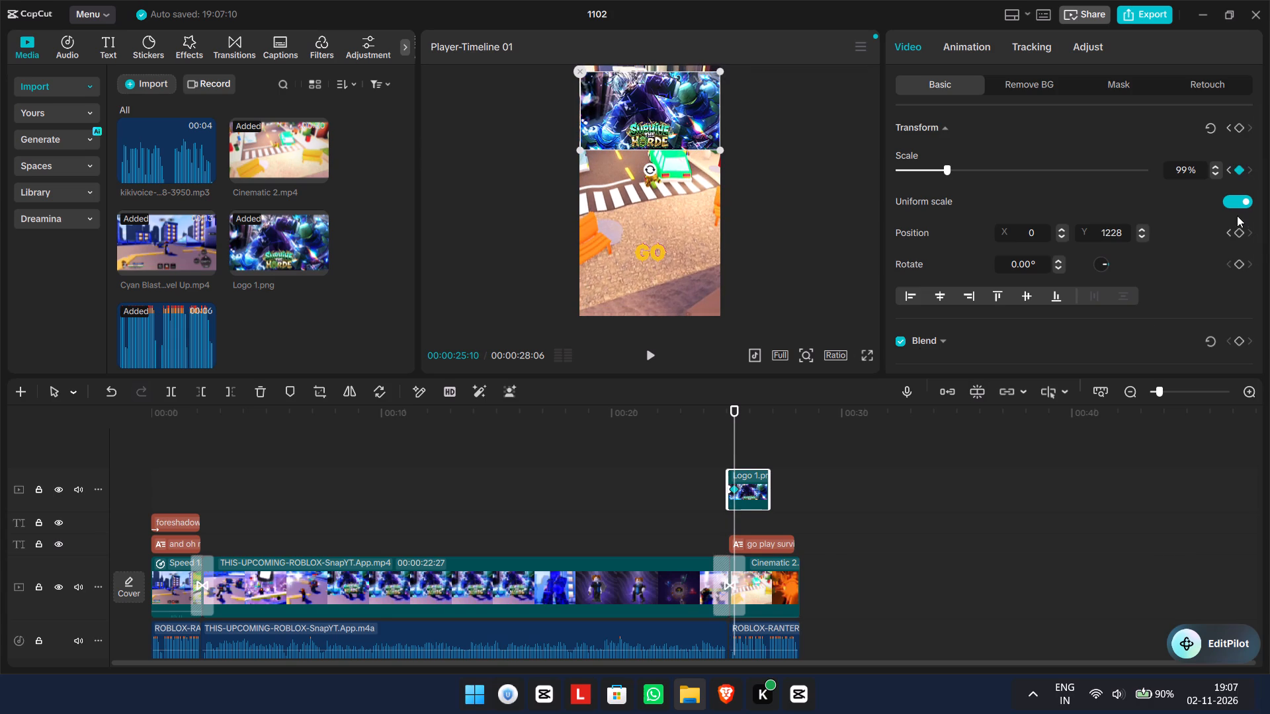
left_click(1234, 232)
left_click(1240, 231)
left_click_drag(644, 118, 640, 149)
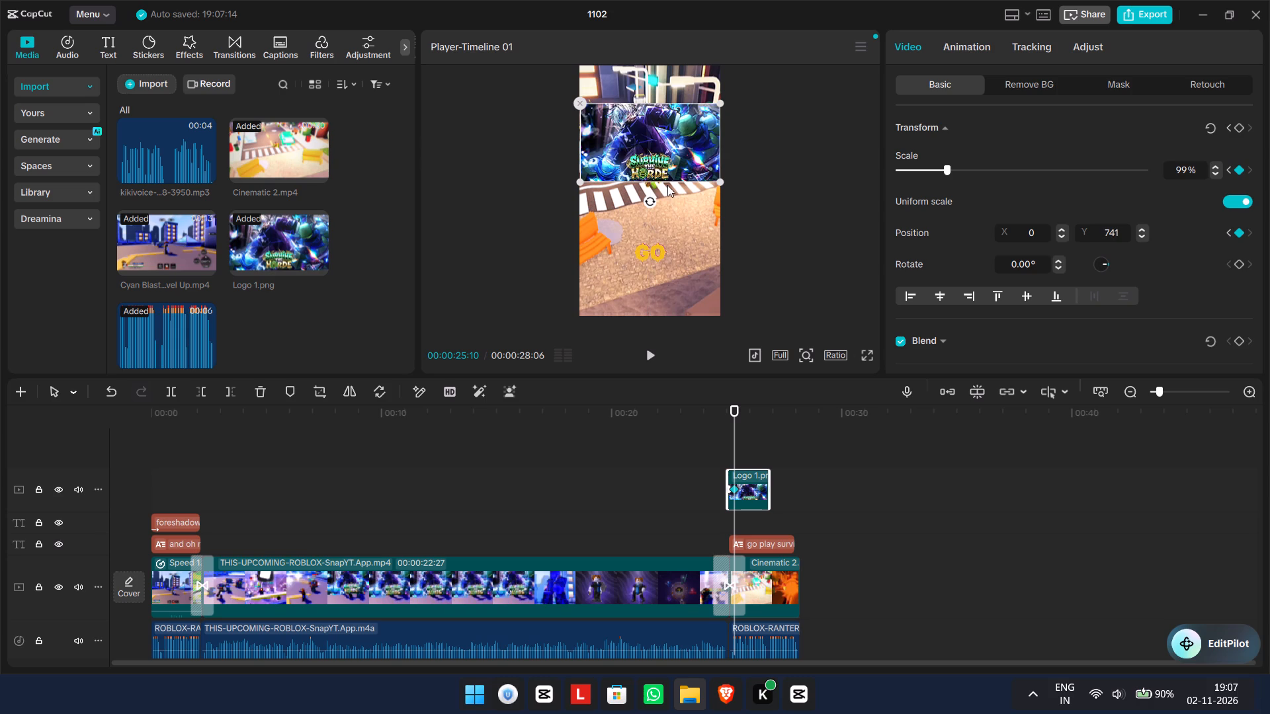
At 00:00:25:21, add scale and position keyframes to the logo and lower it to about Y 253.
left_click_drag(734, 426, 739, 426)
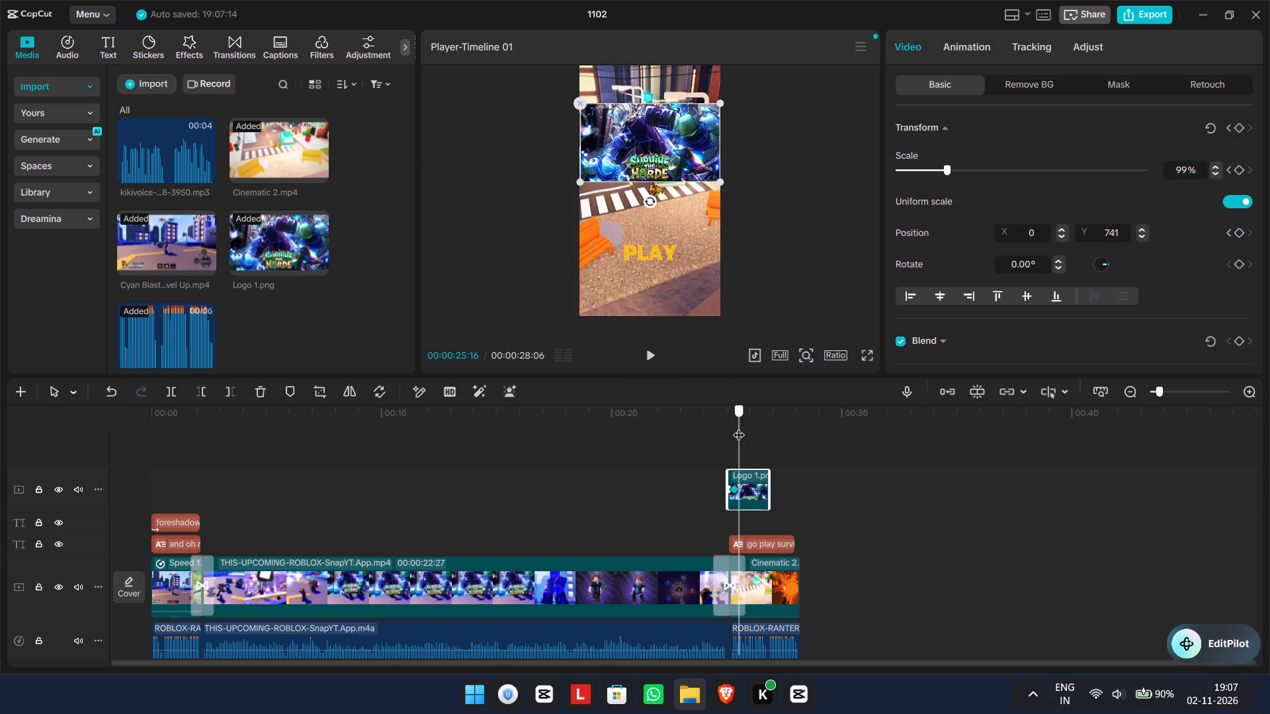
left_click_drag(739, 426, 743, 426)
left_click(1240, 175)
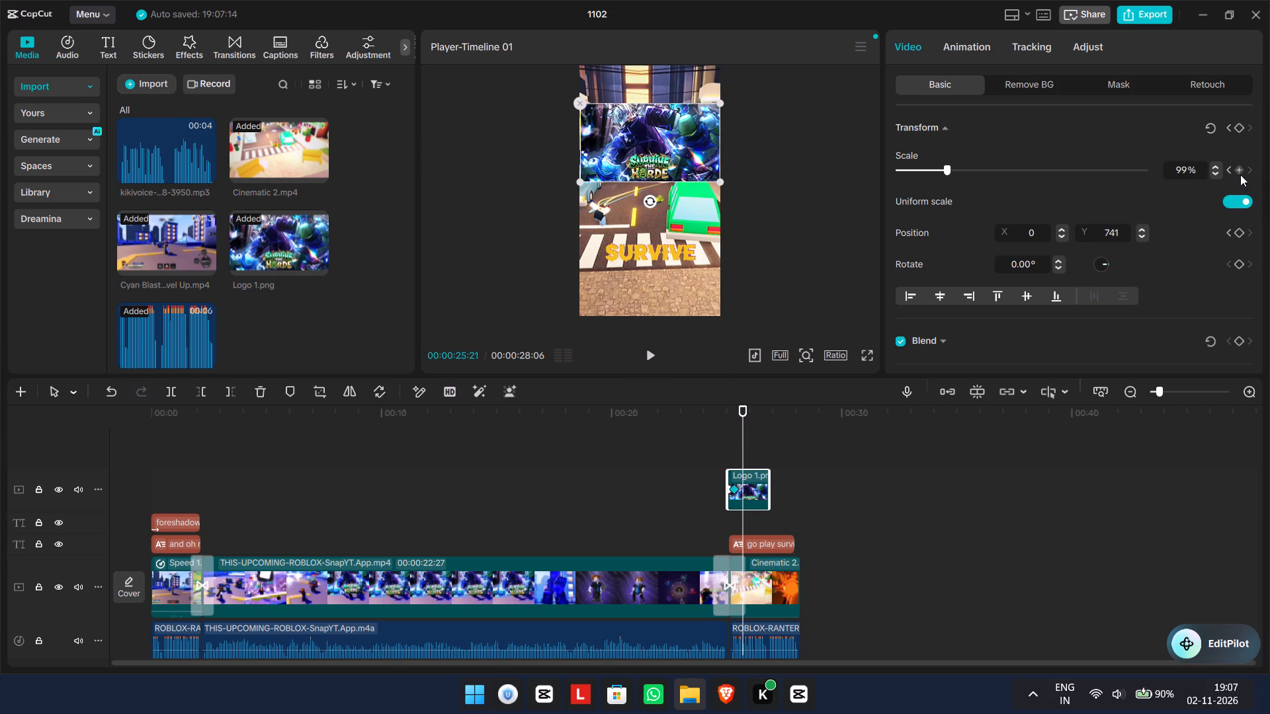
left_click(1233, 232)
left_click(1240, 239)
left_click_drag(659, 149, 655, 180)
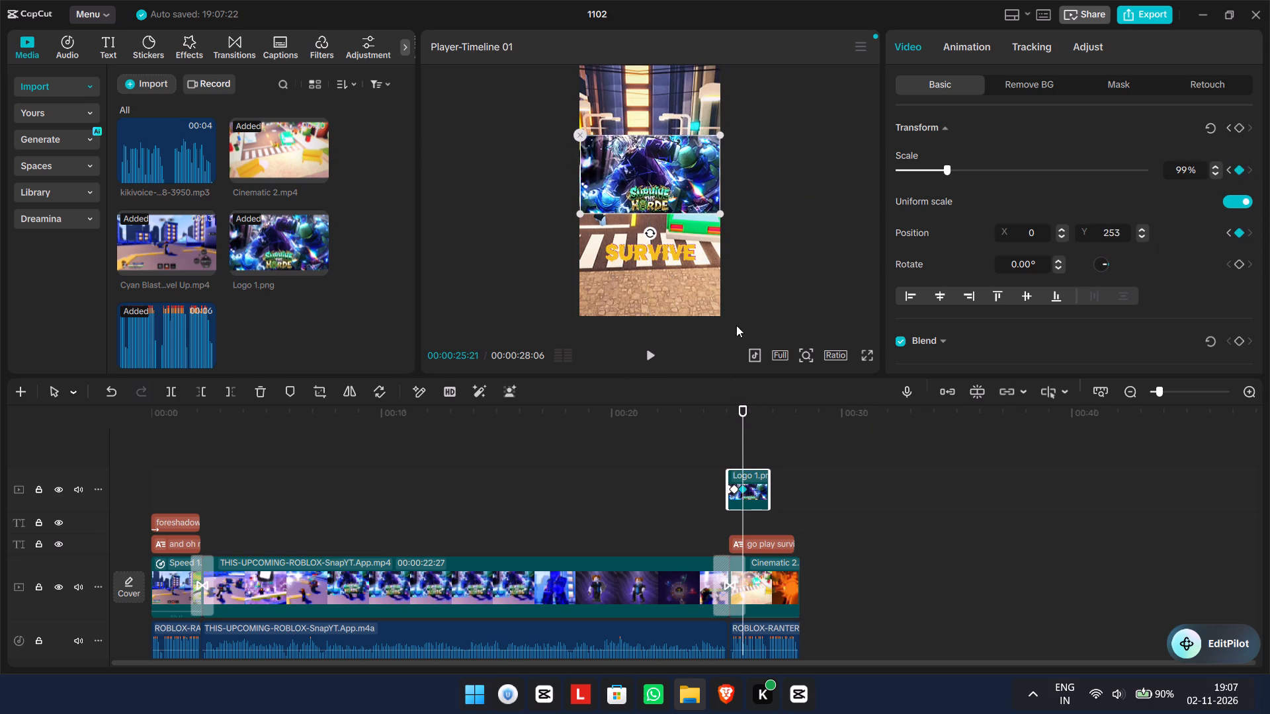
At 00:00:26:01, add scale and position keyframes to the logo and centre it vertically at Y 0.
left_click_drag(745, 435, 751, 436)
left_click(1237, 172)
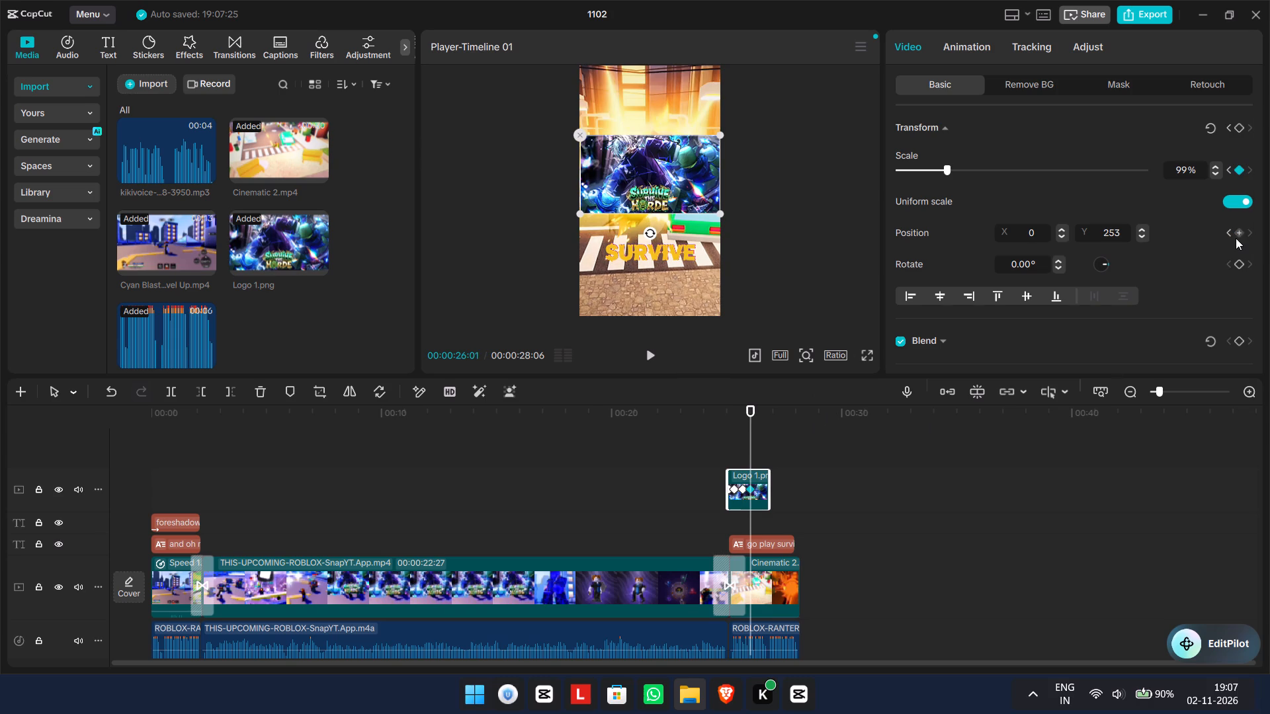
left_click(1236, 238)
left_click_drag(647, 190, 646, 202)
Play the ending from about 00:00:20 to check the logo's keyframed descent against the outro.
left_click_drag(748, 418, 781, 422)
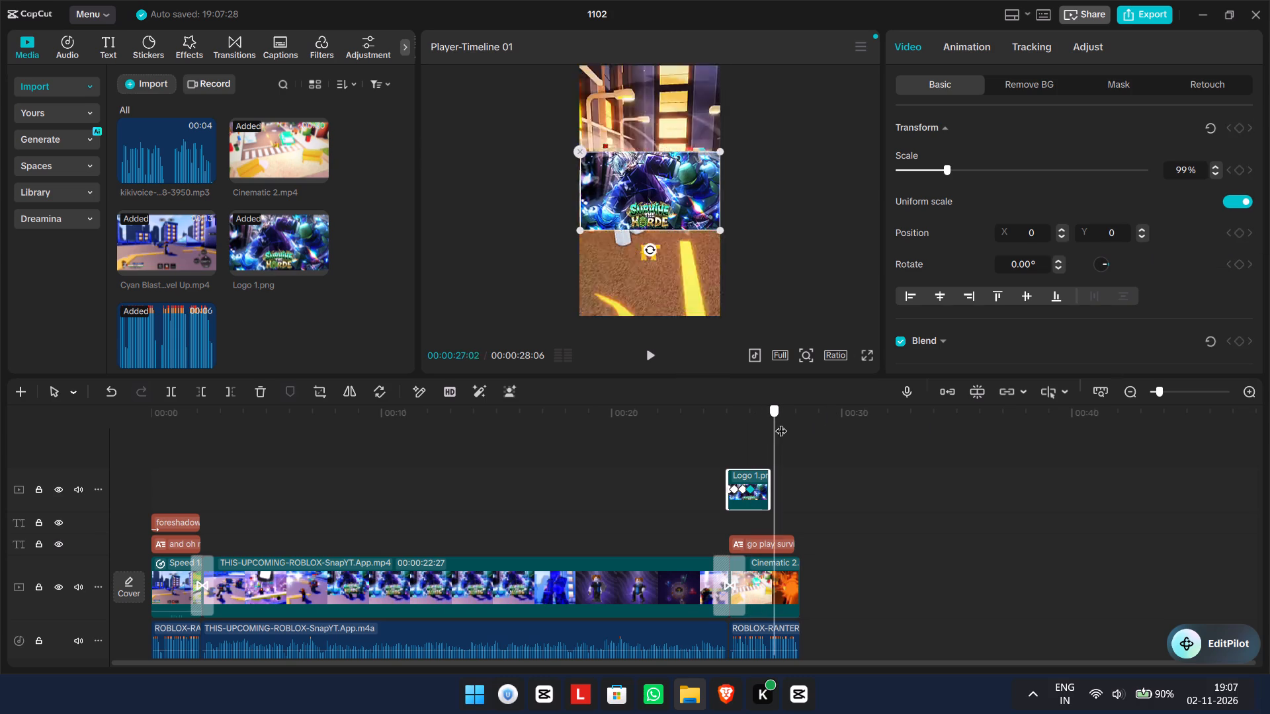
left_click_drag(781, 422, 611, 416)
left_click(655, 354)
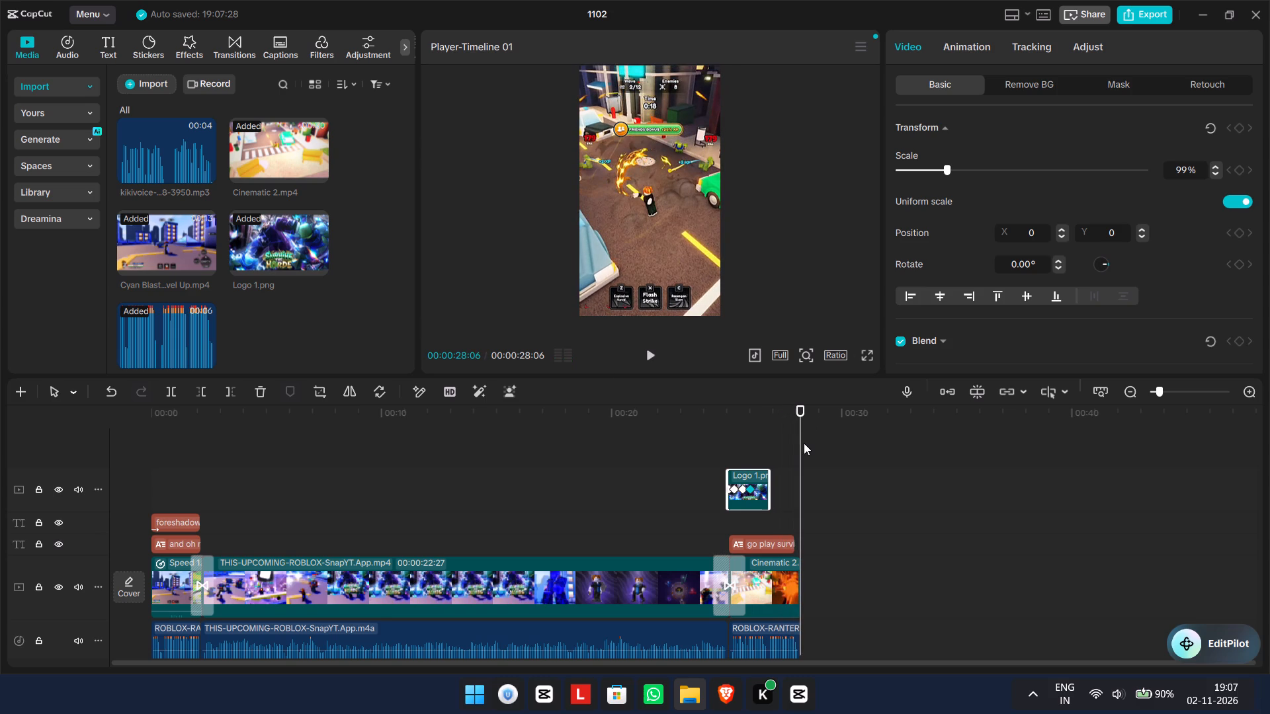
left_click_drag(799, 443, 643, 418)
Import the New Donk City (MAIN SOUND) track from the music folder inside the Roblox folder.
left_click(146, 80)
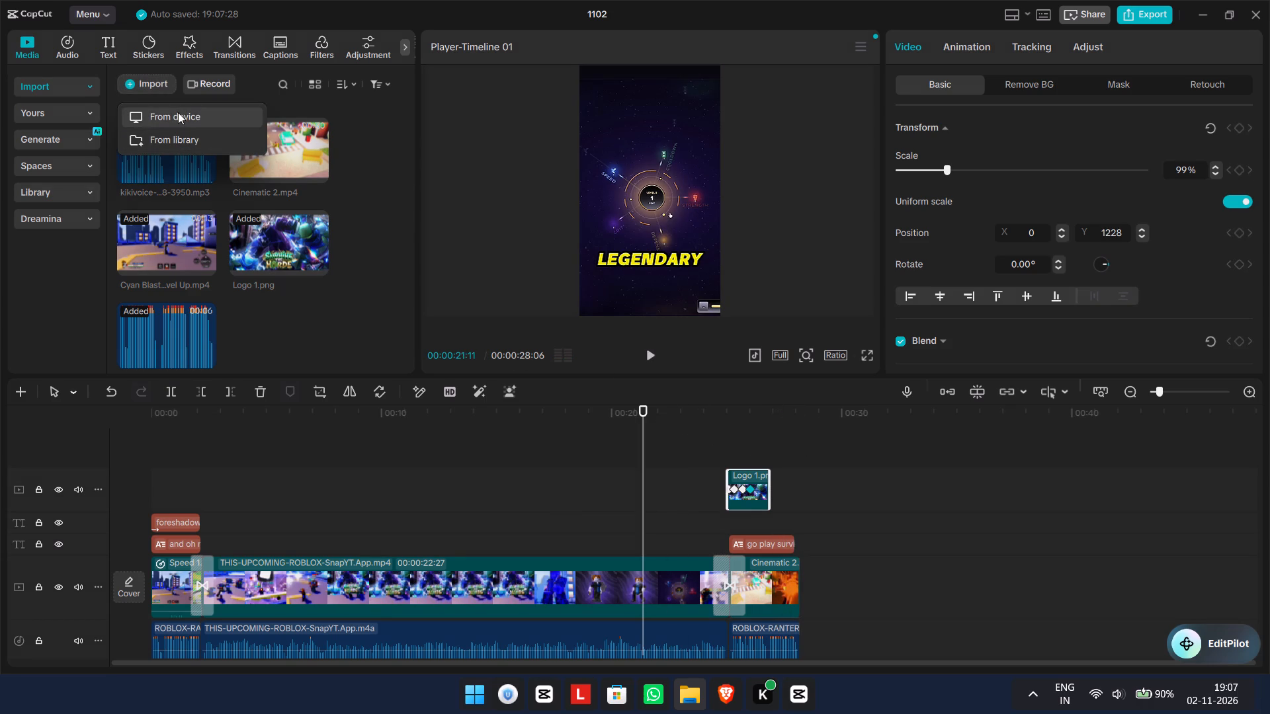
left_click(178, 112)
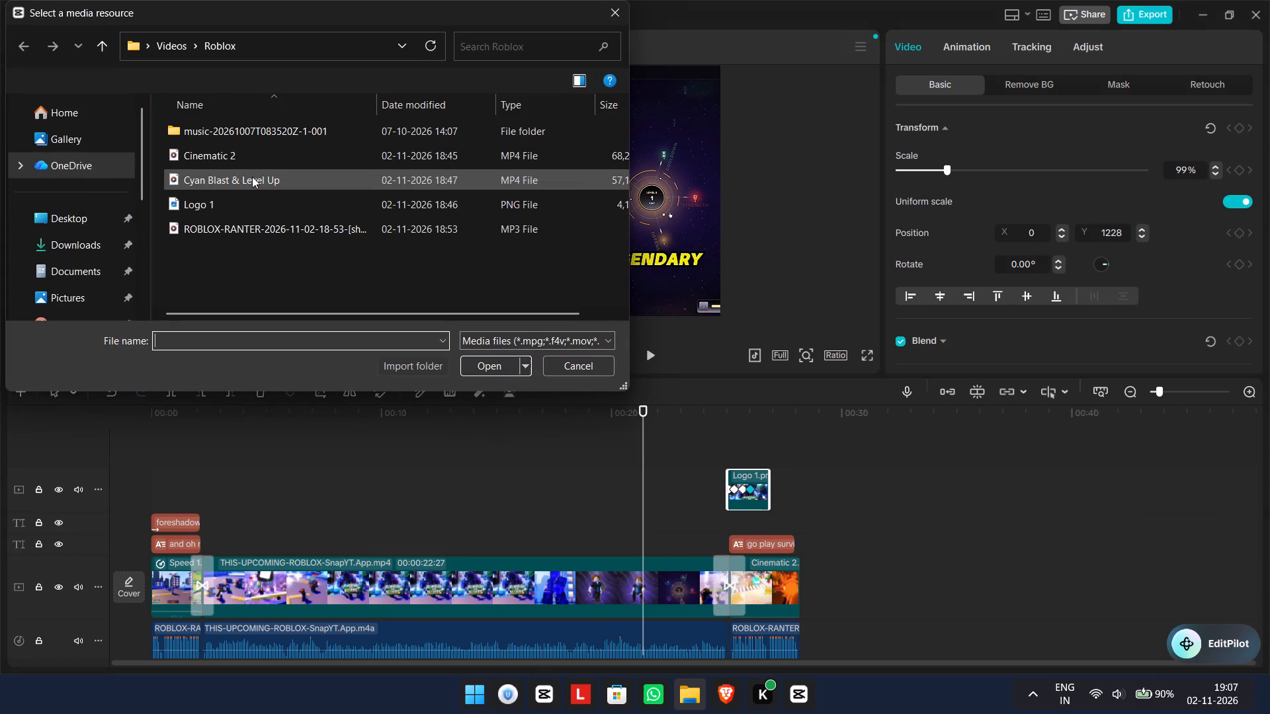
double_click(252, 133)
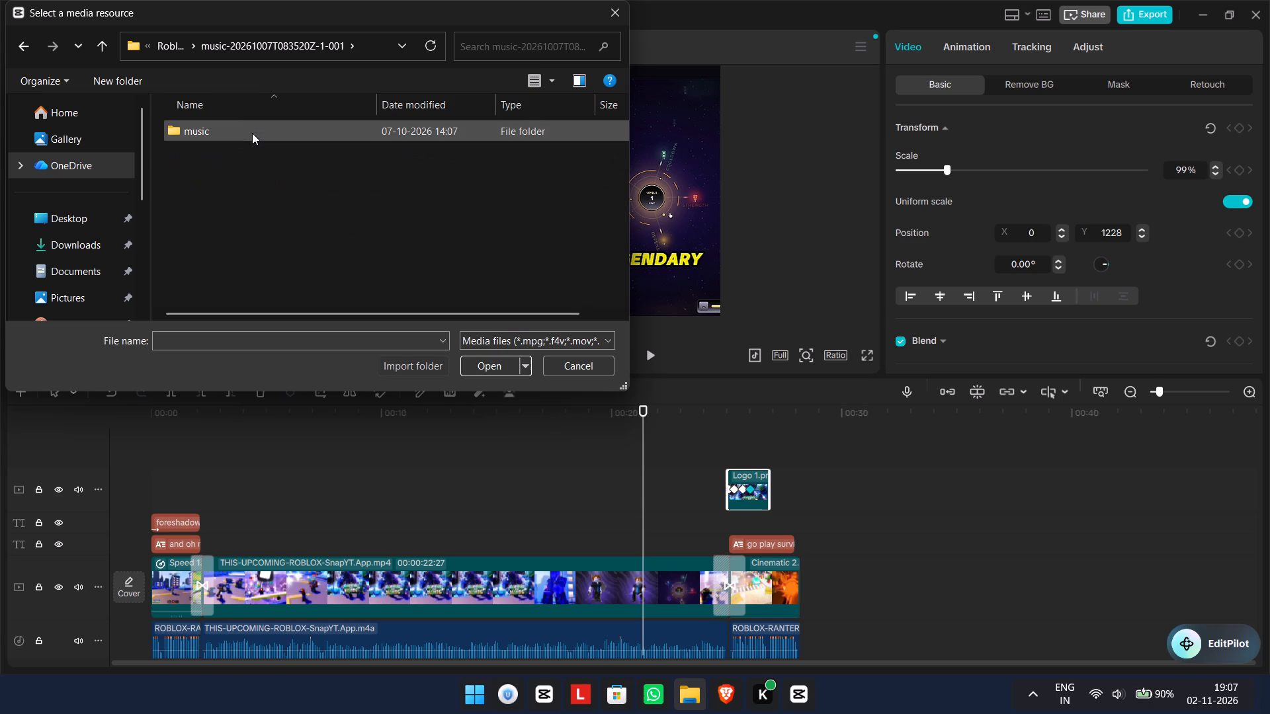
double_click(224, 131)
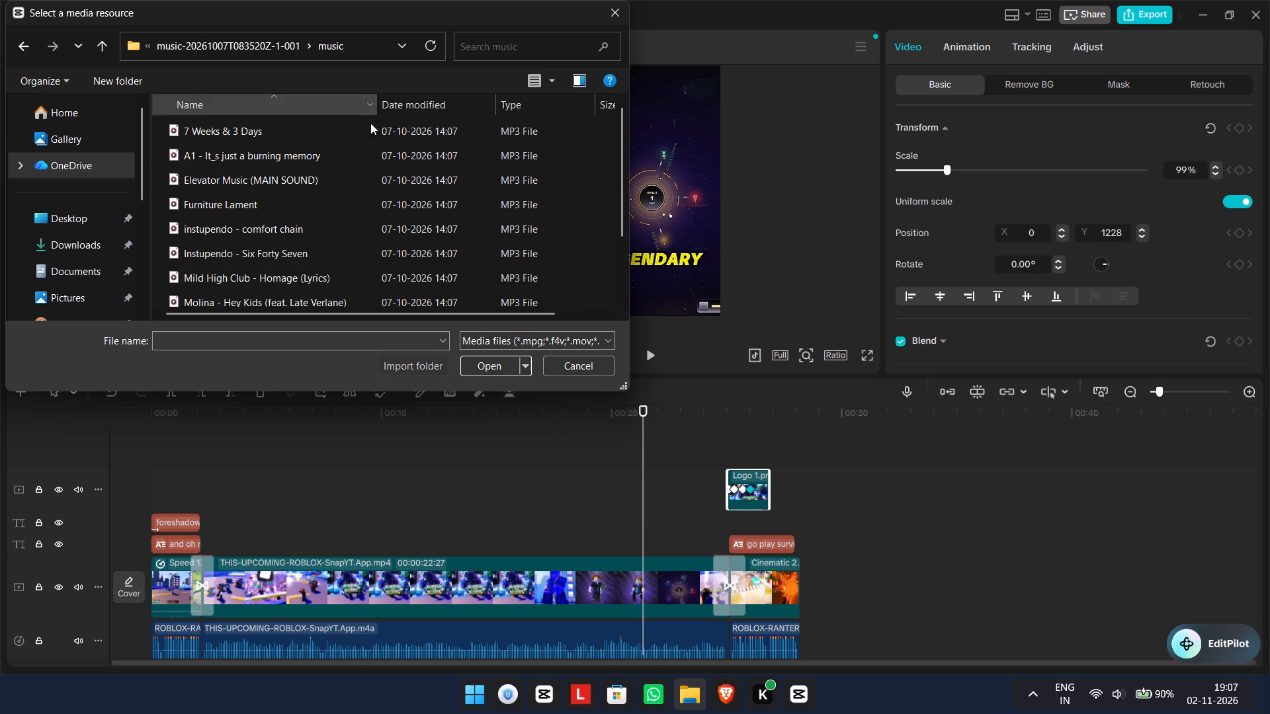
scroll(329, 194, "down", 1)
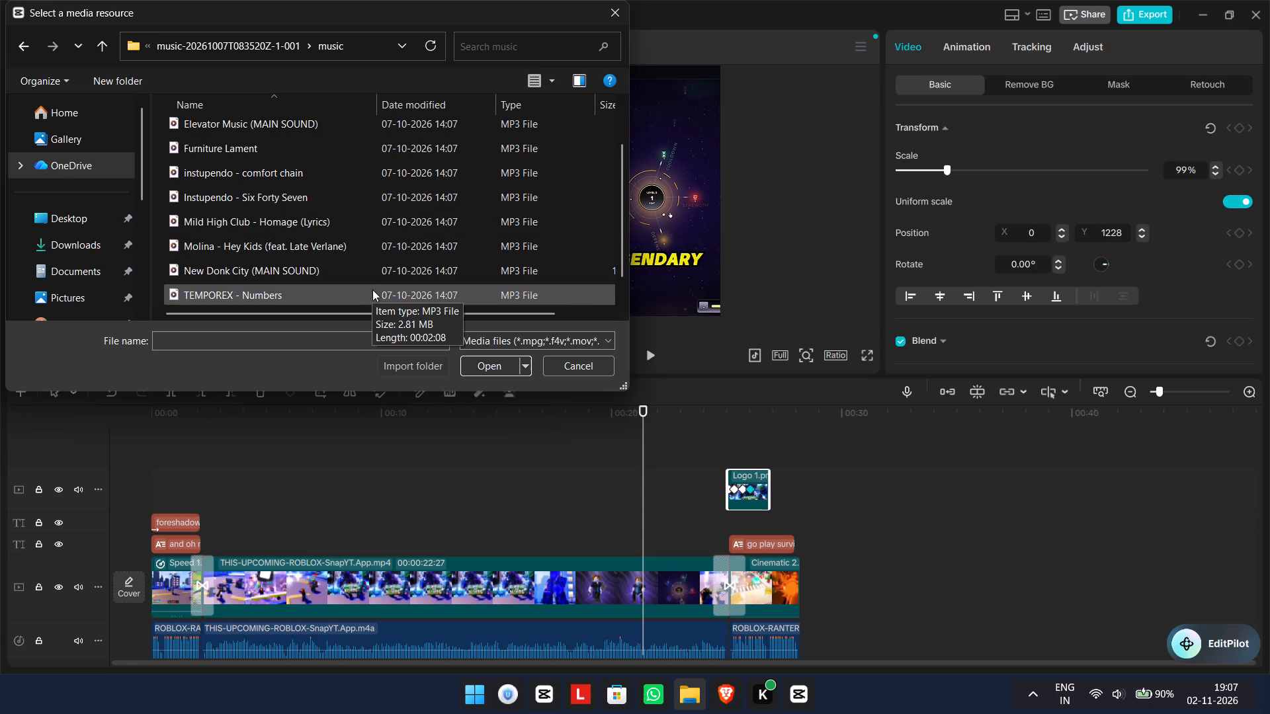
left_click(304, 267)
left_click(515, 370)
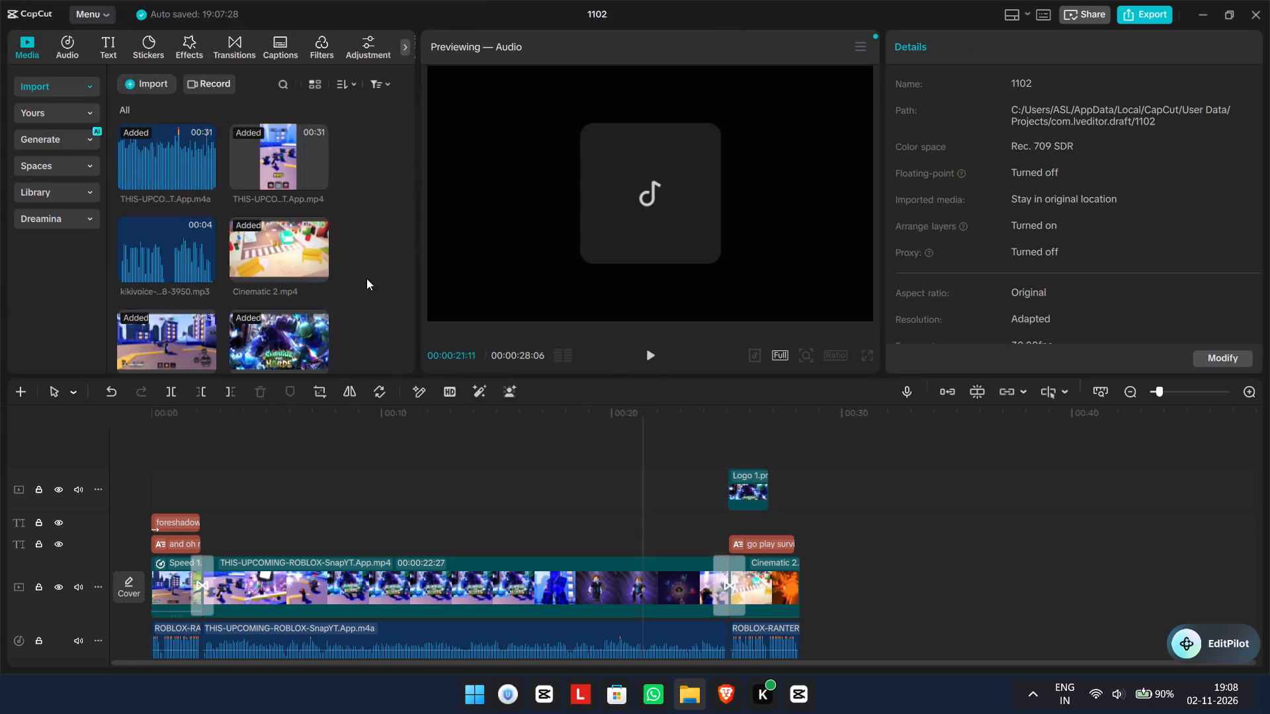
Preview the New Donk City track from about 00:01:00 in its source audio.
left_click(275, 314)
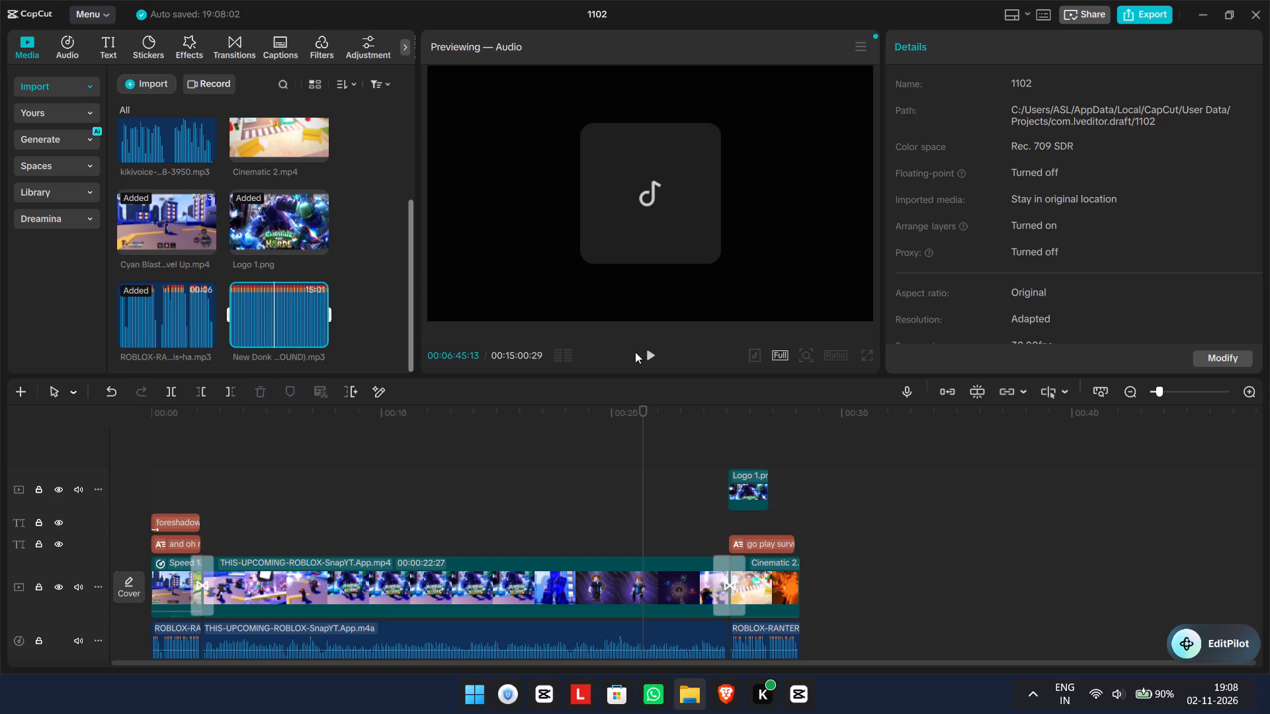
left_click(251, 309)
left_click(237, 305)
left_click(653, 348)
left_click(654, 351)
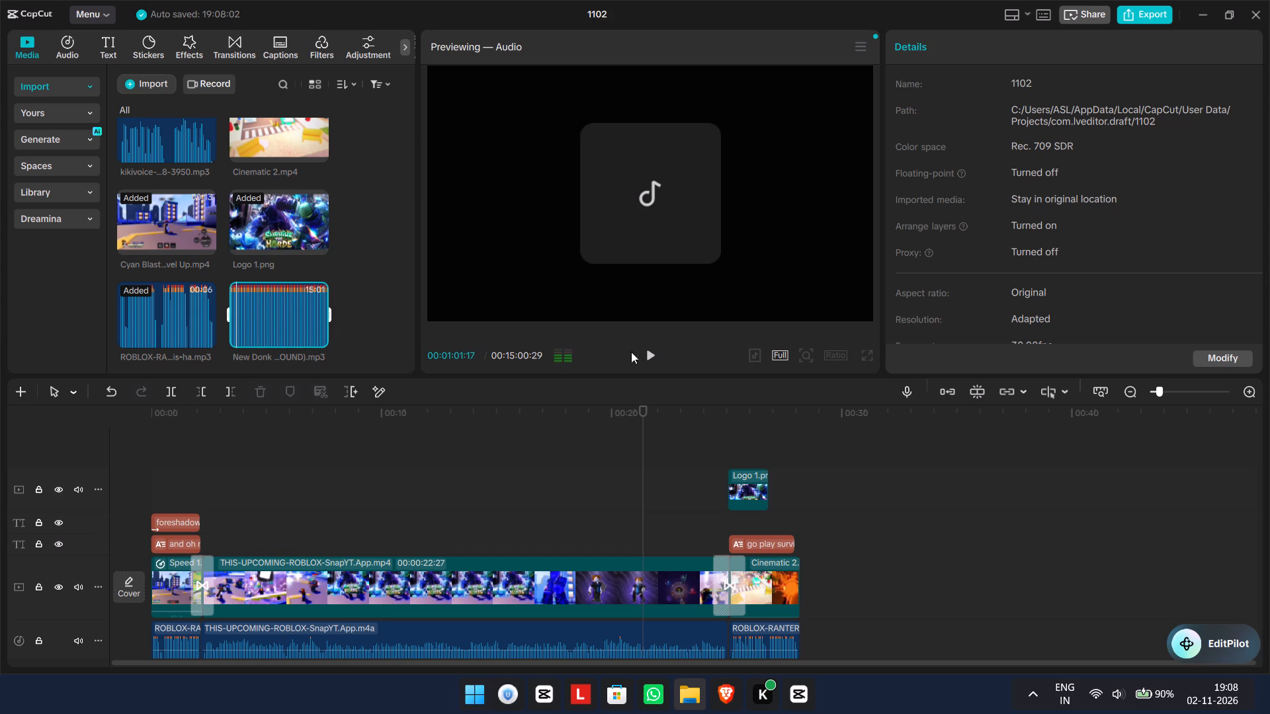
Add the New Donk City track to the timeline on its own audio track below the existing audio, starting at about 00:00:14.
scroll(539, 338, "down", 2)
left_click_drag(263, 301, 835, 537)
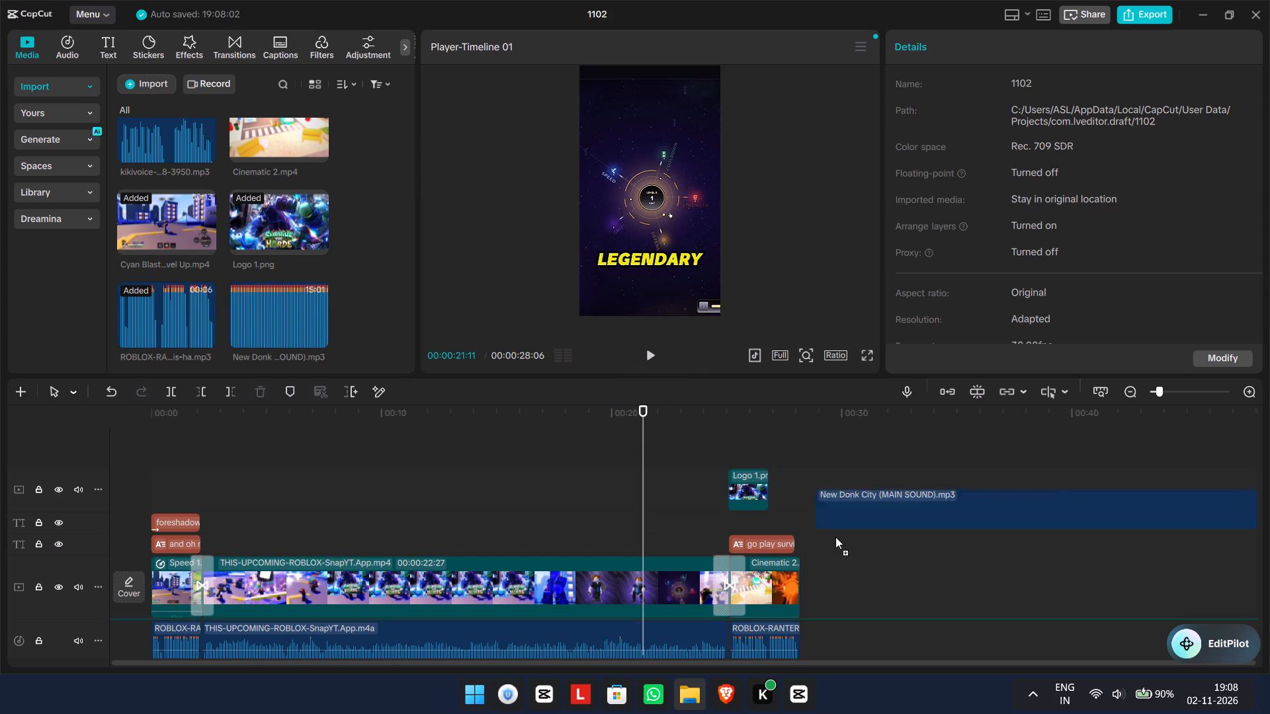
left_click_drag(835, 537, 826, 617)
scroll(835, 528, "down", 9)
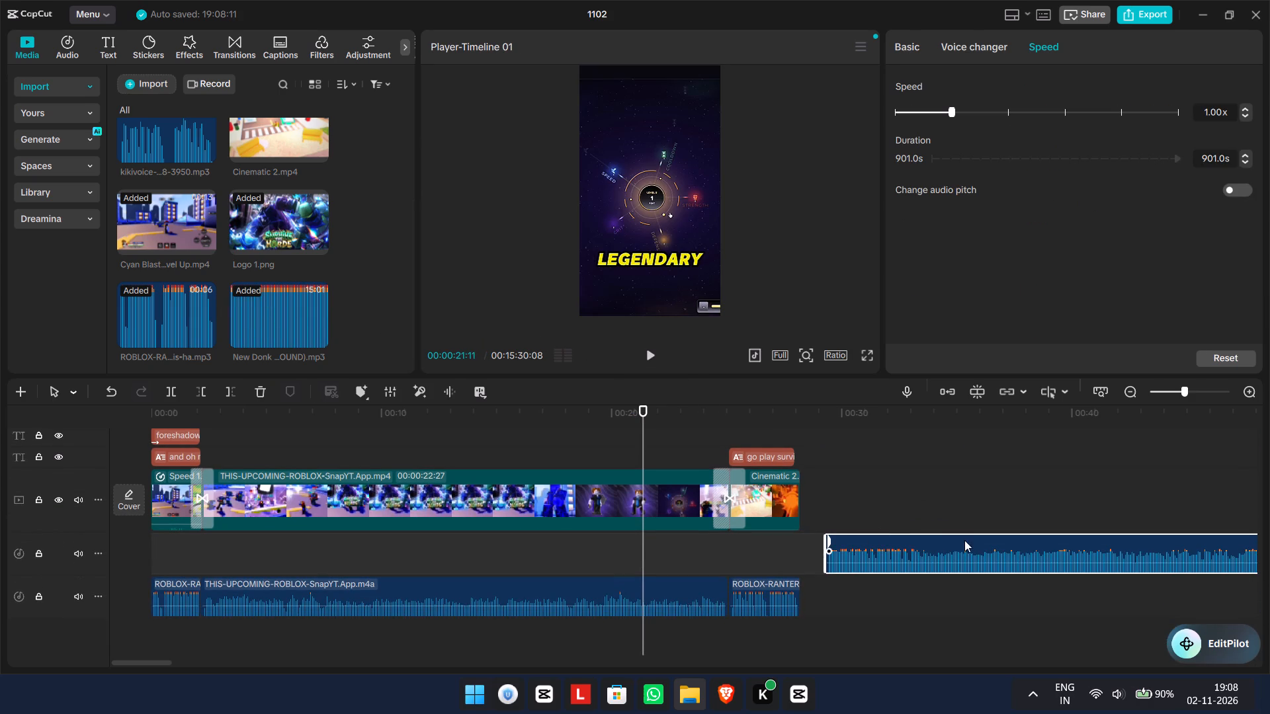
left_click_drag(967, 541, 623, 651)
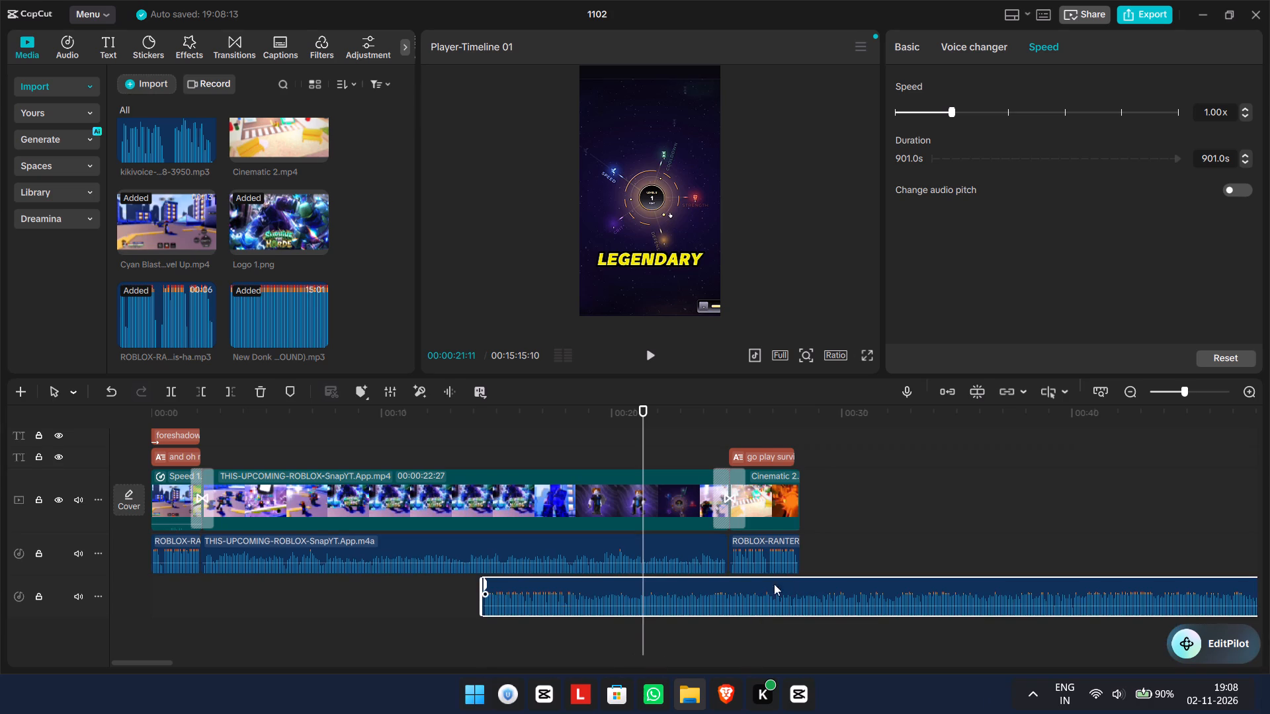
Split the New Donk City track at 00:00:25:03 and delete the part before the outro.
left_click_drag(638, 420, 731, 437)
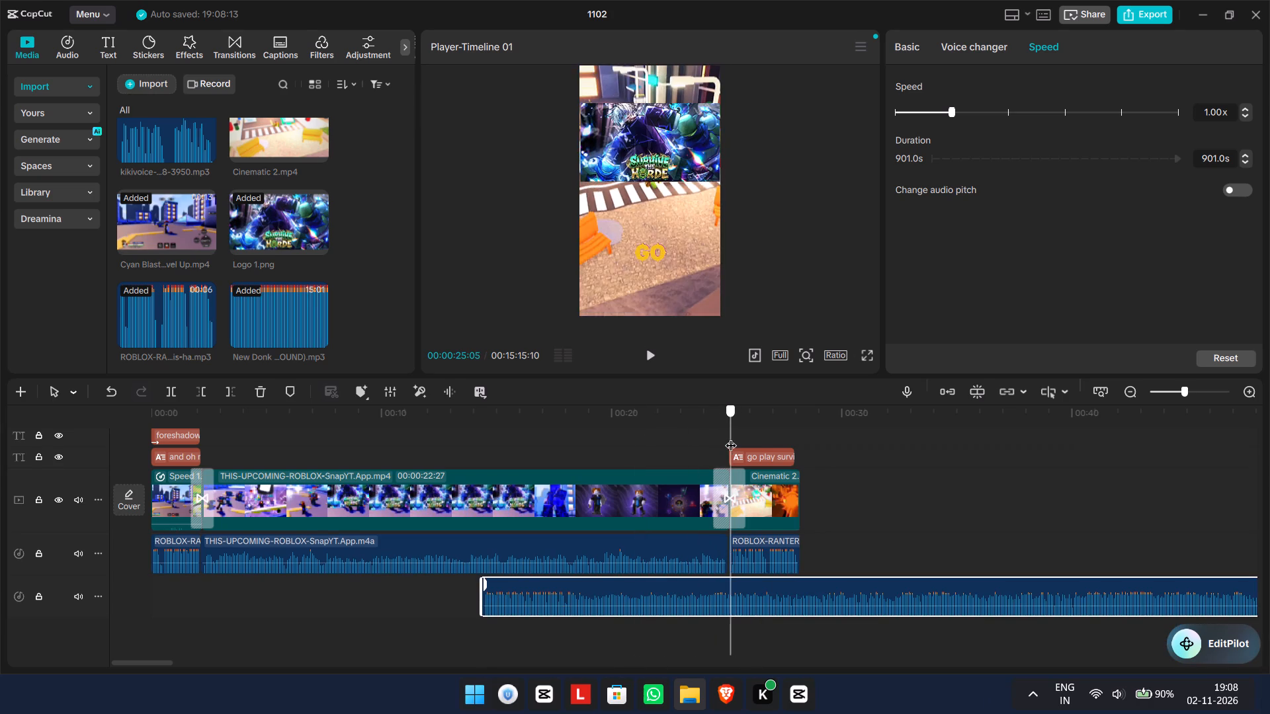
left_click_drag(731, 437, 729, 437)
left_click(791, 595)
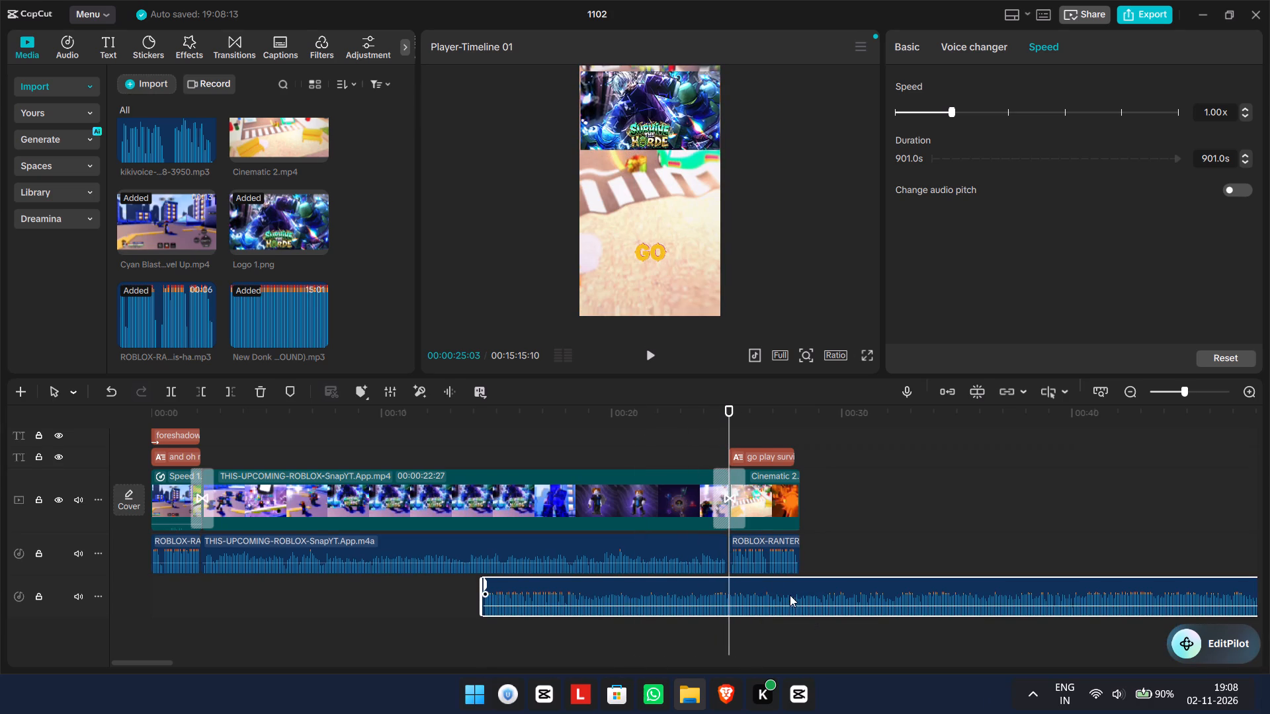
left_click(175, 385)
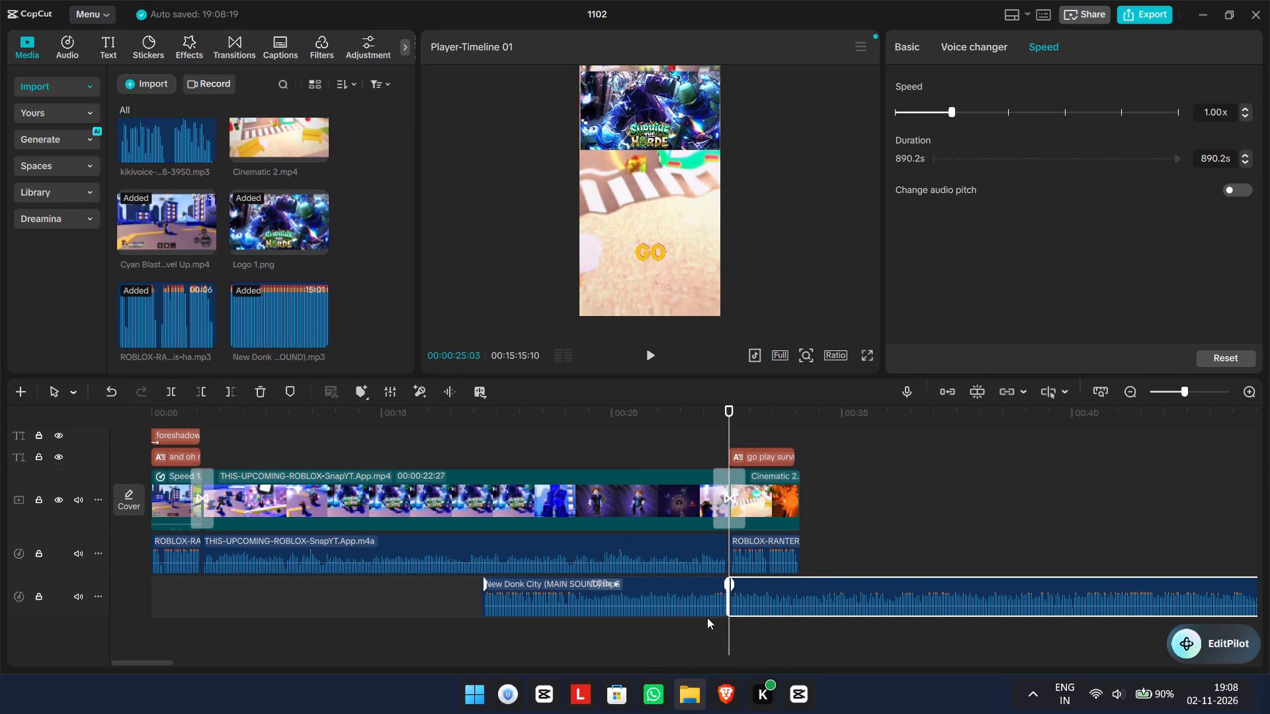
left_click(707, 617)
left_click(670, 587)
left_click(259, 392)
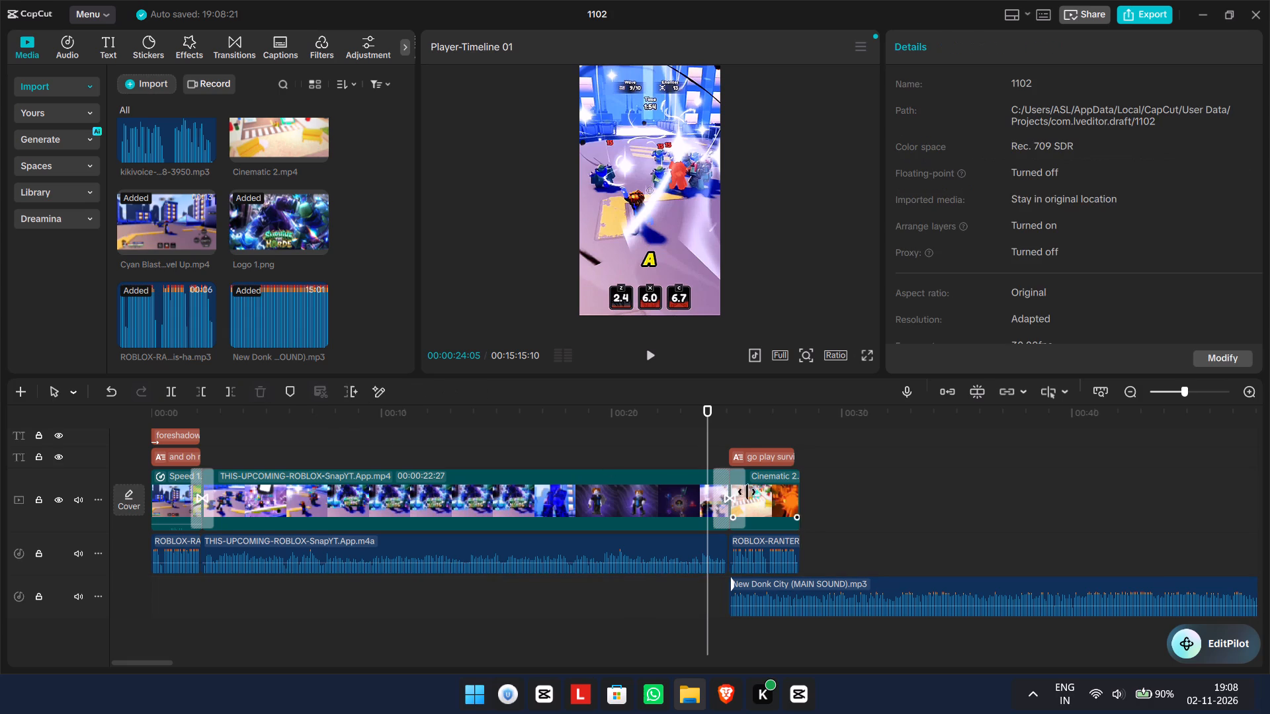
Play the outro from 00:00:24:05 to hear the music under the voice line, and check the video's end at 00:00:28:04.
left_click(642, 356)
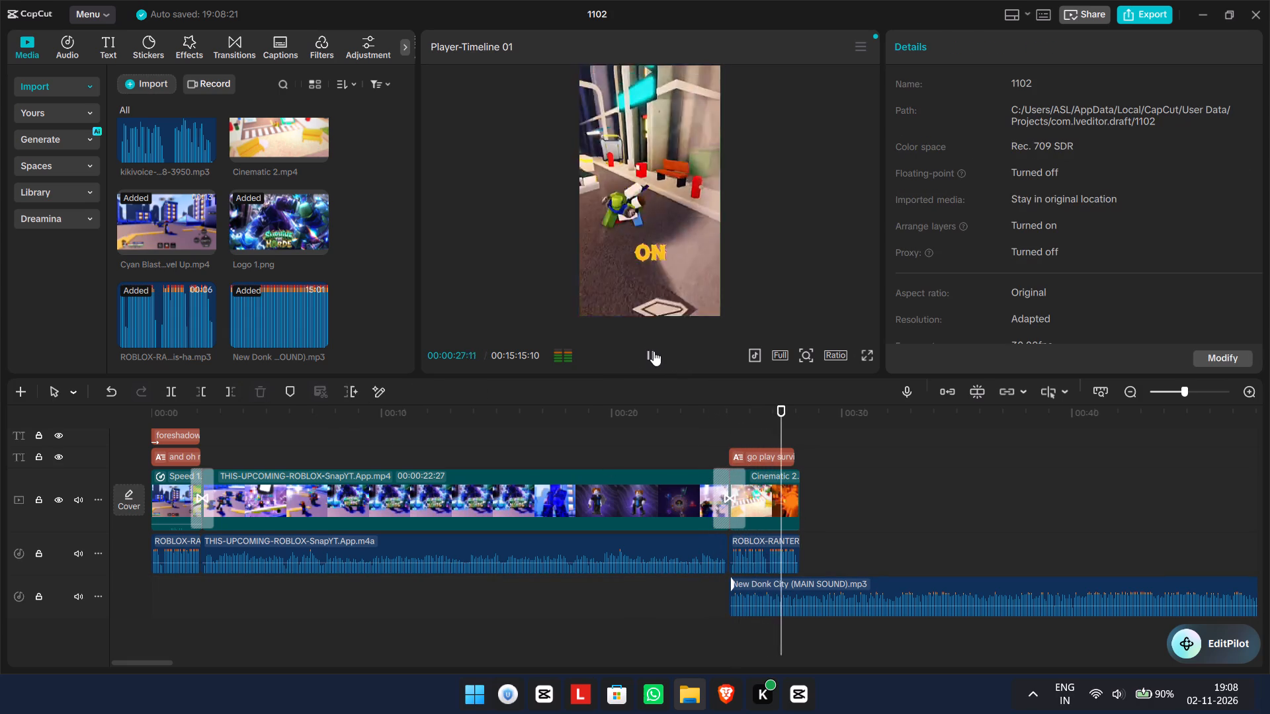
left_click(654, 351)
left_click_drag(791, 415, 796, 416)
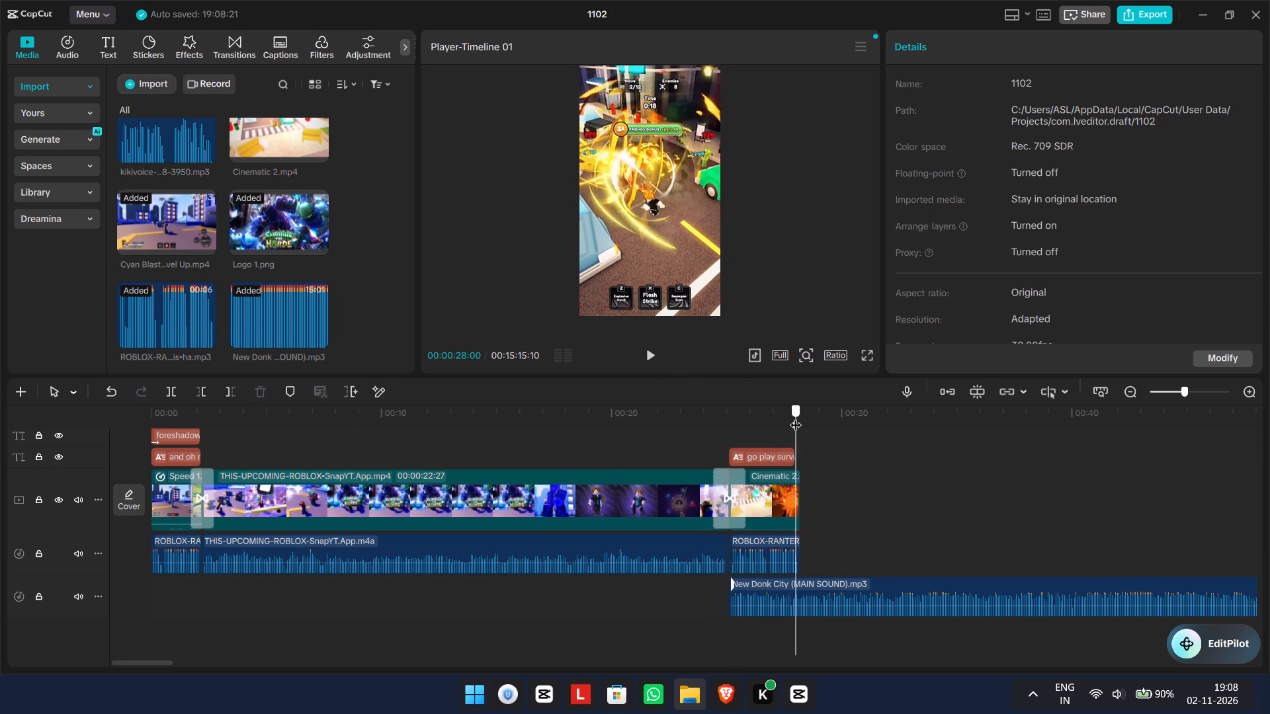
left_click_drag(796, 416, 799, 416)
left_click(902, 596)
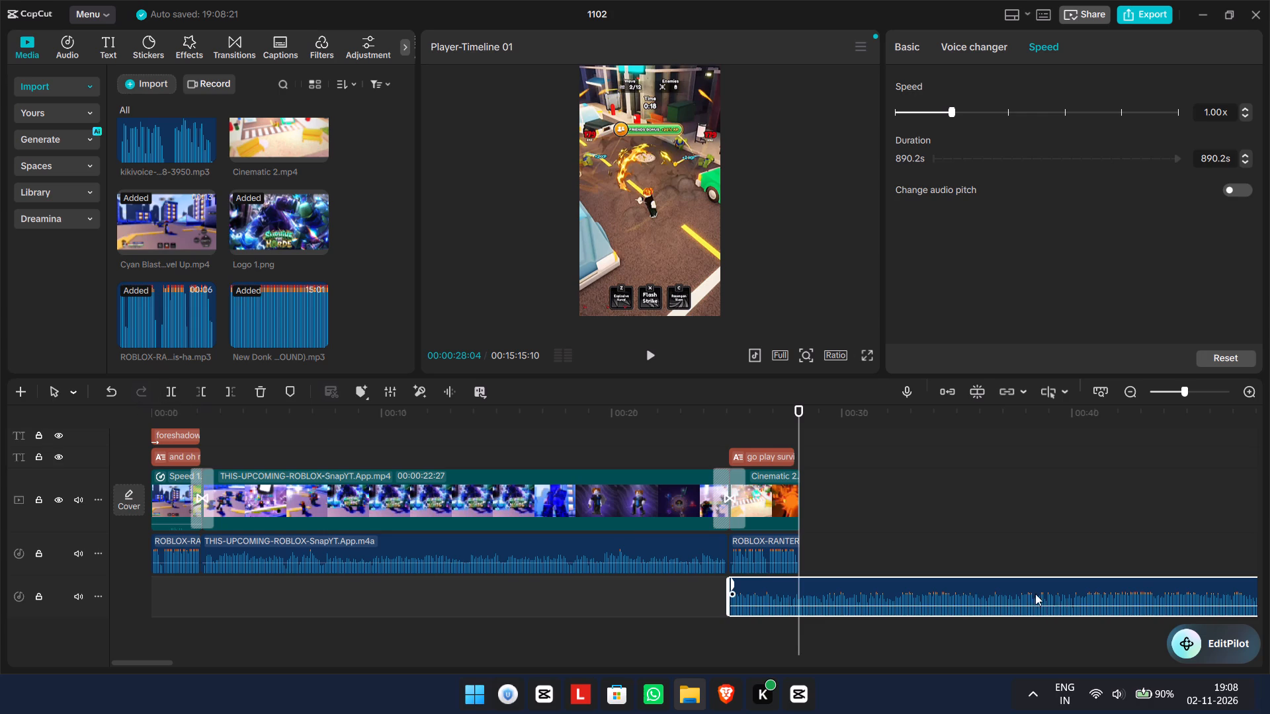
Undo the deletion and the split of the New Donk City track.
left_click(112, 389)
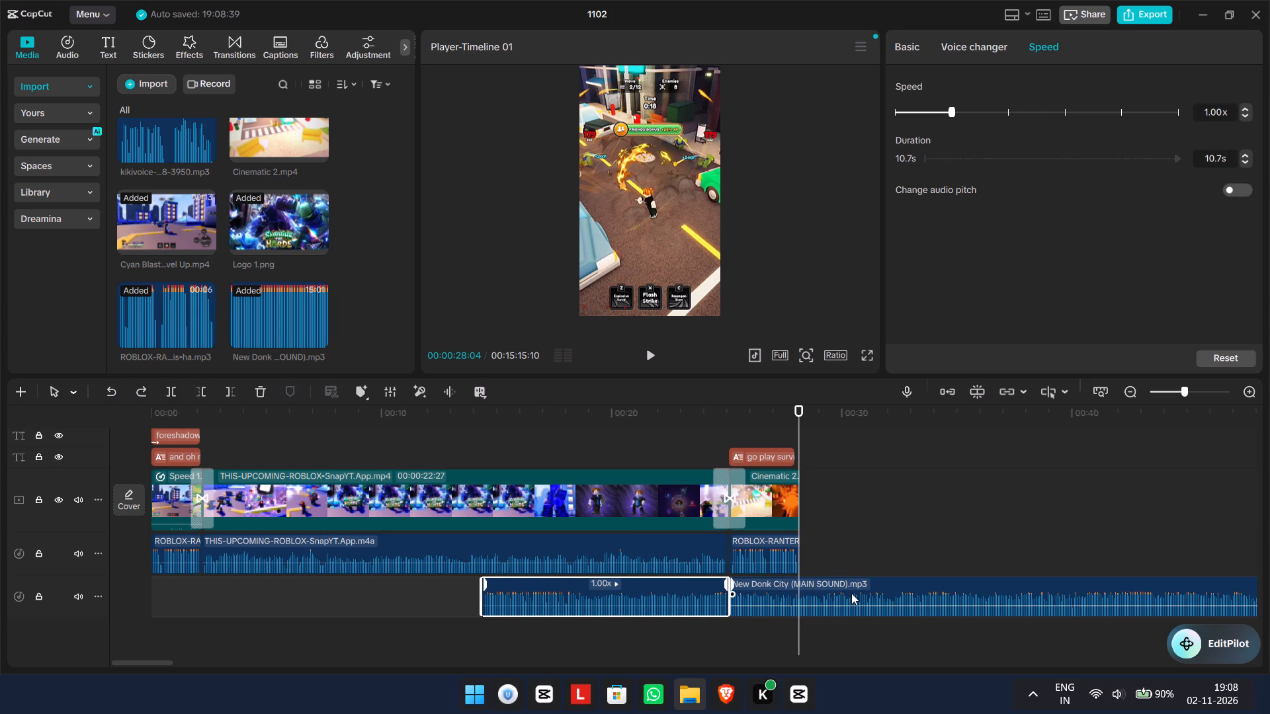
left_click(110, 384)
Move the whole New Donk City track earlier so it starts where the intro voice line ends, at about 00:00:02.
left_click_drag(830, 600, 806, 596)
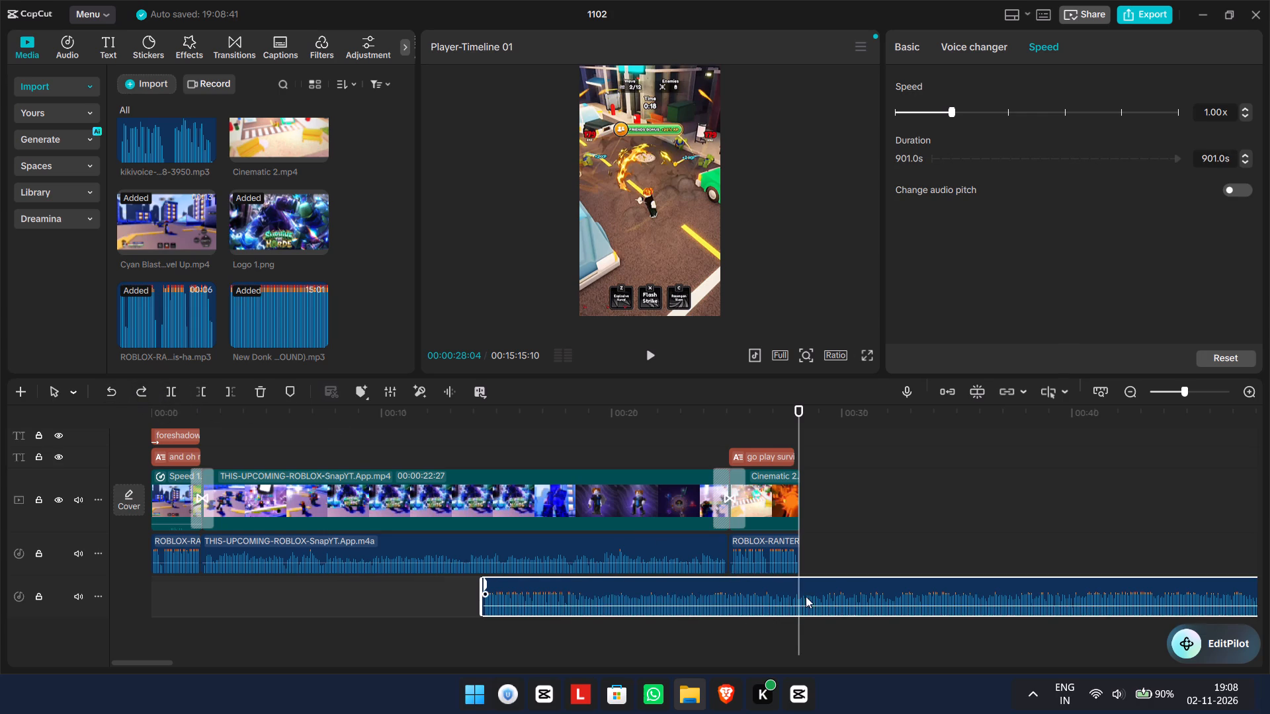
left_click_drag(806, 596, 546, 599)
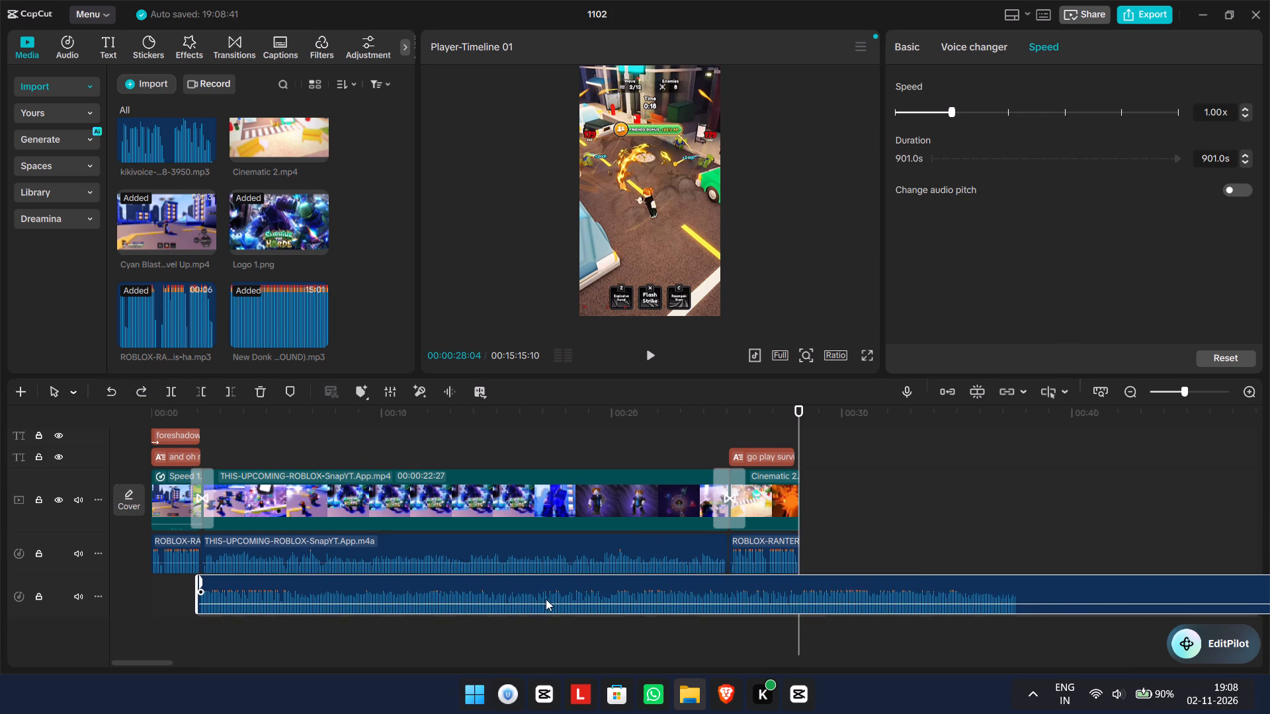
left_click_drag(546, 599, 546, 599)
Split the New Donk City track at 00:00:25:03, where the outro starts, and delete the part before it.
left_click_drag(802, 437, 774, 436)
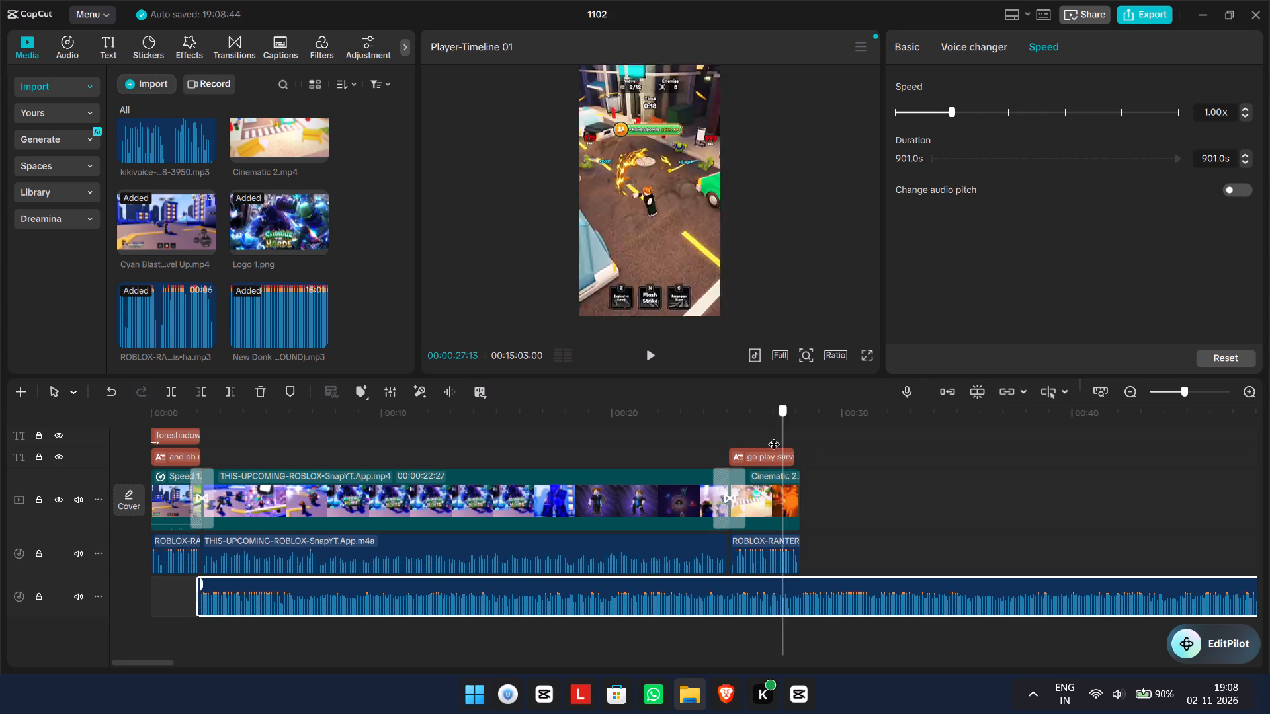
left_click_drag(774, 436, 729, 436)
left_click(758, 602)
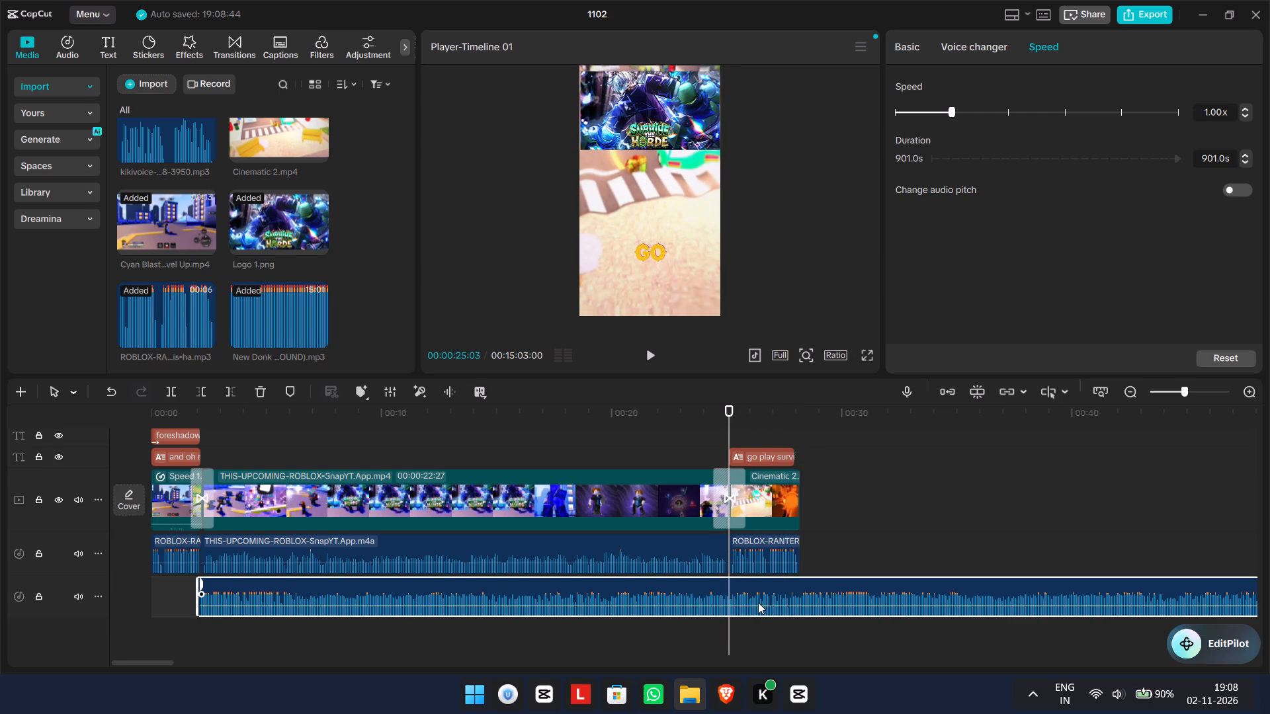
left_click(175, 395)
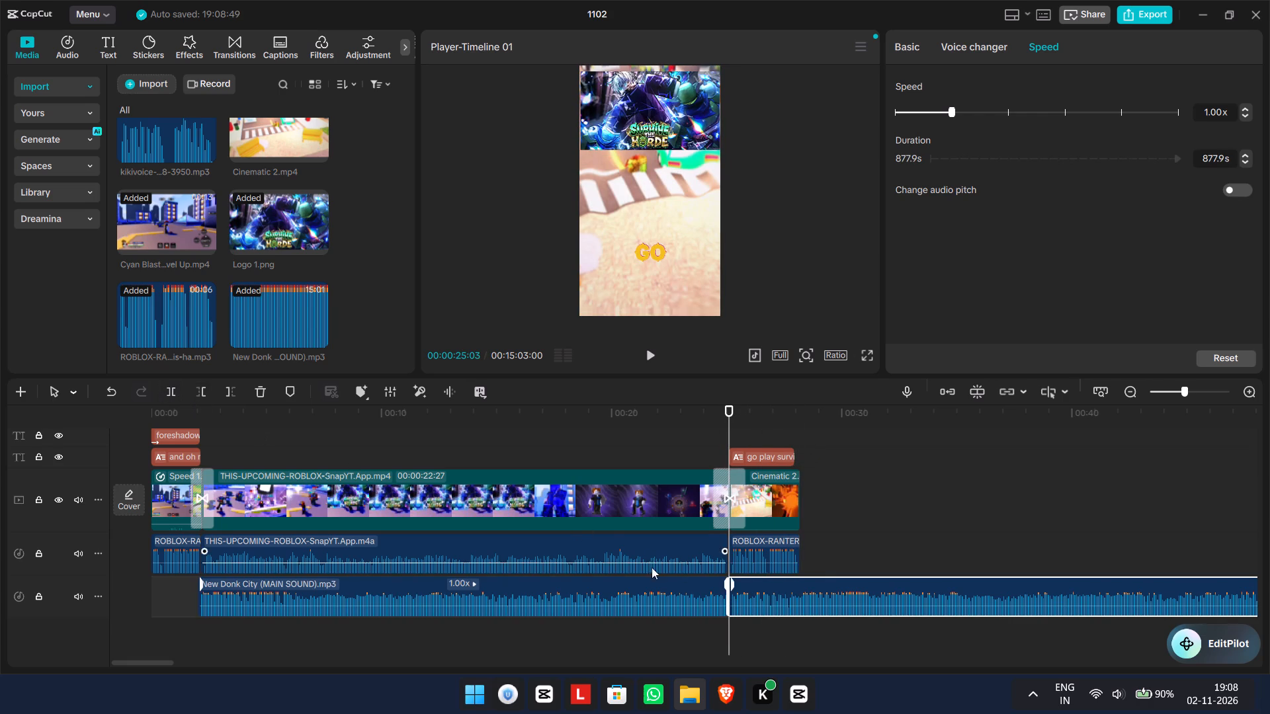
left_click(607, 584)
left_click(253, 386)
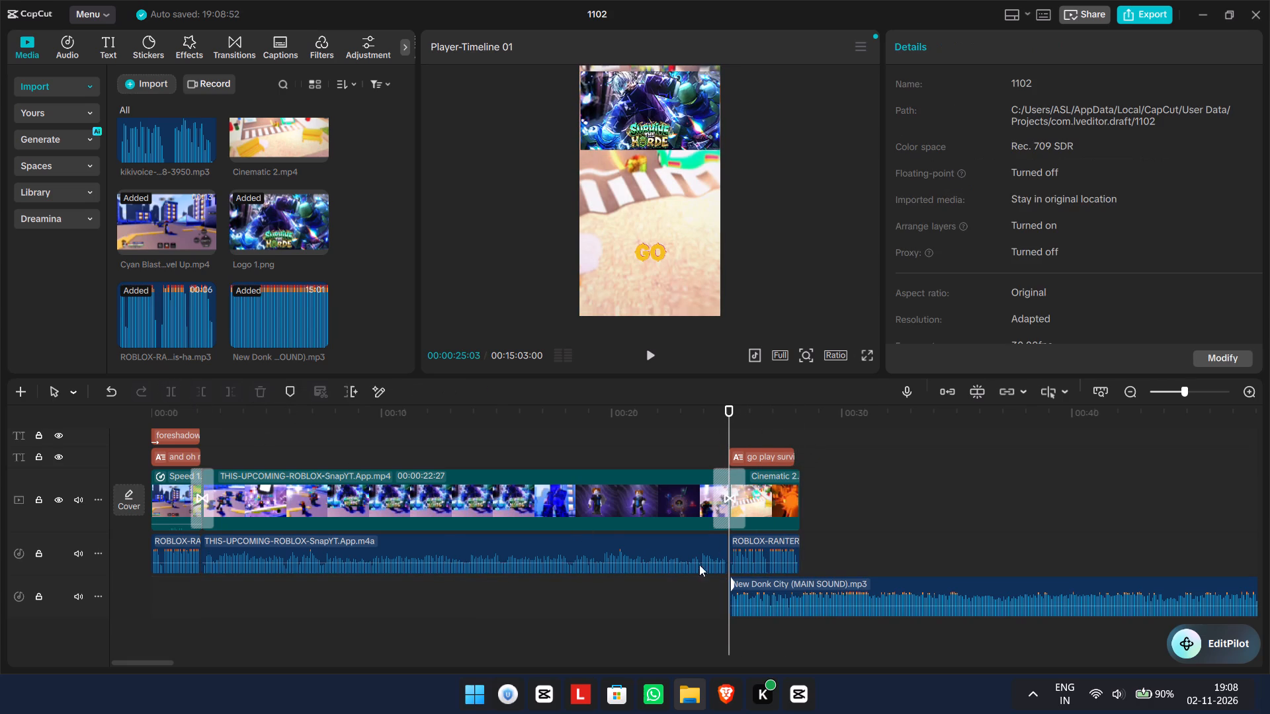
Trim the remaining New Donk City track to end with the video at 00:00:28:03, removing everything after it.
left_click_drag(732, 433, 805, 438)
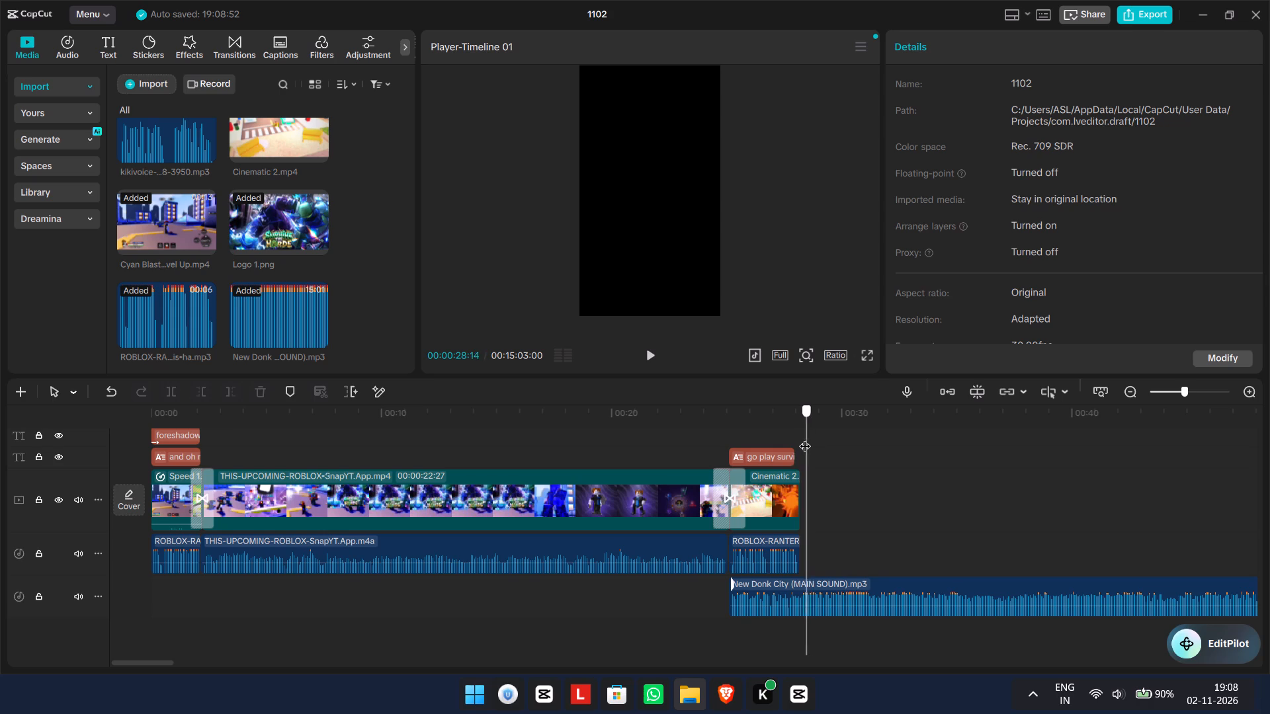
left_click_drag(805, 438, 798, 436)
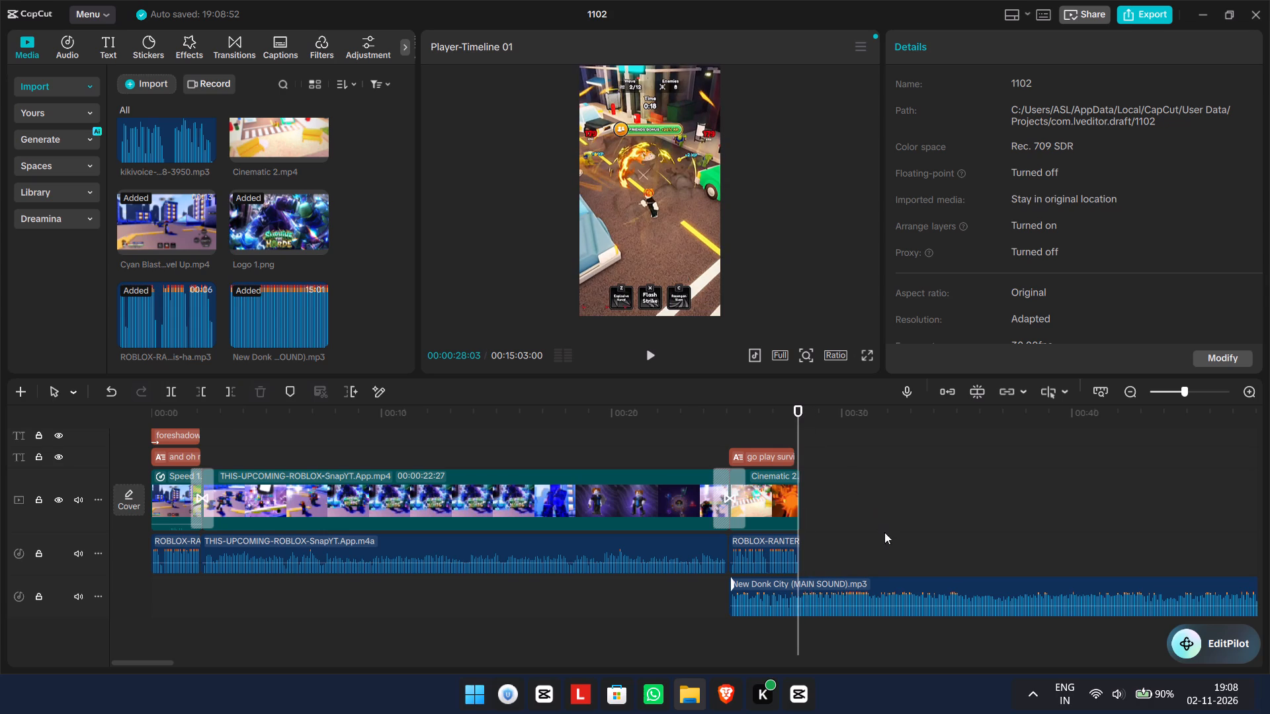
left_click(868, 590)
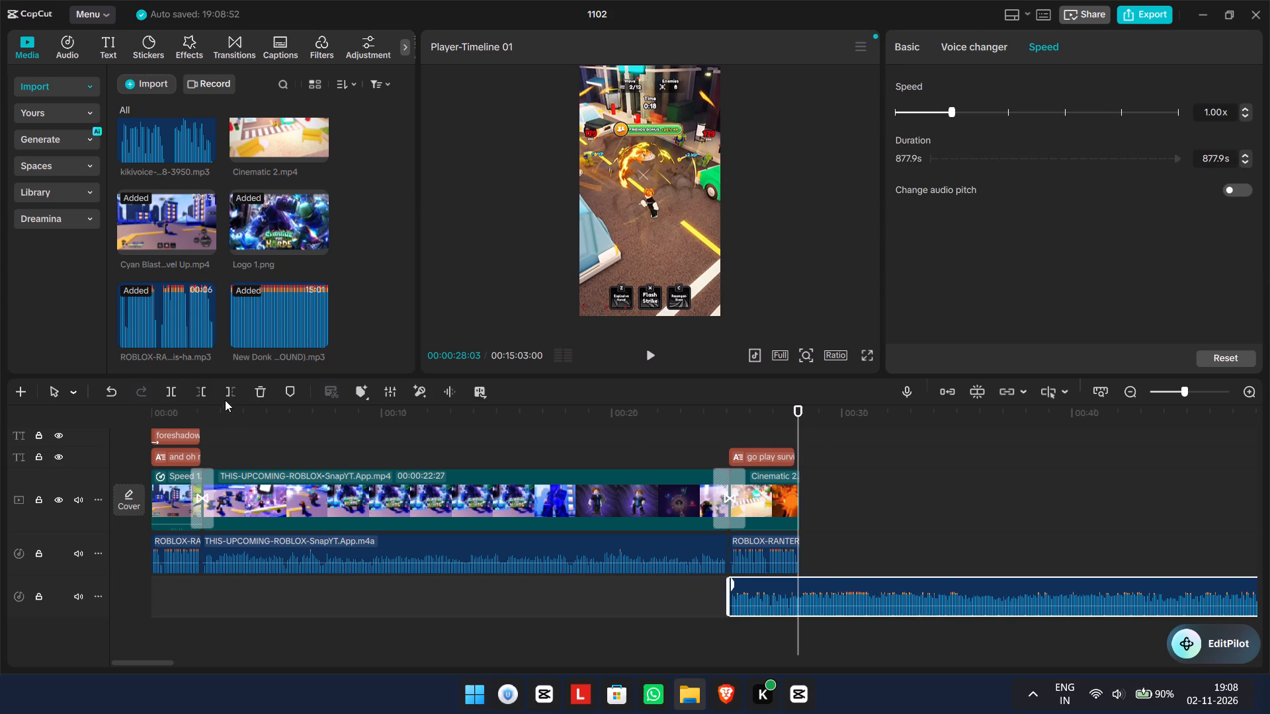
left_click(228, 395)
Turn on loudness normalization for the New Donk City outro clip while playing the video from 00:00:17:02 to the end.
left_click_drag(800, 433, 544, 386)
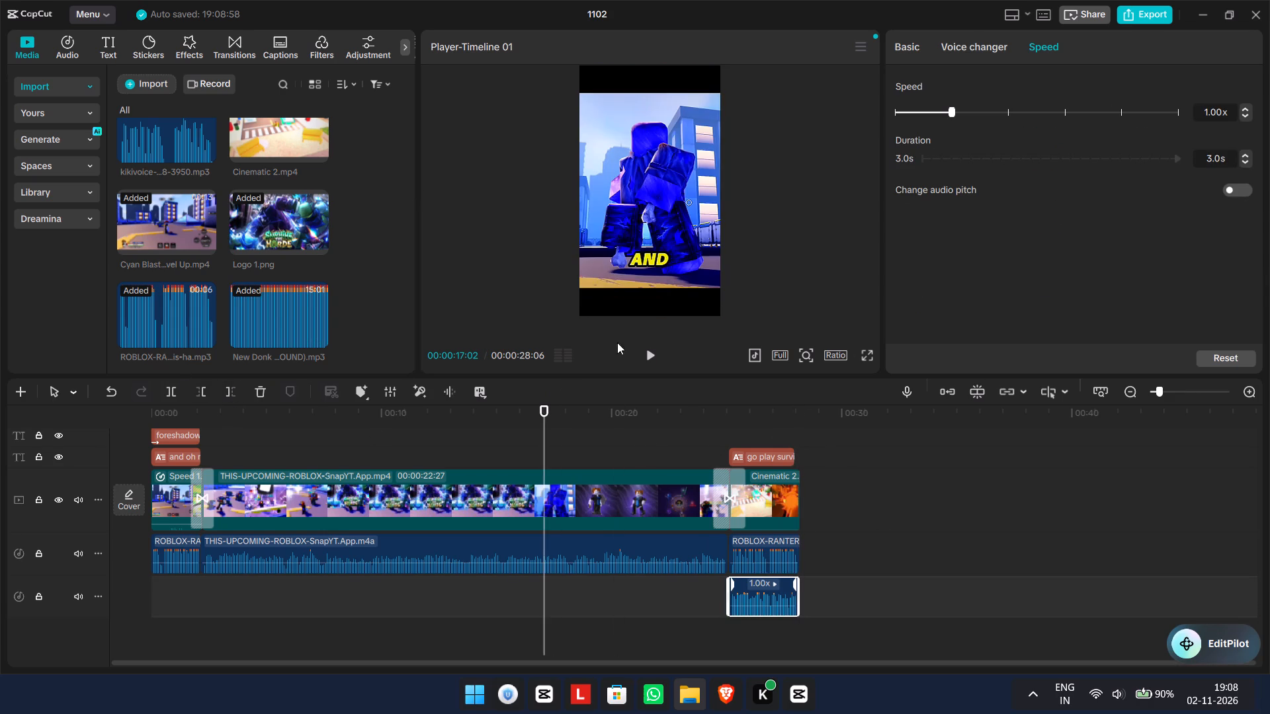
left_click(646, 348)
left_click(973, 52)
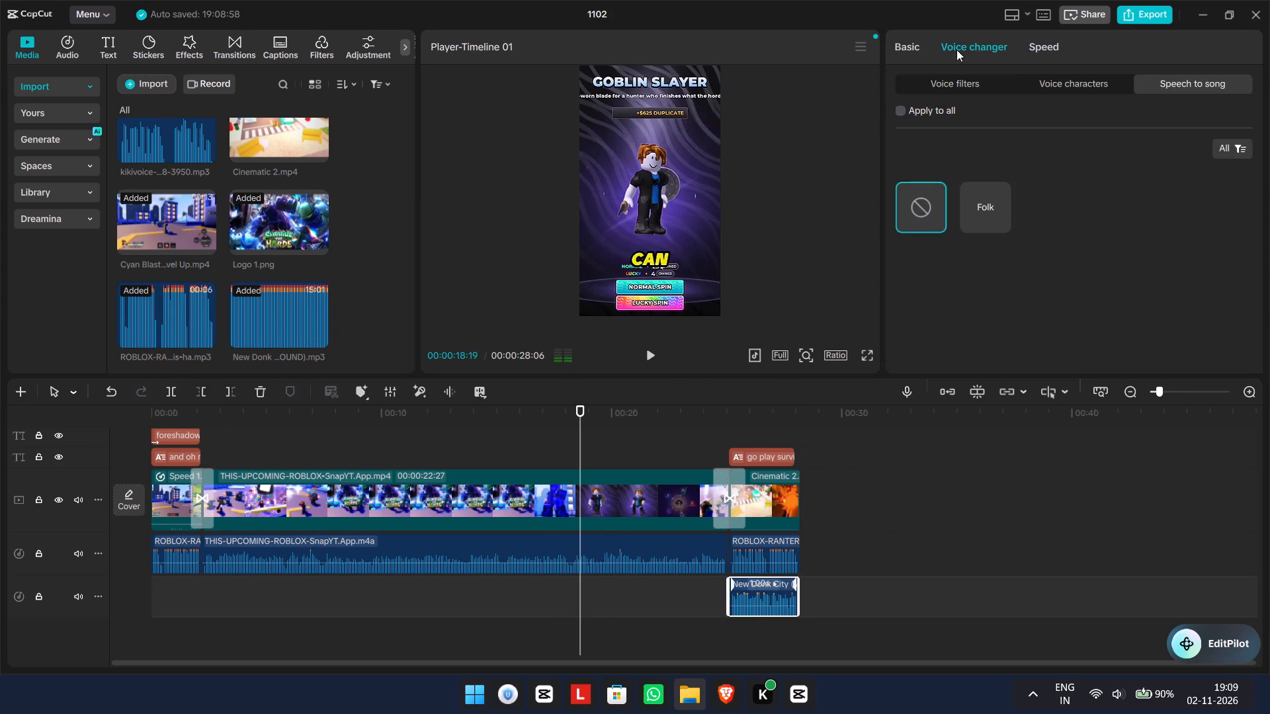
left_click(908, 36)
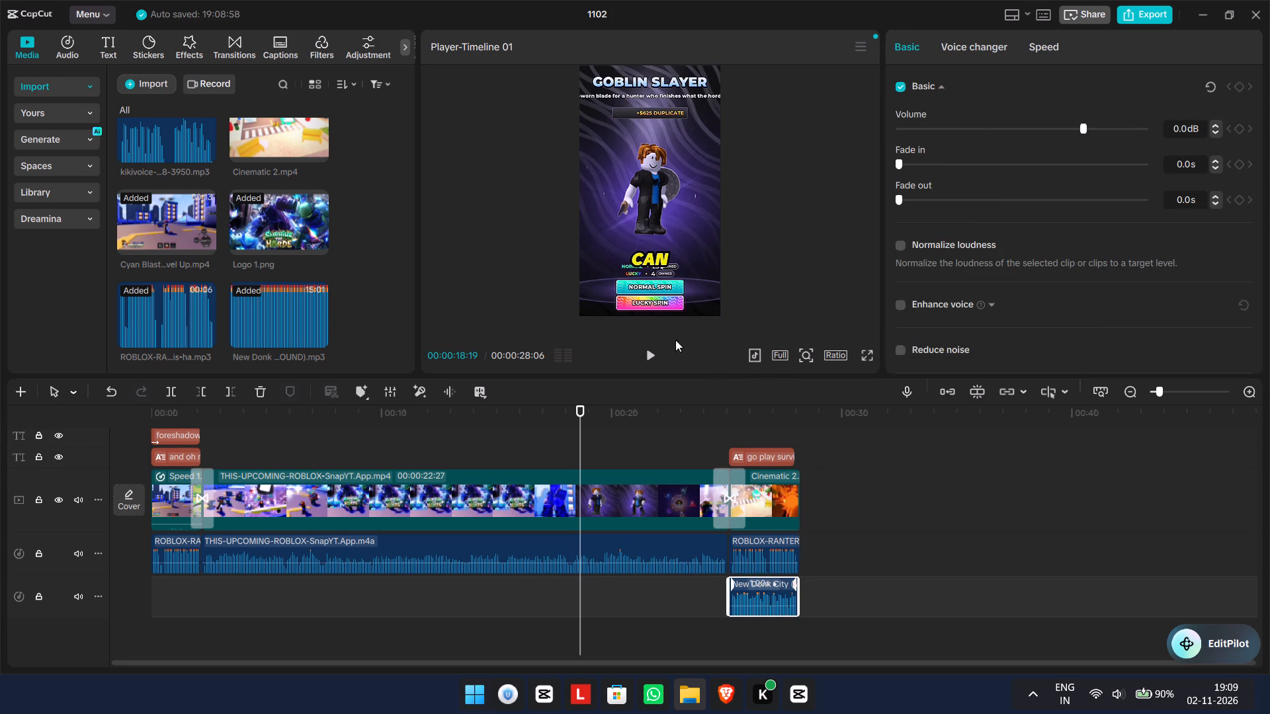
left_click(648, 342)
left_click(648, 368)
left_click(653, 361)
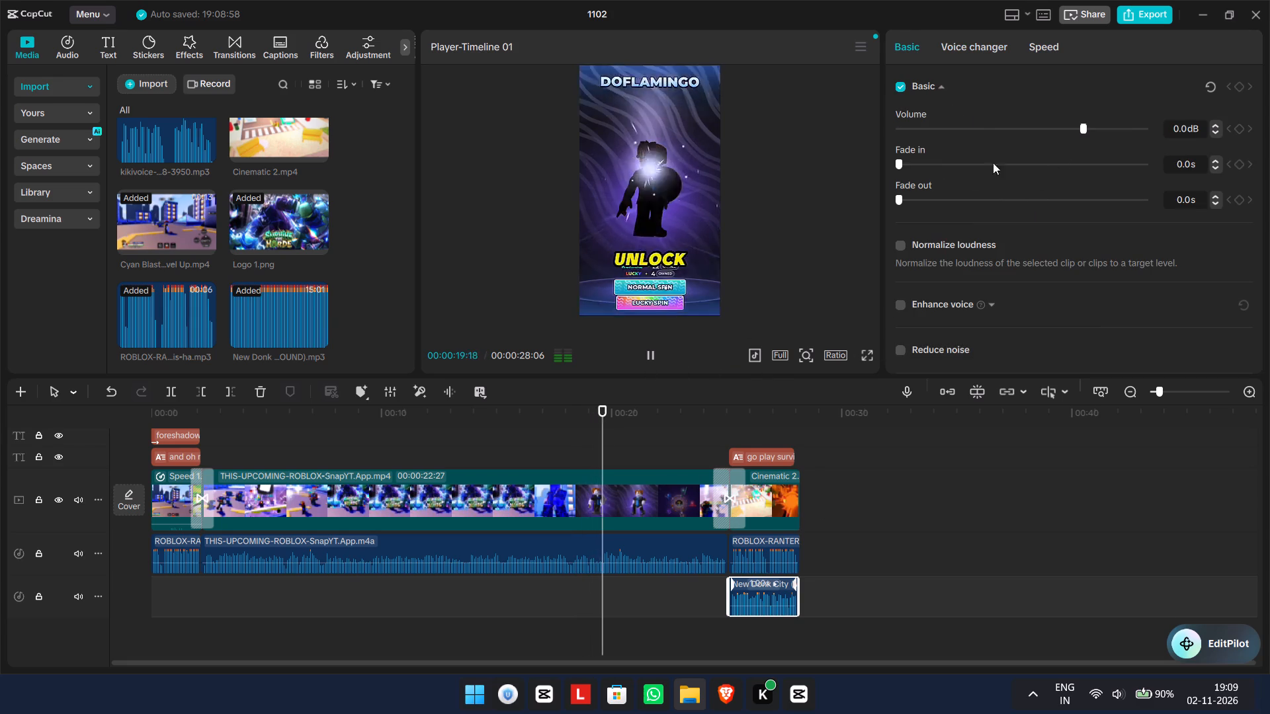
left_click(899, 248)
left_click(650, 350)
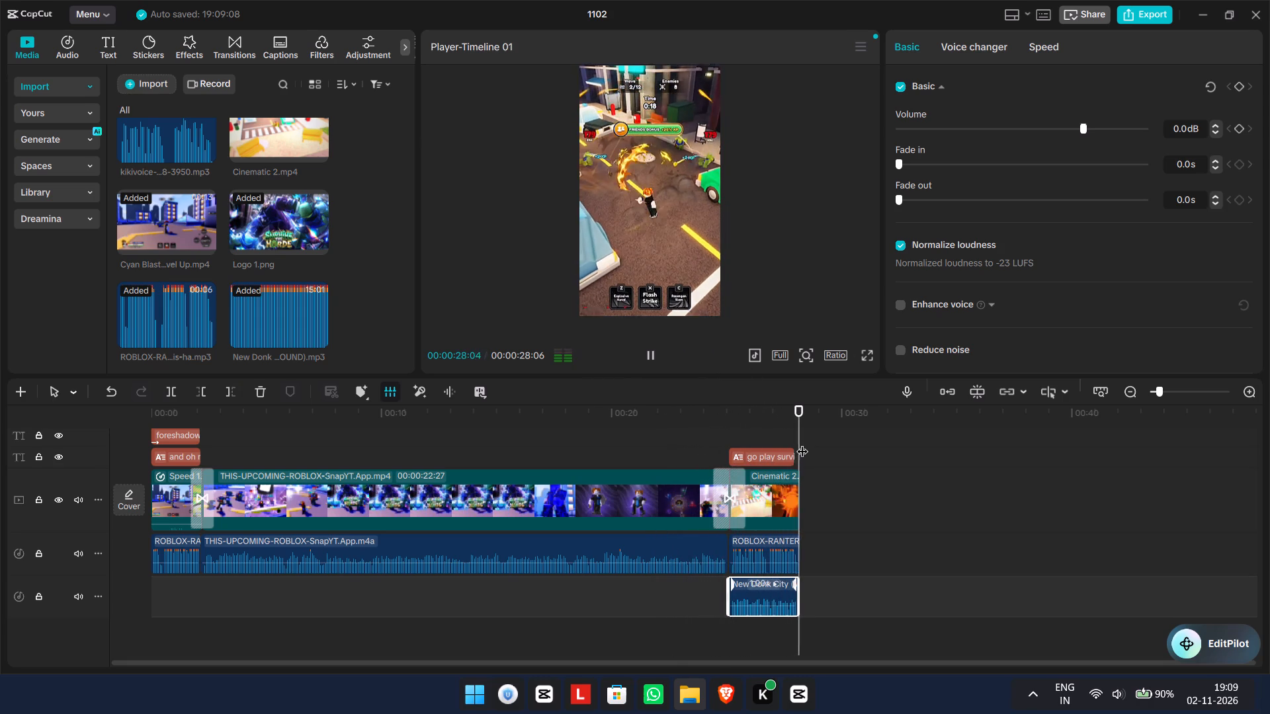
Return to the video's start and import all the sound effect files from the 1st vid folder in Downloads.
left_click_drag(805, 439, 77, 390)
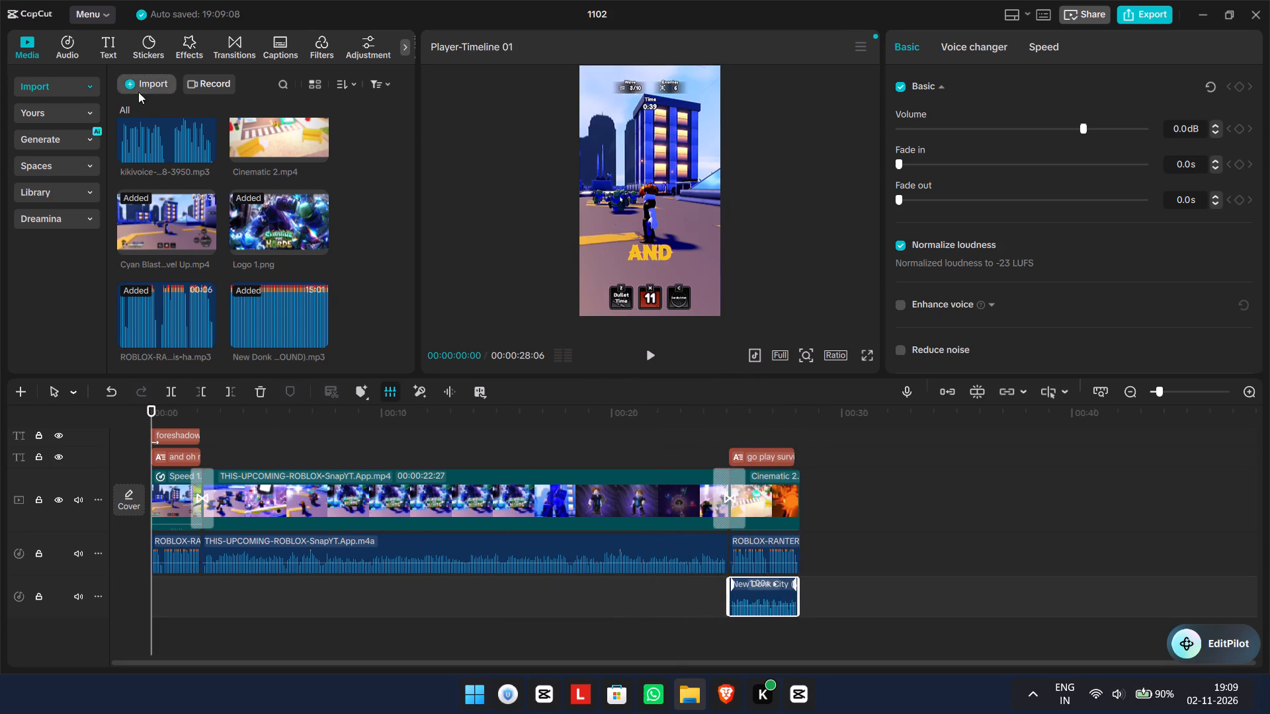
left_click(137, 91)
left_click(167, 120)
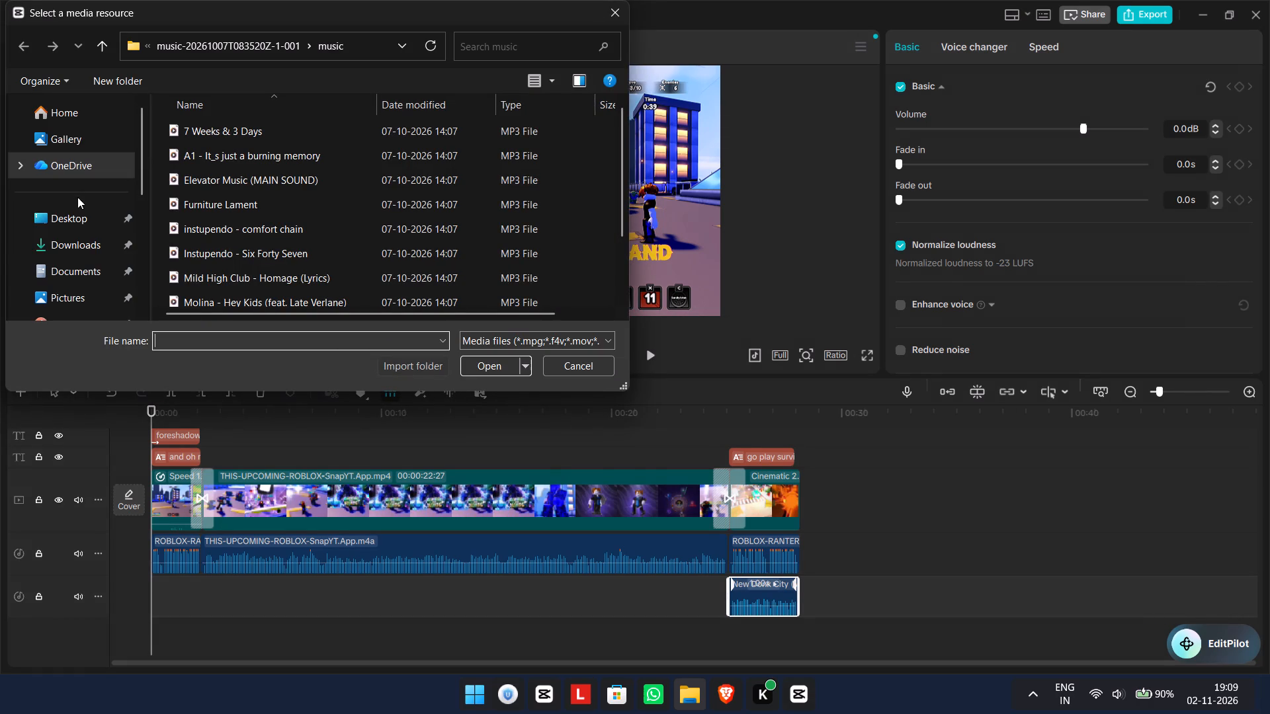
left_click(71, 252)
scroll(261, 265, "down", 3)
scroll(200, 302, "down", 4)
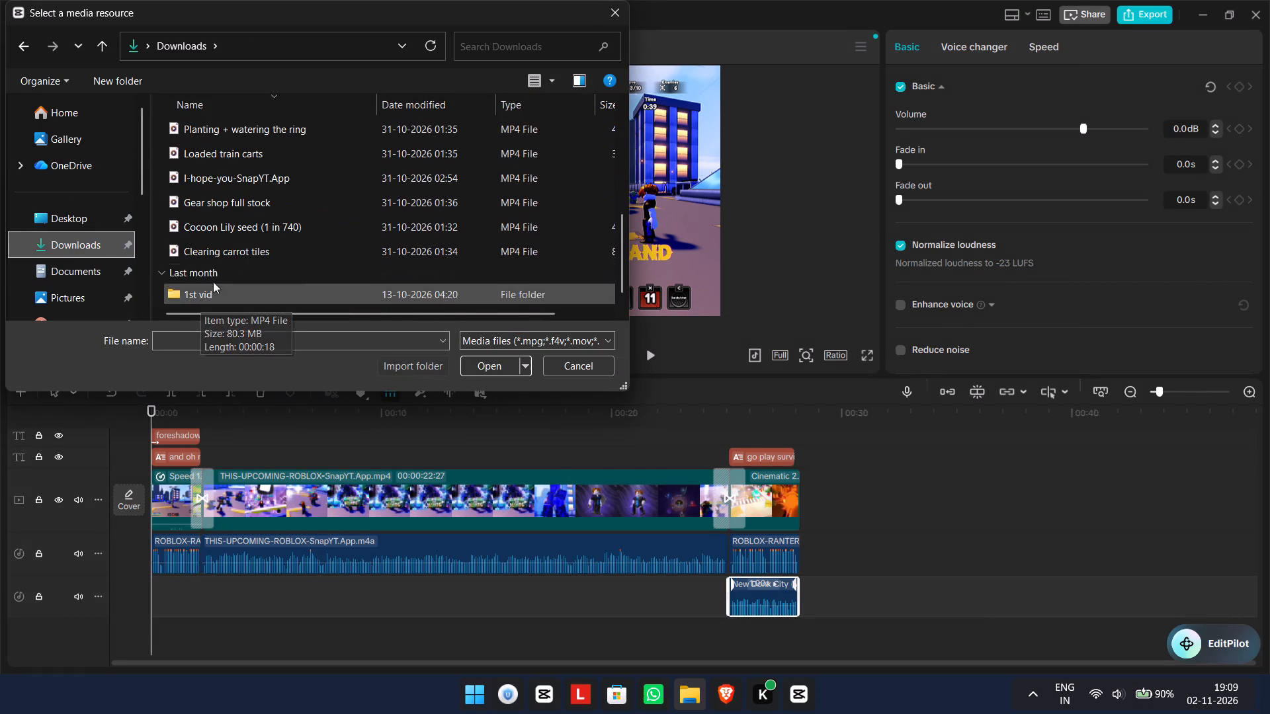
left_click(220, 297)
left_click(220, 297)
left_click(220, 296)
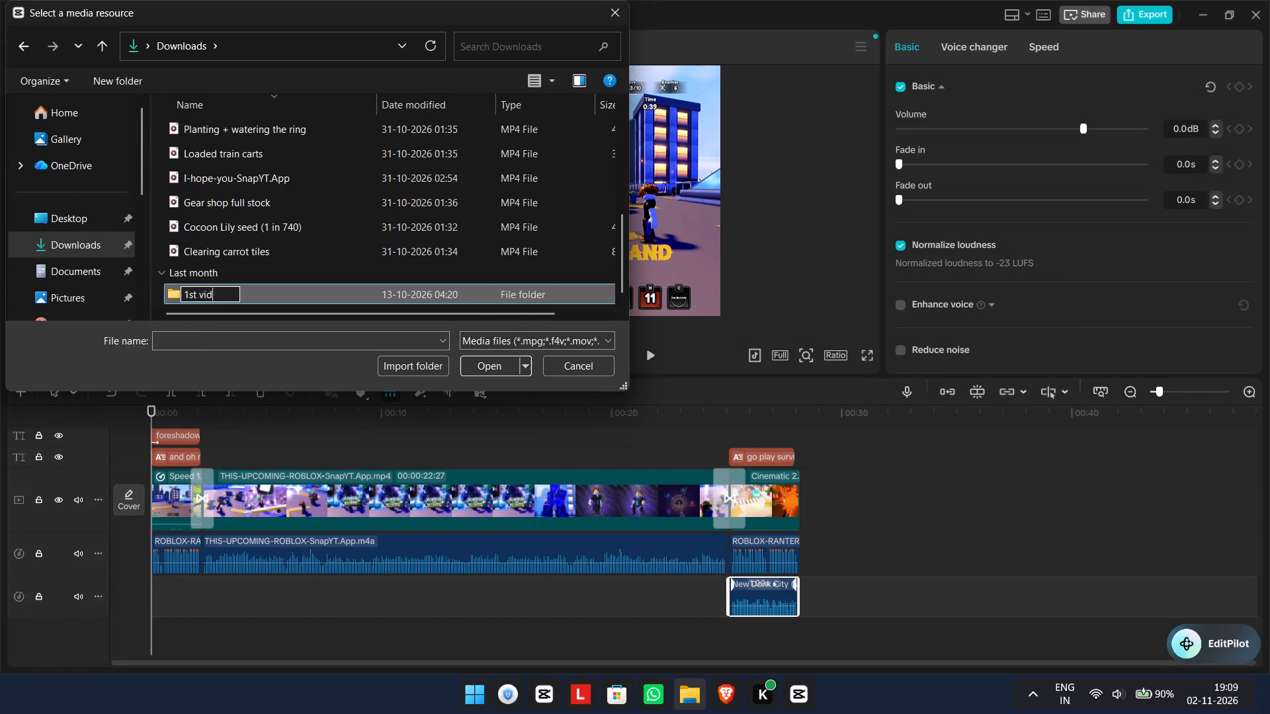
double_click(273, 299)
left_click(189, 130)
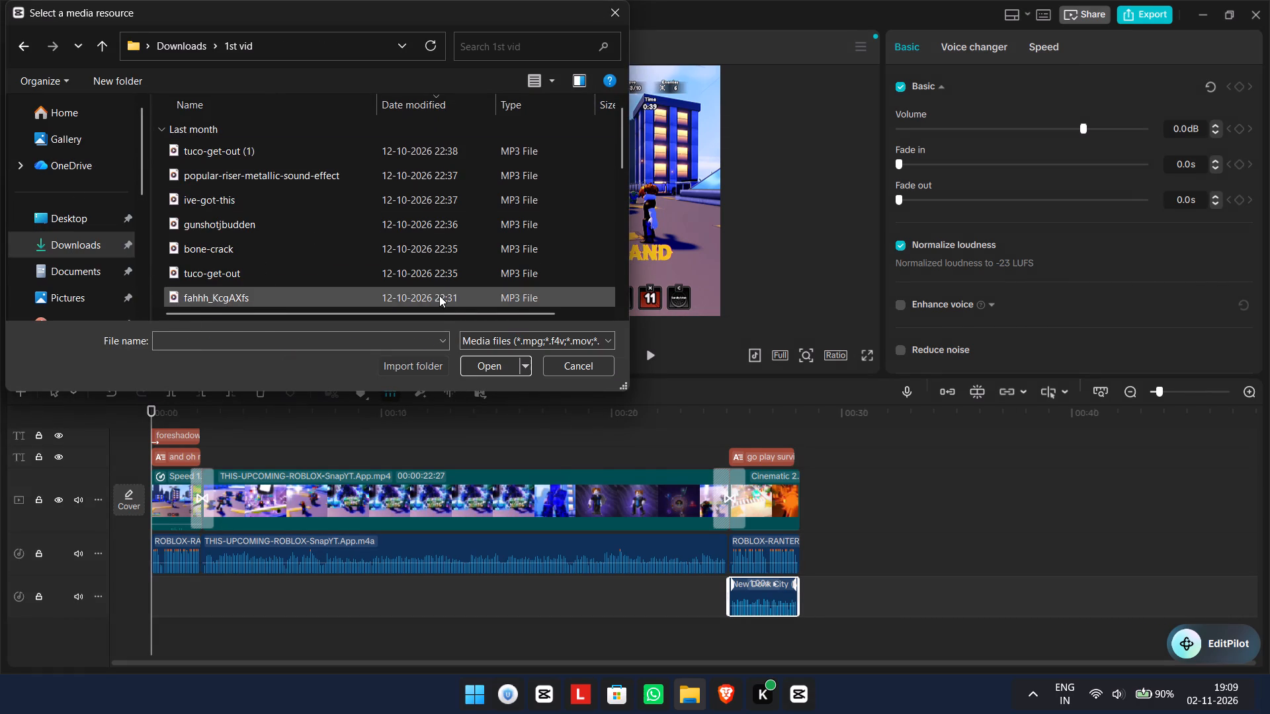
left_click(490, 360)
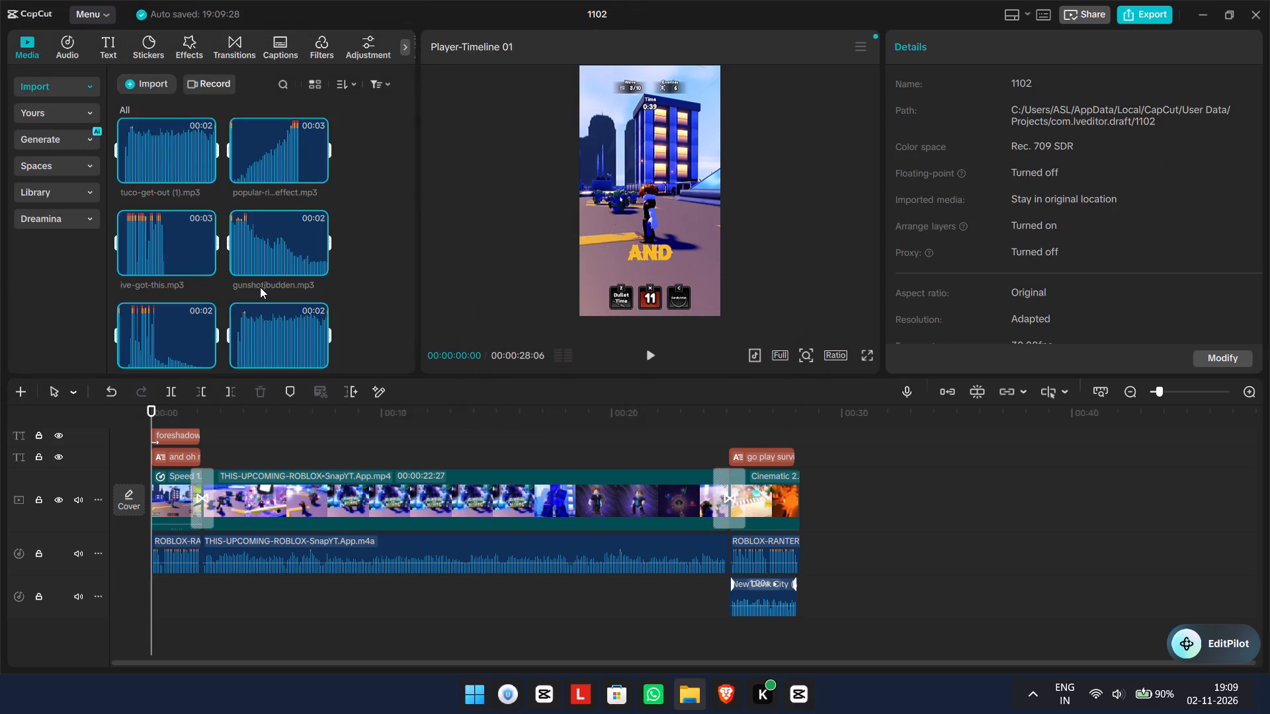
Look through the imported sound effects and preview fahhh_KcgAXfs.mp3.
scroll(253, 284, "down", 10)
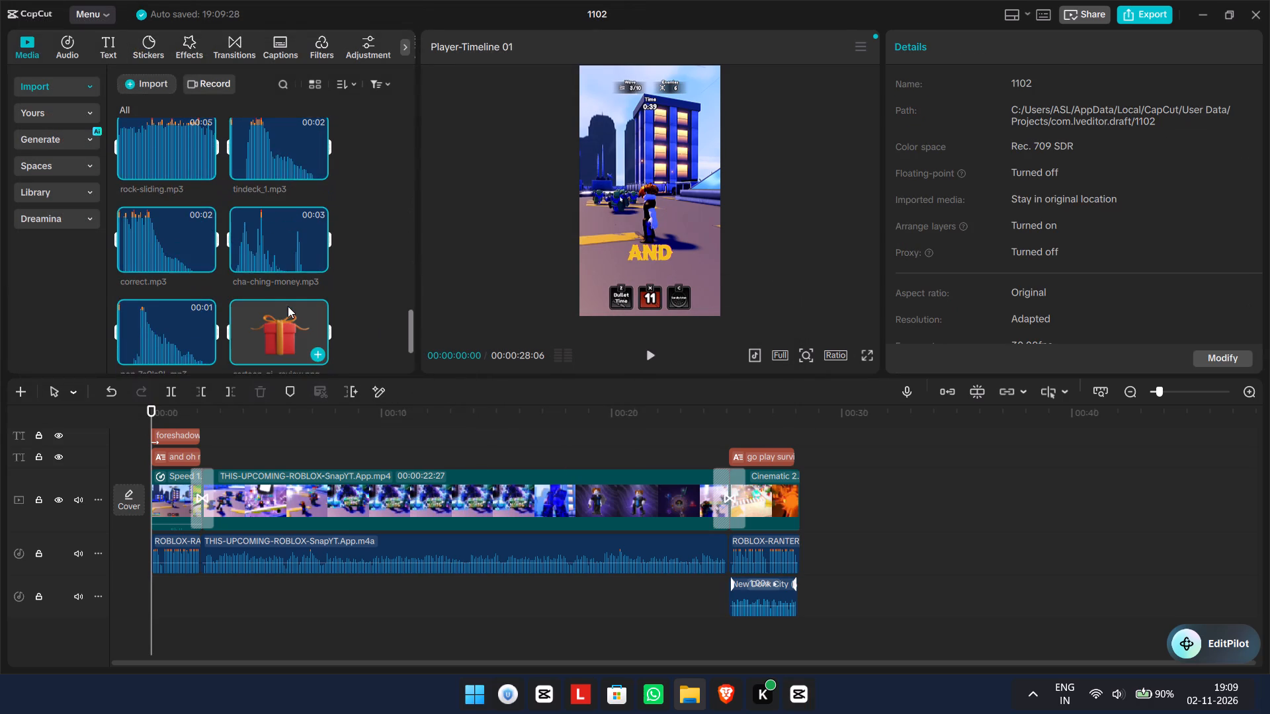
scroll(288, 306, "up", 2)
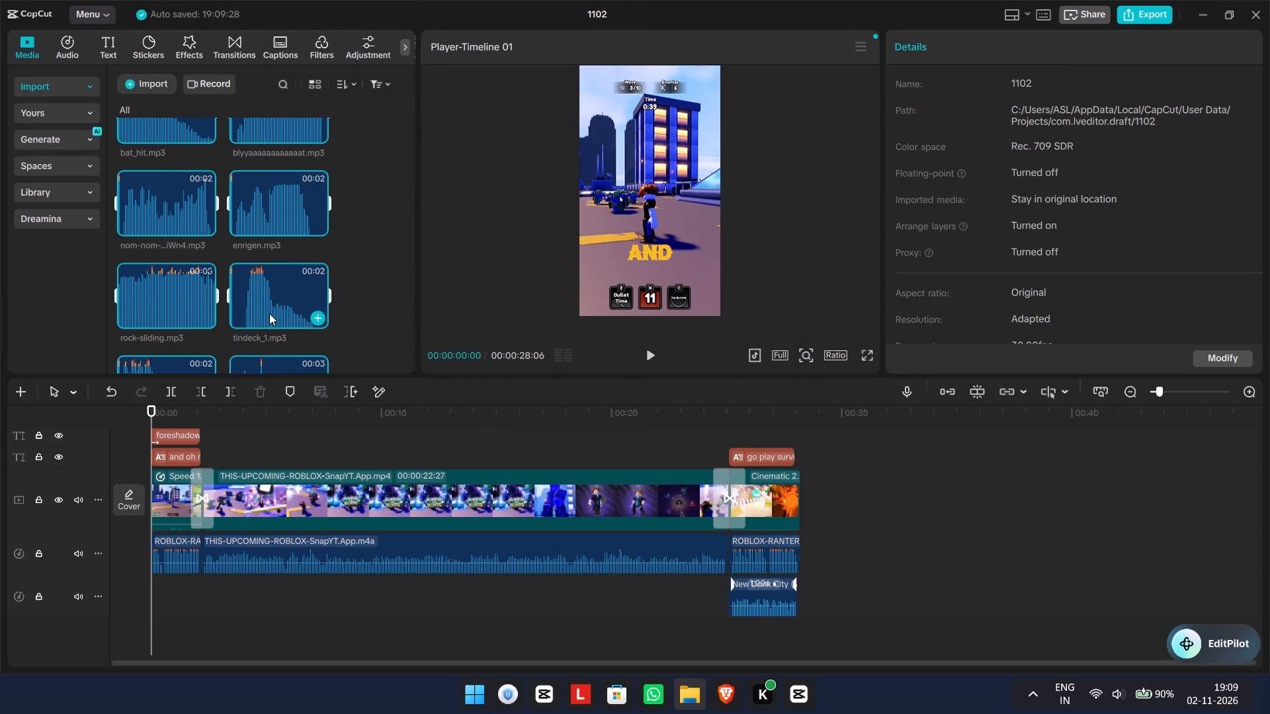
scroll(272, 292, "up", 2)
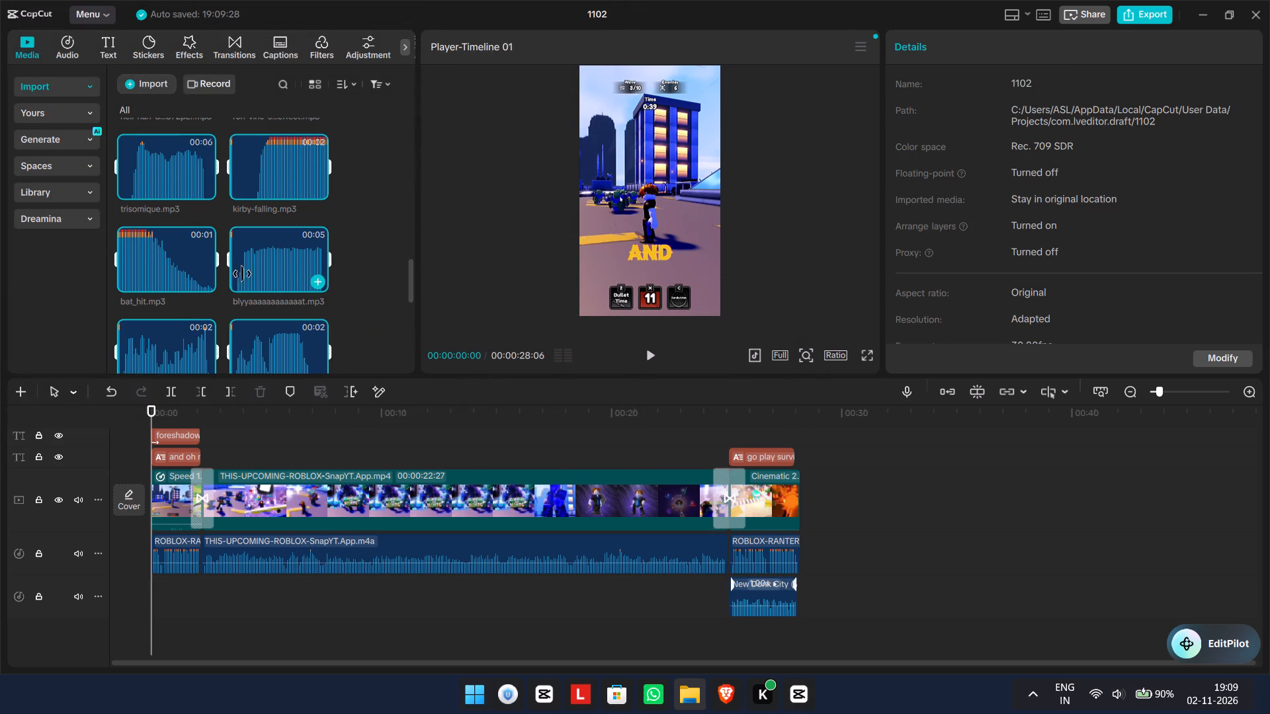
scroll(259, 213, "up", 2)
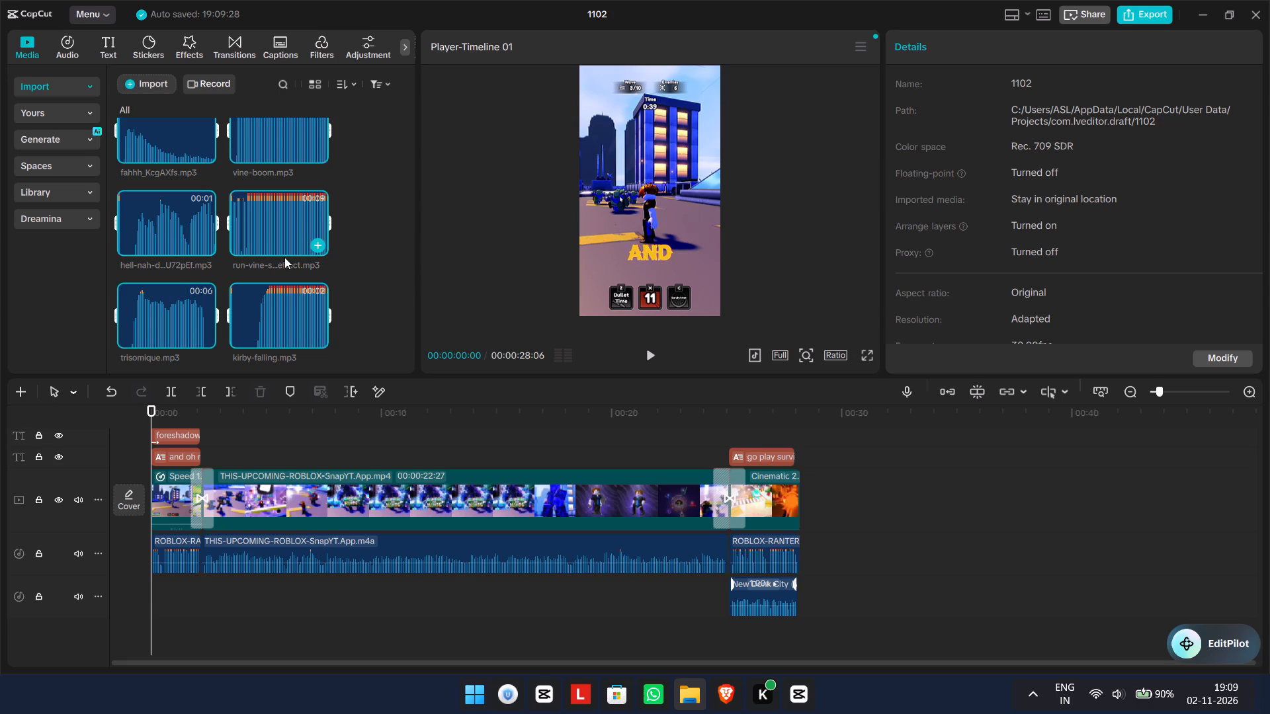
scroll(216, 181, "up", 1)
left_click(152, 208)
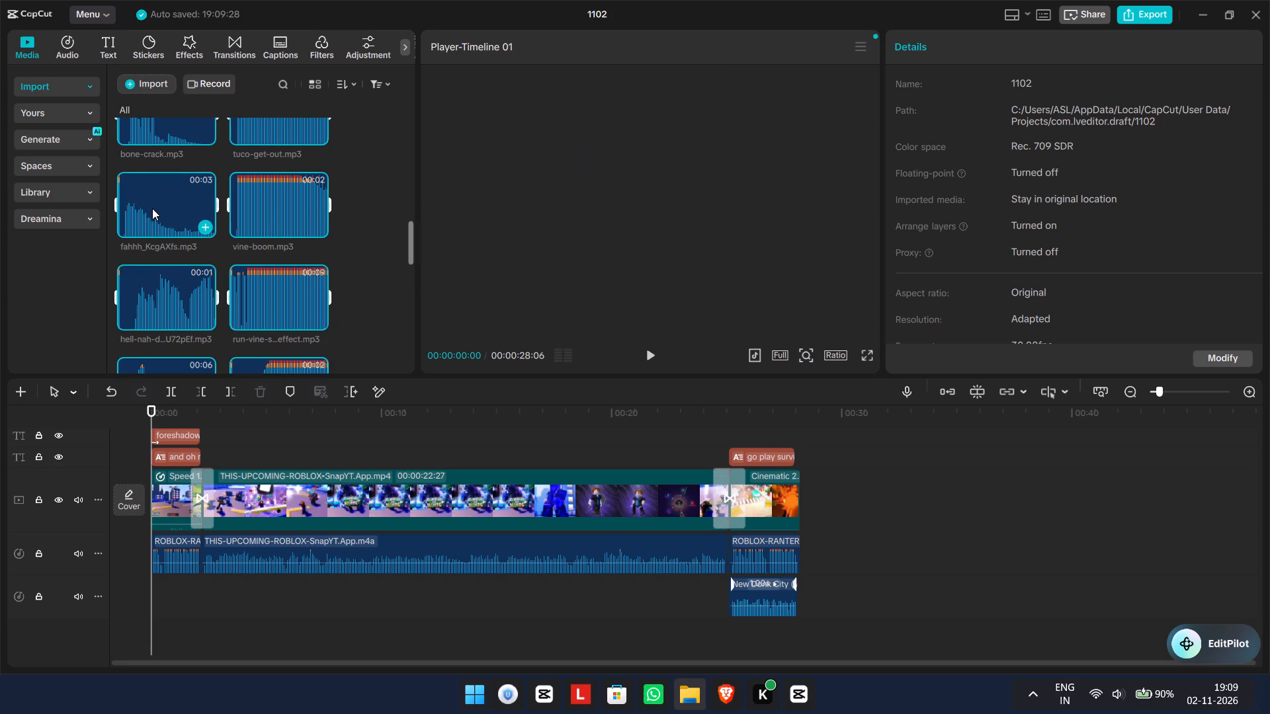
scroll(167, 213, "up", 3)
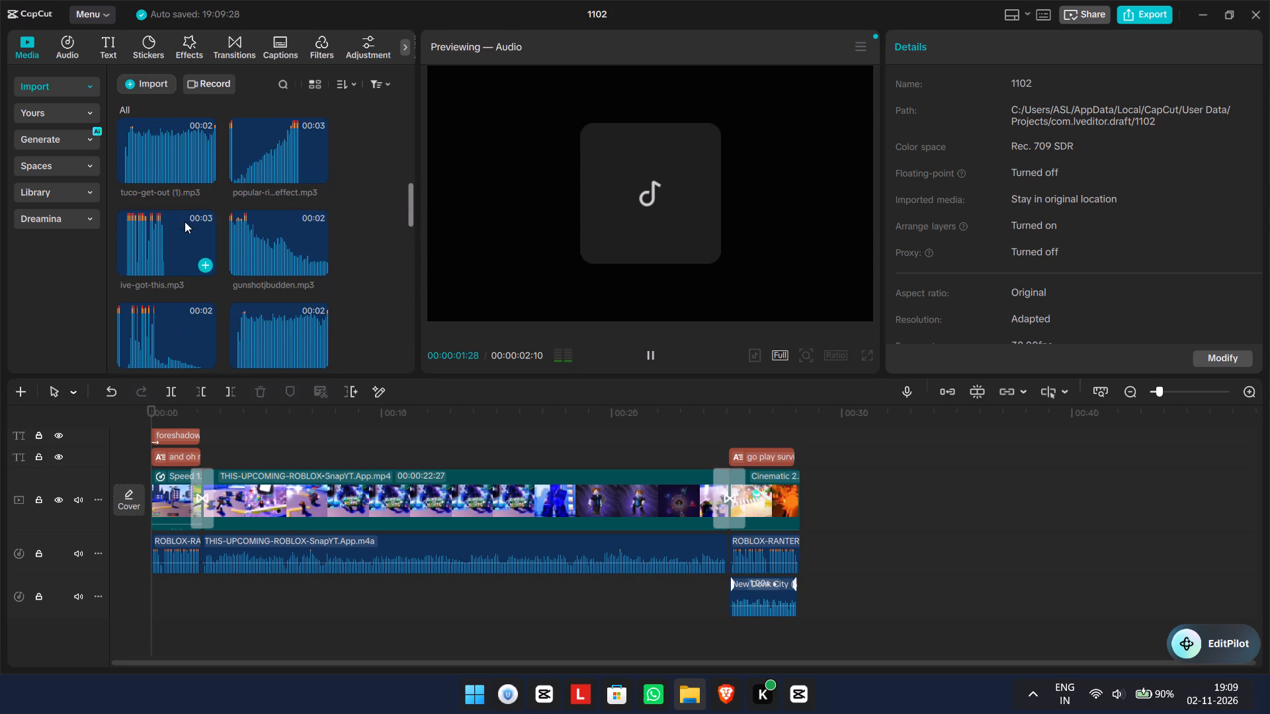
Preview the popular-riser metallic sound effect, place it at 00:00:00:00 on the music track, and play the video with it.
left_click(272, 179)
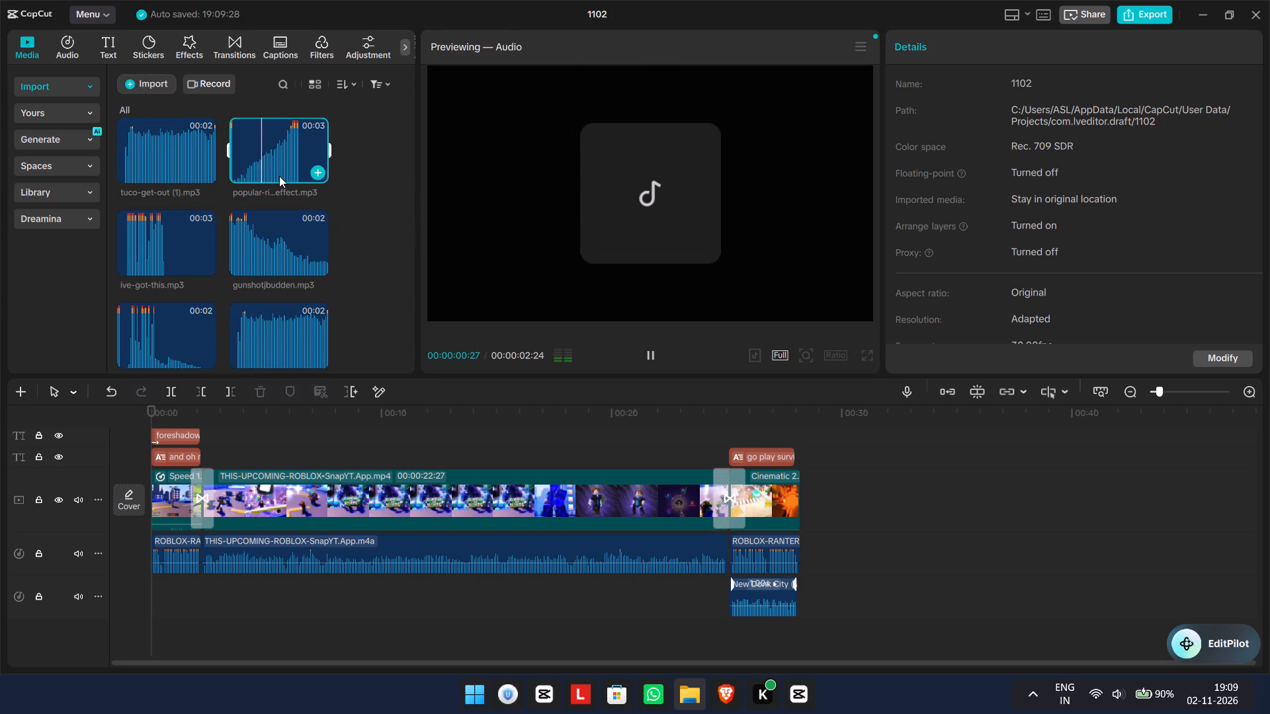
left_click_drag(286, 149, 150, 588)
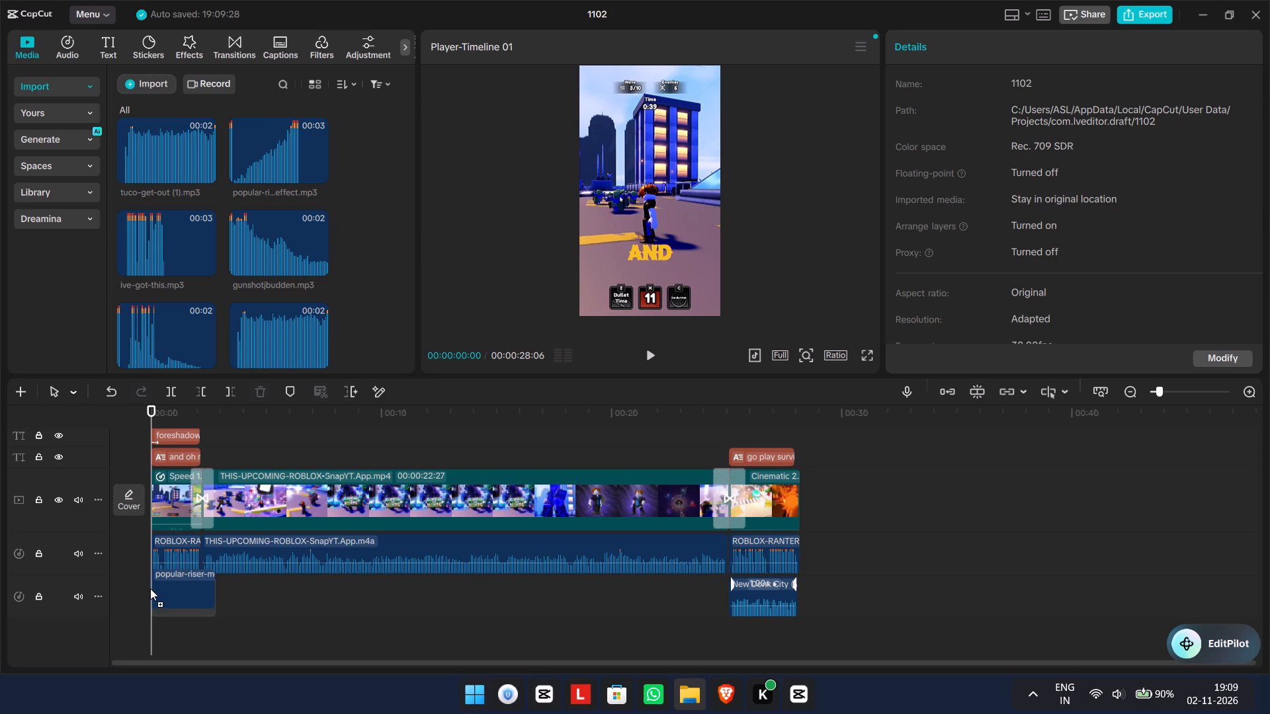
left_click_drag(150, 588, 151, 593)
left_click(652, 366)
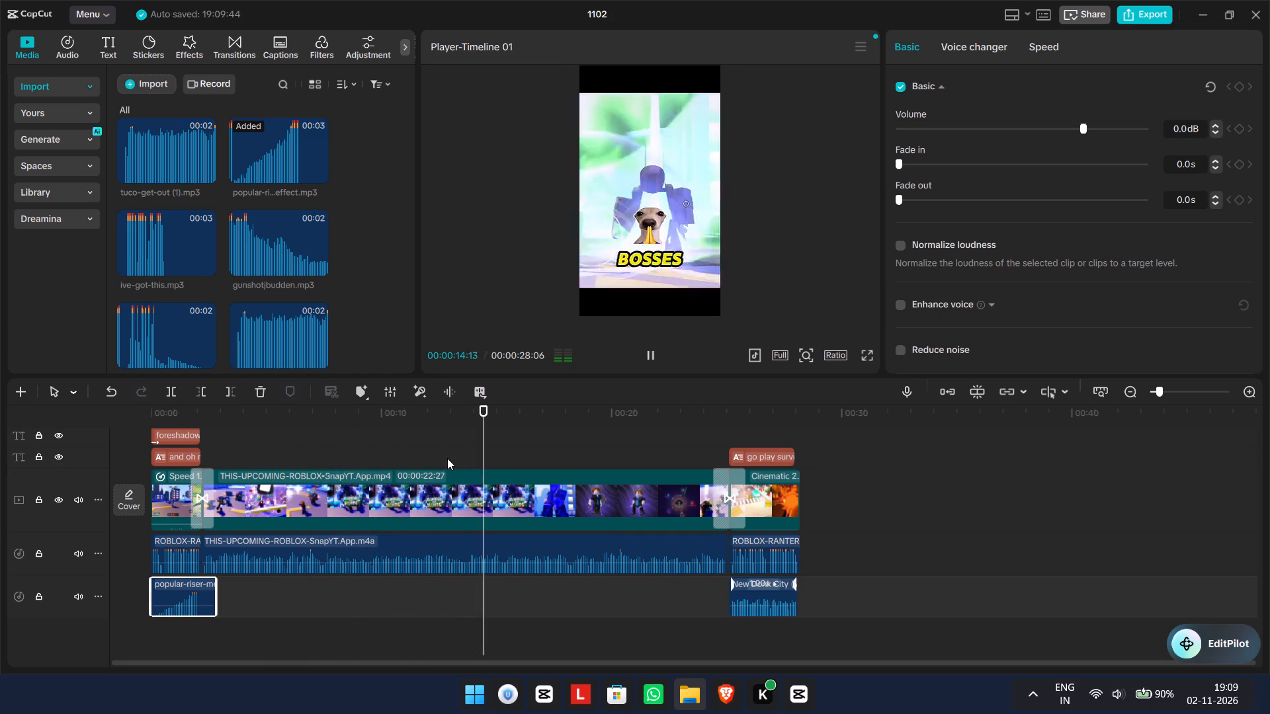
Place the ive-got-this.mp3 sound effect on the music track at 00:00:14:09, where the BOSSES caption appears.
left_click_drag(513, 446, 501, 443)
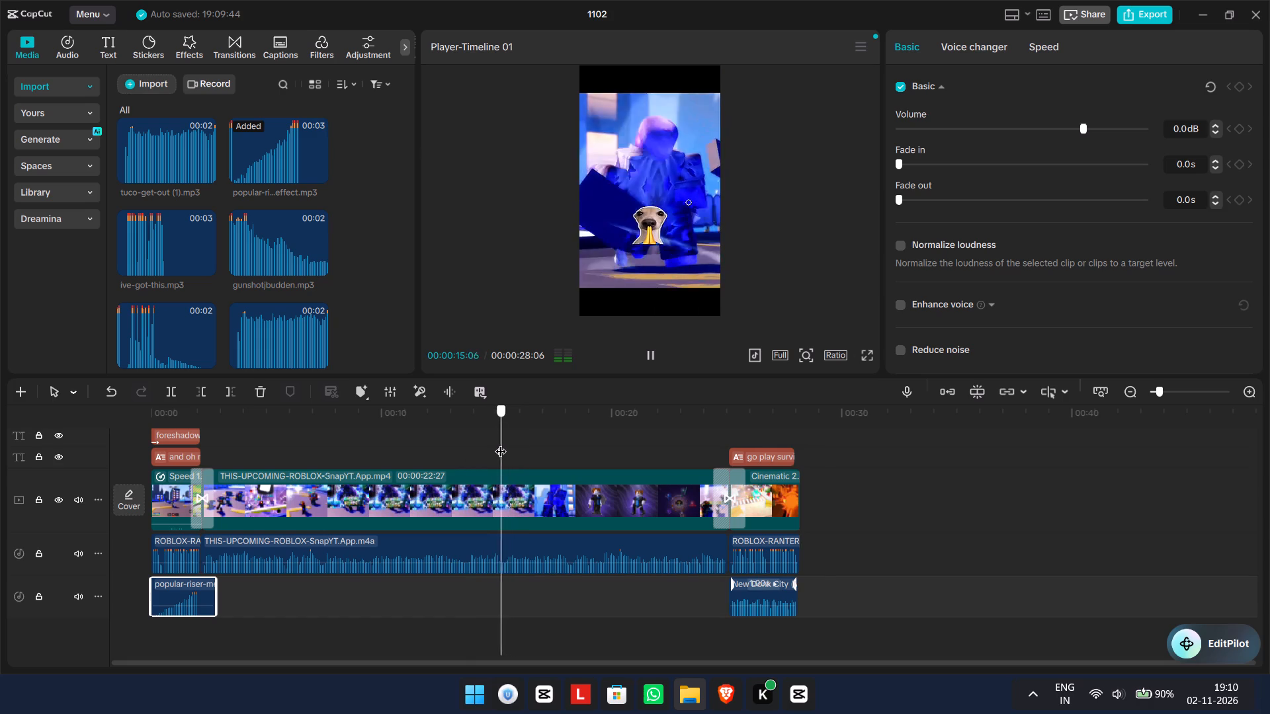
left_click_drag(501, 443, 479, 438)
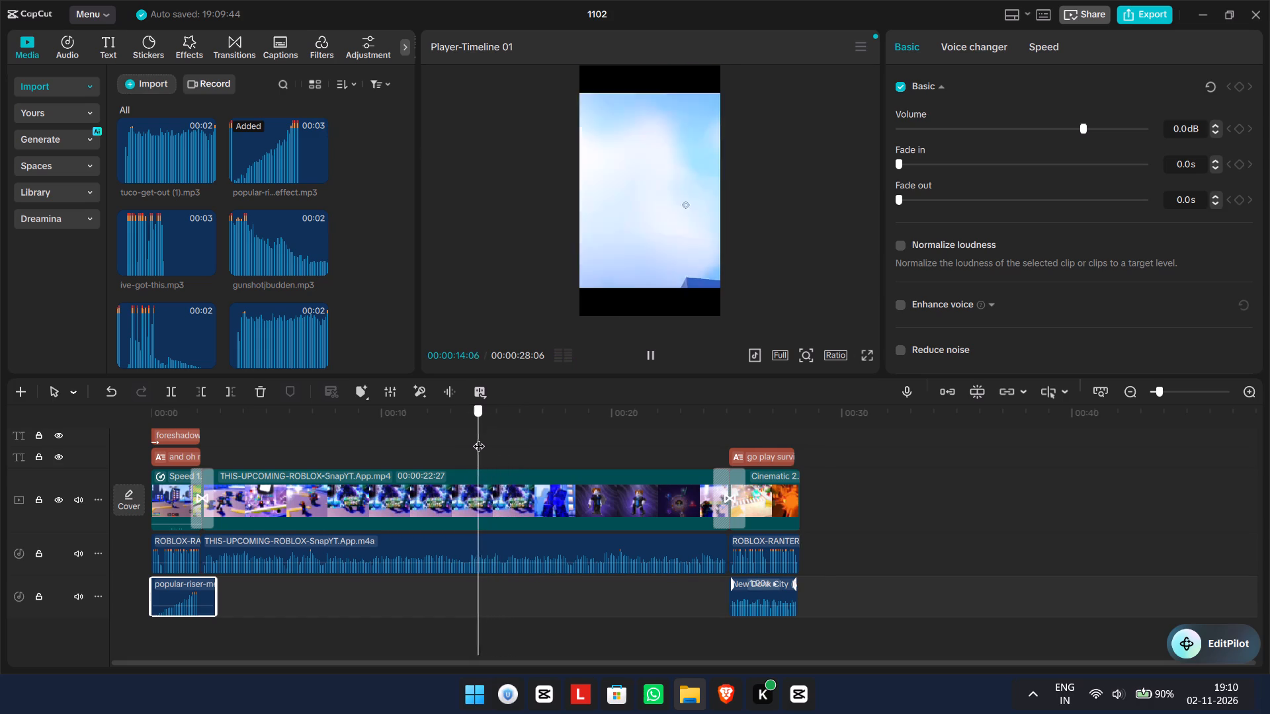
left_click_drag(479, 438, 480, 438)
left_click_drag(156, 258, 538, 621)
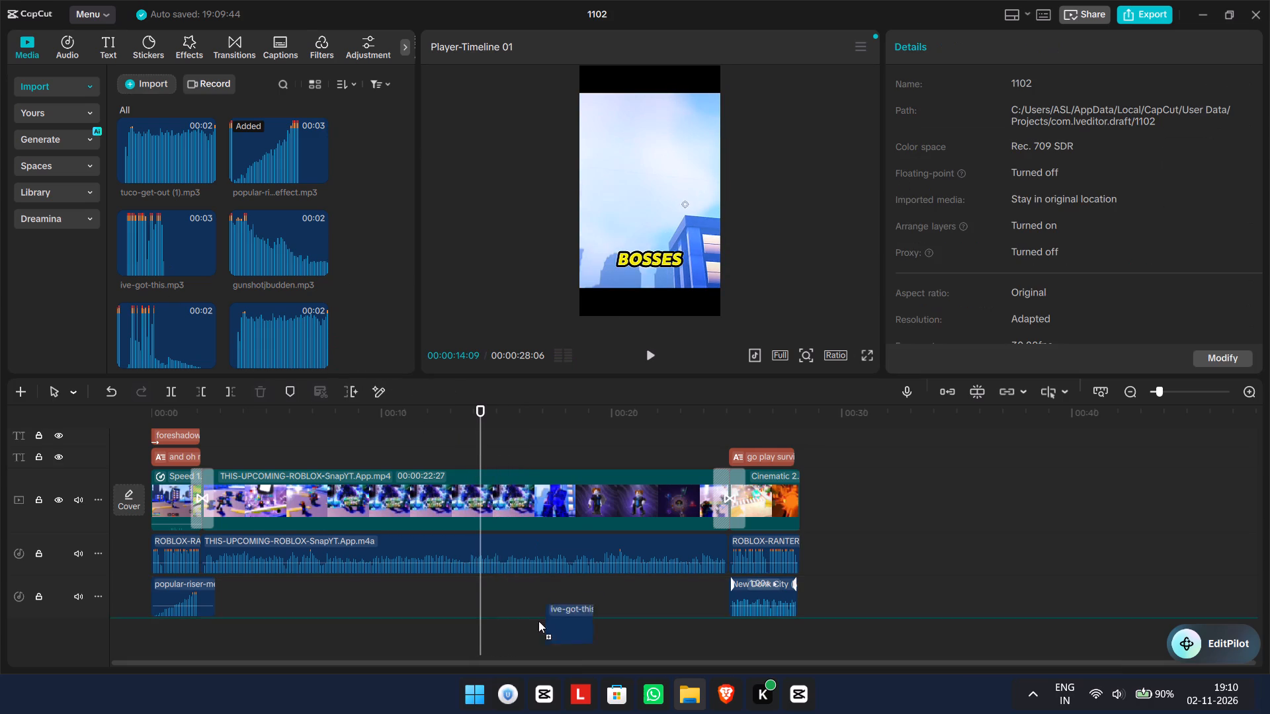
left_click_drag(538, 621, 478, 593)
Lower the ive-got-this sound effect's volume to -6.9 dB and play the video from 00:00:11:07 to hear it.
left_click(646, 362)
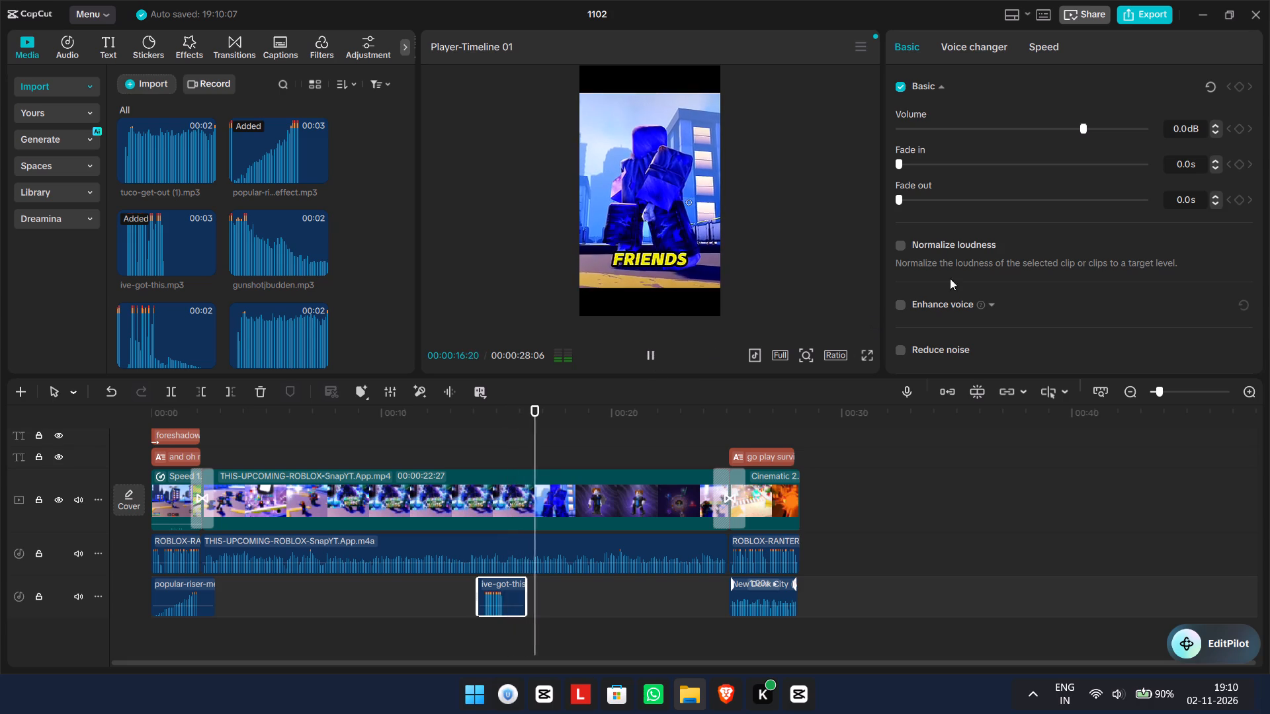
left_click_drag(1078, 130, 1068, 129)
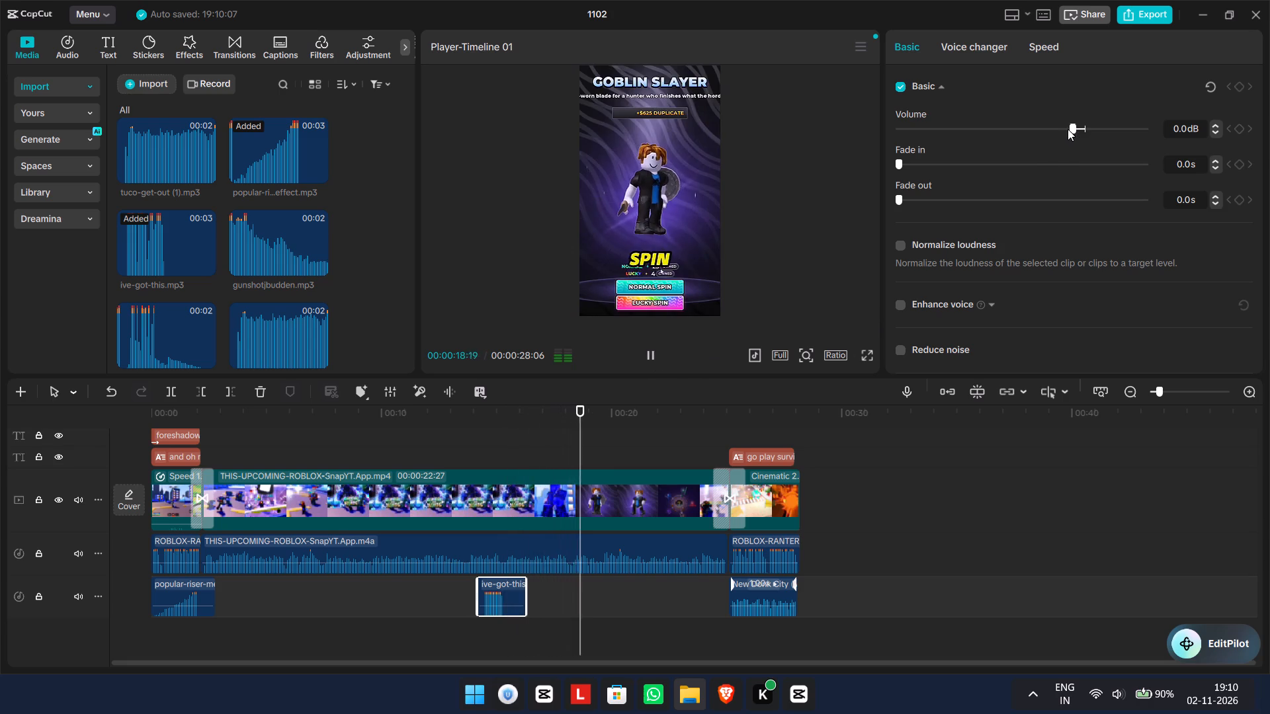
left_click_drag(1068, 129, 1059, 128)
left_click_drag(604, 414, 410, 397)
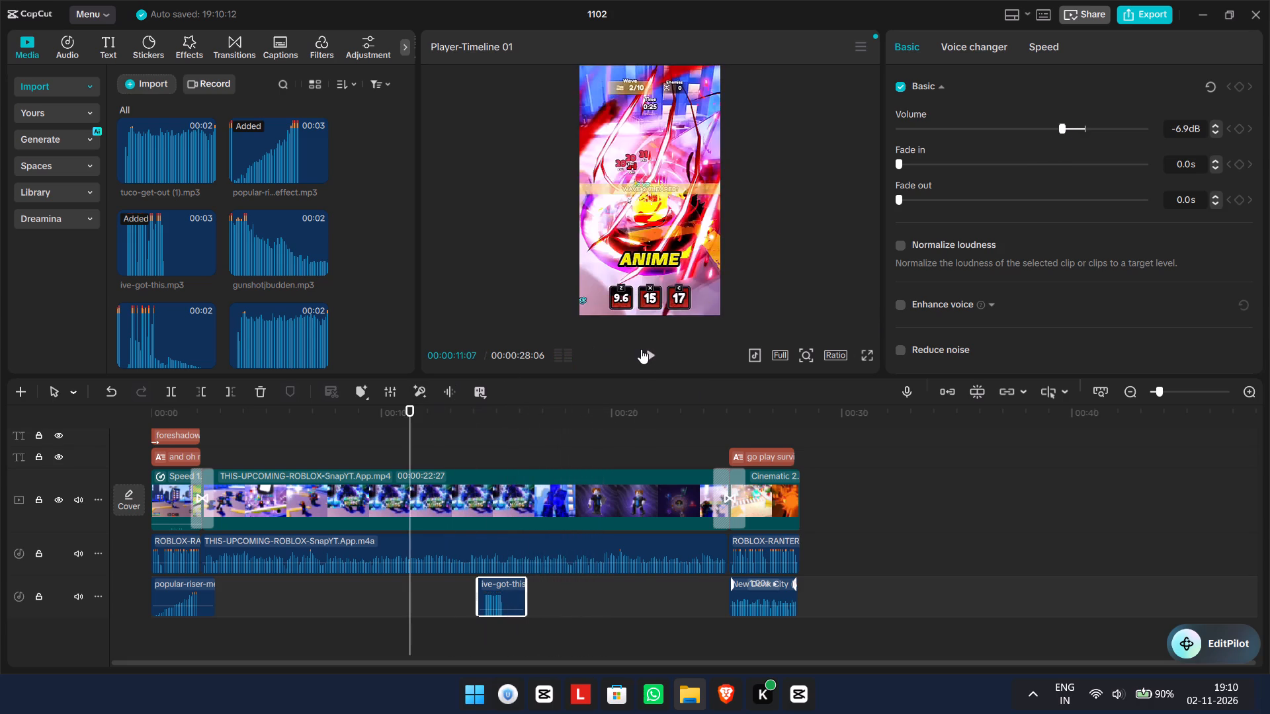
left_click(641, 350)
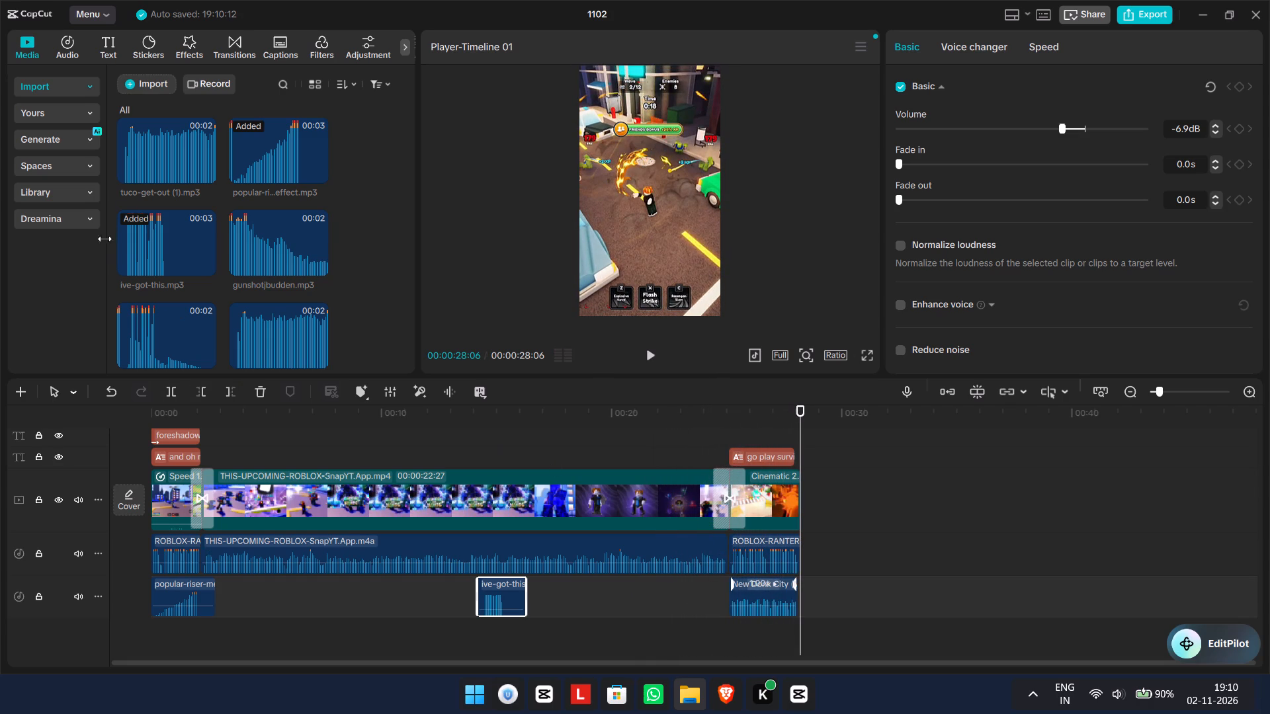
Place the pop_7e9ls8L.mp3 sound effect on a new audio track at the outro clip's start, about 25 seconds, and play the outro.
scroll(171, 259, "down", 8)
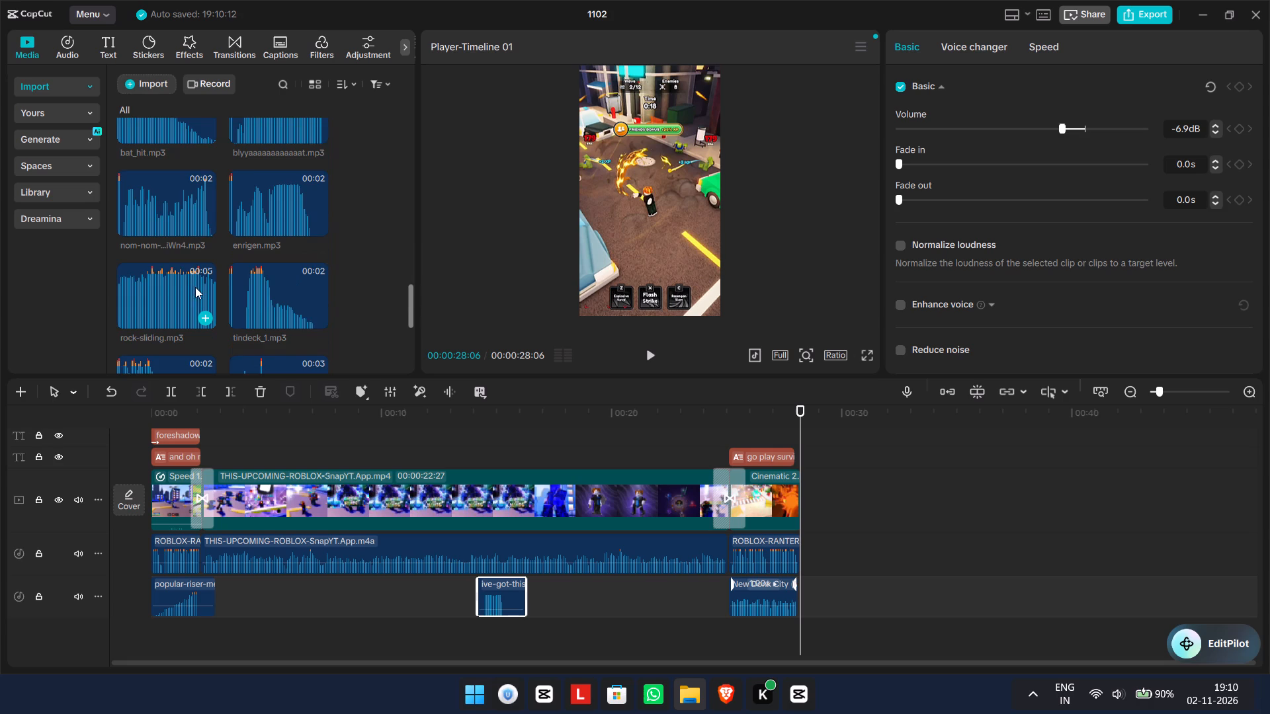
scroll(198, 291, "down", 5)
left_click_drag(140, 239, 687, 579)
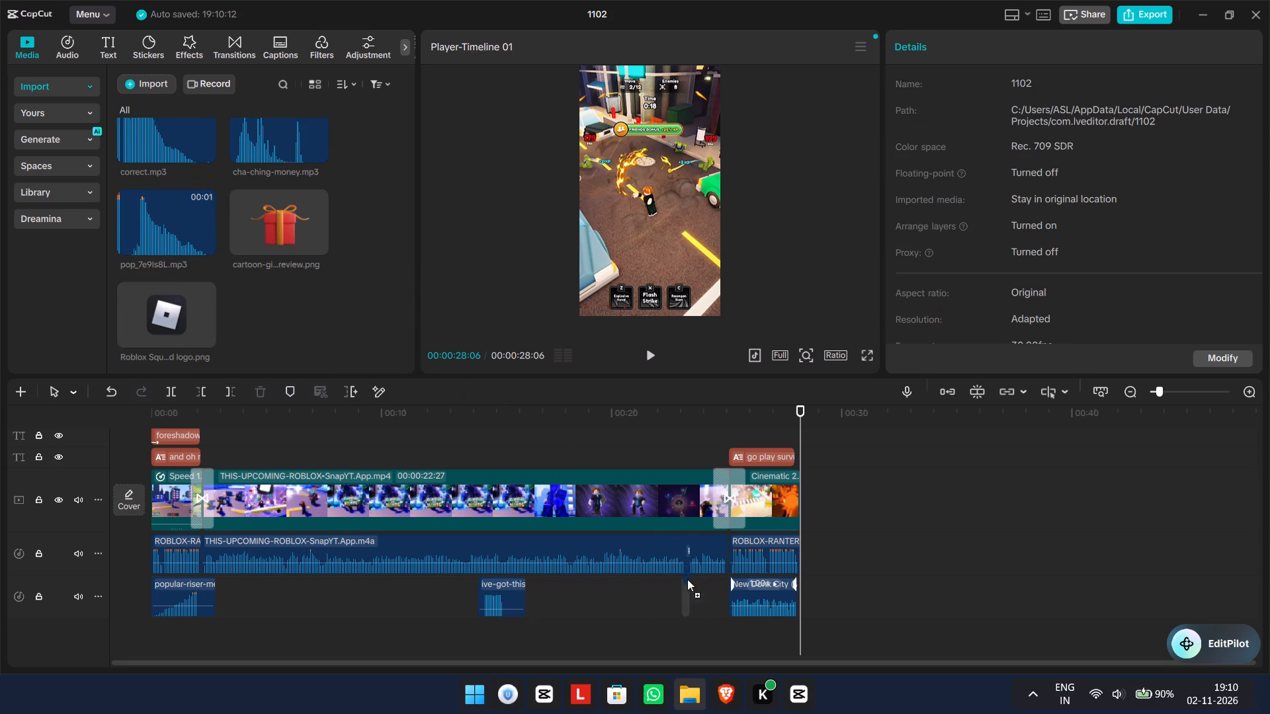
left_click_drag(687, 579, 738, 640)
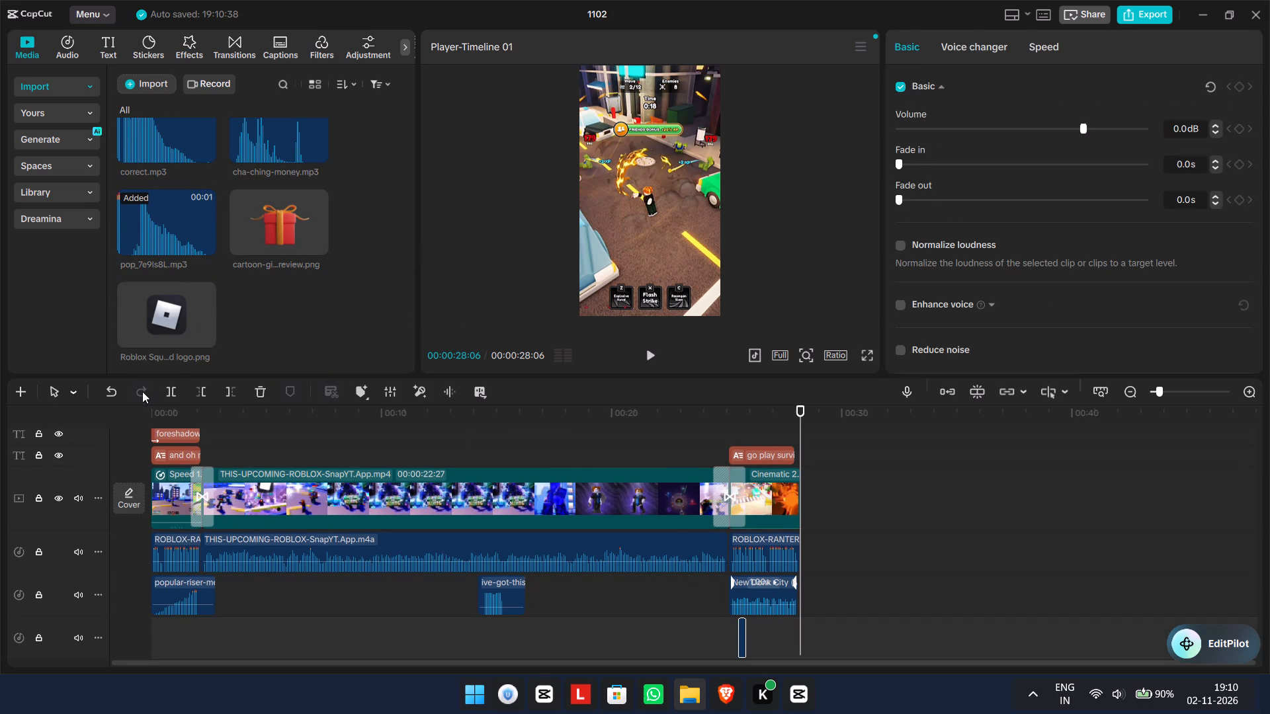
left_click(103, 393)
left_click_drag(146, 231, 723, 653)
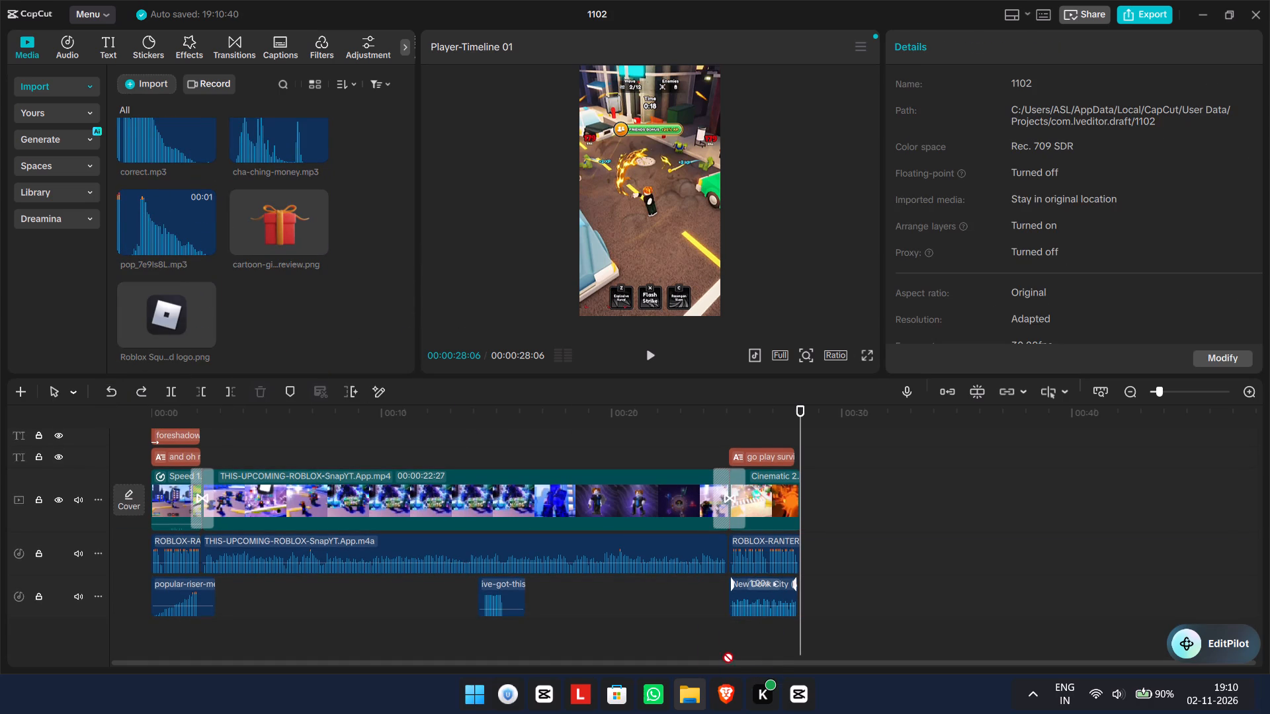
left_click_drag(723, 653, 730, 641)
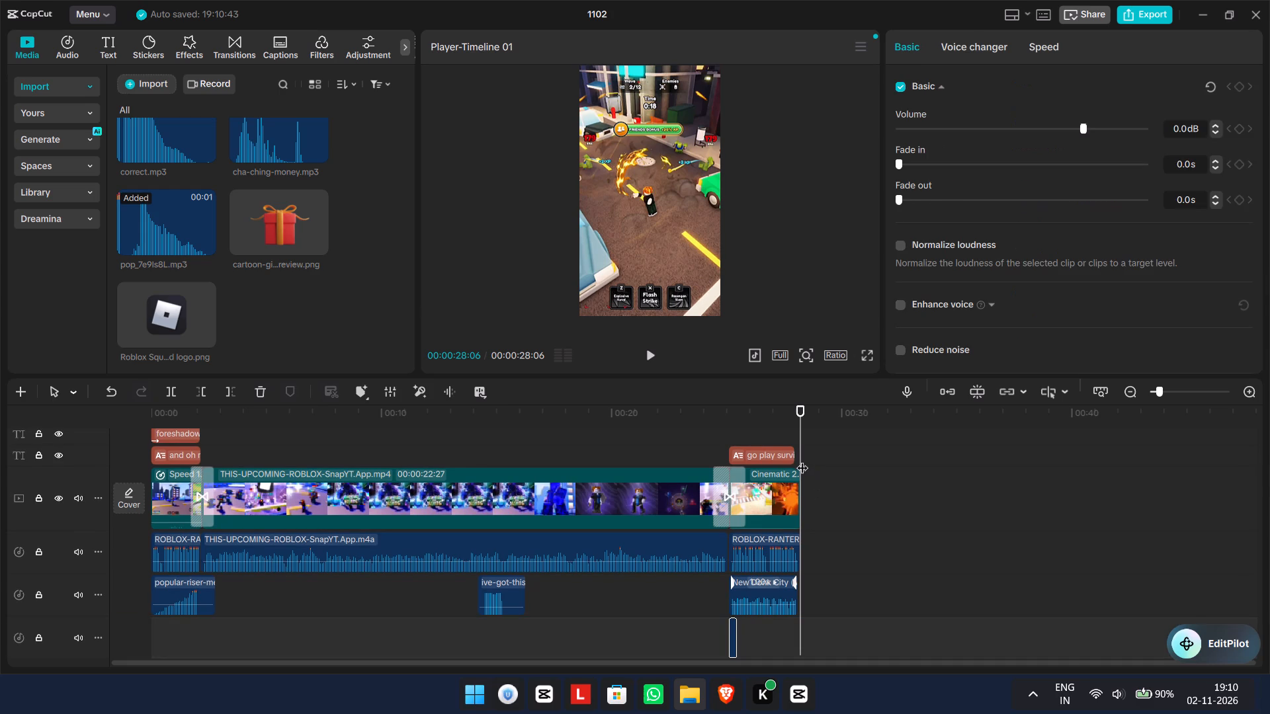
left_click_drag(801, 457, 714, 461)
left_click(650, 364)
Place rock-sliding.mp3 on another new audio track below the pop sound, starting with the outro clip at about 25 seconds.
scroll(233, 206, "up", 2)
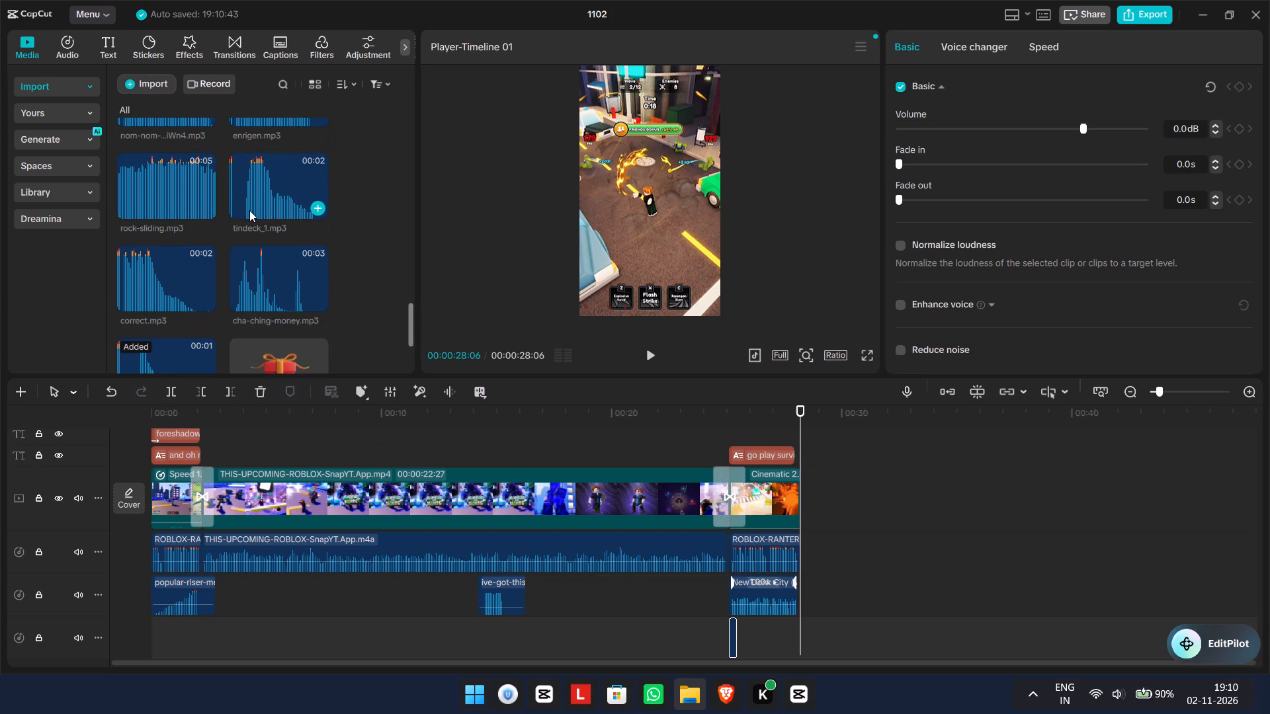
scroll(206, 214, "up", 1)
left_click_drag(155, 265, 749, 661)
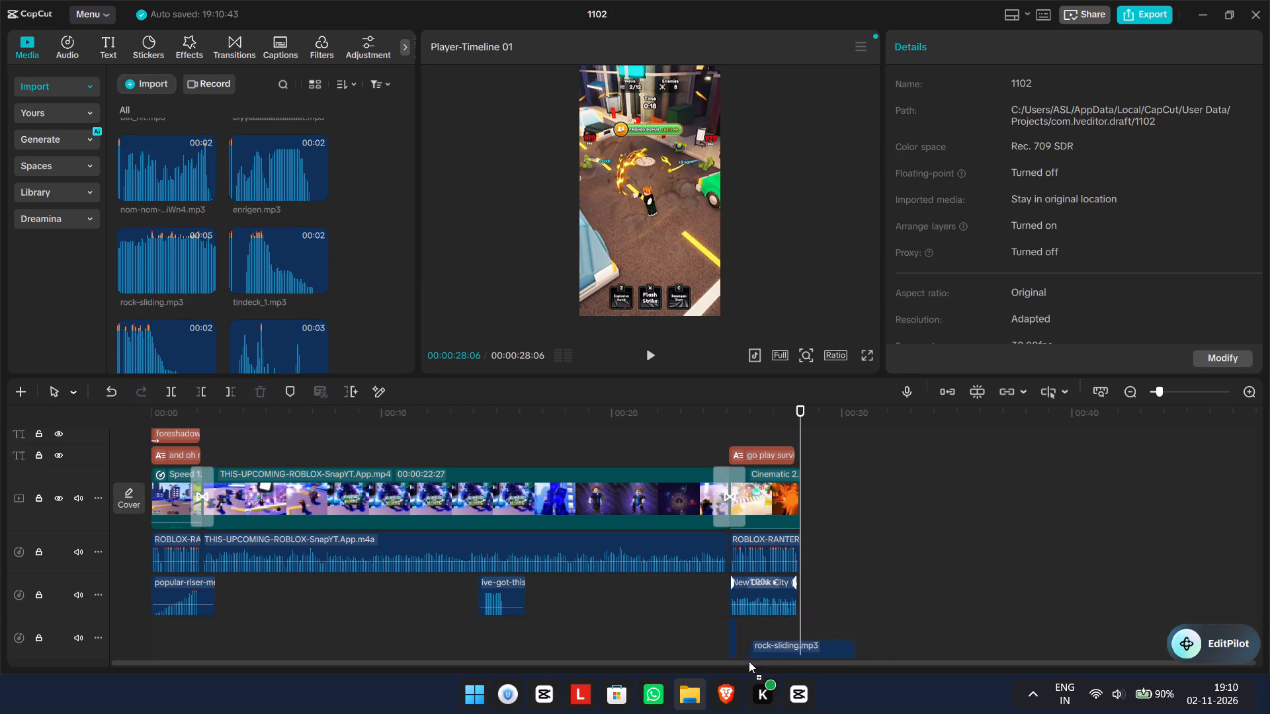
left_click_drag(749, 661, 822, 635)
scroll(827, 630, "down", 2)
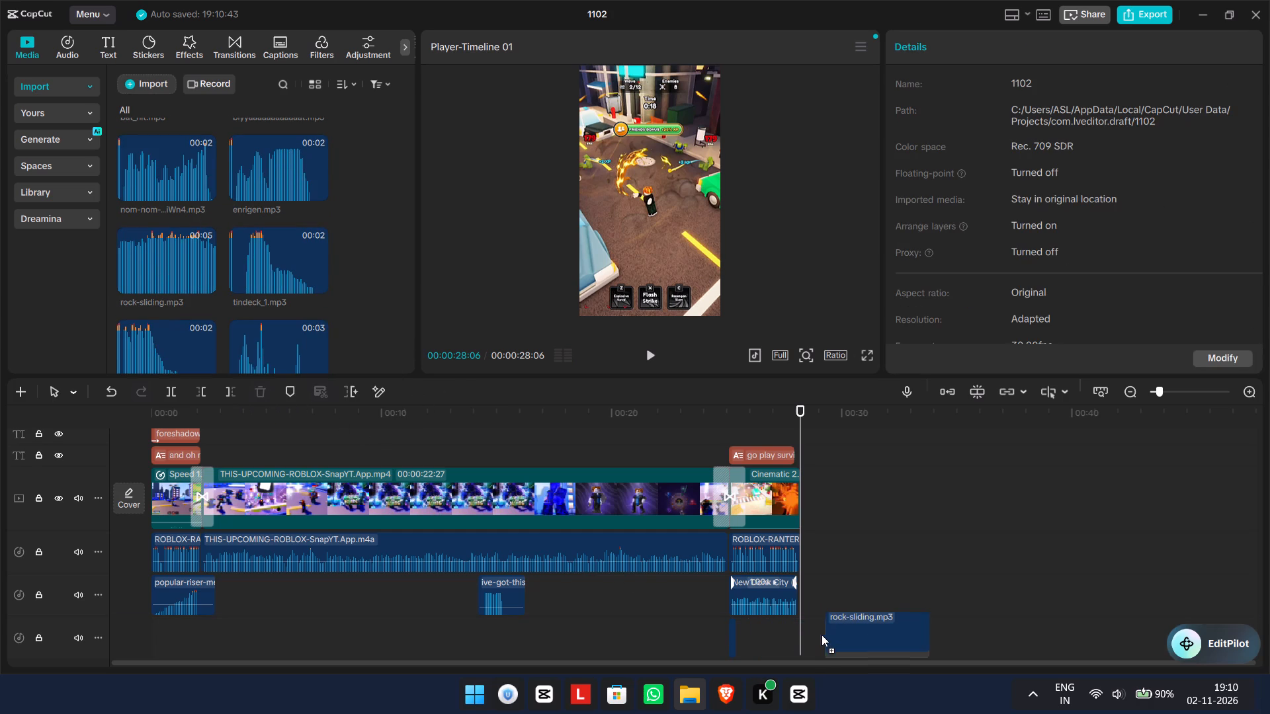
left_click_drag(822, 635, 824, 631)
scroll(783, 563, "down", 3)
left_click_drag(877, 604, 779, 654)
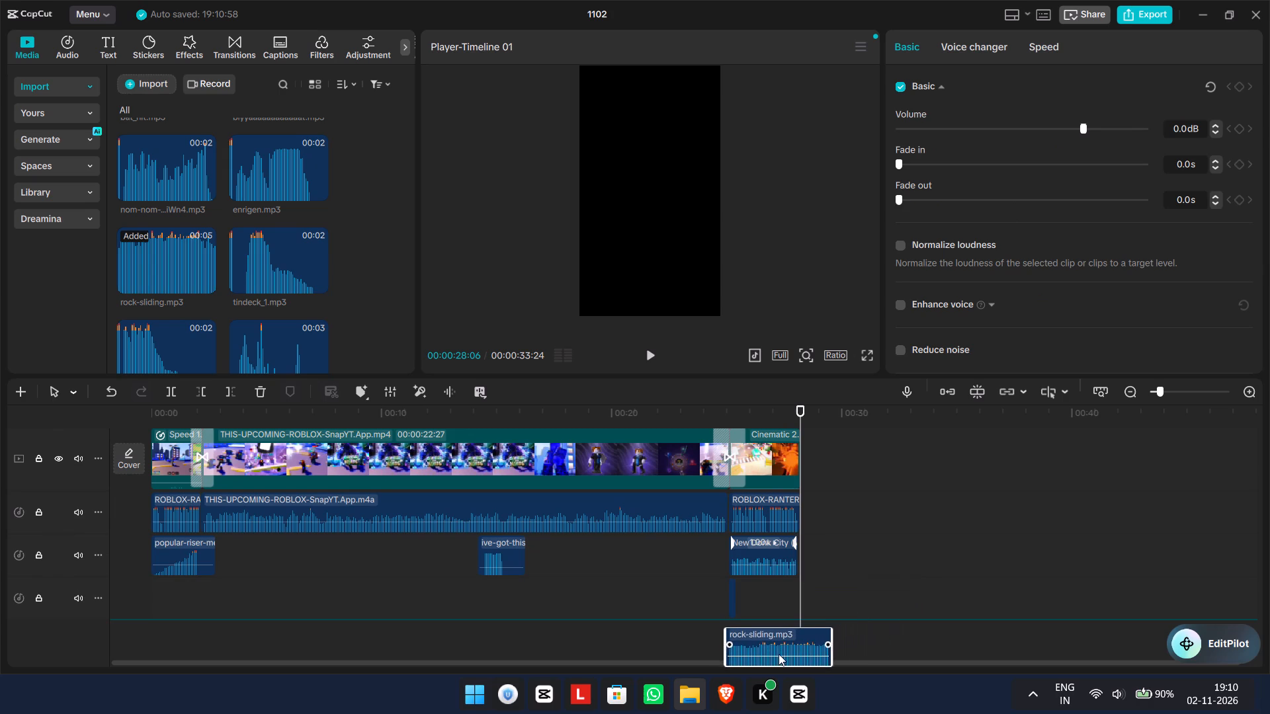
left_click_drag(779, 654, 784, 649)
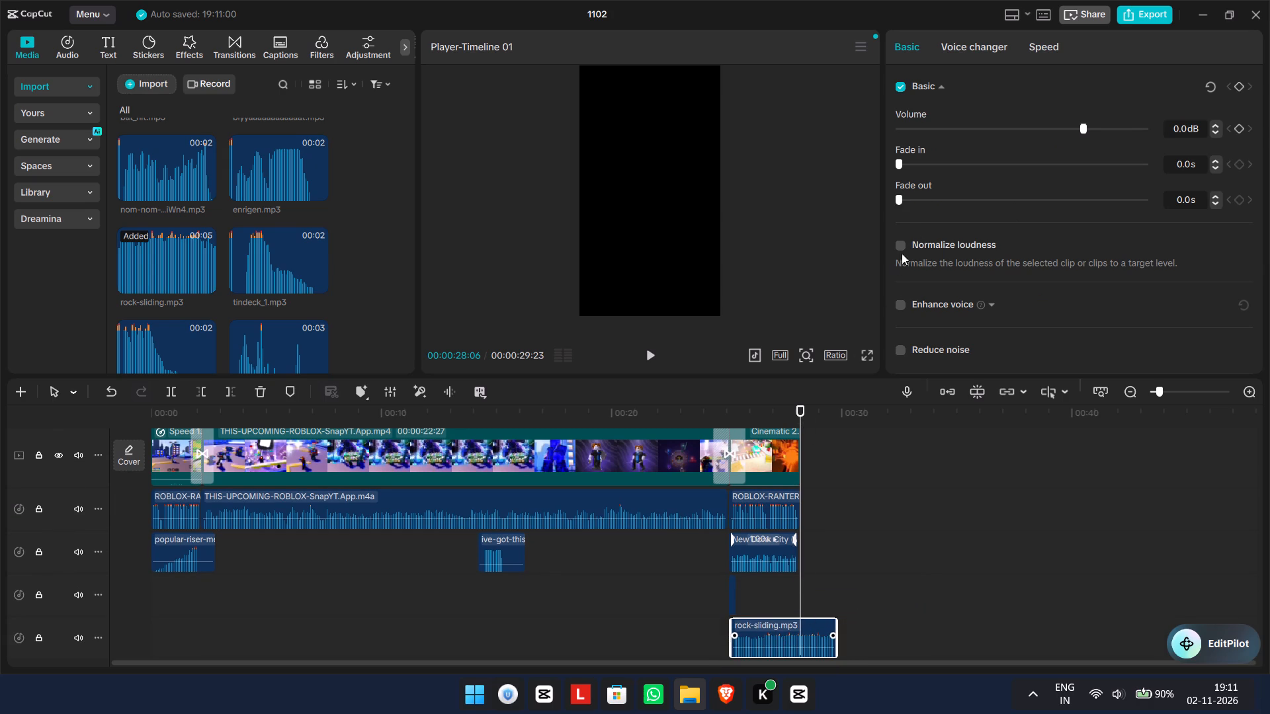
Normalize the loudness of the rock-sliding sound effect and play the outro with it.
left_click(913, 230)
left_click(902, 243)
left_click_drag(798, 419, 748, 420)
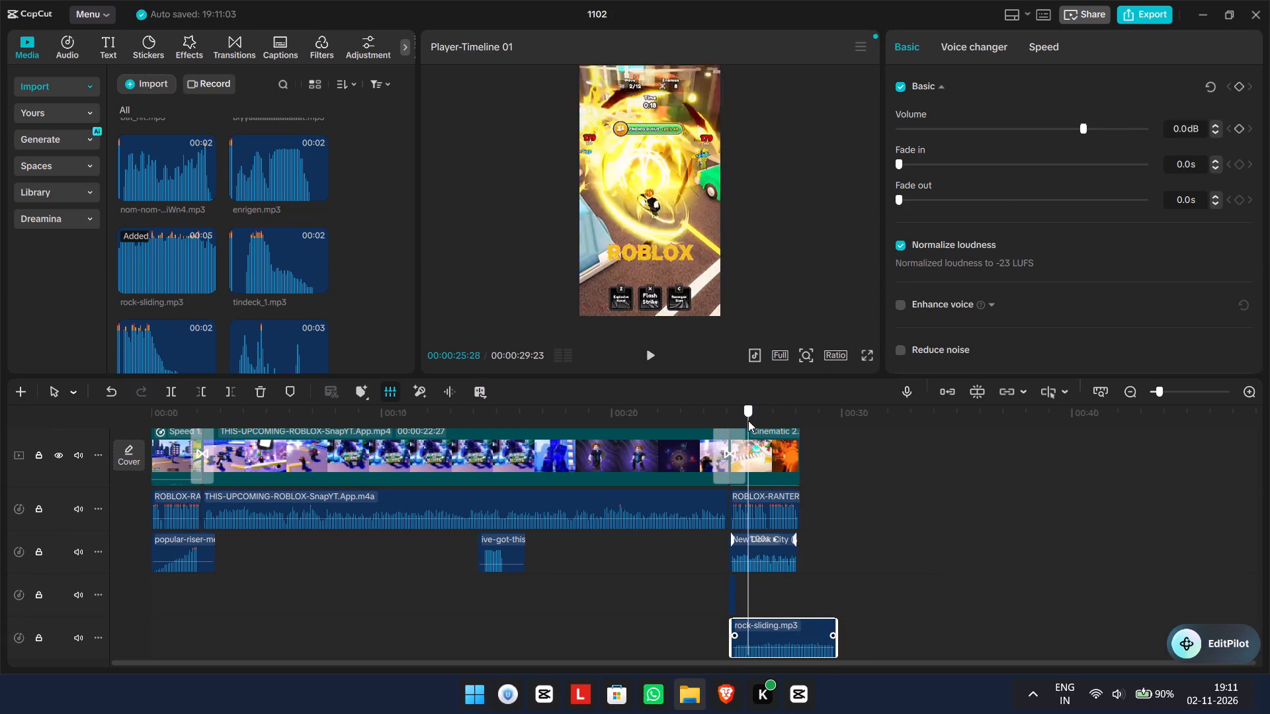
left_click_drag(748, 420, 716, 428)
left_click(652, 352)
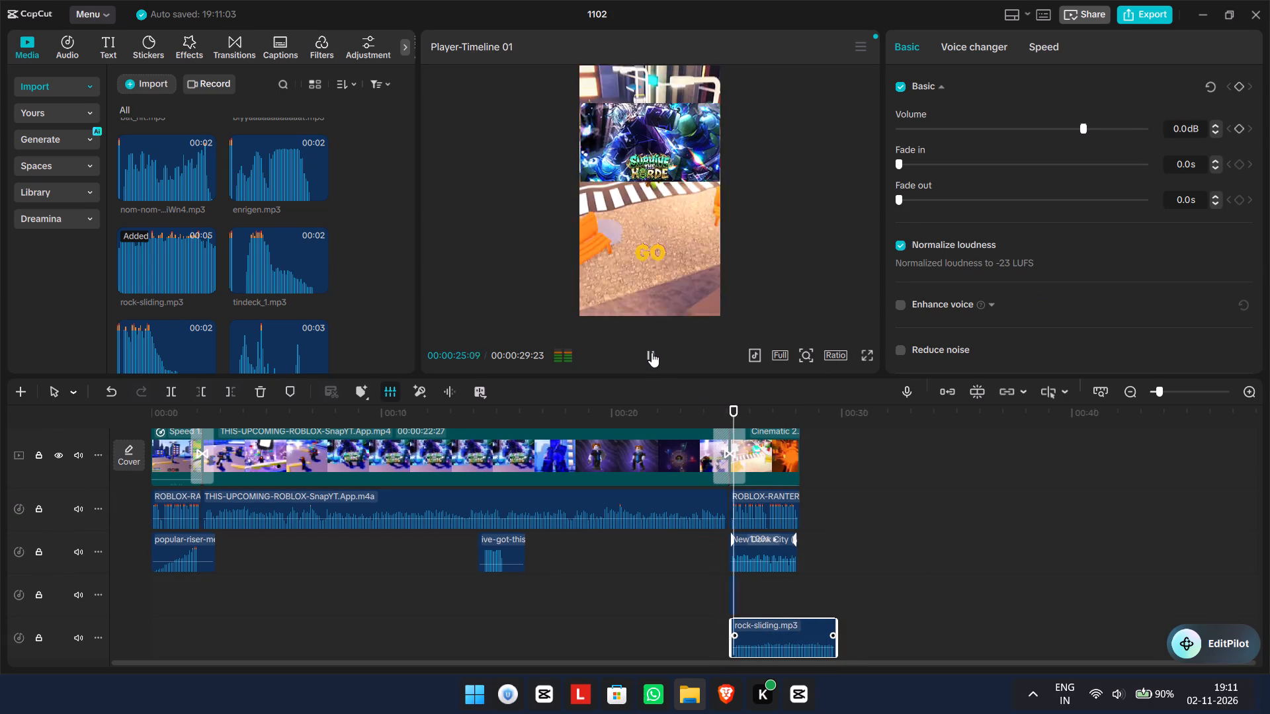
left_click(657, 354)
Trim the end of the outro's Survive the Horde logo overlay slightly, to about 00:00:26:24.
scroll(906, 541, "up", 1)
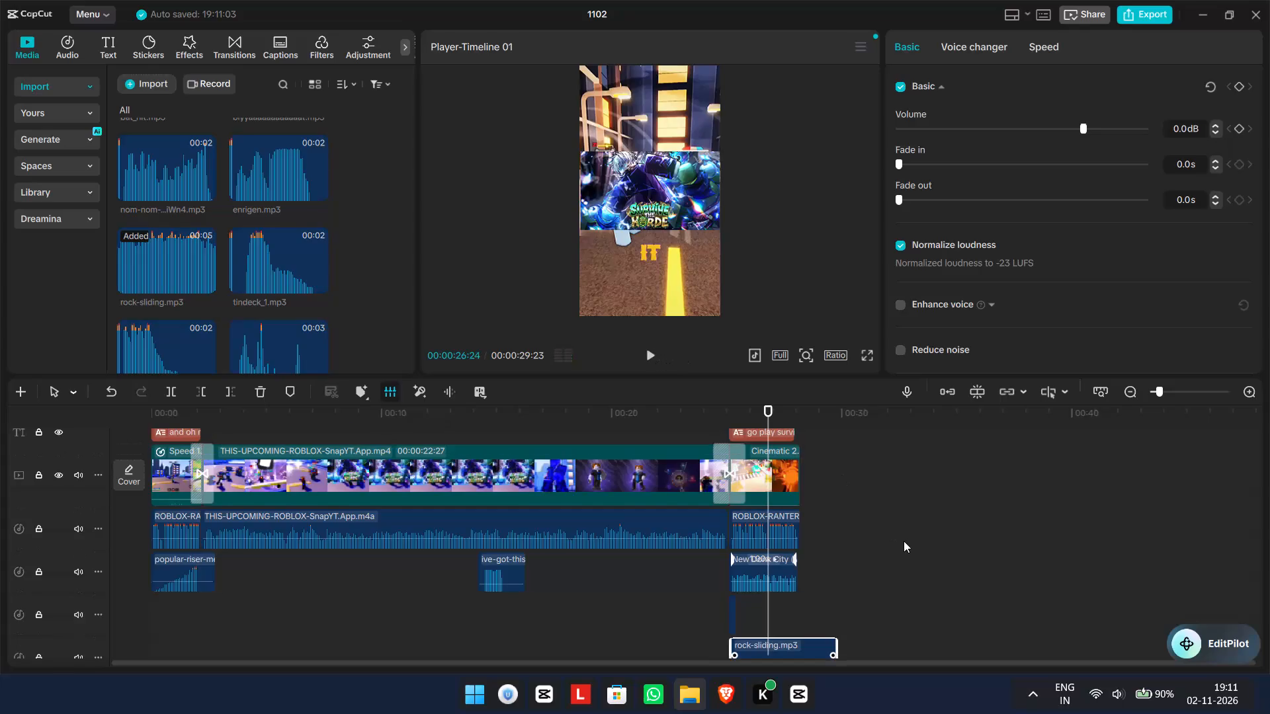
scroll(904, 541, "up", 1)
left_click(762, 445)
left_click(771, 448)
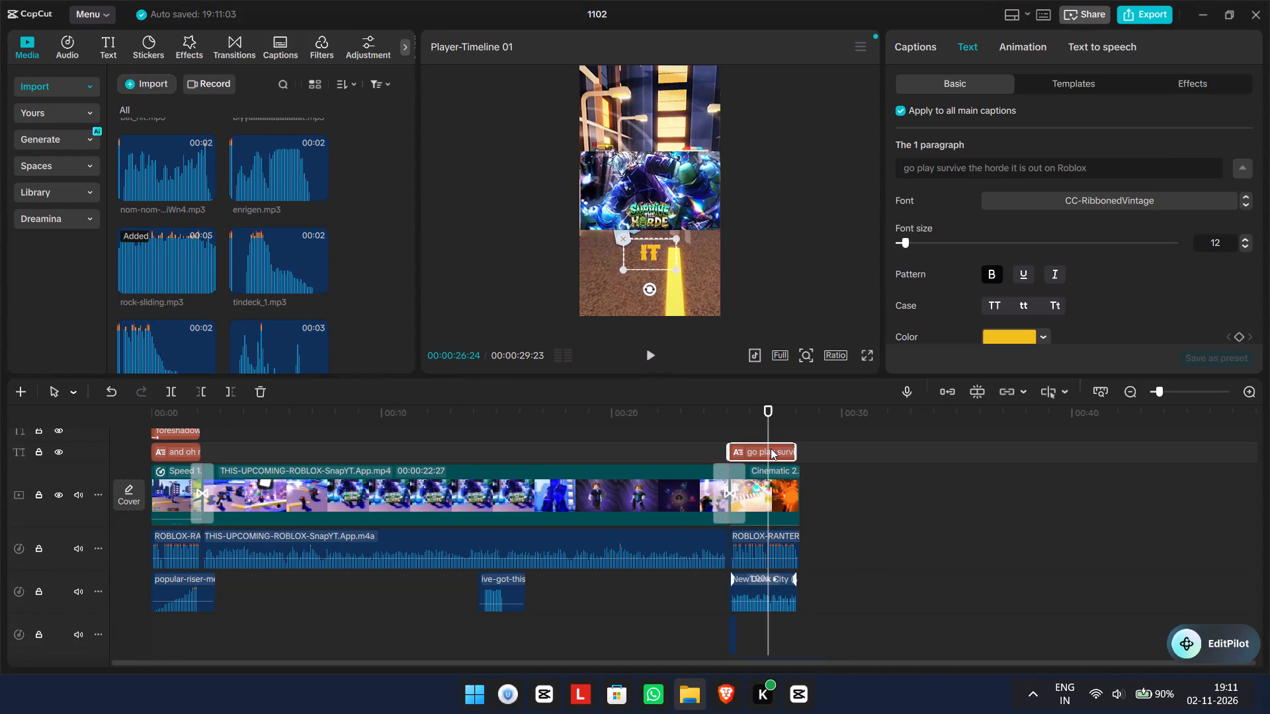
left_click(899, 19)
left_click(779, 499)
scroll(802, 481, "up", 2)
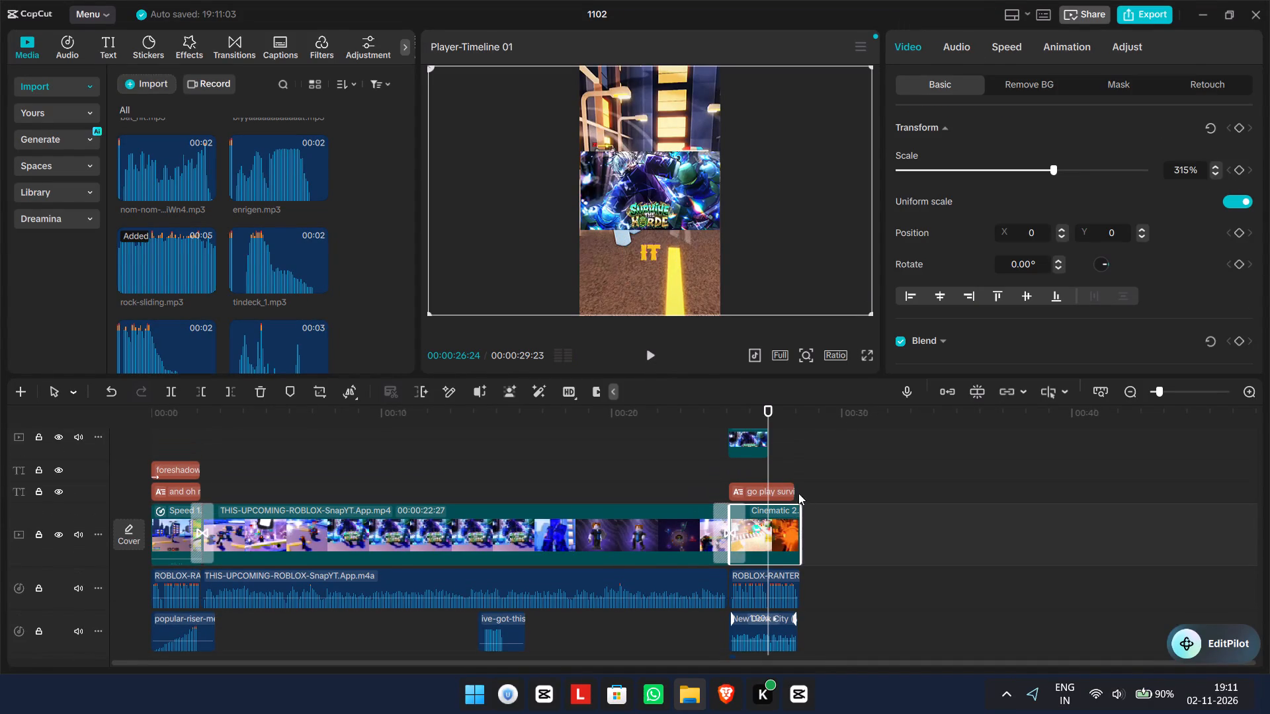
left_click(754, 446)
left_click(768, 444)
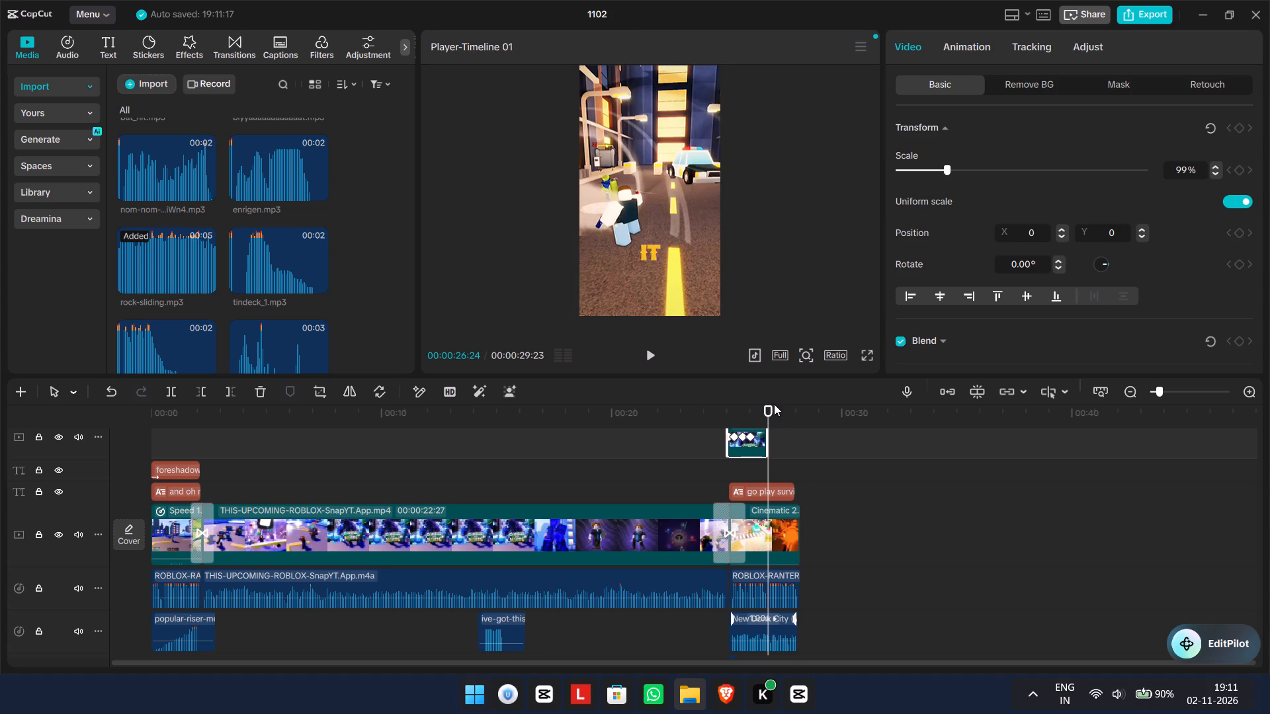
Cut off the rock-sliding sound effect after 00:00:26:06 and play the video from 00:00:23:11 to hear the outro.
left_click_drag(770, 408, 754, 415)
scroll(878, 451, "down", 4)
scroll(859, 551, "down", 3)
left_click(801, 580)
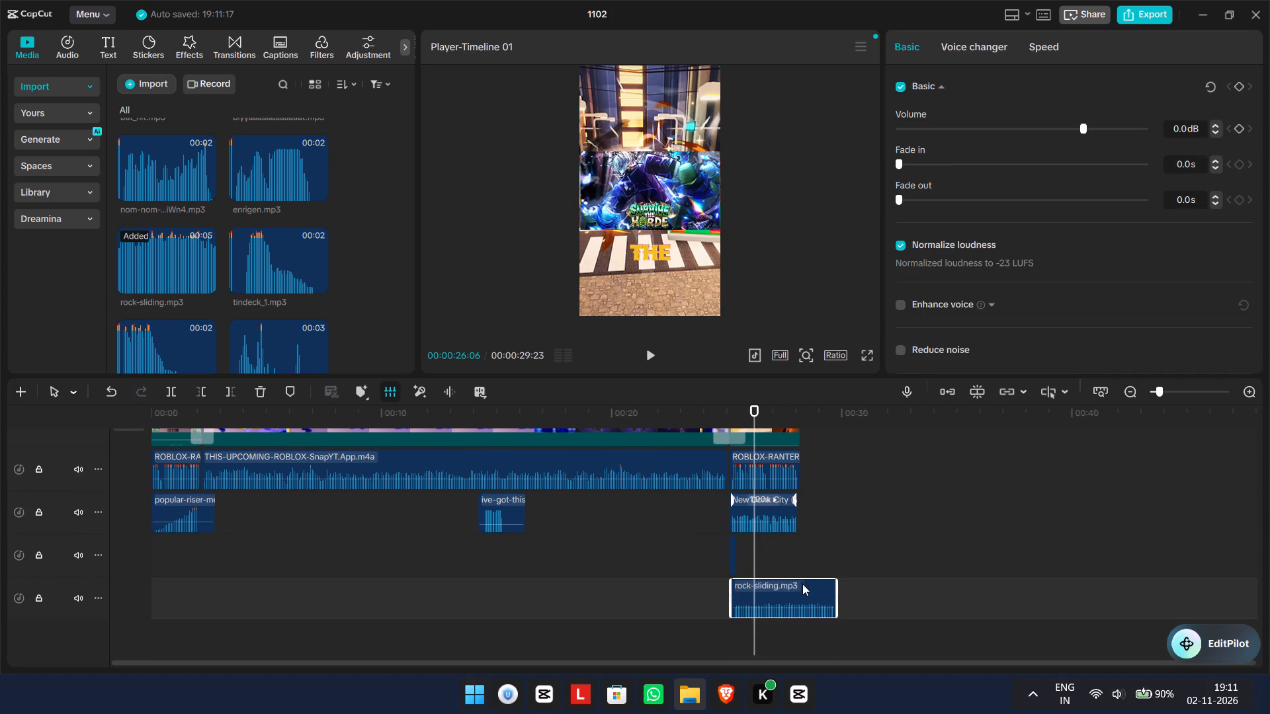
left_click(228, 390)
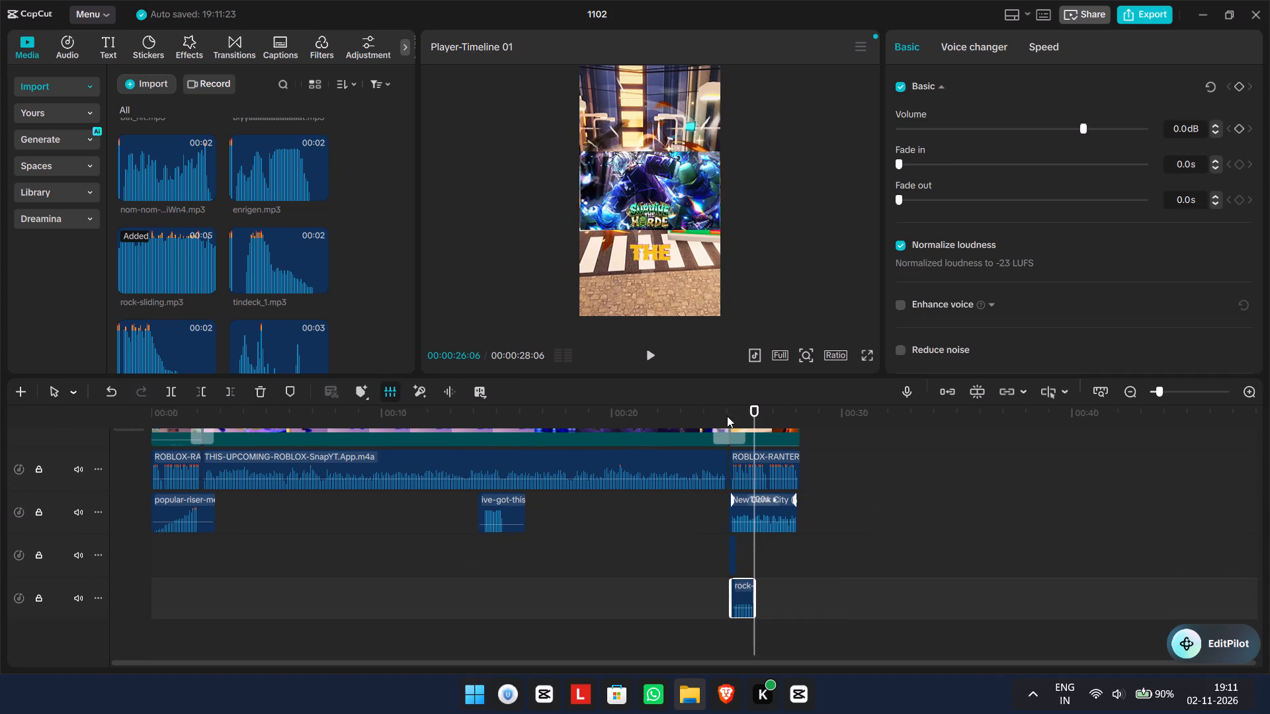
left_click_drag(755, 409, 689, 415)
scroll(828, 504, "up", 3)
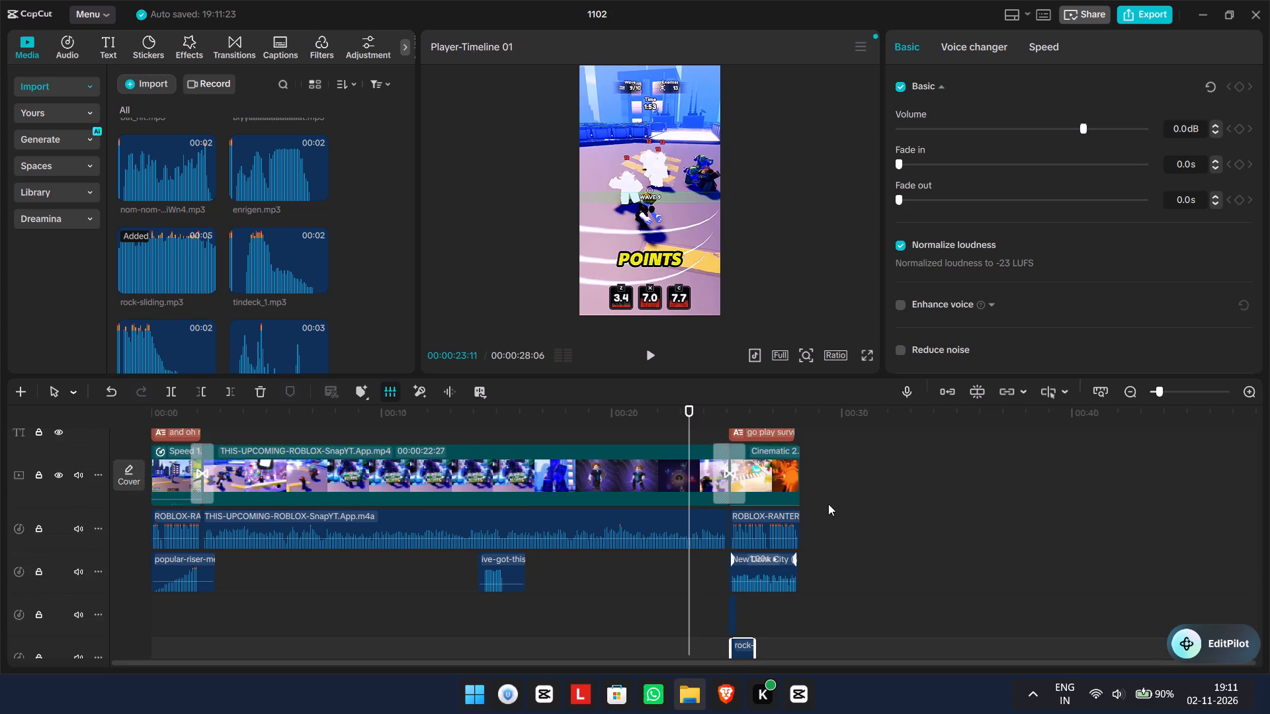
scroll(828, 504, "up", 3)
scroll(828, 504, "down", 1)
scroll(828, 504, "up", 2)
left_click(648, 361)
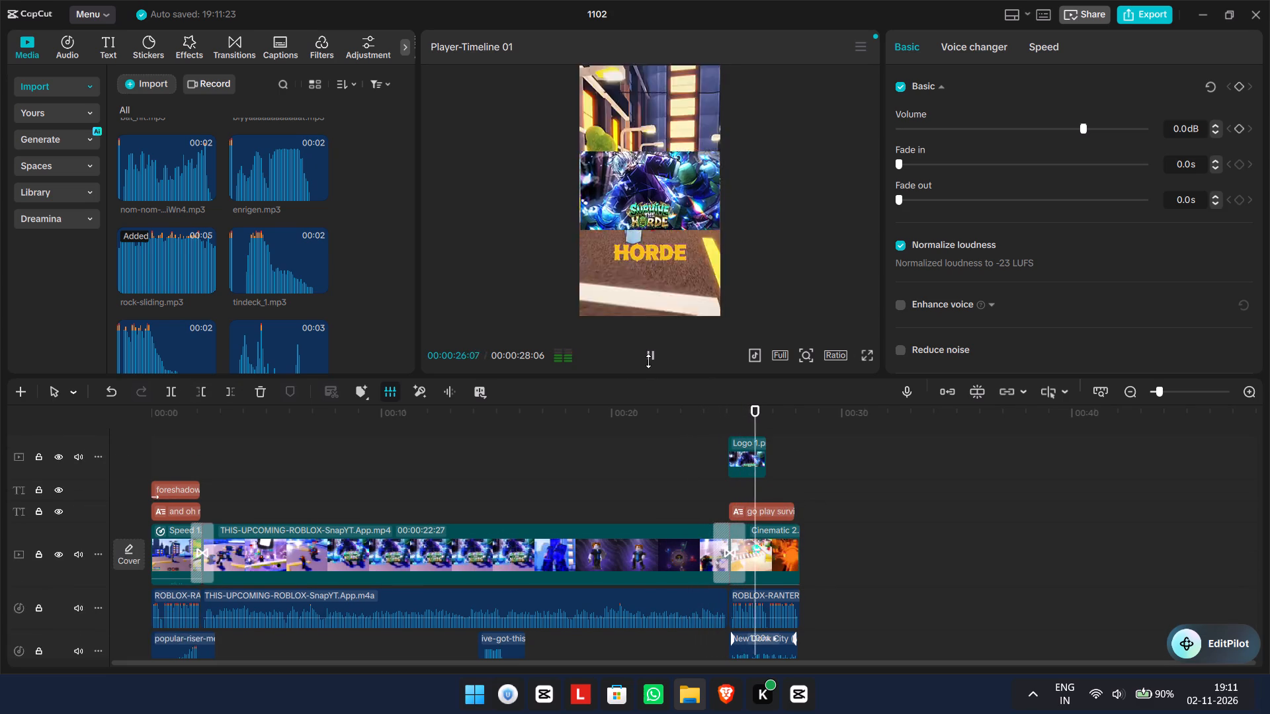
Raise the rock-sliding sound effect's volume to 3.2 dB and replay the outro.
scroll(874, 486, "down", 5)
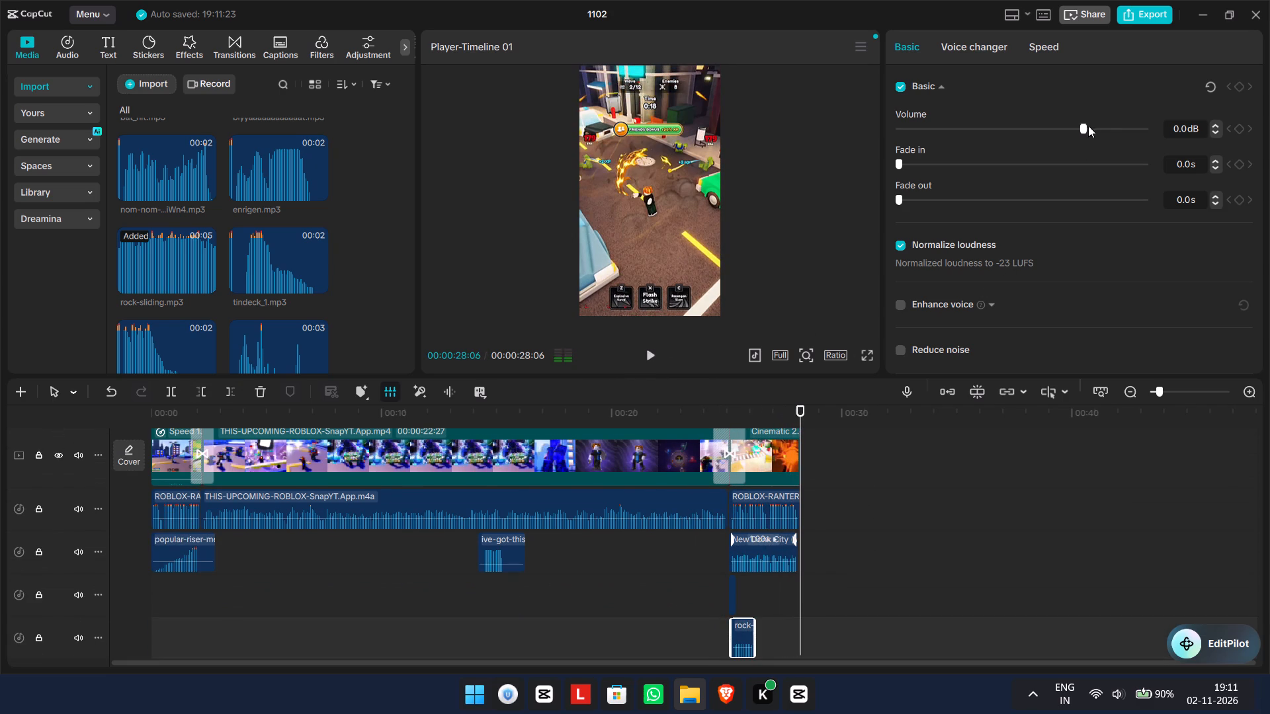
left_click_drag(1081, 127, 1090, 128)
left_click_drag(805, 407, 796, 406)
left_click_drag(796, 406, 734, 398)
left_click(648, 361)
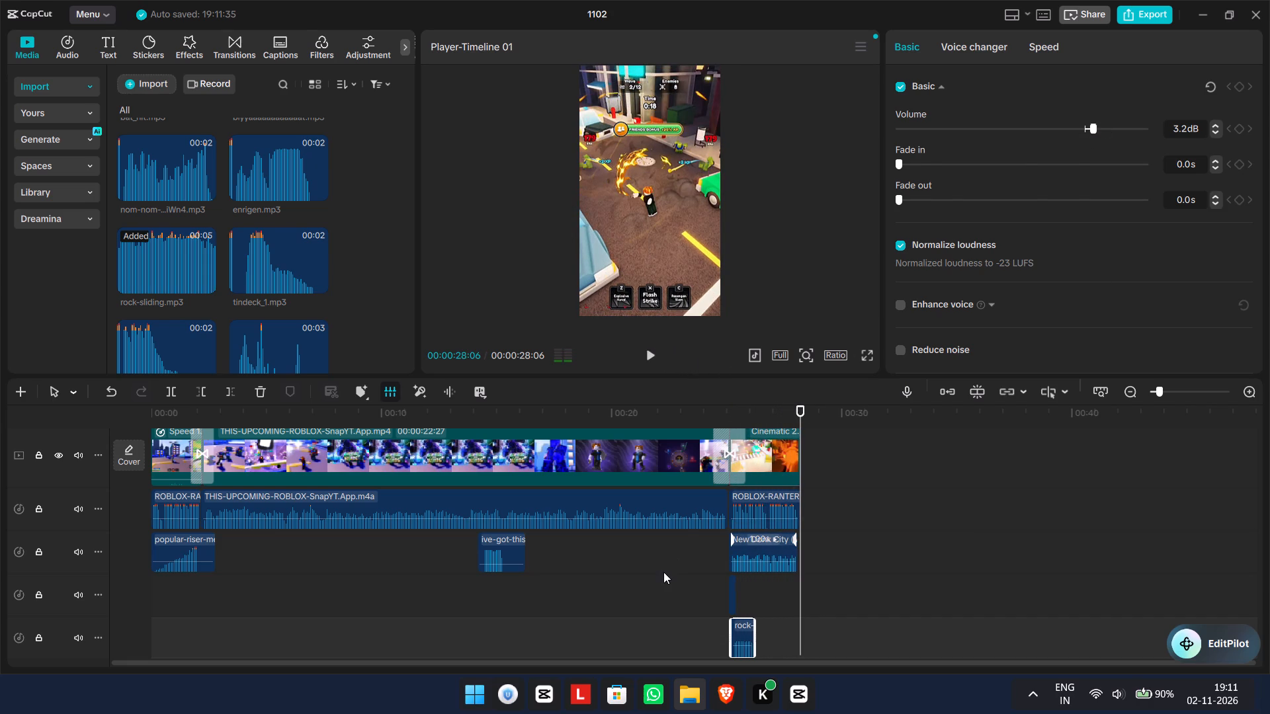
Raise the volume of the main THIS-UPCOMING-ROBLOX-SnapYT.App.m4a audio clip to 3.6 dB and play the video from near that clip's start.
left_click_drag(663, 571, 667, 506)
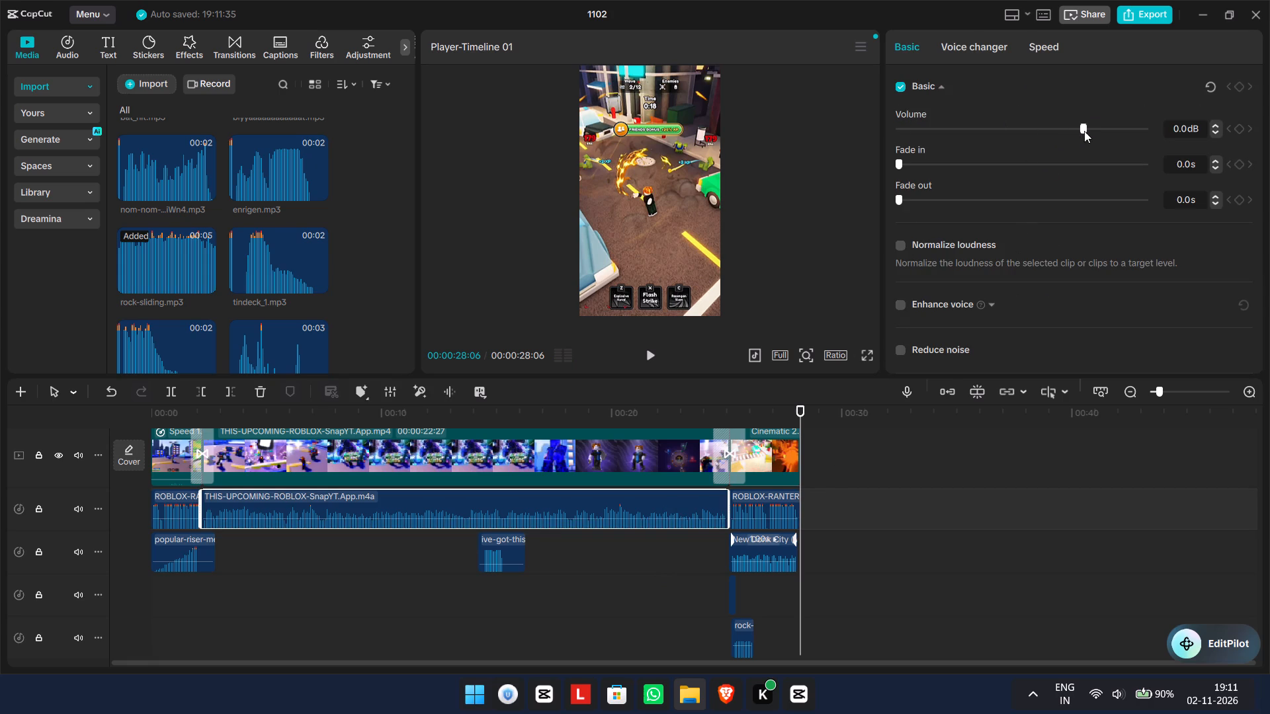
left_click(1086, 131)
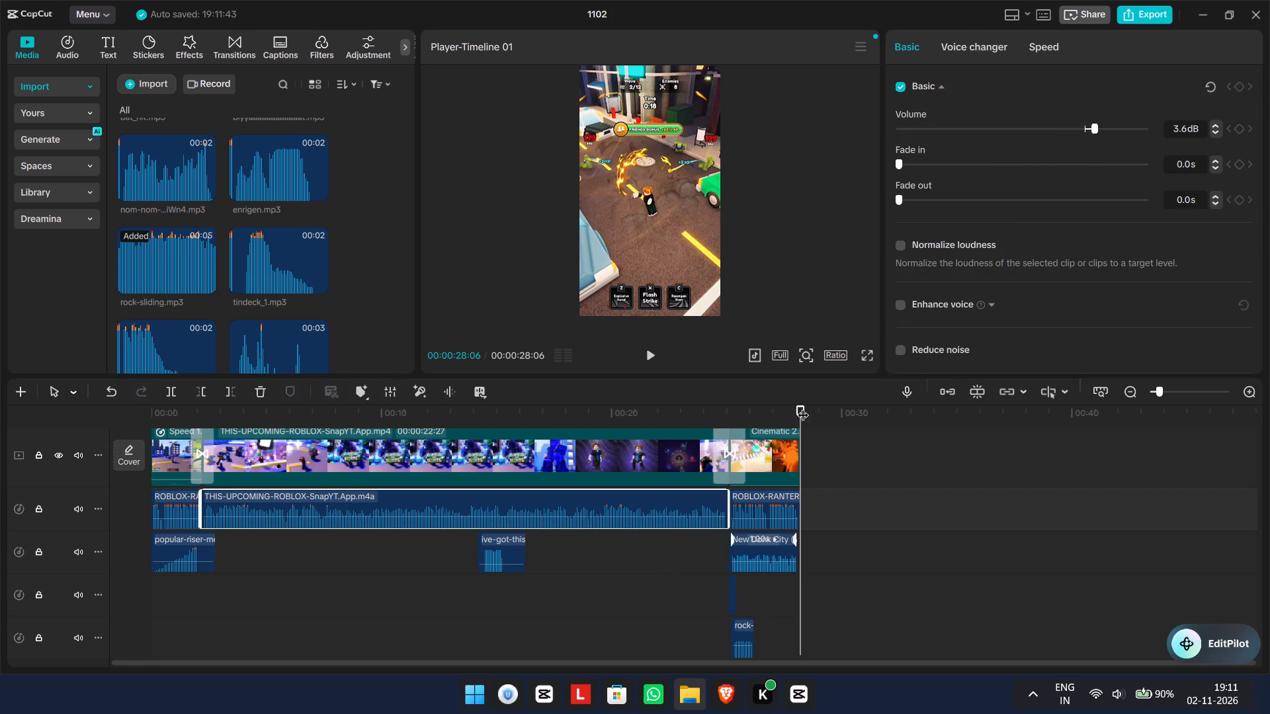
left_click_drag(803, 407, 195, 420)
left_click(646, 345)
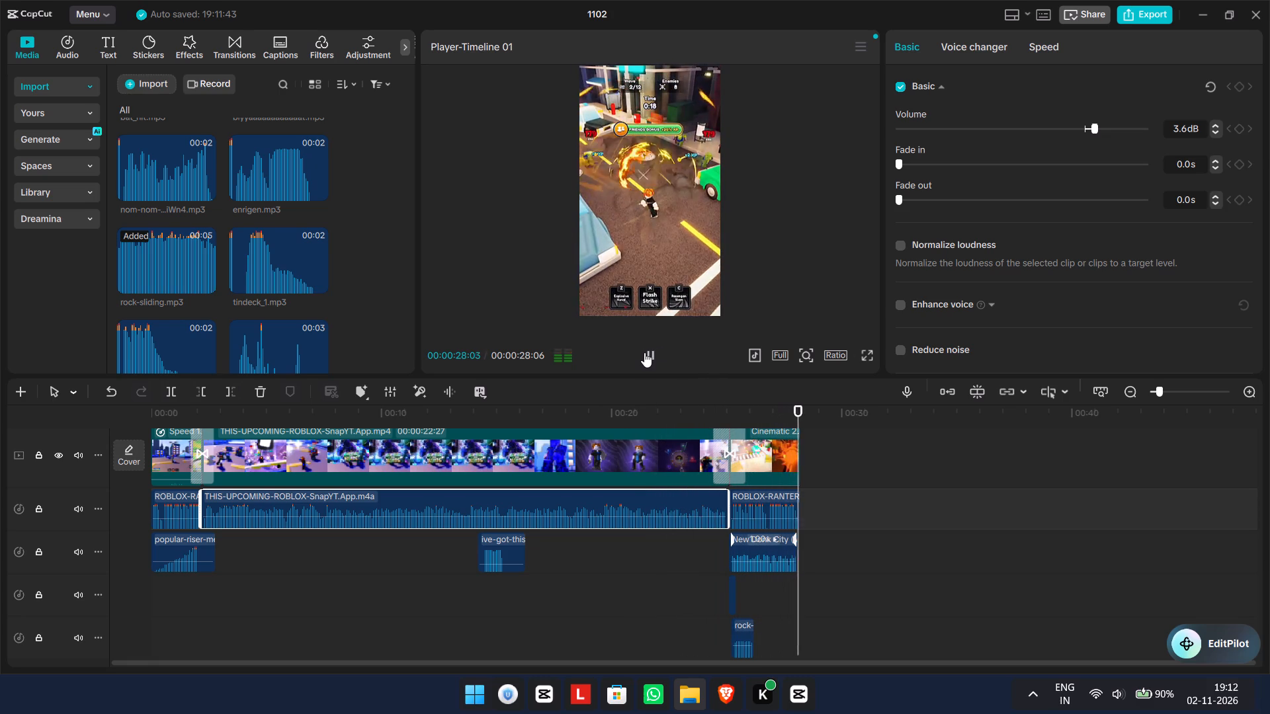
Preview the video in full screen from 00:00:00:00.
left_click_drag(806, 407, 804, 407)
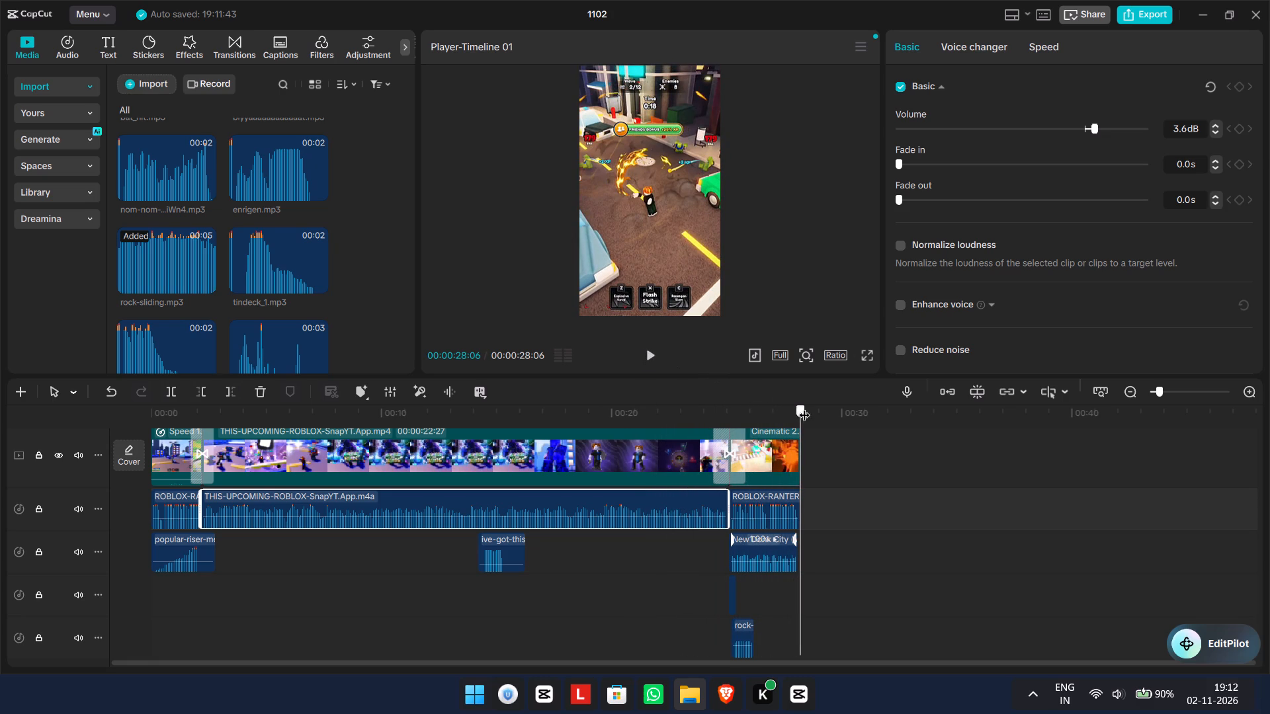
left_click_drag(804, 407, 97, 358)
left_click(863, 352)
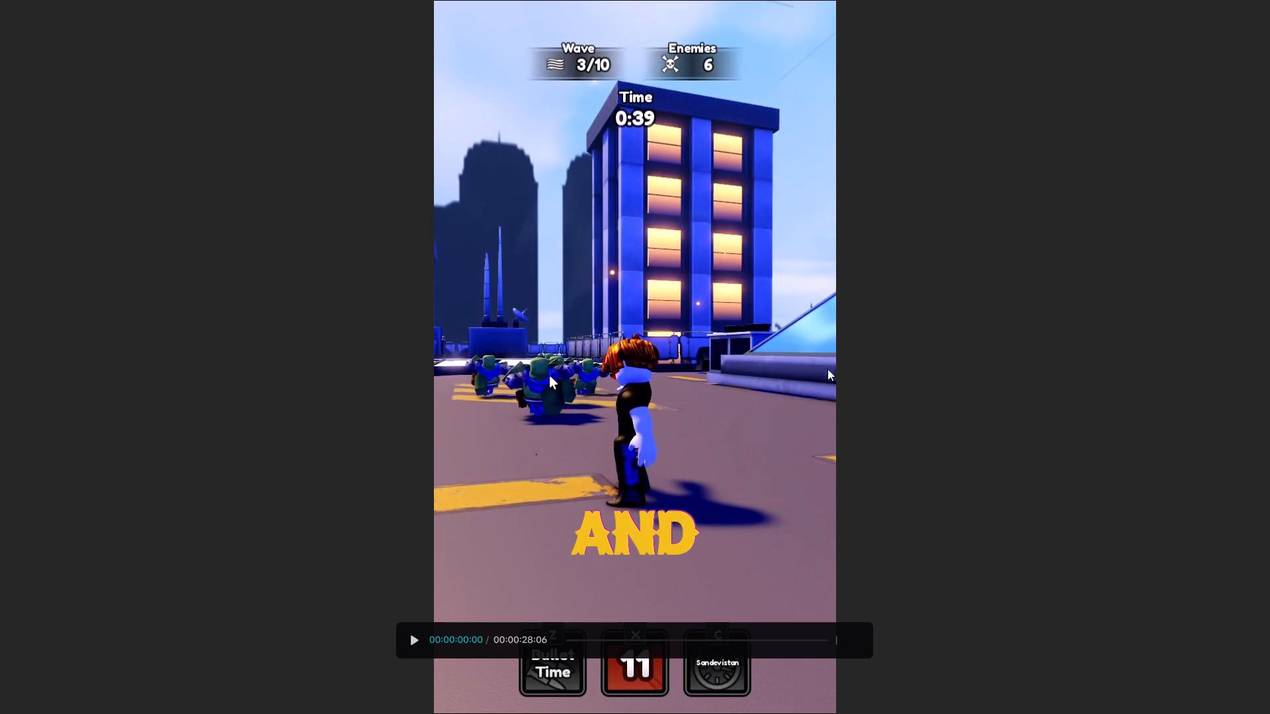
left_click(414, 646)
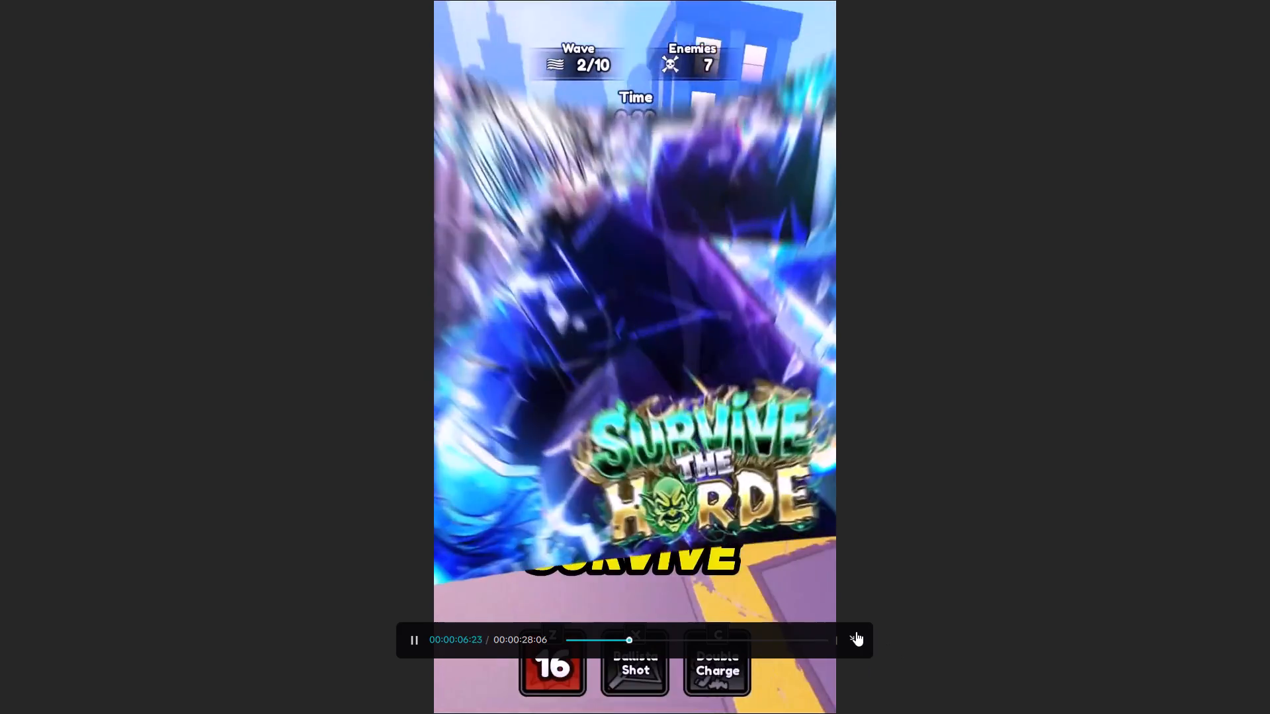
left_click(856, 631)
Export the video as 1102 in mp4 format at 1080P, 30fps with the H.264 codec, without sharing it.
left_click(1142, 14)
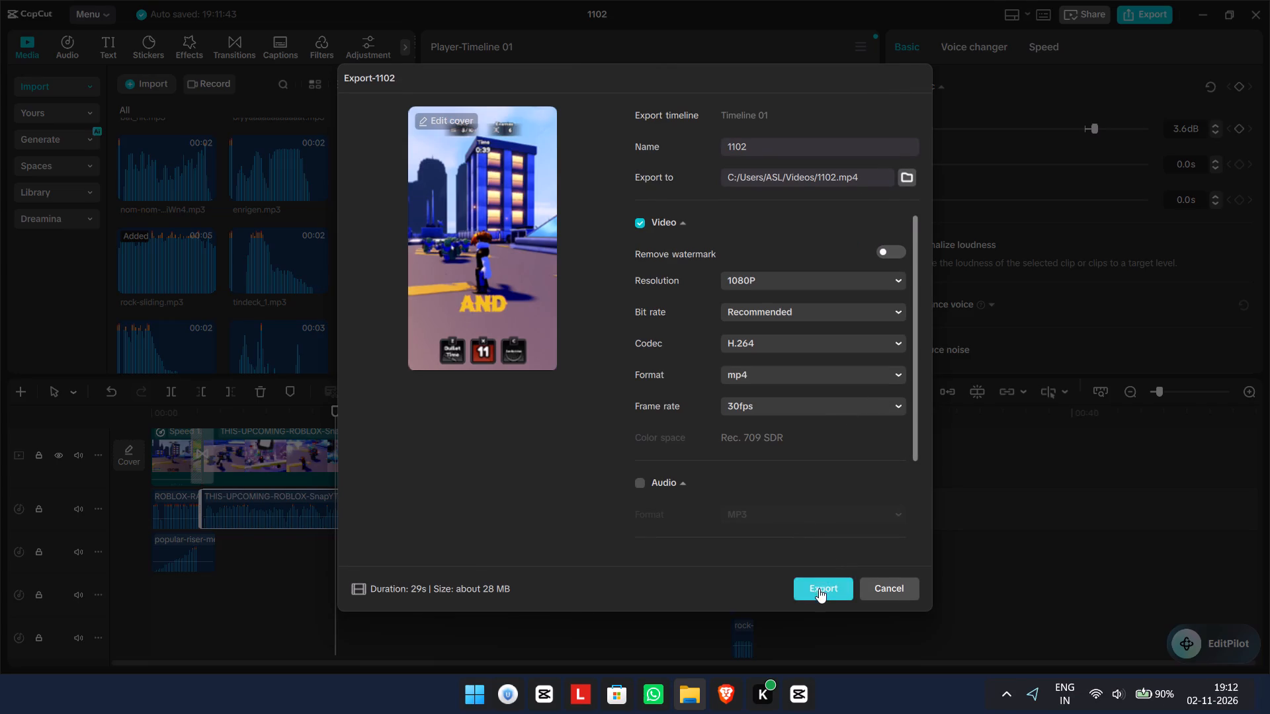
left_click(819, 588)
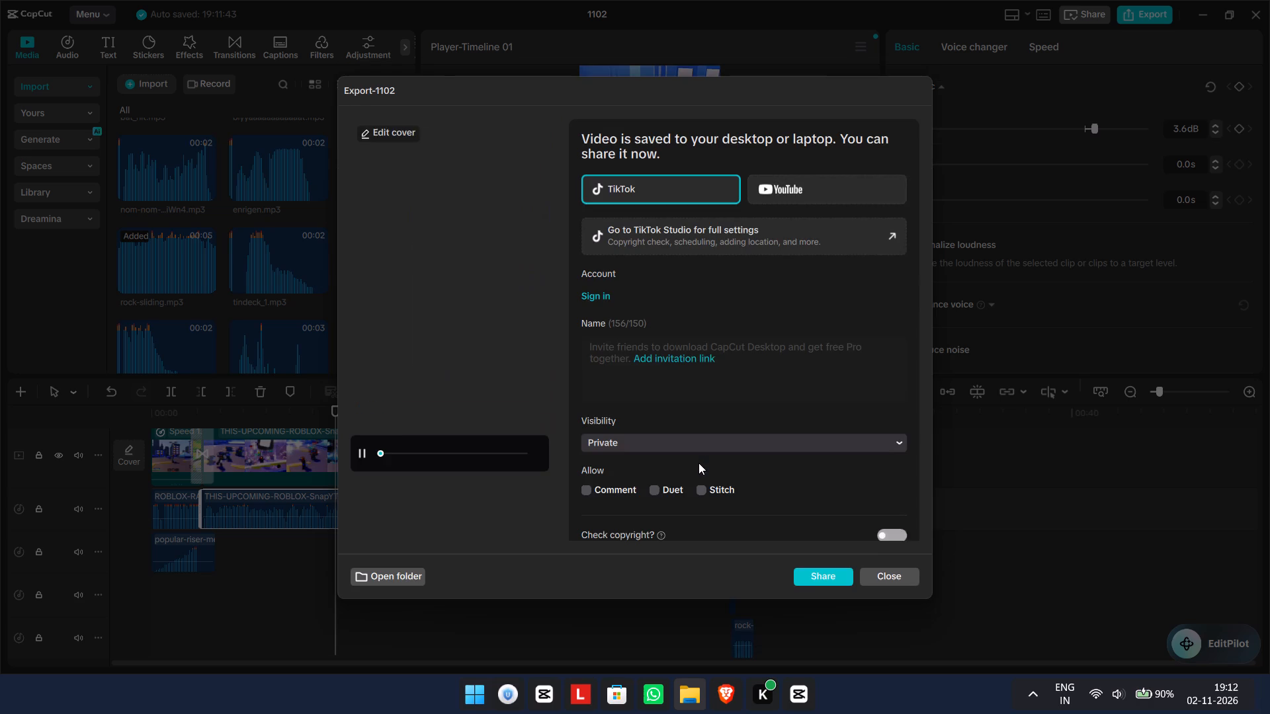
left_click(893, 577)
Minimize CapCut and return to the browser with the Fish Audio text-to-speech page.
left_click(1187, 1)
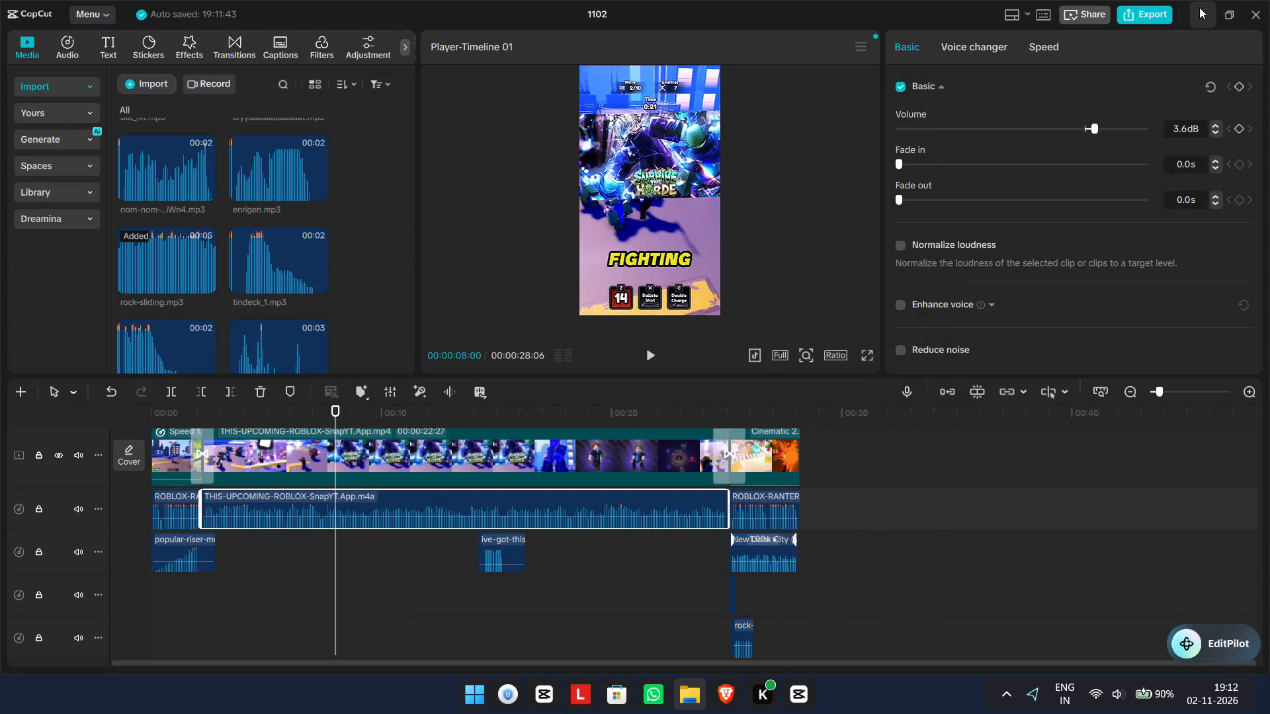
left_click(1205, 12)
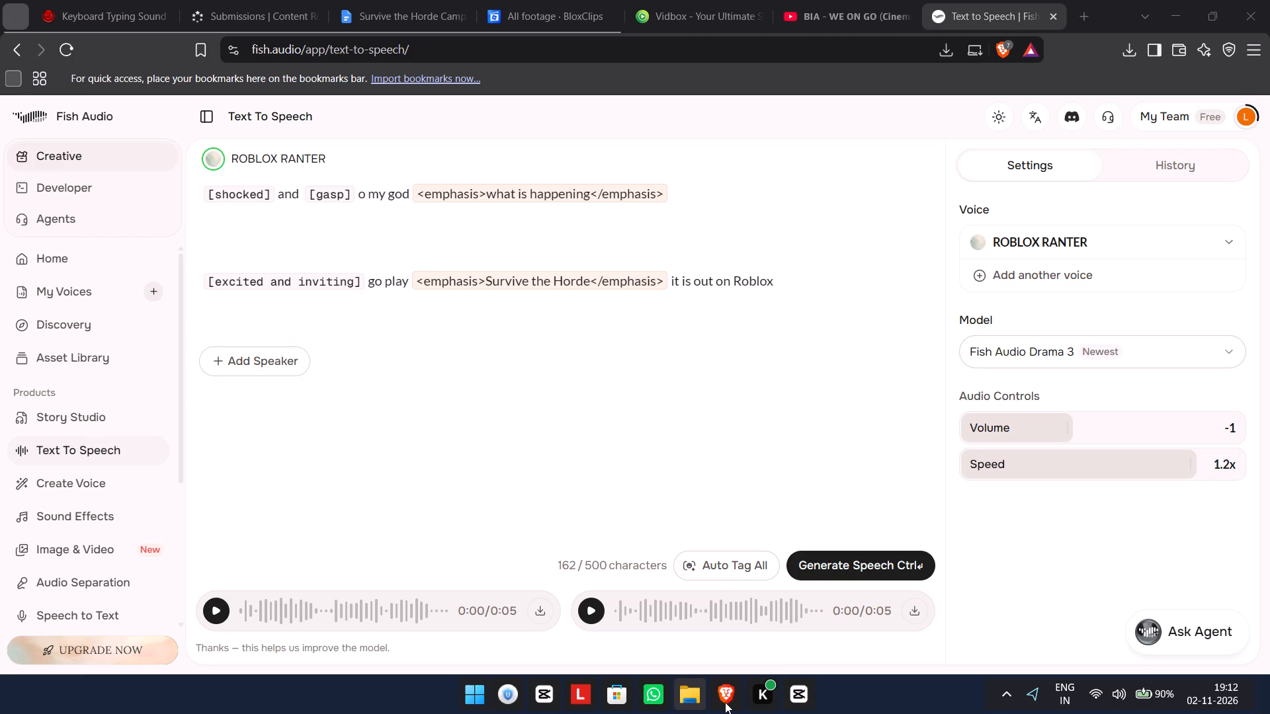
Switch to the Videos folder in File Explorer and delete the two THIS-UPCOMING-ROBLOX-SnapYT.App files and the kikivoice-cloned MP3.
left_click(695, 695)
left_click(626, 623)
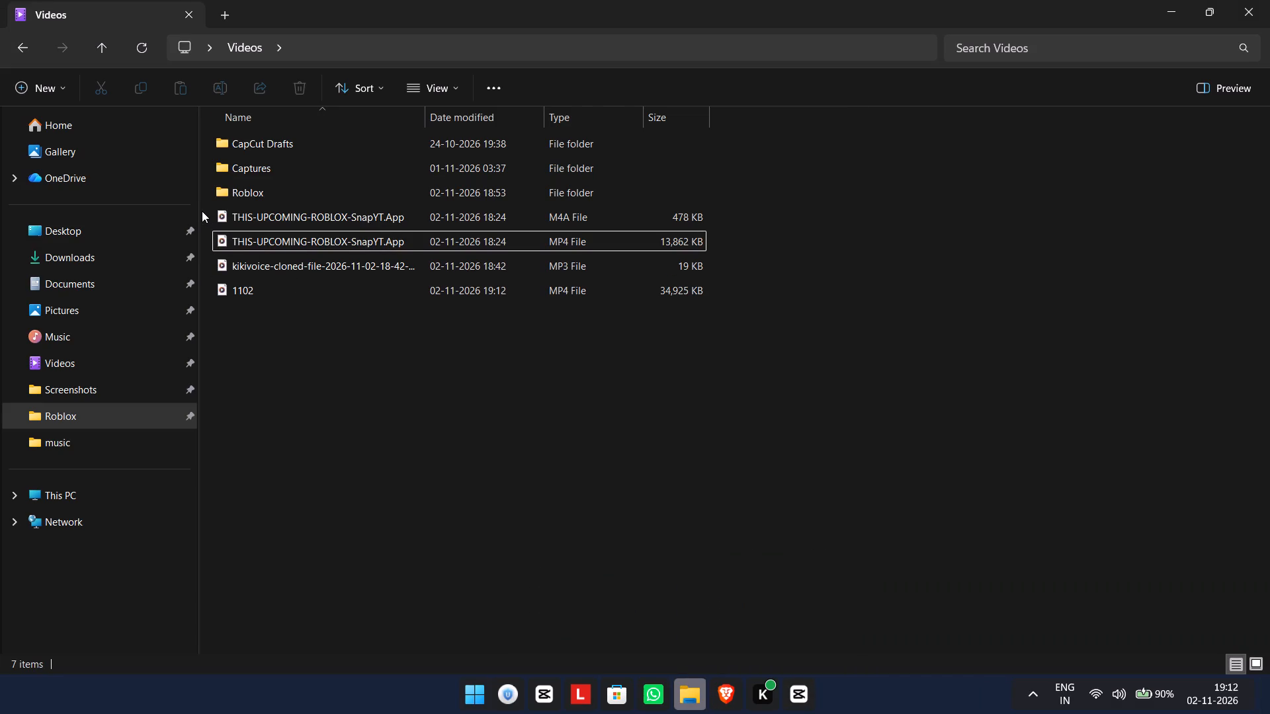
left_click_drag(209, 213, 251, 262)
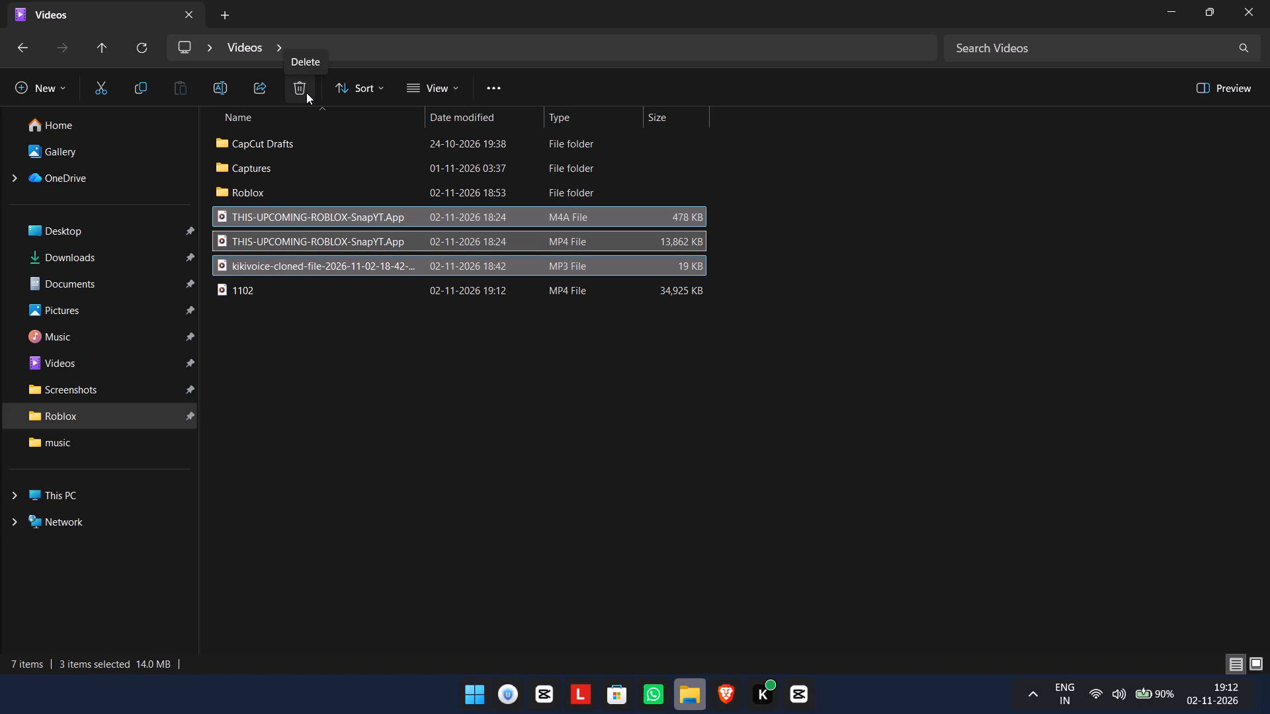
left_click(306, 93)
left_click(321, 334)
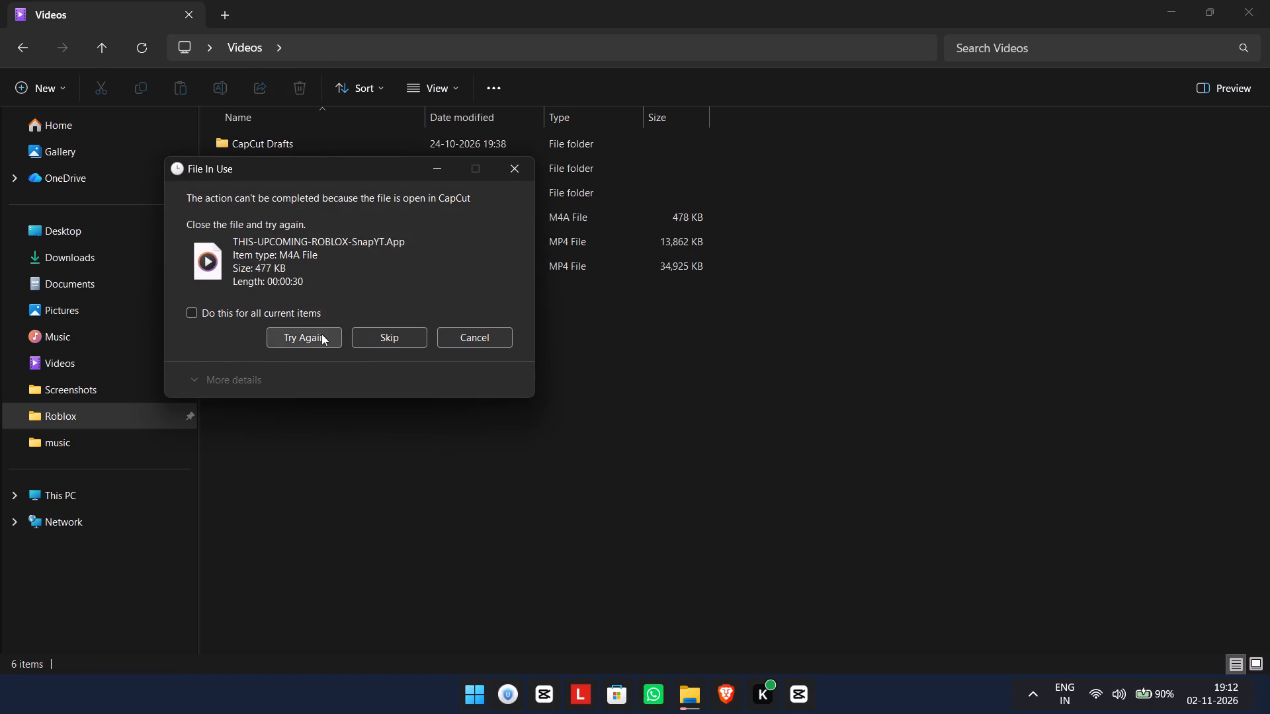
left_click(505, 346)
left_click(566, 393)
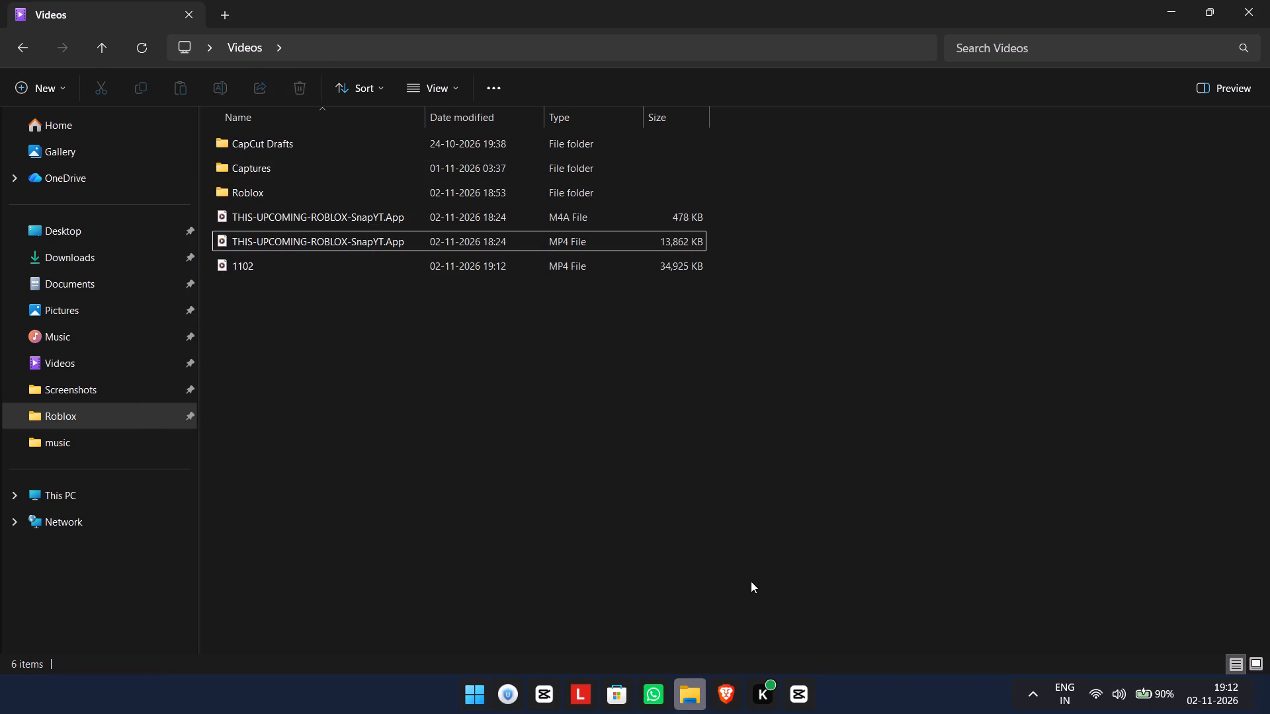
left_click(409, 454)
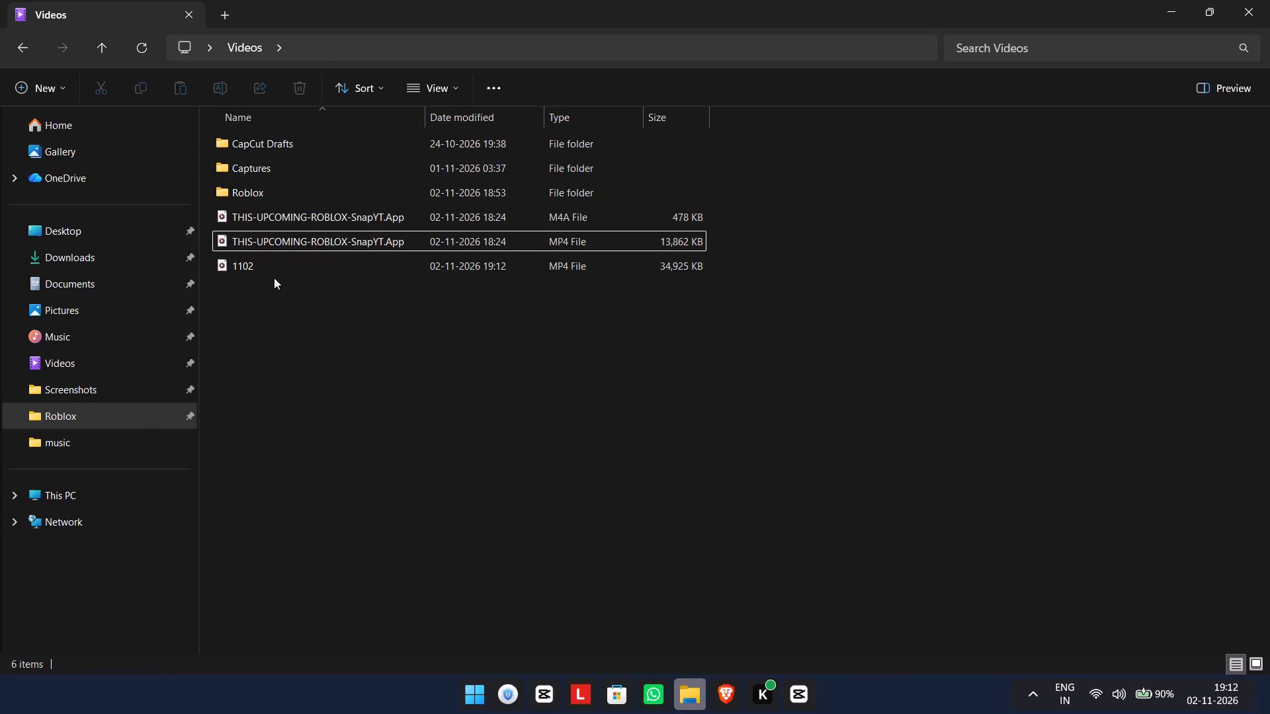
Play the exported 1102 video in Media Player with the system volume set to 45.
double_click(271, 275)
left_click(1153, 692)
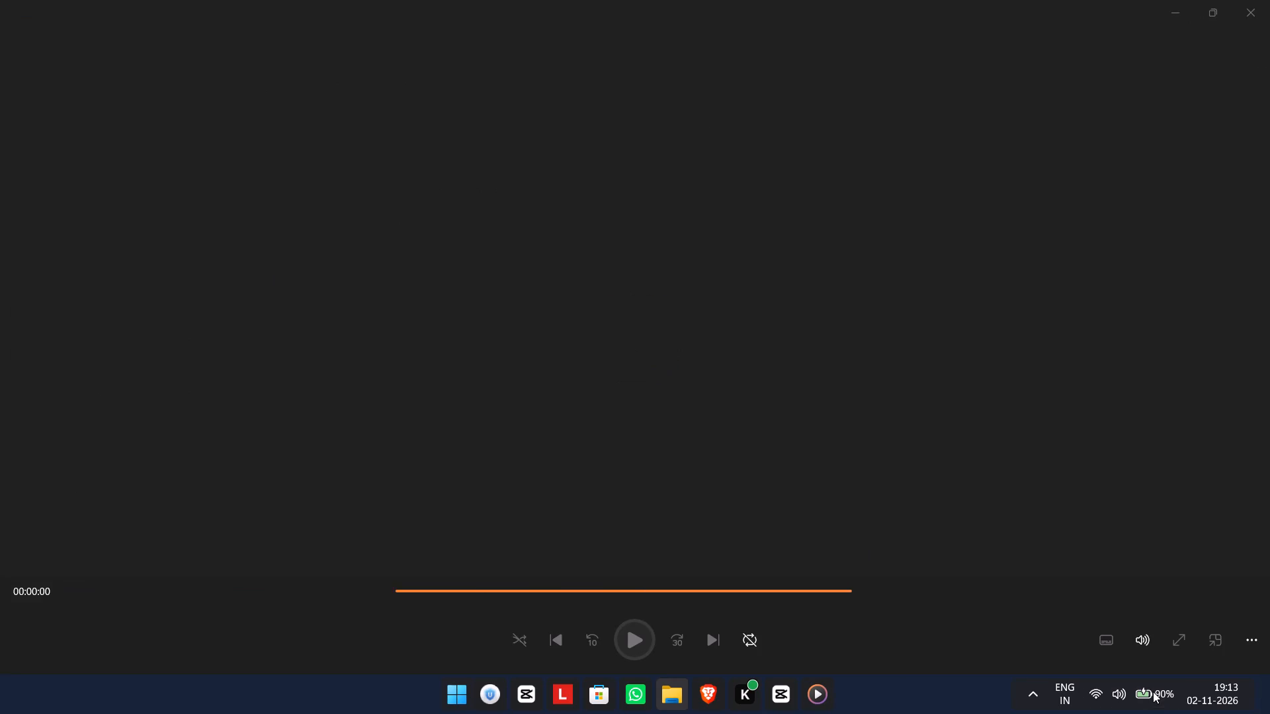
left_click(1144, 697)
left_click_drag(1120, 594, 1101, 594)
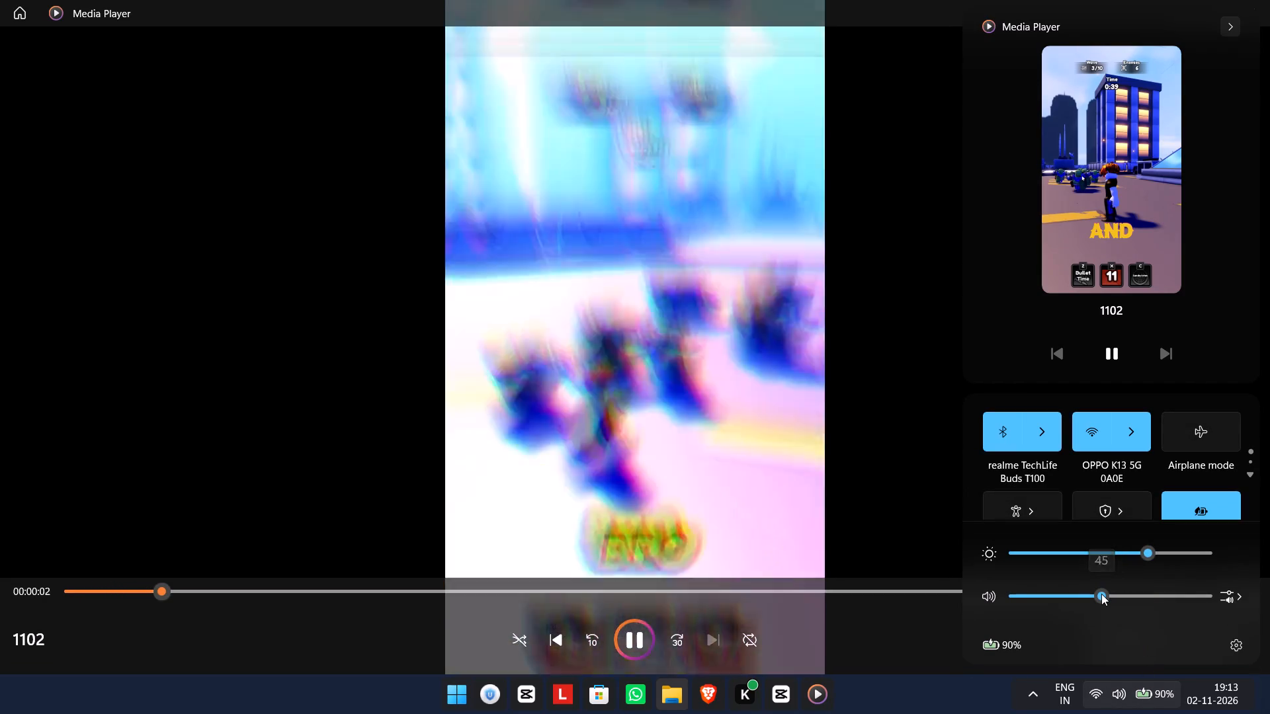
left_click(924, 713)
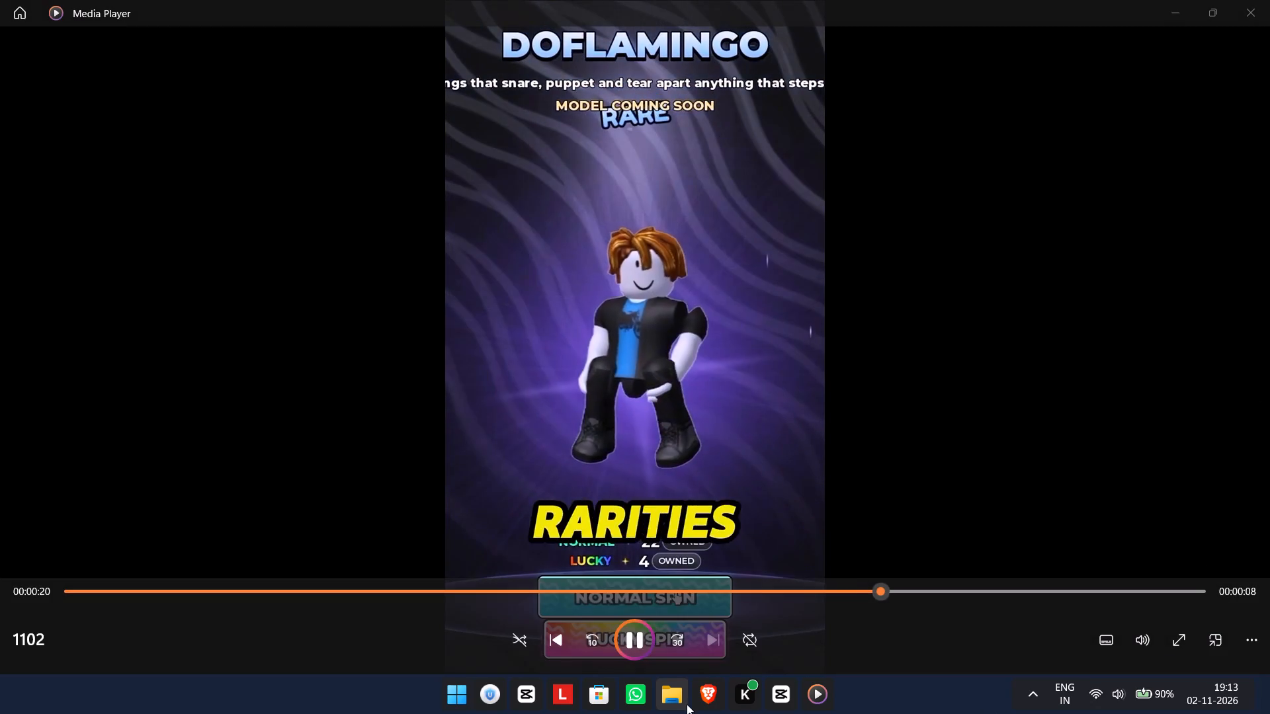
Bring up the open File Explorer windows showing the Videos folder.
left_click(665, 693)
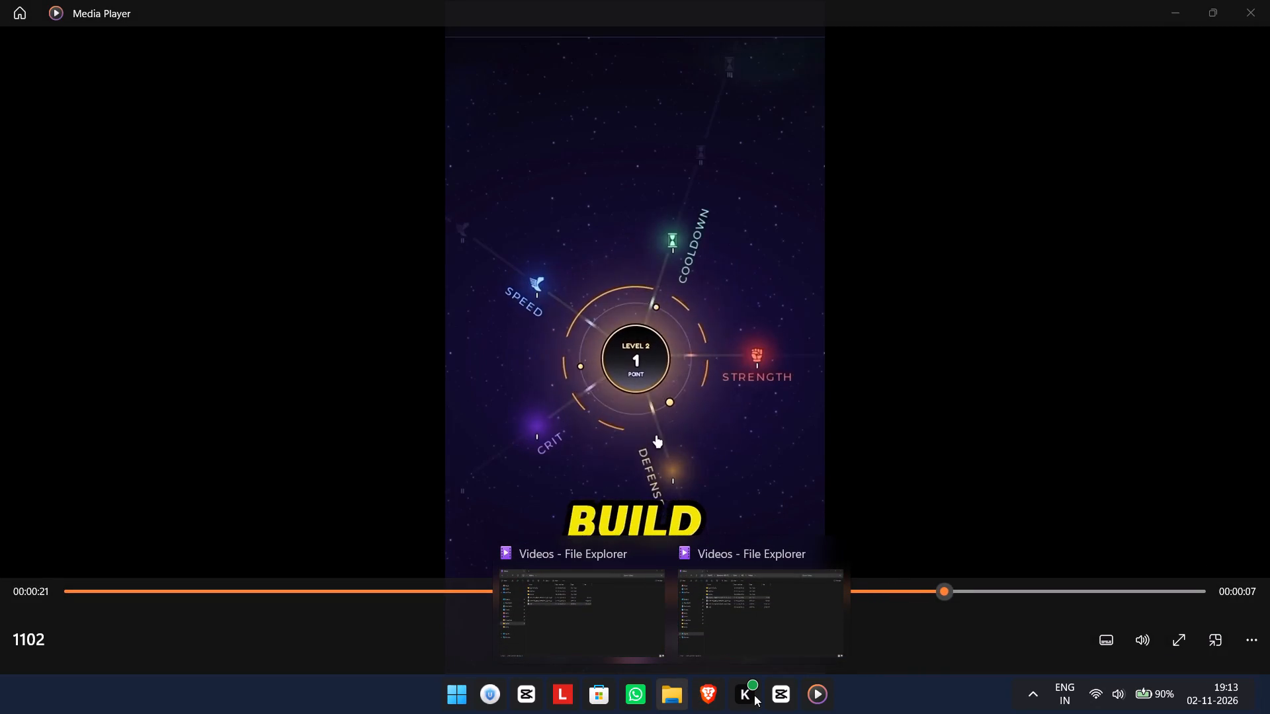